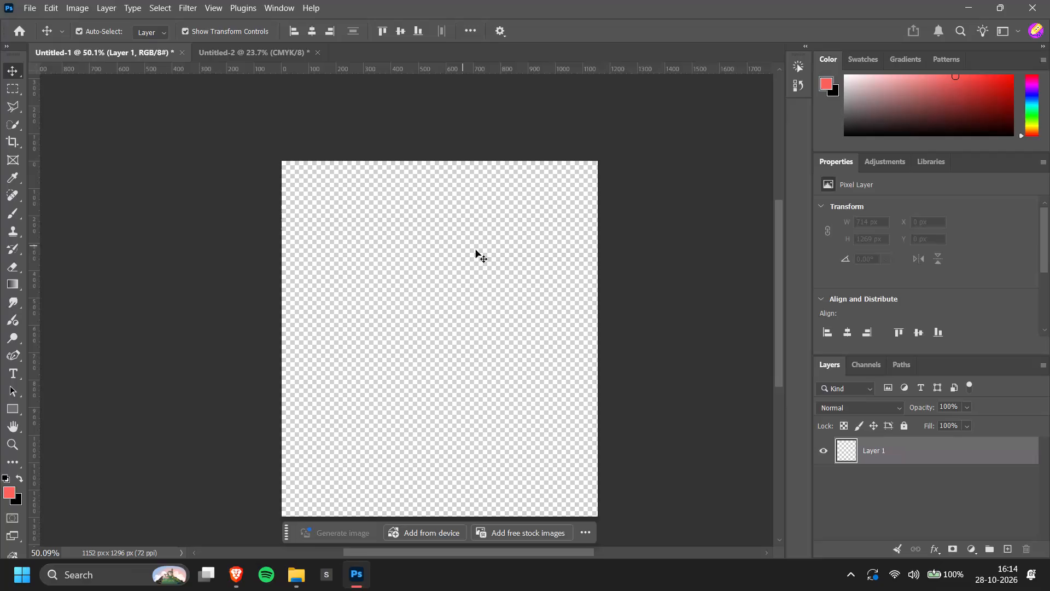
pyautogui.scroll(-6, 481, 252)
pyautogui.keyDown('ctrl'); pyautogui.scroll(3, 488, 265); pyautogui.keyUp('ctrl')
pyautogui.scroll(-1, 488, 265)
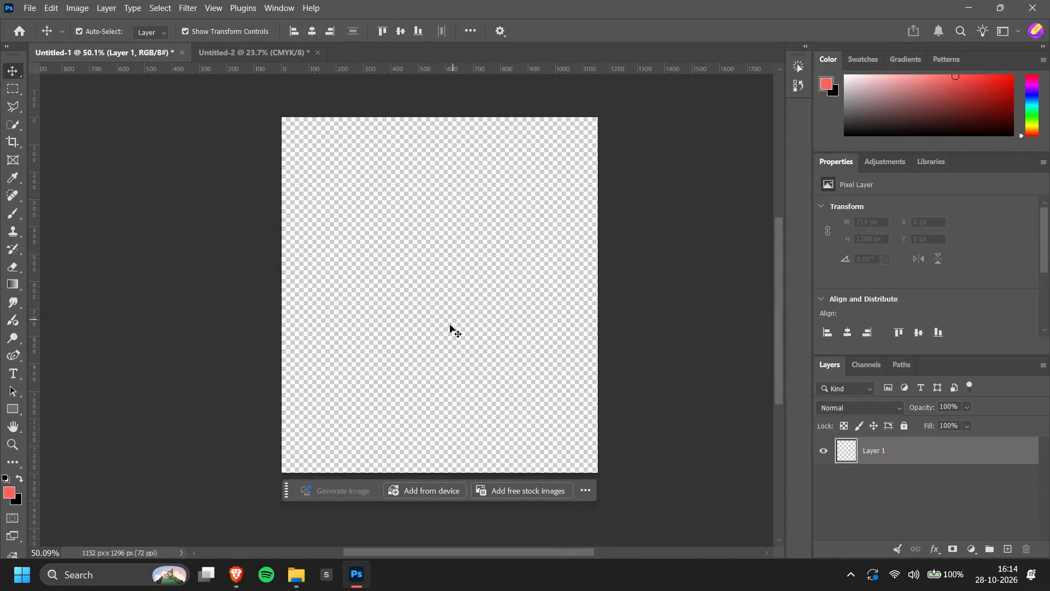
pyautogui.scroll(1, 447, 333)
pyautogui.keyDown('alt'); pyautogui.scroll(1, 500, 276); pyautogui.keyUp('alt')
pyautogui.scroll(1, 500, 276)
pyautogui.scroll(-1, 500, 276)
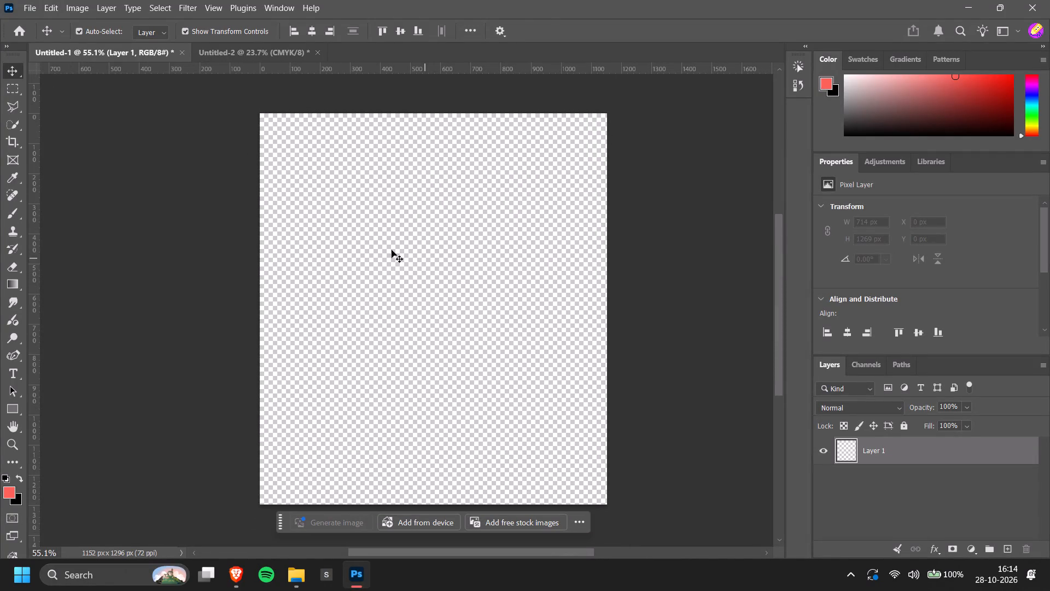
# Activate the Type tool for the blank Untitled-1 canvas.
pyautogui.press('t')
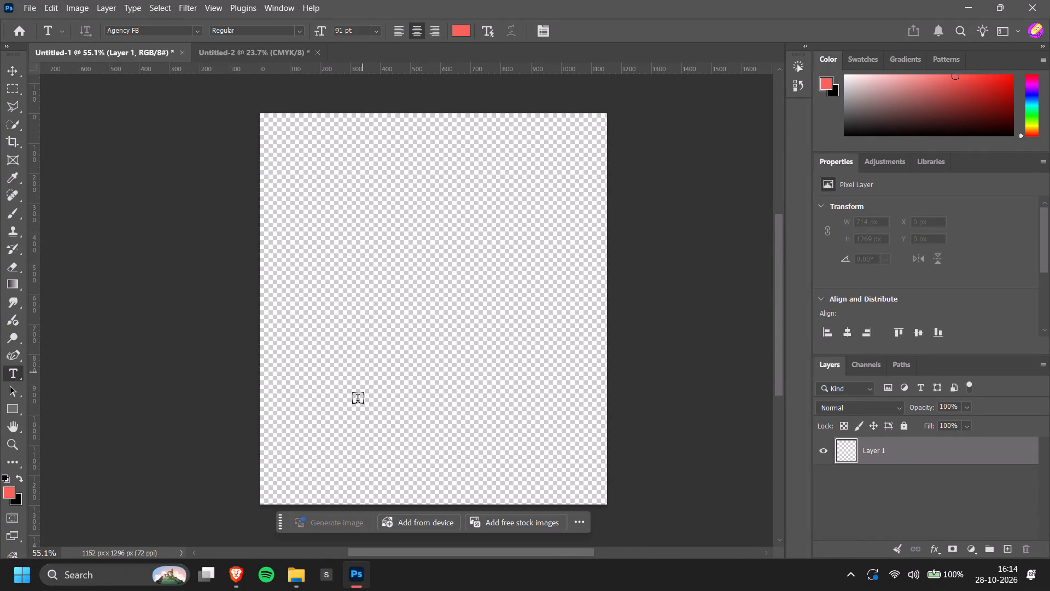
# Switch to the Brave browser, search Pinterest for "i forgot to design" and browse the pins.
pyautogui.click(242, 576)
pyautogui.click(28, 0)
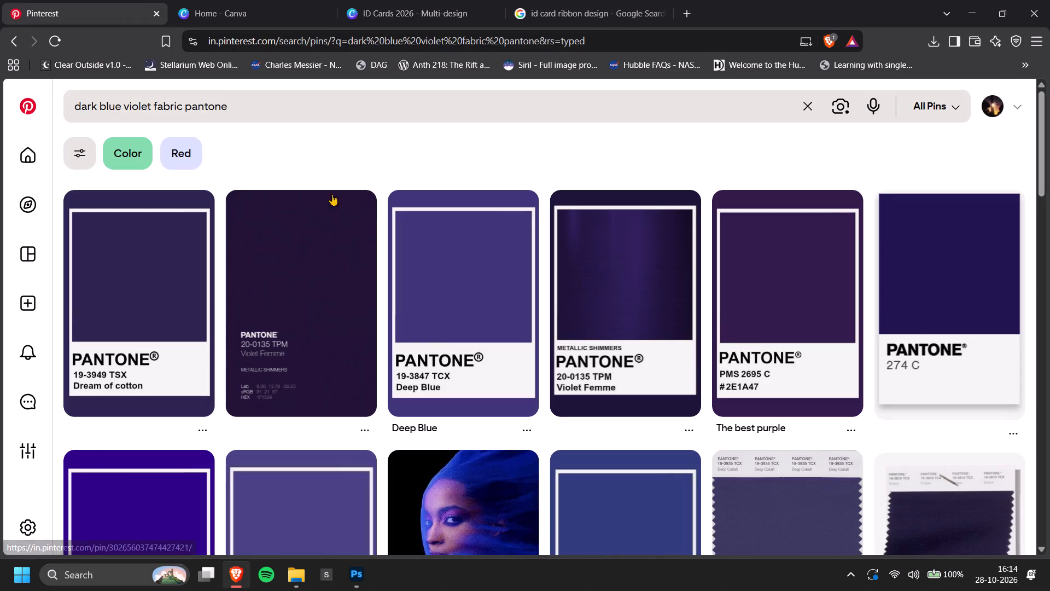
pyautogui.tripleClick(329, 114)
pyautogui.write('i f')
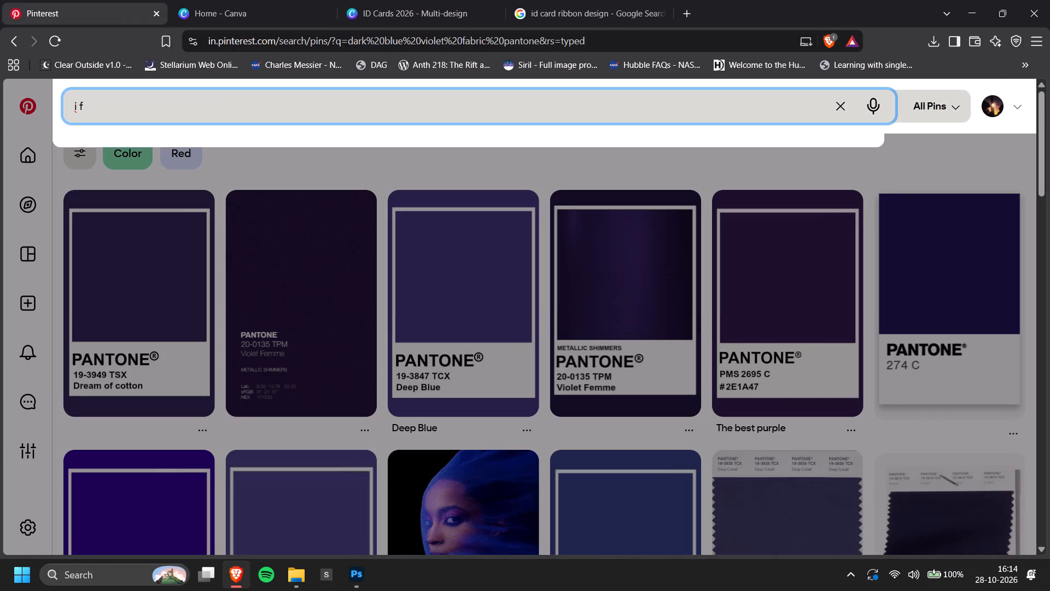
pyautogui.write('orf')
pyautogui.press('BackSpace')
pyautogui.write('got to design')
pyautogui.press('Return')
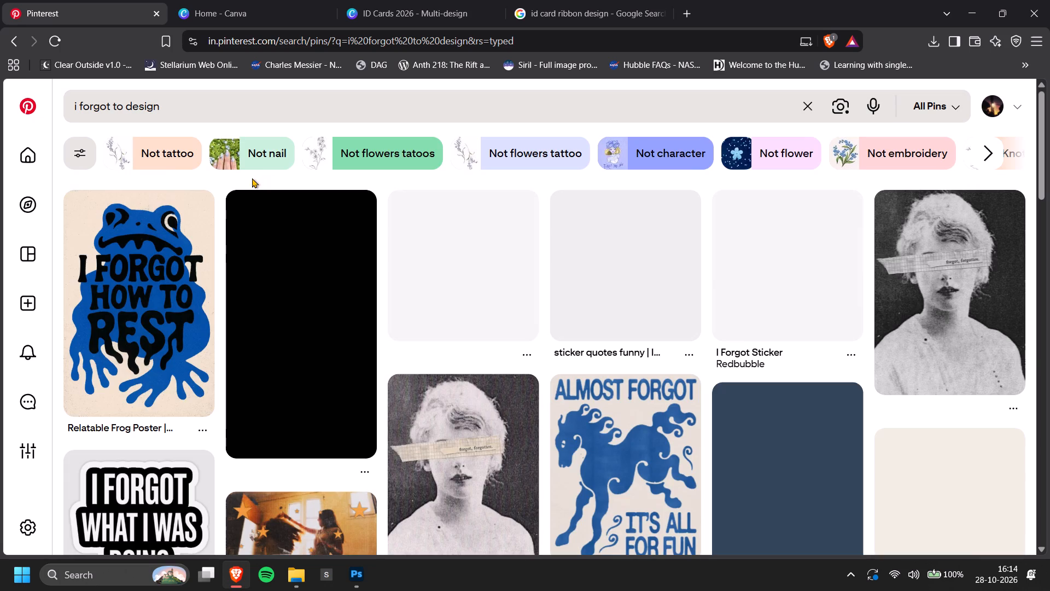
pyautogui.scroll(-1, 215, 312)
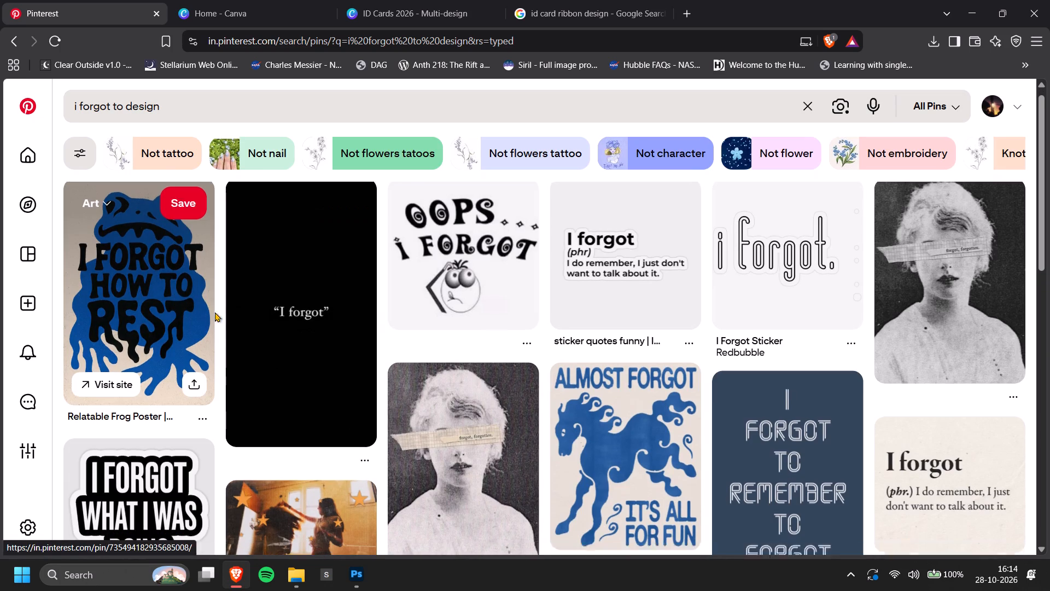
# Replace the Pinterest query with "famouspaintings" and run the search.
pyautogui.tripleClick(277, 107)
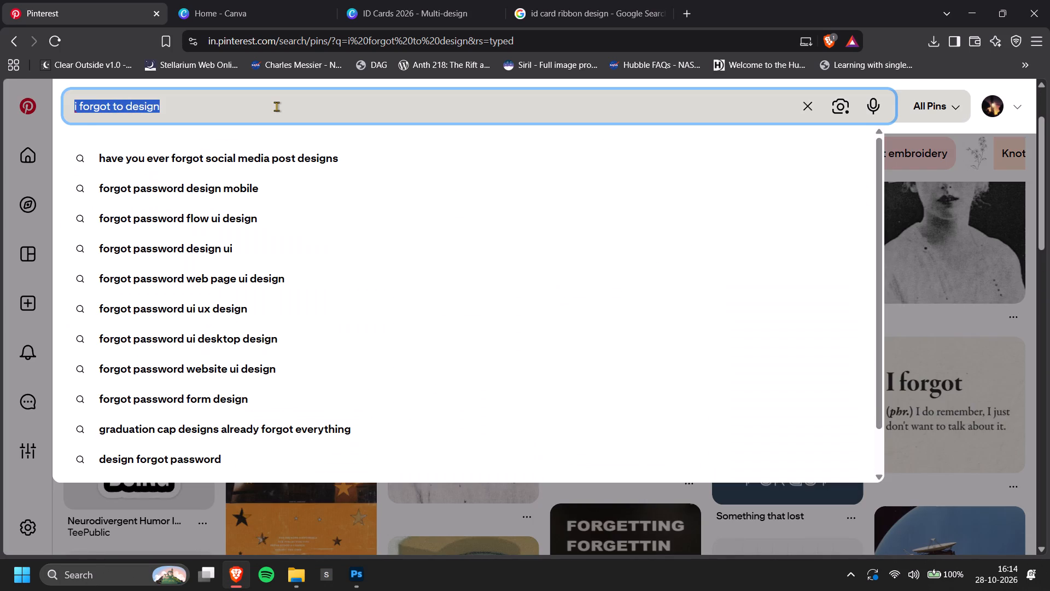
pyautogui.press('BackSpace')
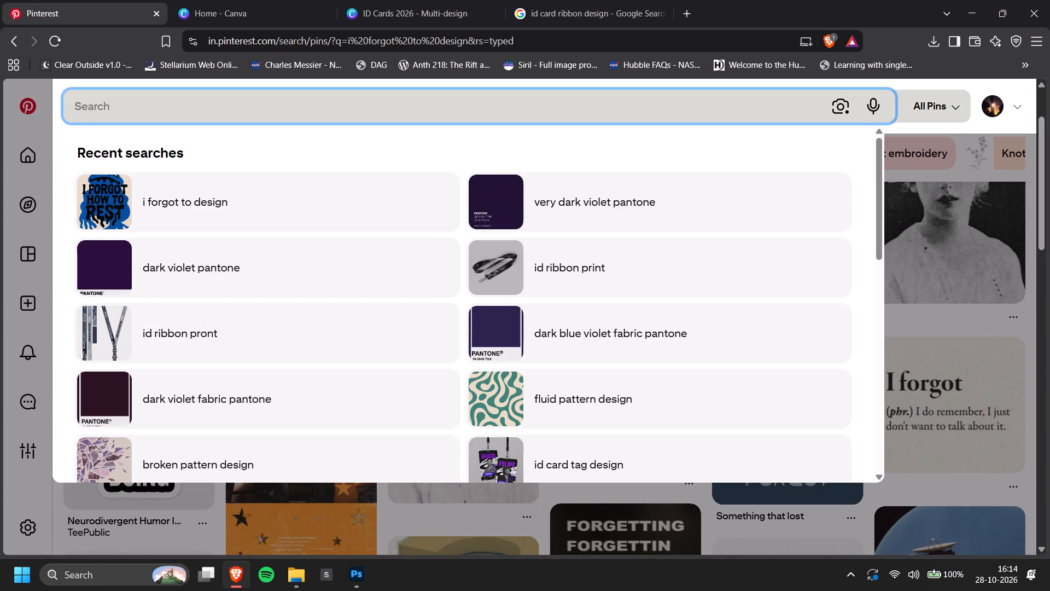
pyautogui.press('v')
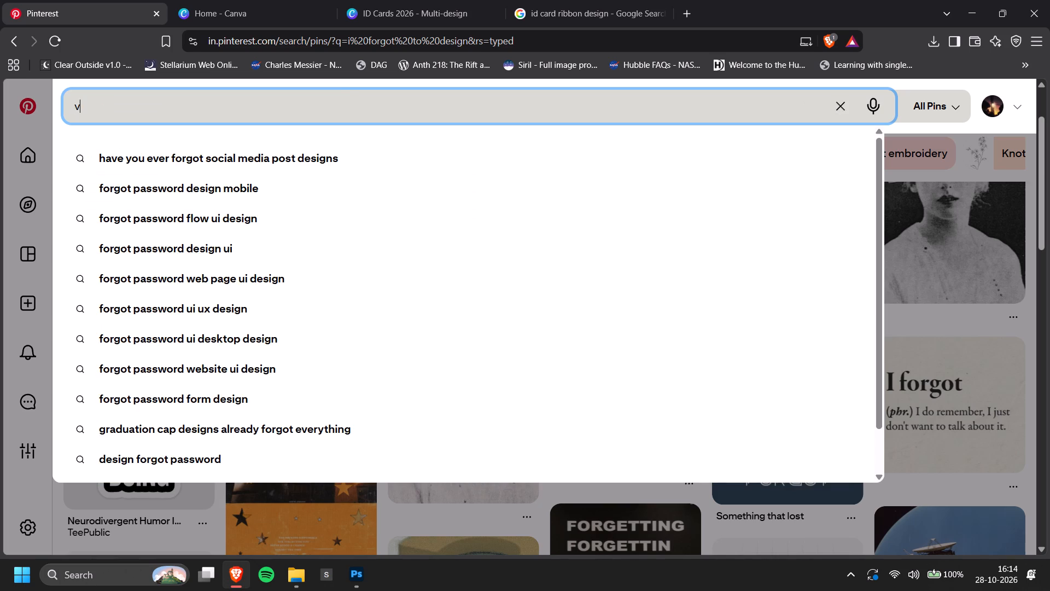
pyautogui.press('BackSpace')
pyautogui.write('paintings')
pyautogui.press('Left')
pyautogui.press('Left')
pyautogui.press('Left')
pyautogui.press('Left')
pyautogui.press('Left')
pyautogui.press('Left')
pyautogui.press('Left')
pyautogui.press('Left')
pyautogui.press('Left')
pyautogui.press('Left')
pyautogui.press('Left')
pyautogui.press('Left')
pyautogui.press('Left')
pyautogui.press('Left')
pyautogui.press('Left')
pyautogui.press('Left')
pyautogui.press('Left')
pyautogui.write('famous')
pyautogui.press('Return')
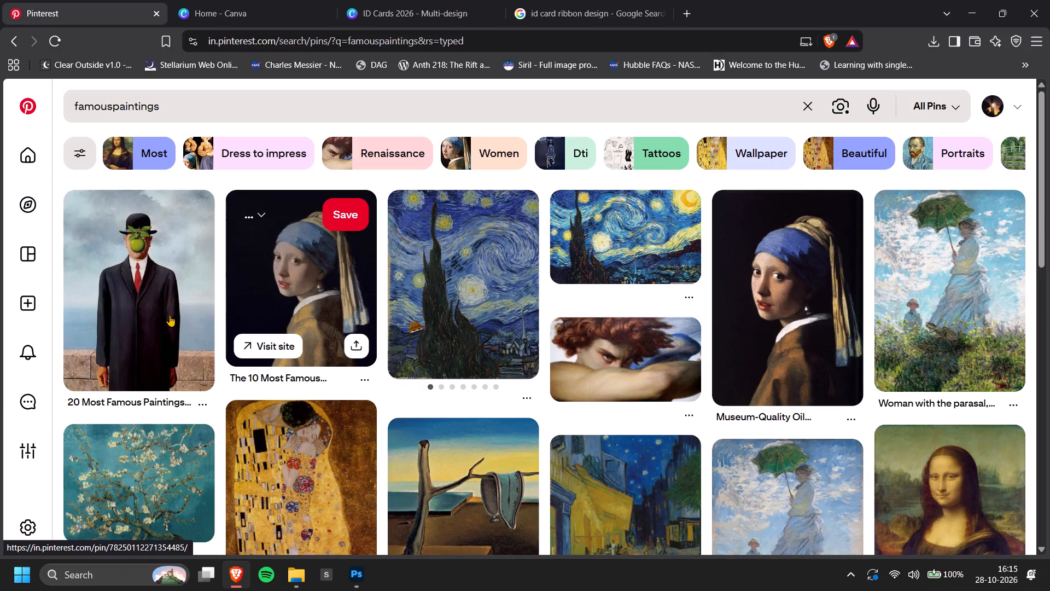
# Search the web in a new browser tab for "meaning of the man with apple on face".
pyautogui.click(696, 7)
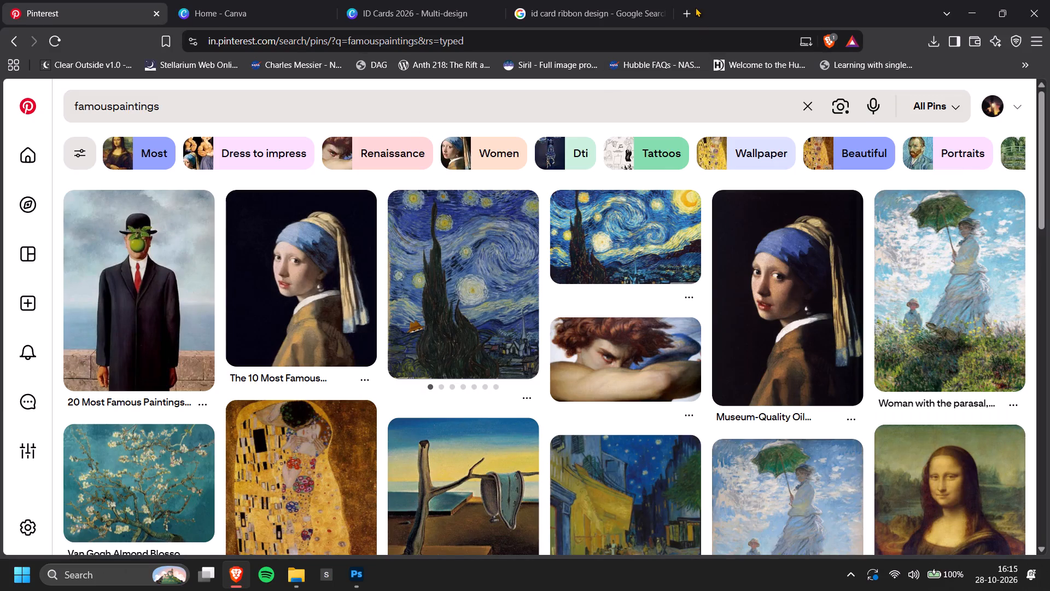
pyautogui.click(689, 14)
pyautogui.write('meaning of the man with apple on face')
pyautogui.press('Return')
# Switch to the Canva home page, and return to the blank canvas in Photoshop.
pyautogui.click(232, 0)
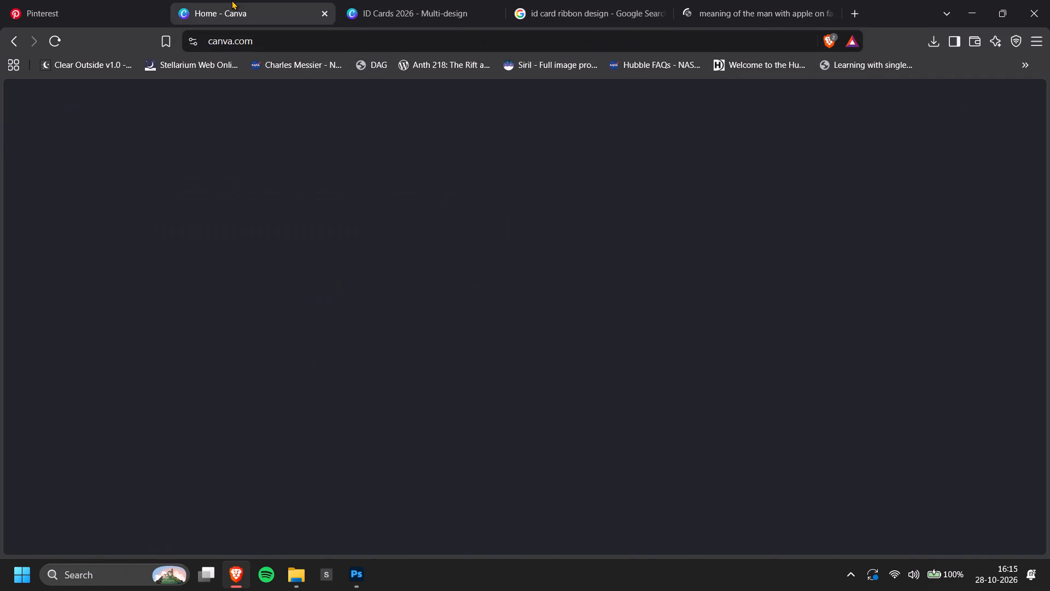
pyautogui.hotkey('alt', 'Tab')
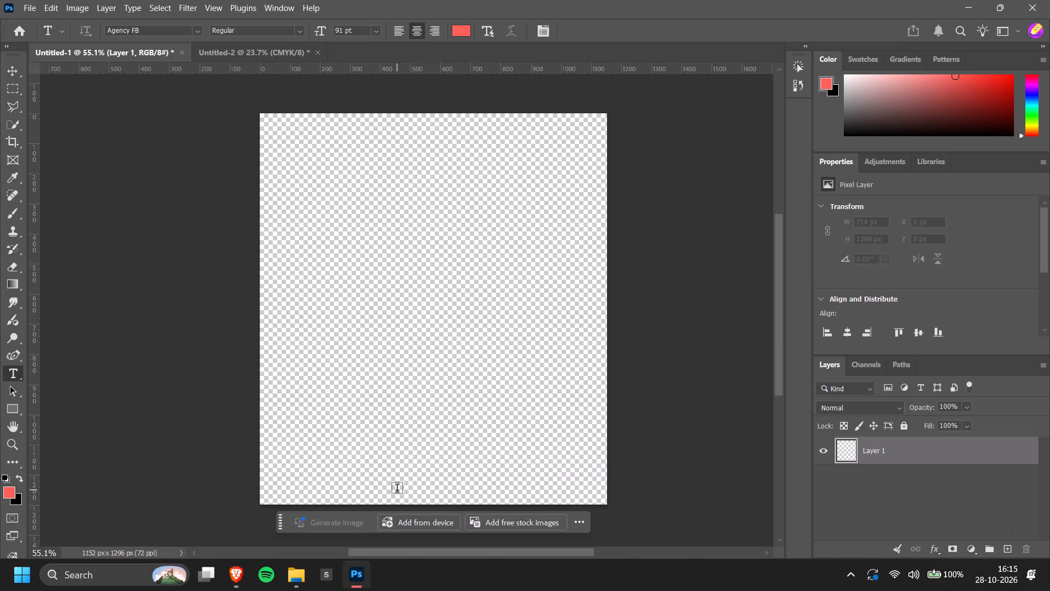
# Search Windows for the WhatsApp app.
pyautogui.write('wh')
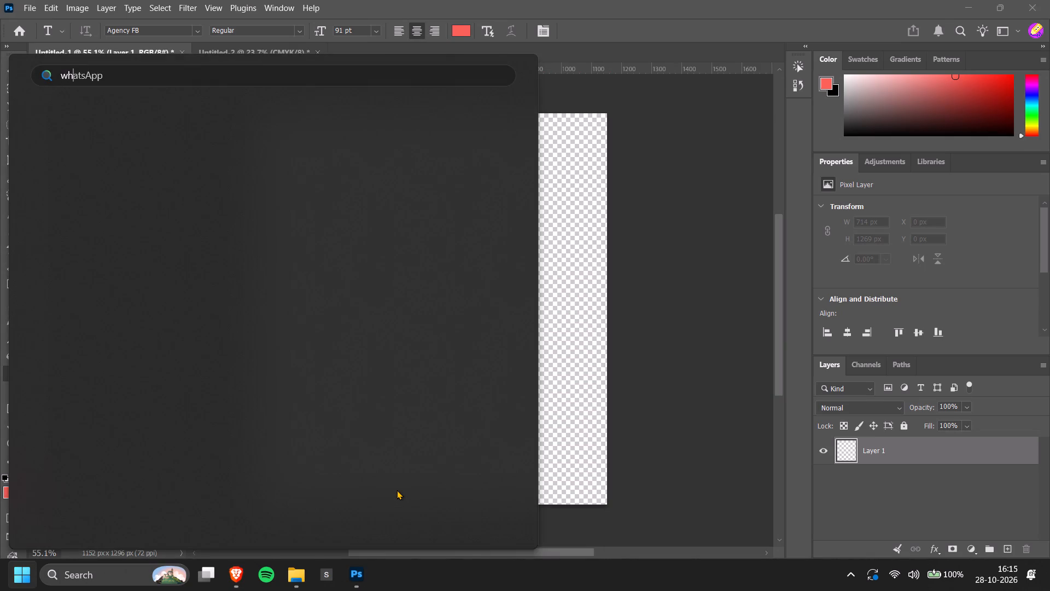
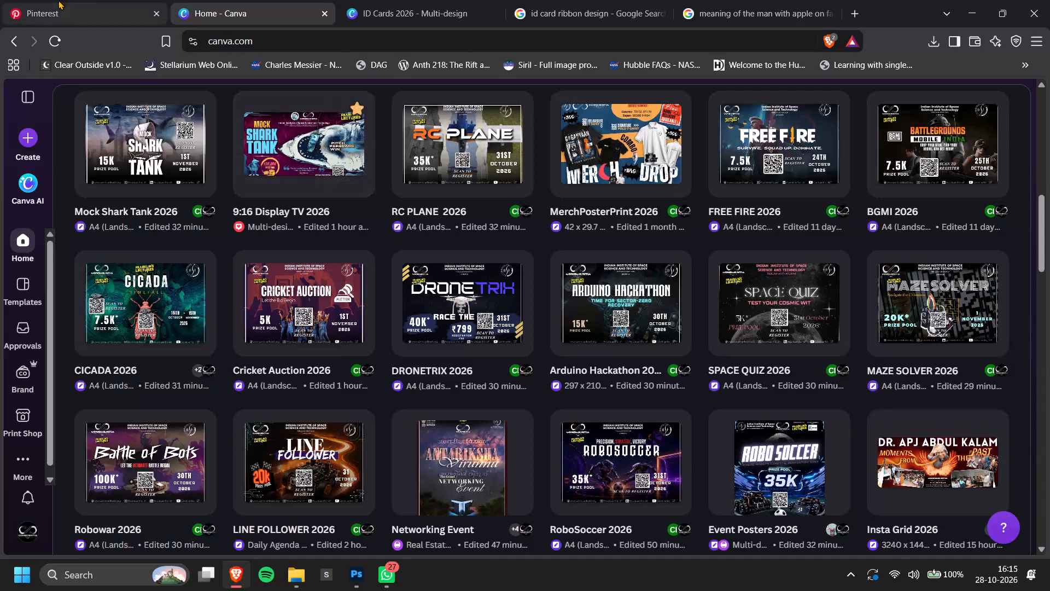
# Review the web search results on the meaning of the man with an apple on his face.
pyautogui.click(59, 0)
pyautogui.click(257, 15)
pyautogui.click(815, 0)
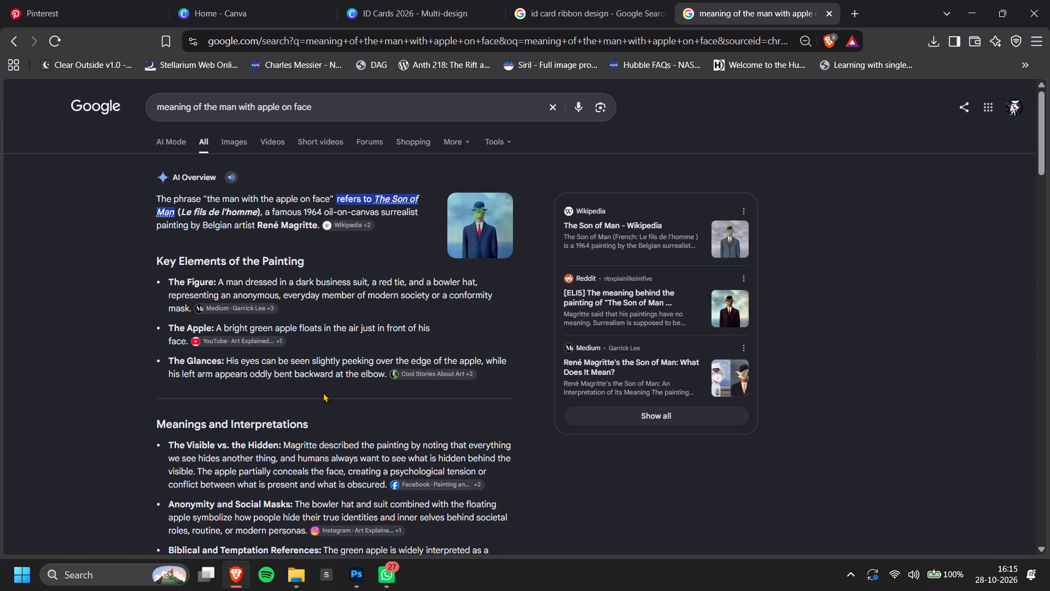
pyautogui.scroll(-1, 323, 393)
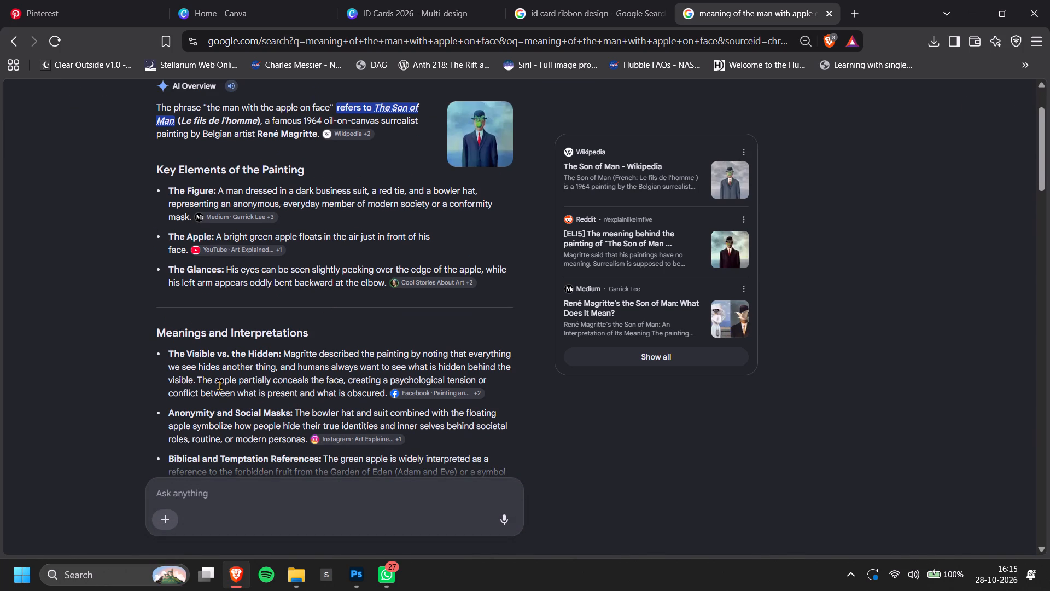
# Return to the Pinterest famous paintings results and open the pin of the man with a green apple over his face.
pyautogui.click(112, 0)
pyautogui.scroll(-3, 197, 283)
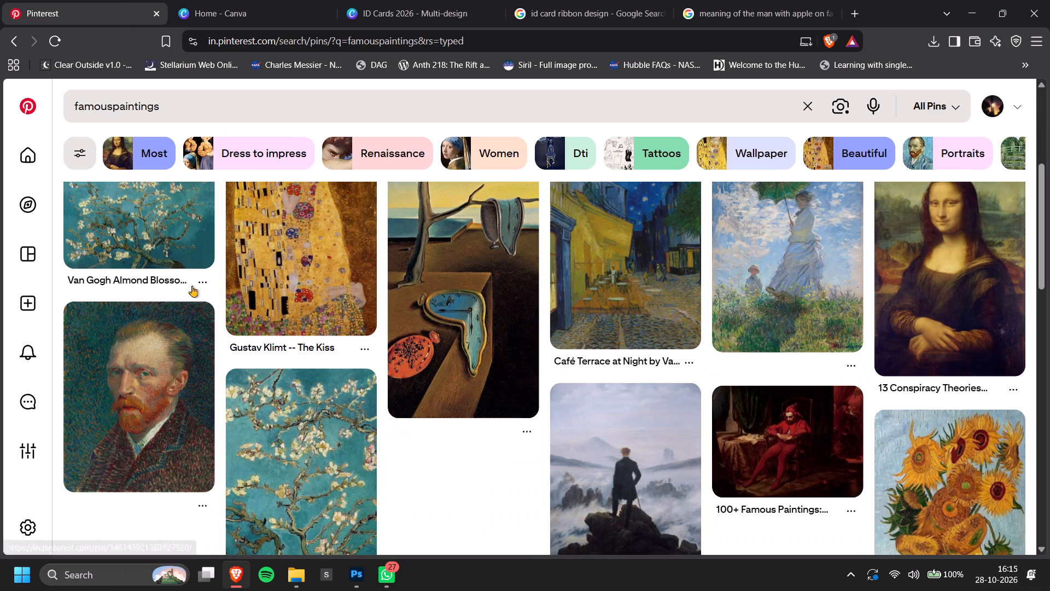
pyautogui.scroll(1, 197, 300)
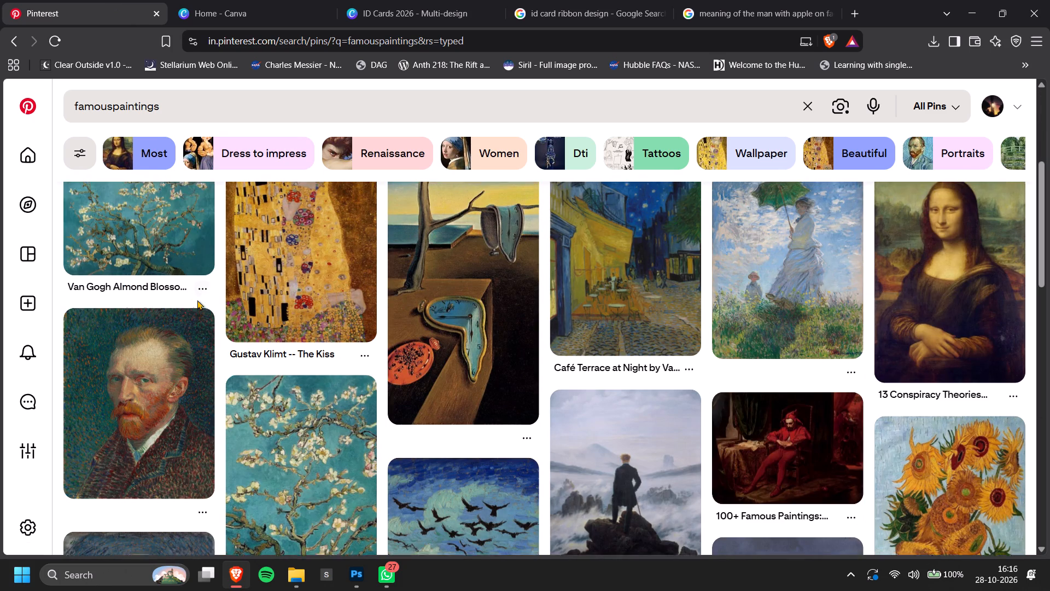
pyautogui.scroll(2, 197, 300)
pyautogui.click(163, 285)
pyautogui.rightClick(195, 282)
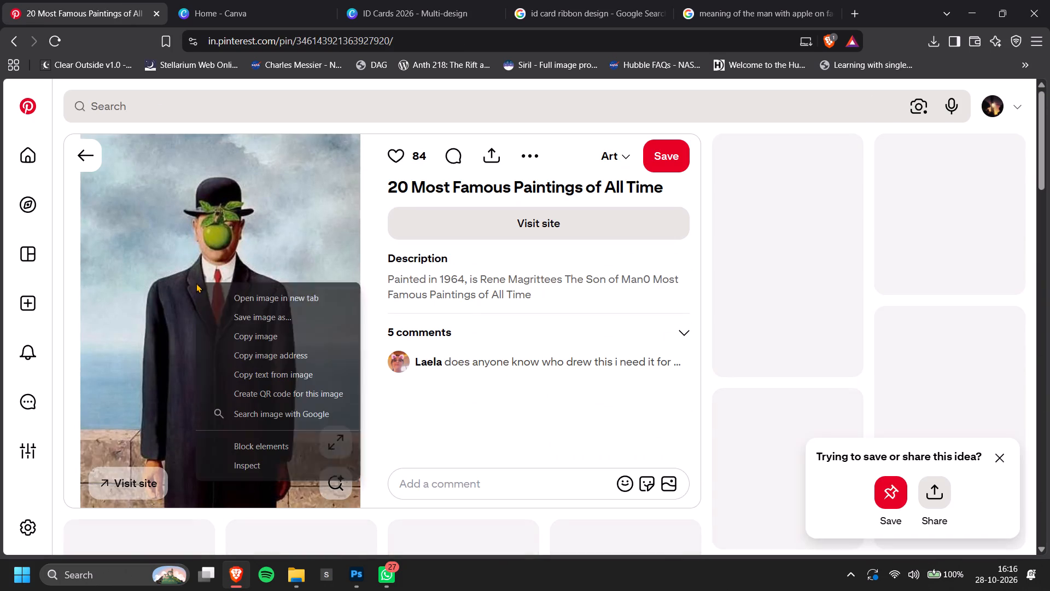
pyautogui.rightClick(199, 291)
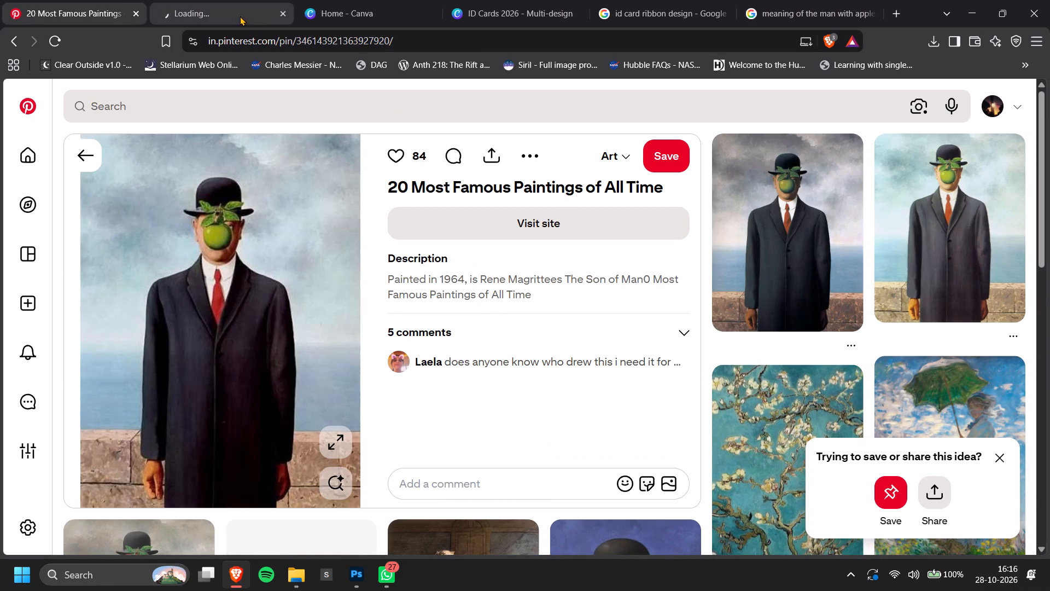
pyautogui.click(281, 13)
# Open the first related pin of the same René Magritte apple-face painting and copy its image.
pyautogui.click(778, 235)
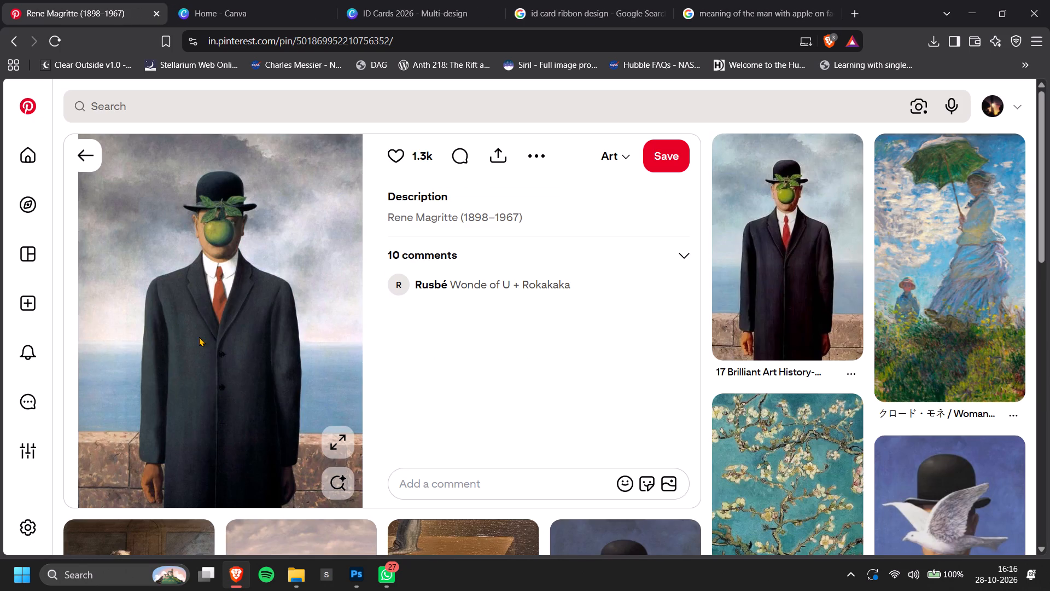
pyautogui.rightClick(205, 337)
pyautogui.click(247, 393)
# Switch to the blank Untitled-1 canvas in Photoshop.
pyautogui.click(239, 0)
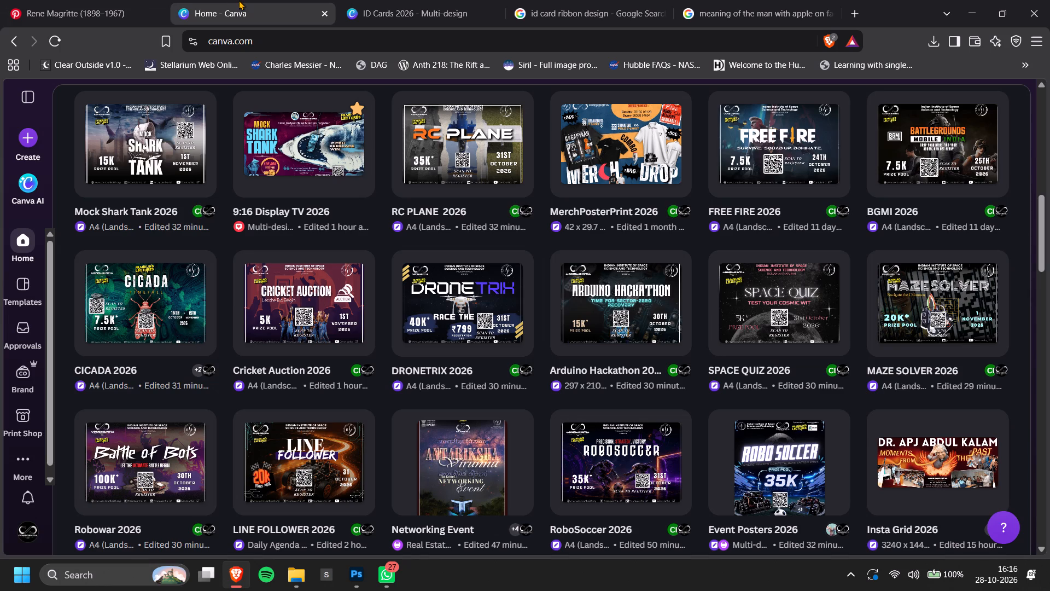
pyautogui.hotkey('alt', 'Tab')
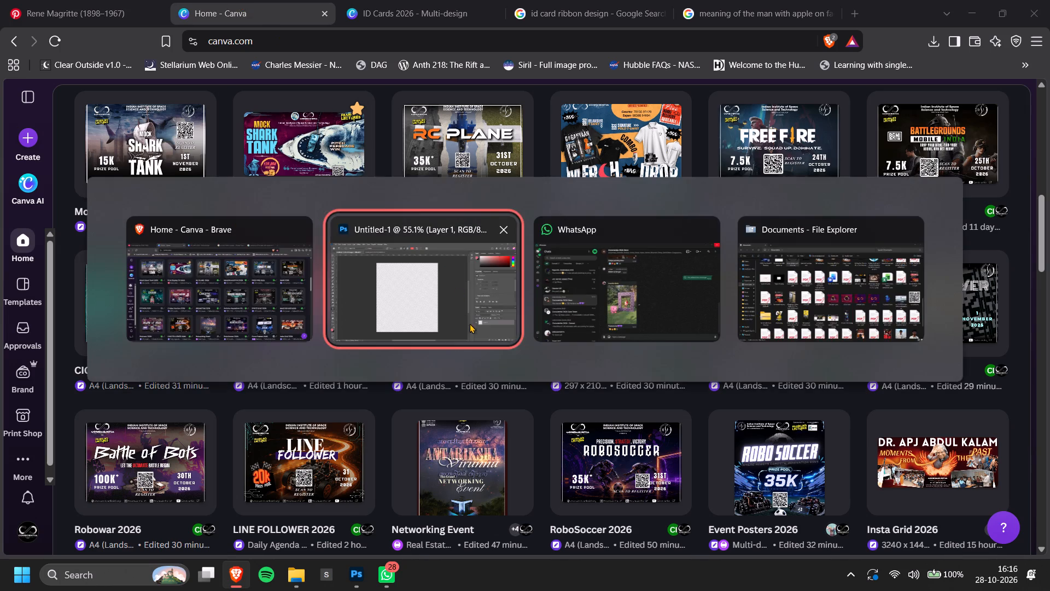
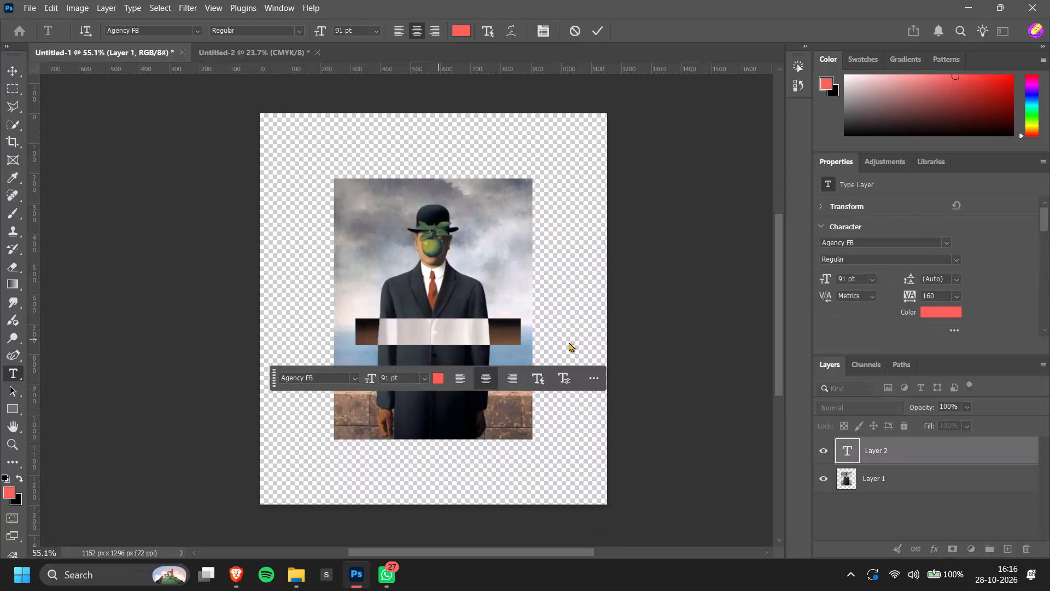
# Exit text editing and delete the placeholder Lorem Ipsum text layer over the painting, leaving no layer selected.
pyautogui.press('Escape')
pyautogui.press('v')
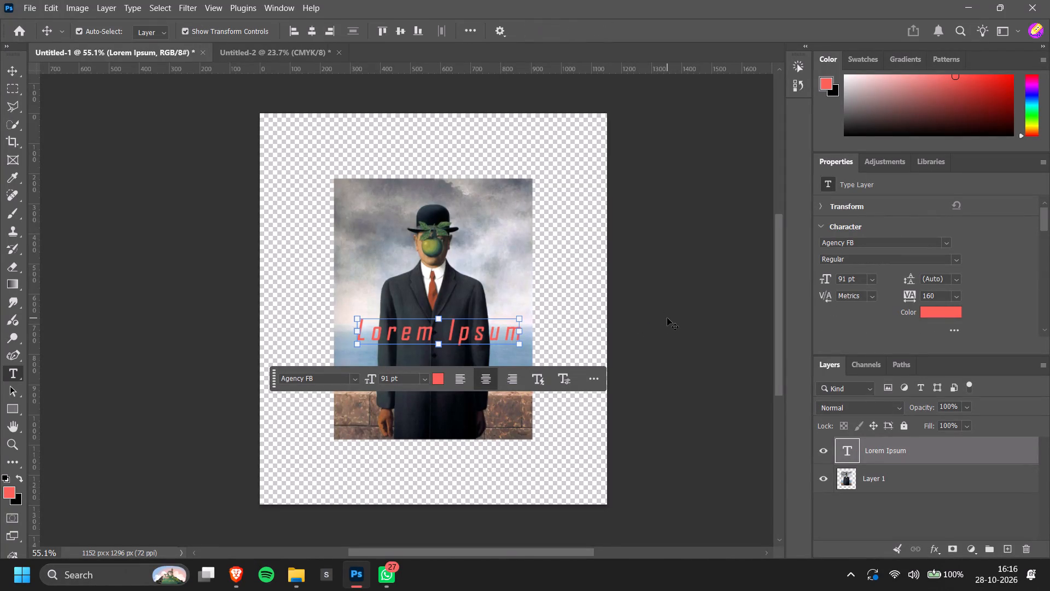
pyautogui.press('BackSpace')
pyautogui.click(661, 300)
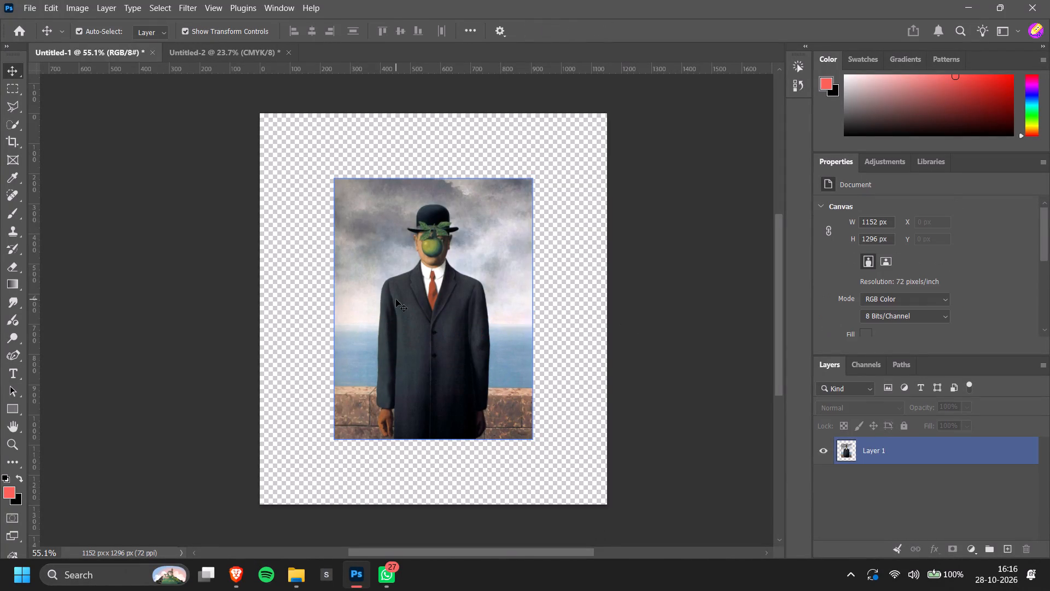
# Switch from Photoshop to another open application window.
pyautogui.hotkey('alt', 'Tab')
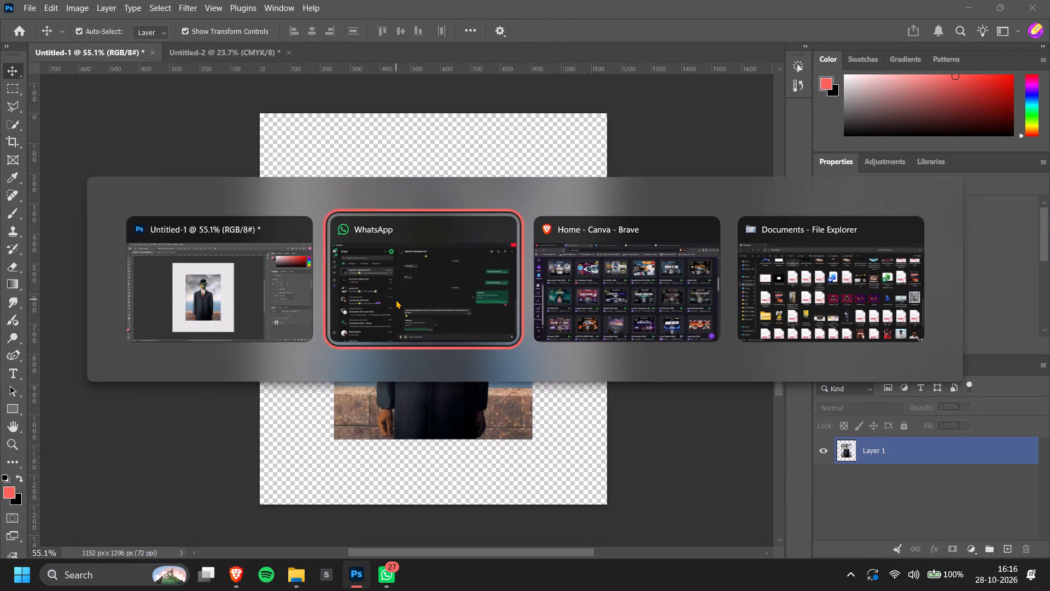
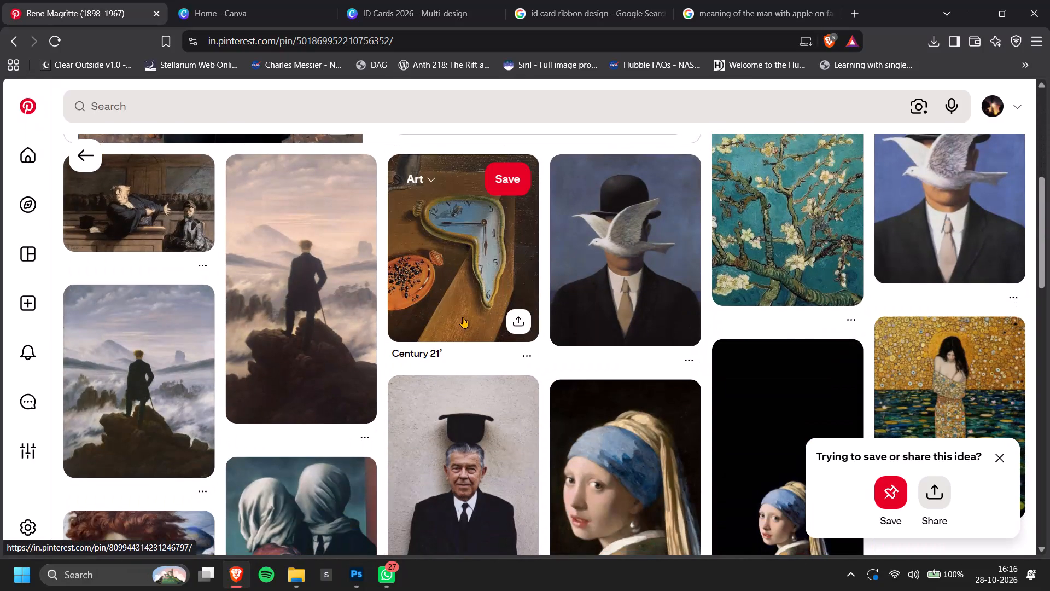
# Open the Pinterest pin of the bowler-hatted man with a white bird across his face and copy its image.
pyautogui.click(657, 216)
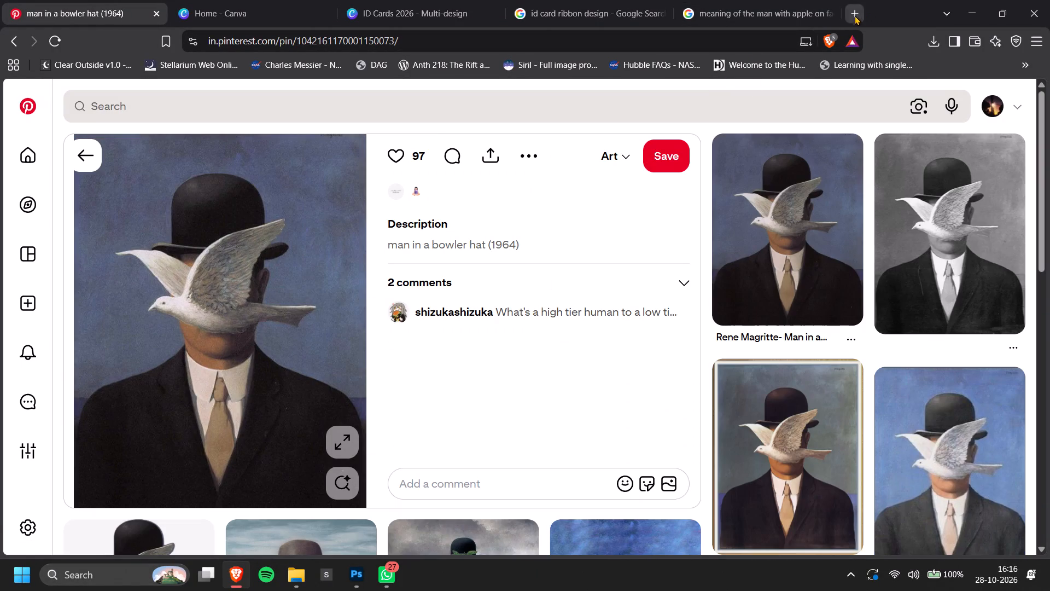
pyautogui.rightClick(197, 303)
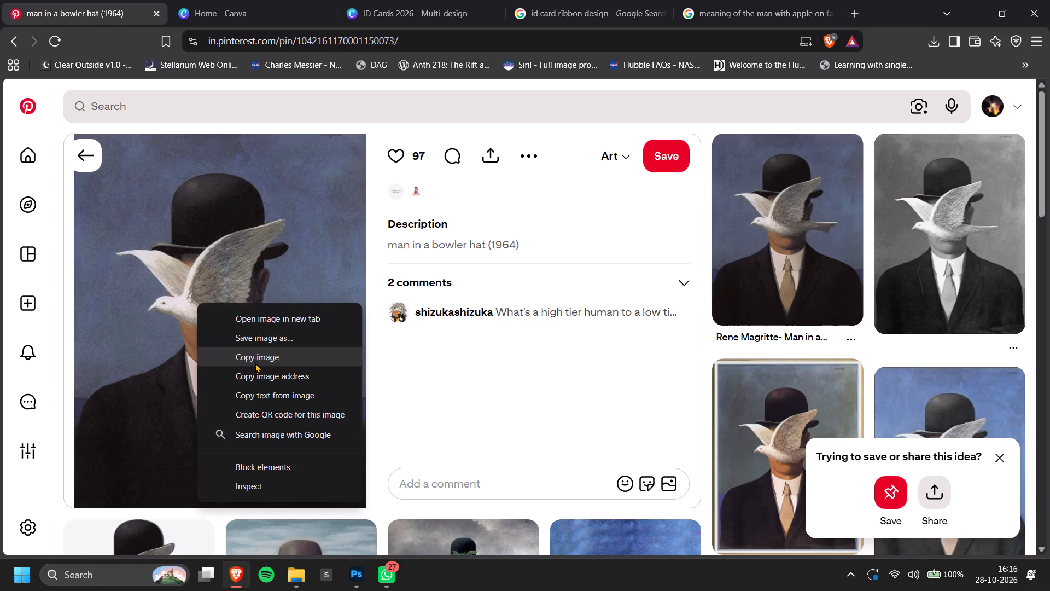
pyautogui.click(257, 364)
# Open Google in a new tab and run a Google Lens image search with the copied painting.
pyautogui.click(857, 17)
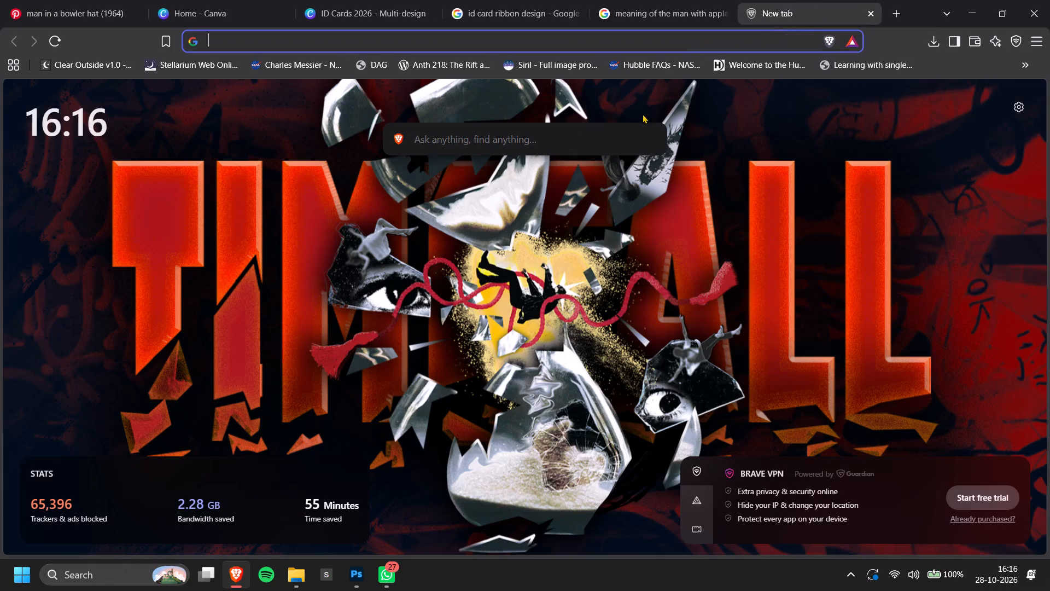
pyautogui.press('f')
pyautogui.press('BackSpace')
pyautogui.write('goo')
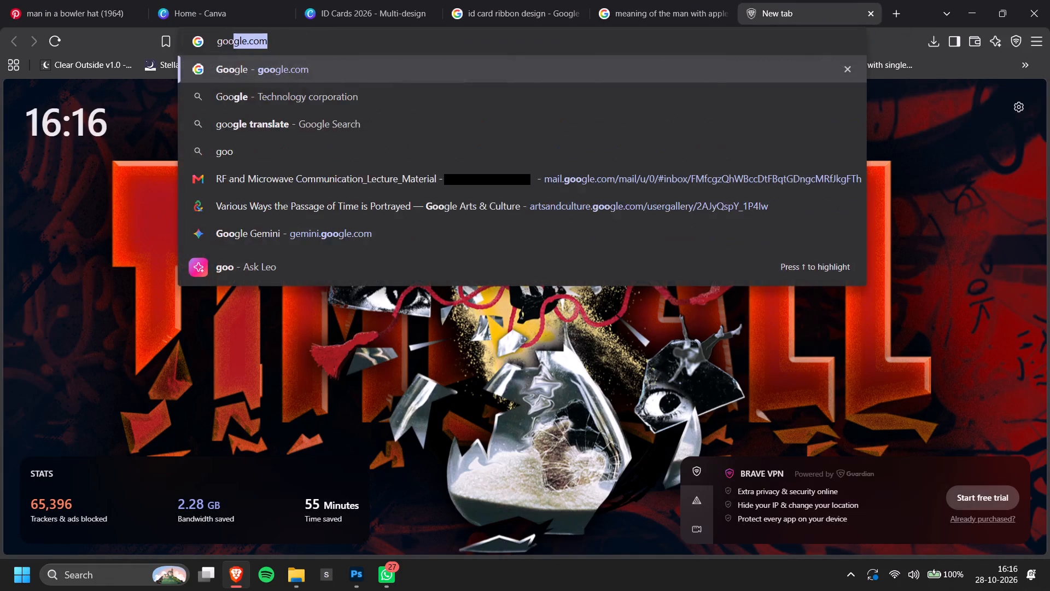
pyautogui.press('Return')
pyautogui.click(655, 270)
pyautogui.click(637, 299)
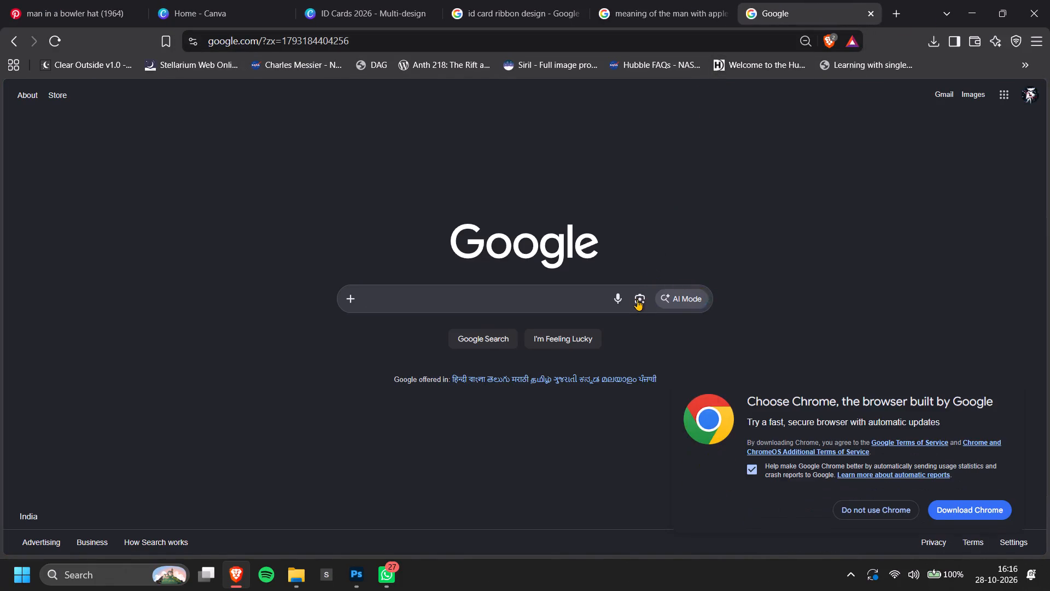
pyautogui.hotkey('ctrl', 'v')
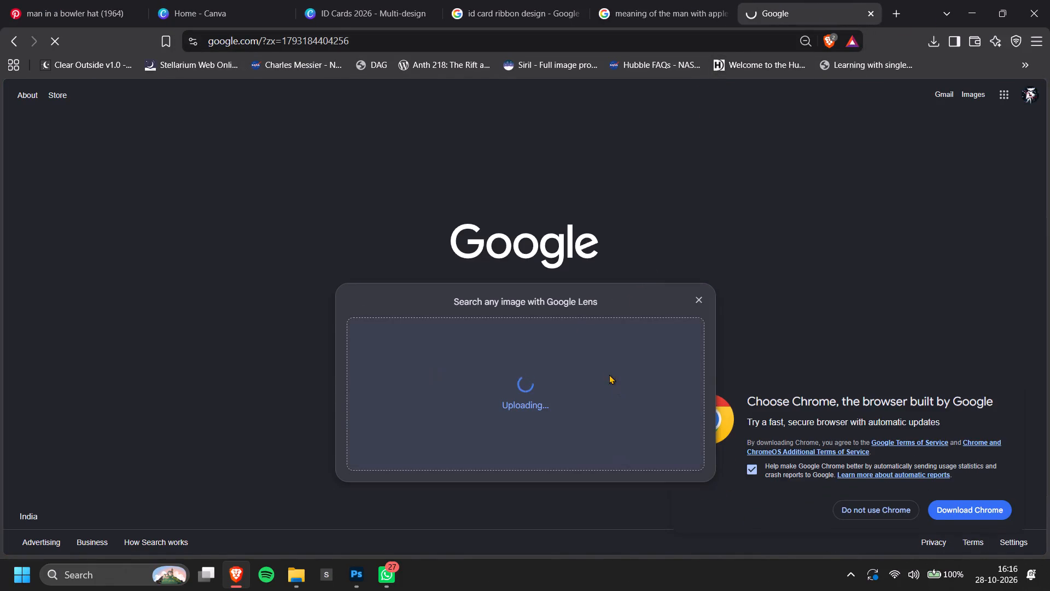
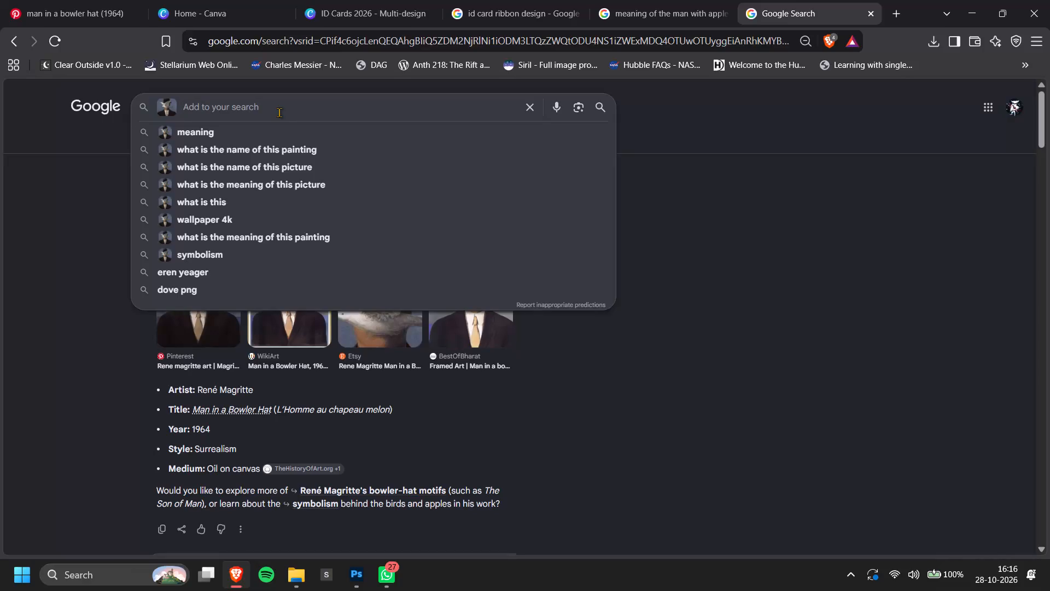
# Ask the follow-up question "eaning" in the AI answer about Magritte's Man in a Bowler Hat to look up its meaning.
pyautogui.click(509, 480)
pyautogui.scroll(-2, 449, 425)
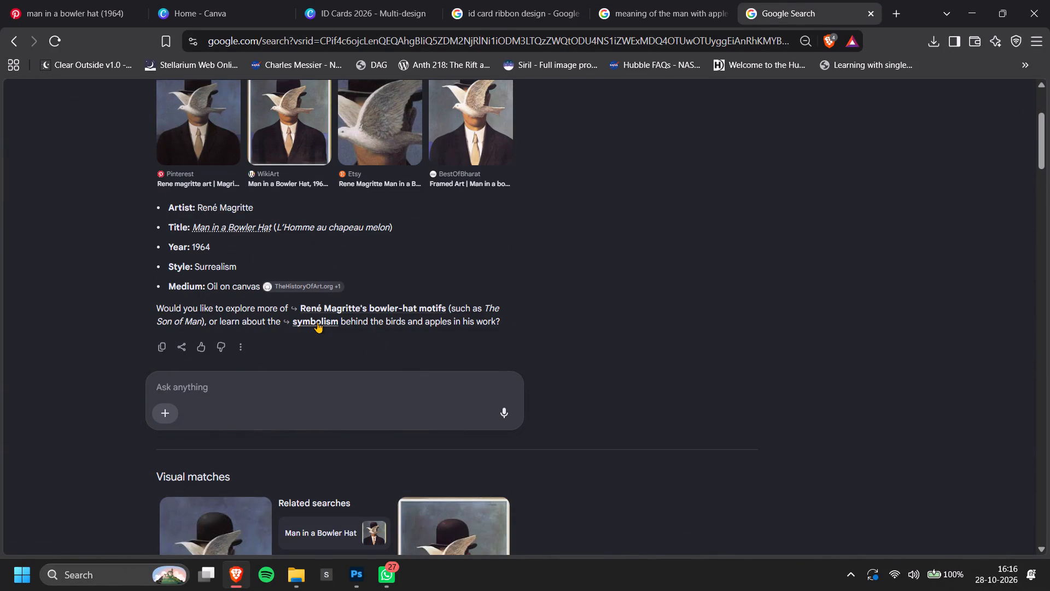
pyautogui.click(312, 364)
pyautogui.click(304, 397)
pyautogui.write('eaning')
pyautogui.press('Return')
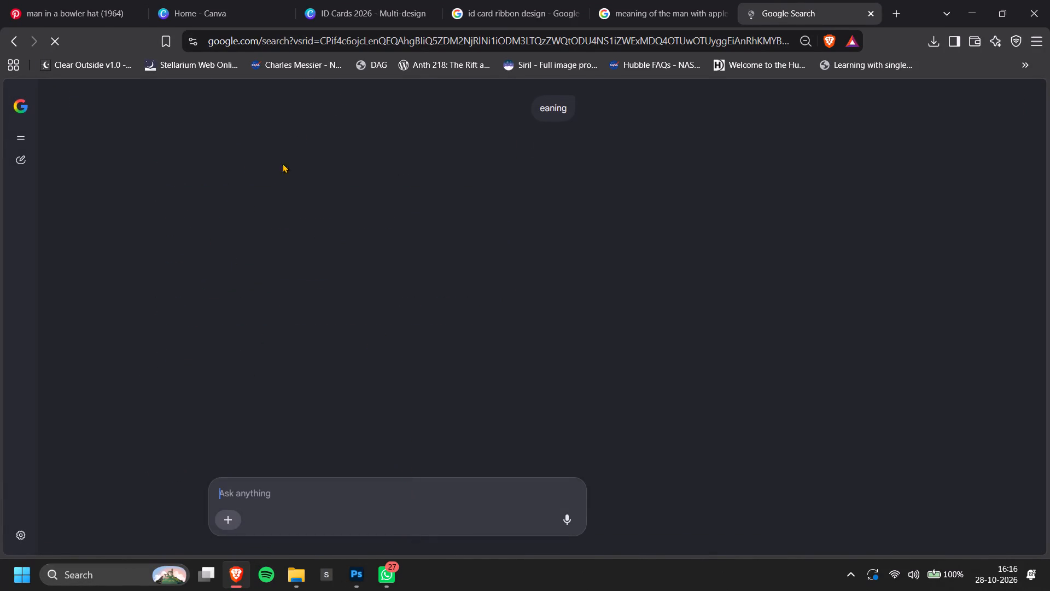
# Switch to Pinterest, go back to the previous Rene Magritte pin, and browse its related famous paintings.
pyautogui.click(99, 0)
pyautogui.scroll(-3, 368, 275)
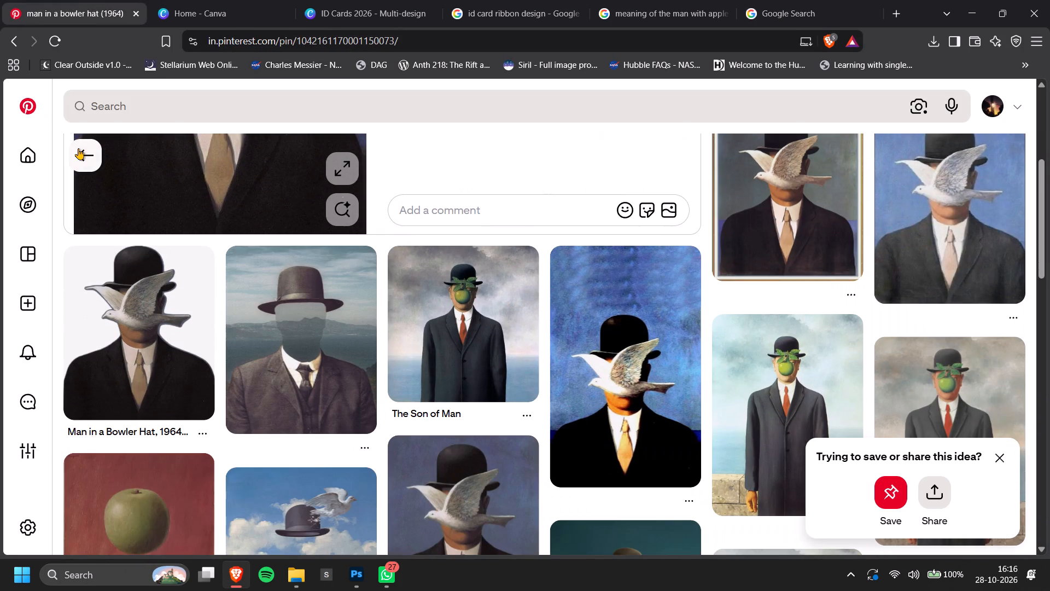
pyautogui.click(78, 148)
pyautogui.scroll(-2, 571, 383)
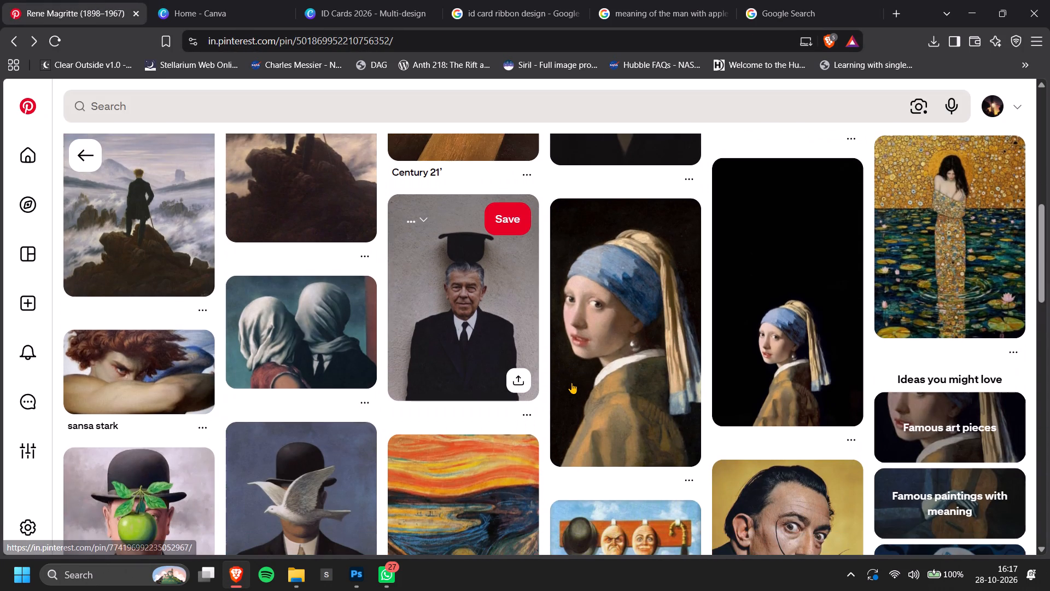
# Return to the Google follow-up chat to check the answer about the painting's meaning.
pyautogui.click(754, 0)
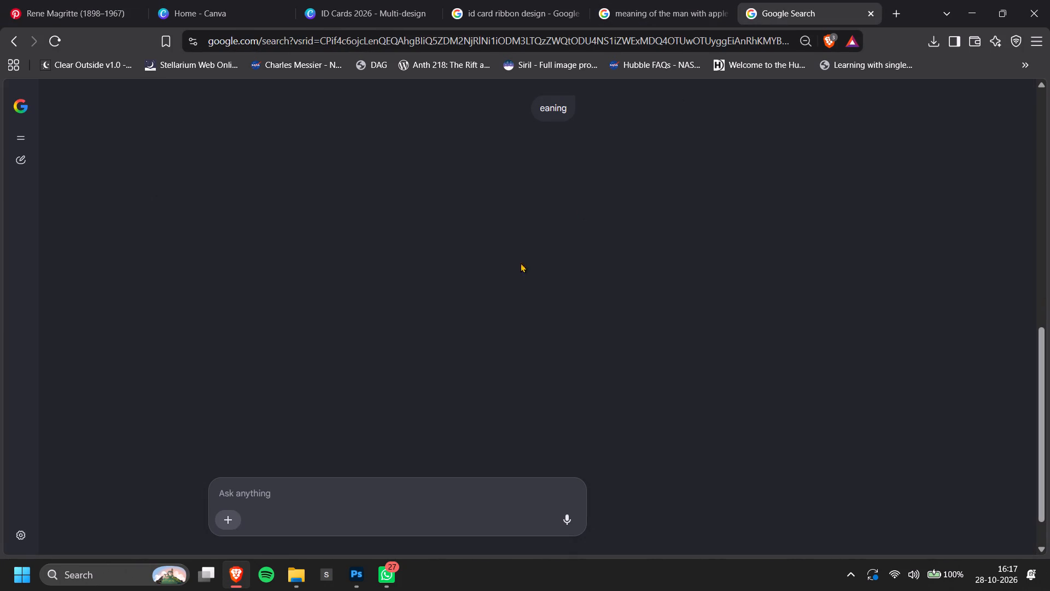
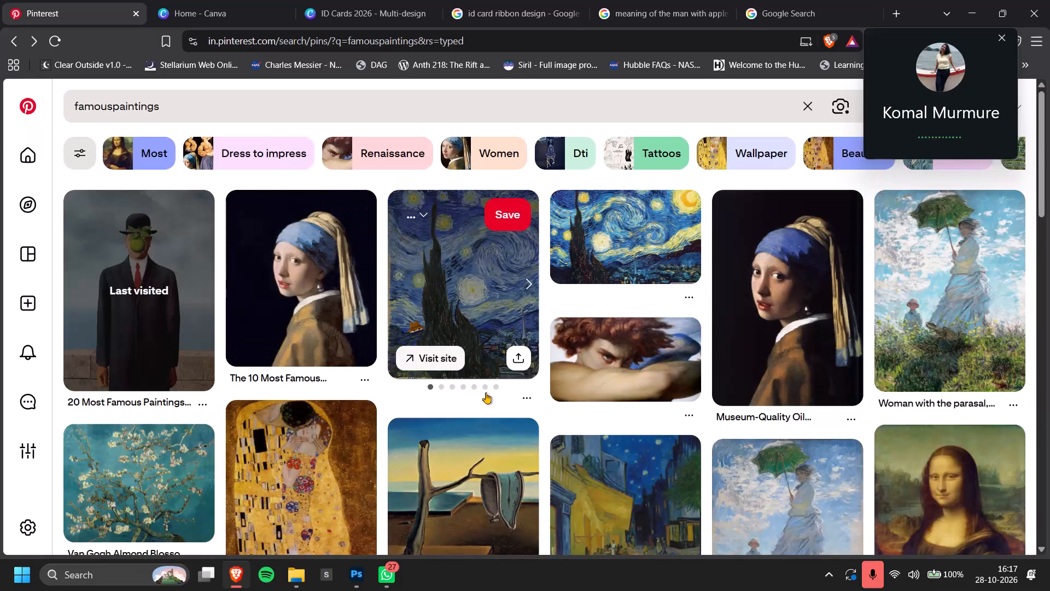
# Switch from the famous paintings results on Pinterest to WhatsApp.
pyautogui.scroll(2, 665, 454)
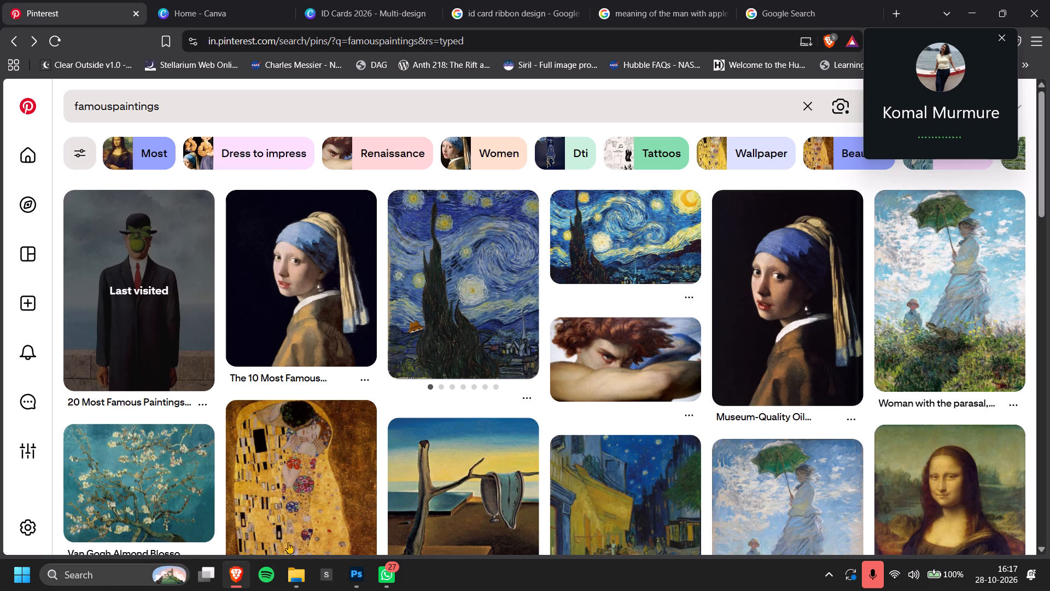
pyautogui.click(383, 579)
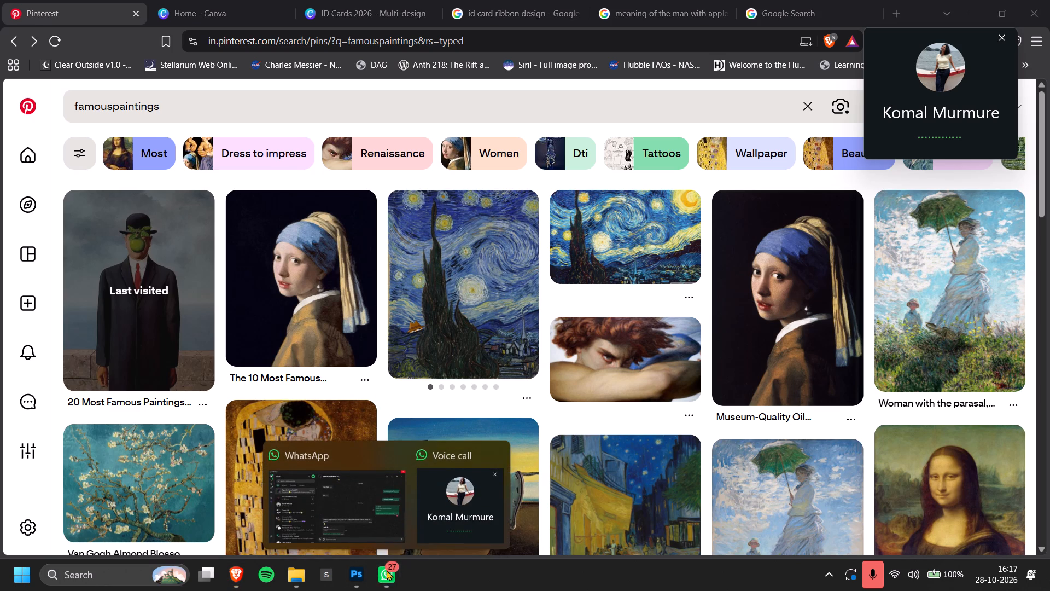
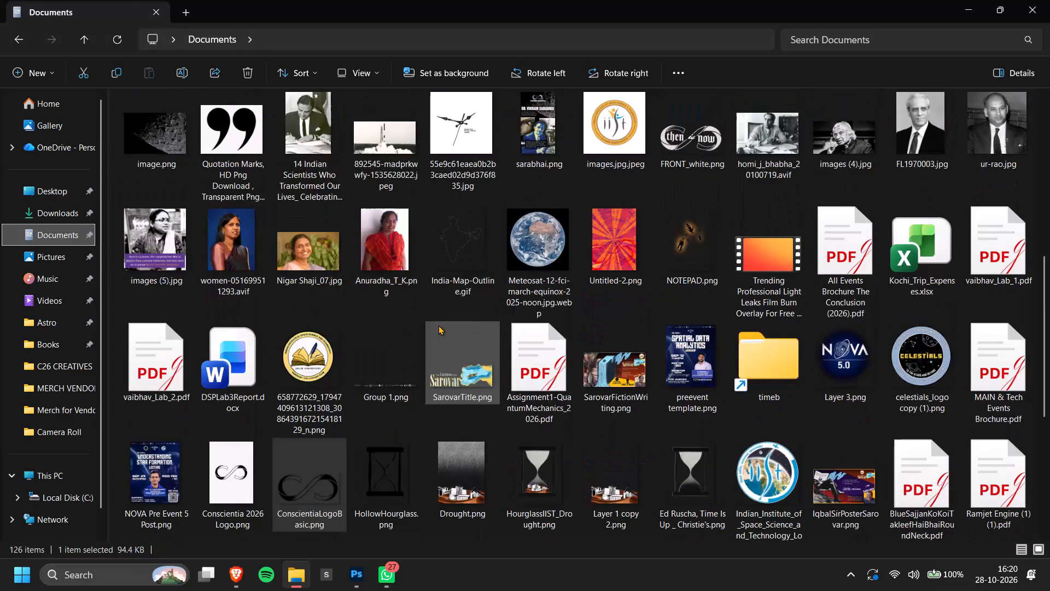
# Look through the files in the Documents folder and the Music folder in File Explorer.
pyautogui.scroll(3, 434, 344)
pyautogui.scroll(-4, 436, 329)
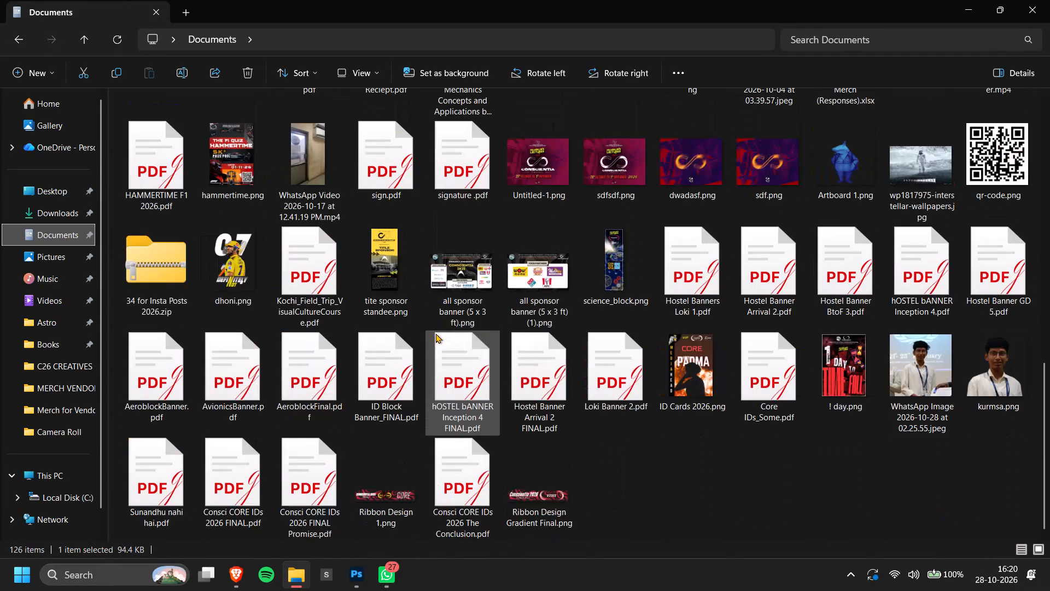
pyautogui.scroll(-1, 434, 343)
pyautogui.scroll(1, 434, 343)
pyautogui.click(73, 279)
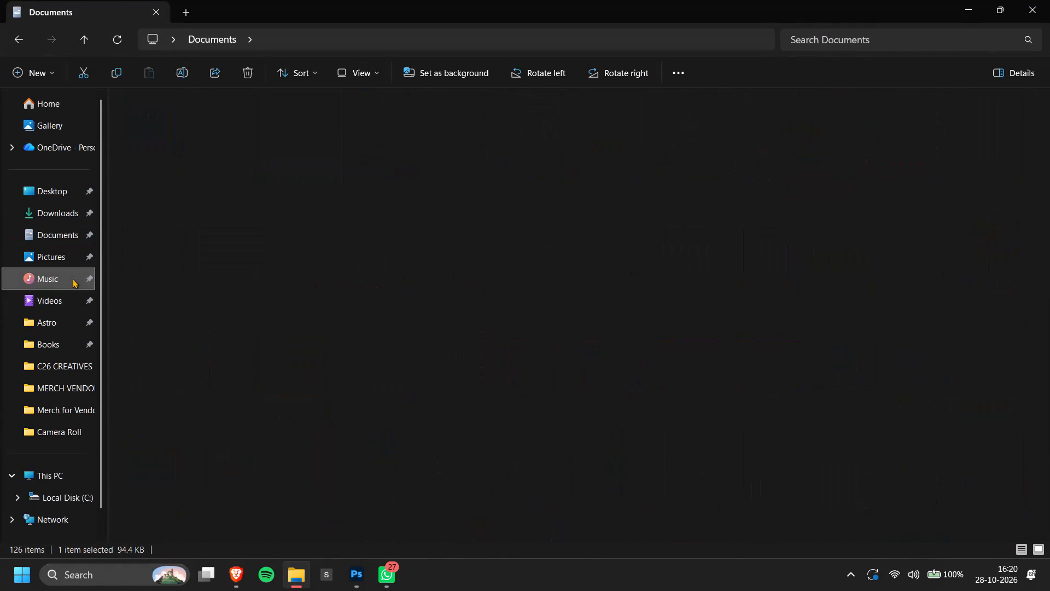
pyautogui.scroll(-1, 511, 338)
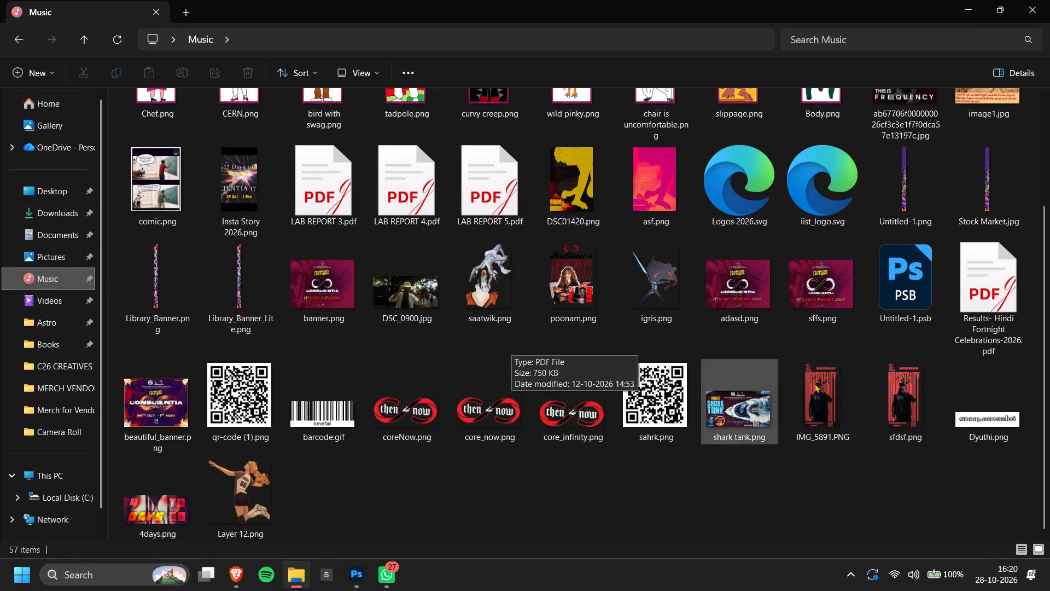
pyautogui.scroll(4, 732, 463)
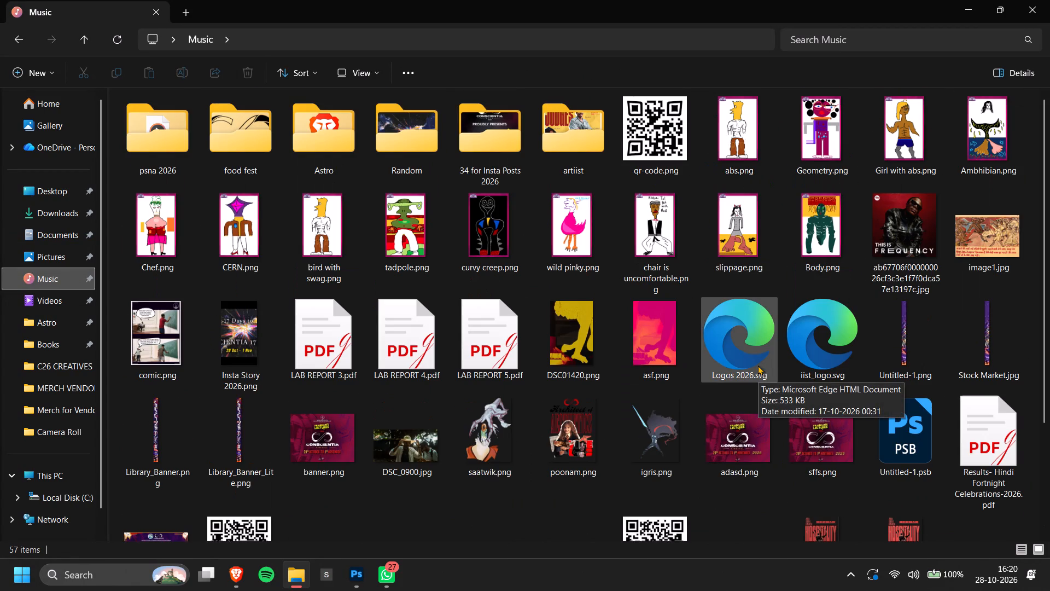
# Switch back to the browser with the Pinterest results for famous paintings.
pyautogui.hotkey('alt', 'Tab')
pyautogui.hotkey('alt', 'Tab')
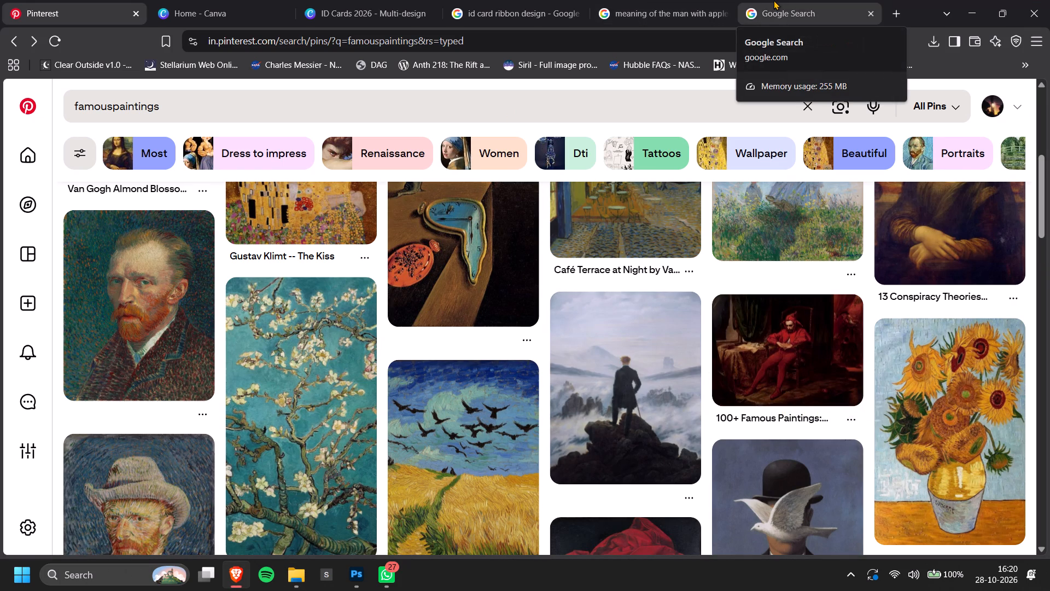
# Switch from the Pinterest famous-paintings results to another open application window.
pyautogui.hotkey('alt', 'Tab')
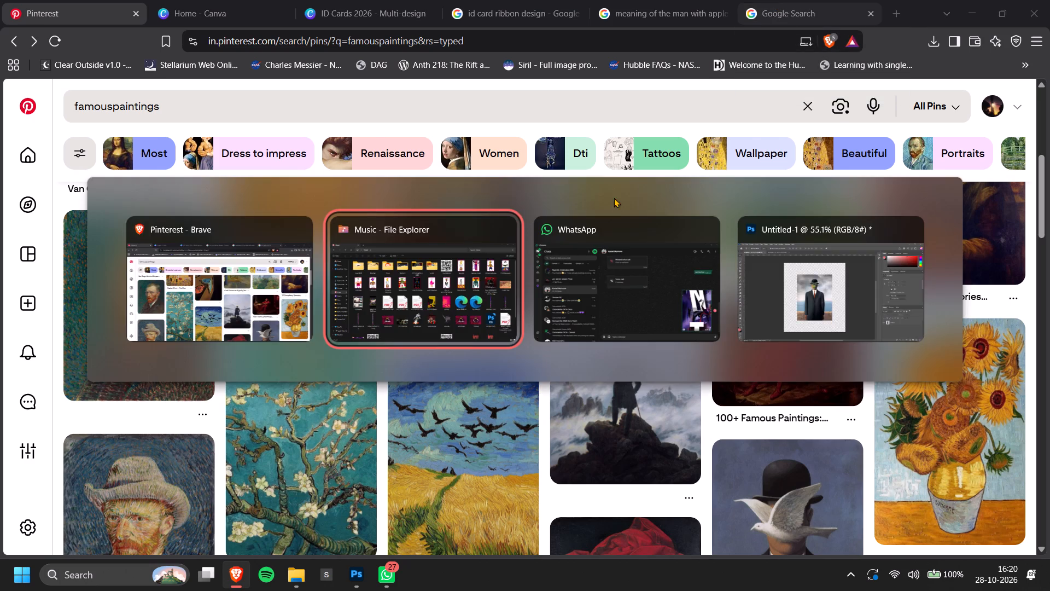
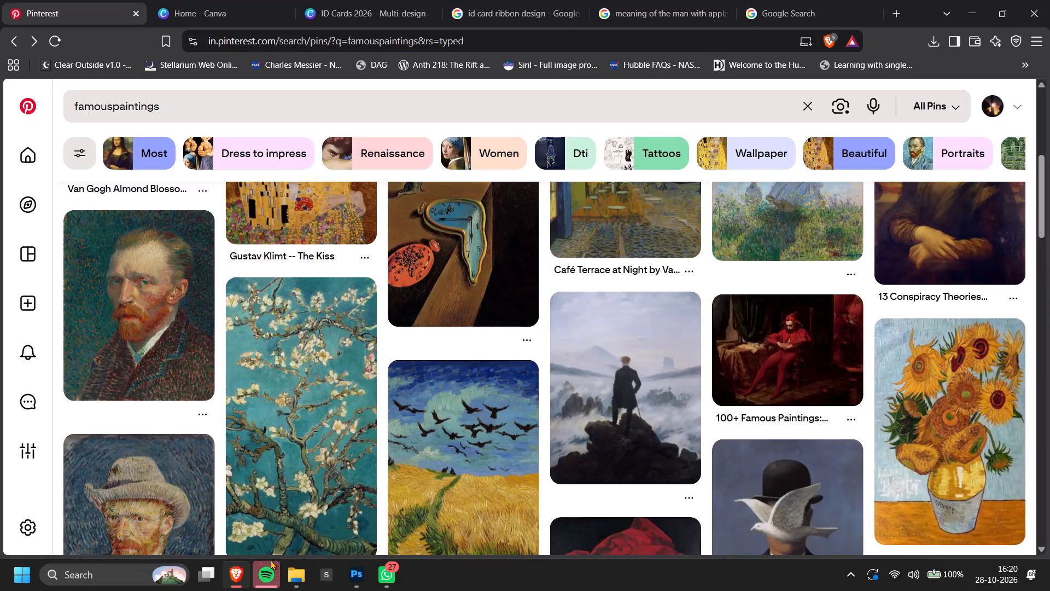
# Close the Spotify window.
pyautogui.click(332, 443)
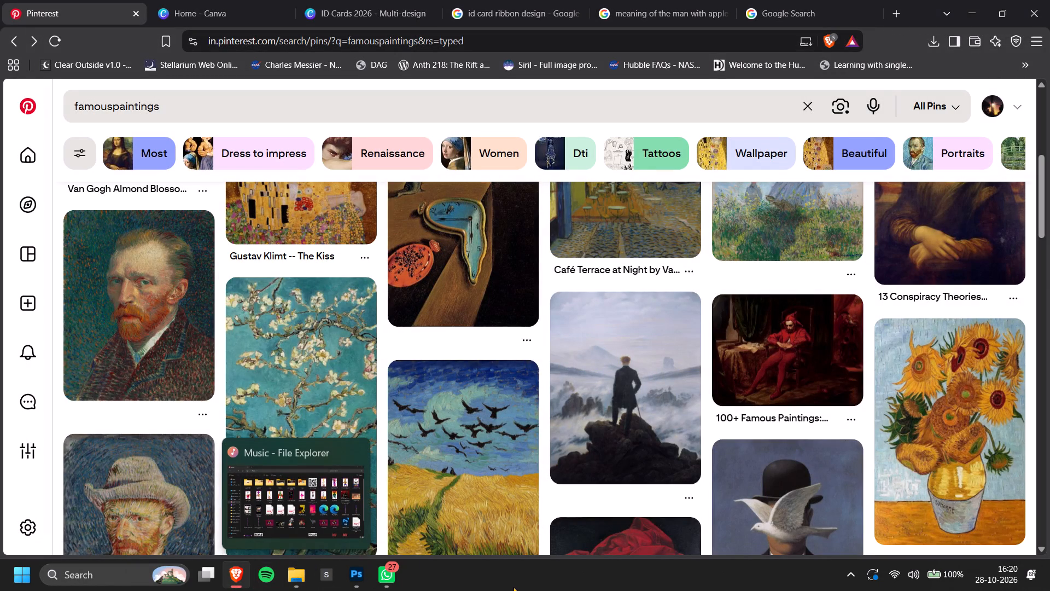
# Switch to the File Explorer window showing the Music folder.
pyautogui.click(295, 576)
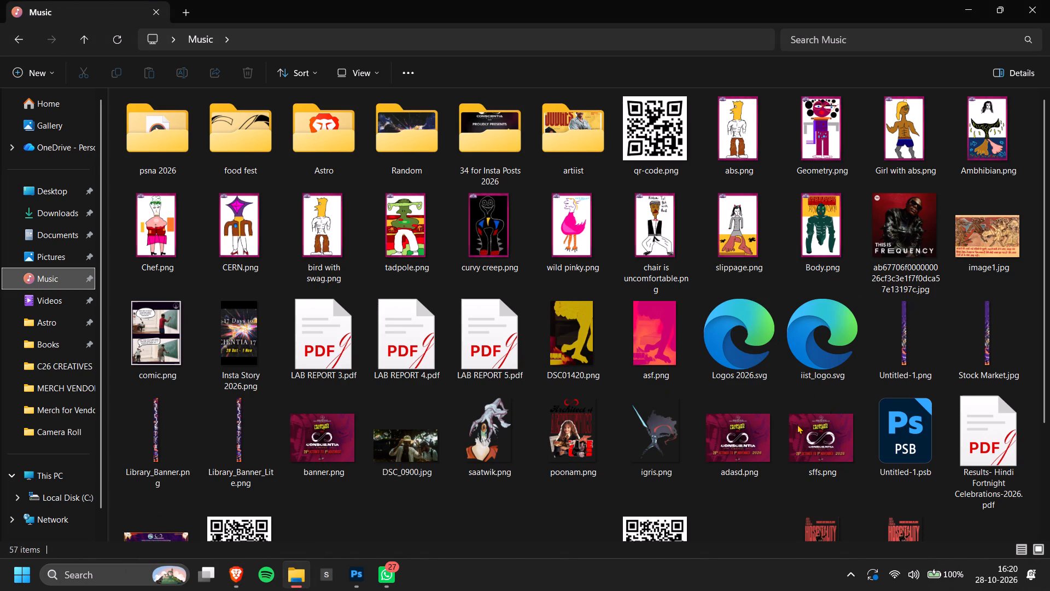
pyautogui.click(553, 572)
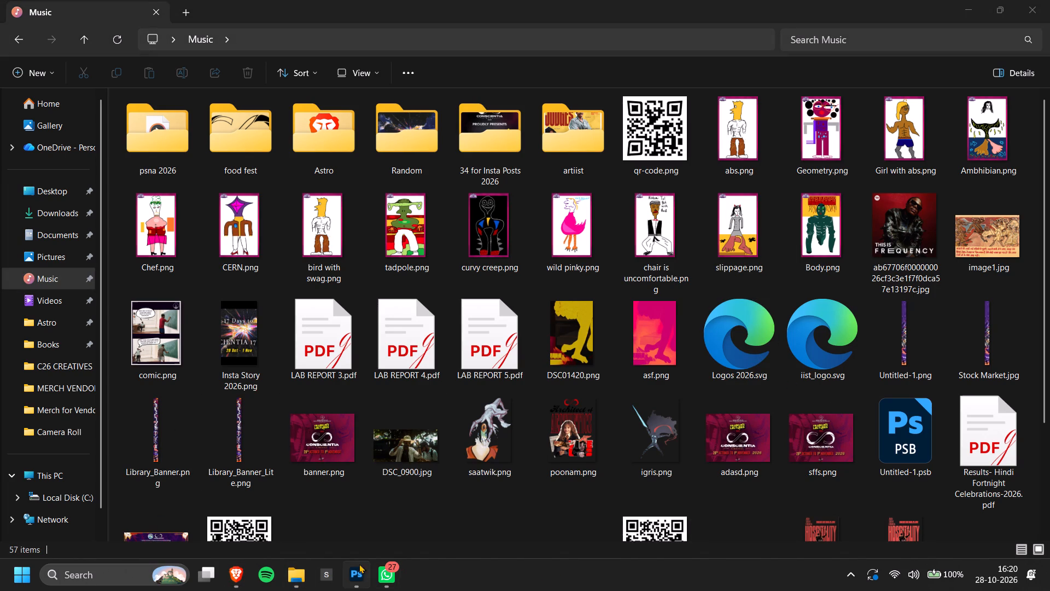
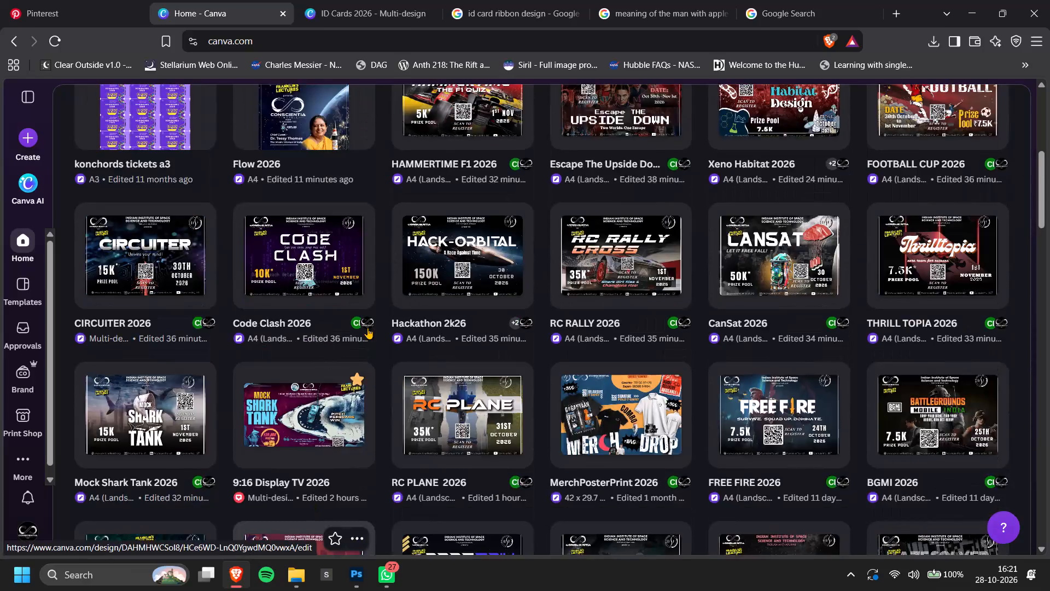
# Open the Hostel Banners 2026 design from the Canva home page, look over its banner artwork, and close it.
pyautogui.scroll(-11, 382, 344)
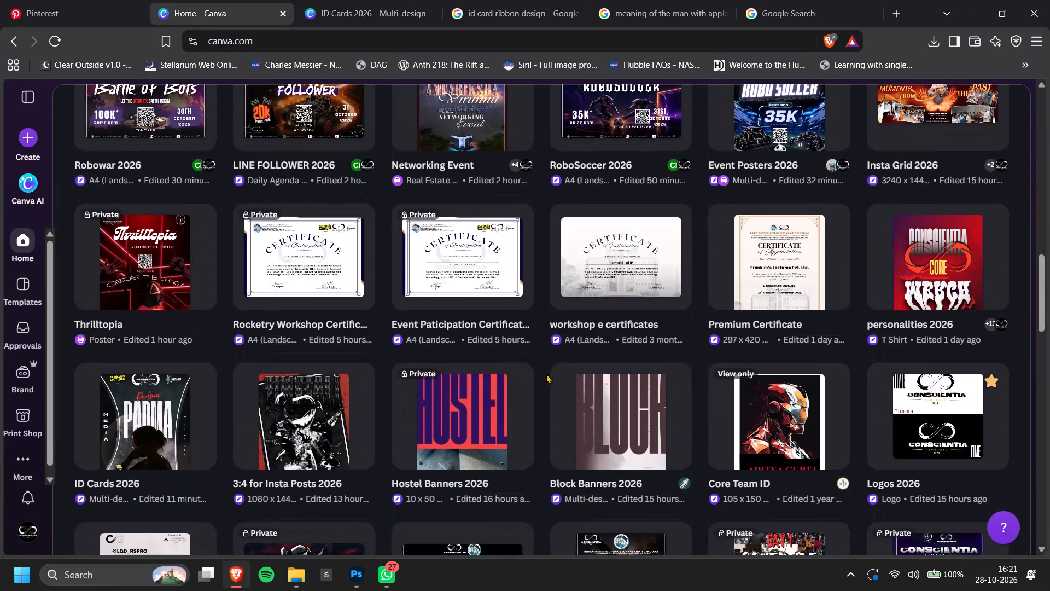
pyautogui.click(451, 432)
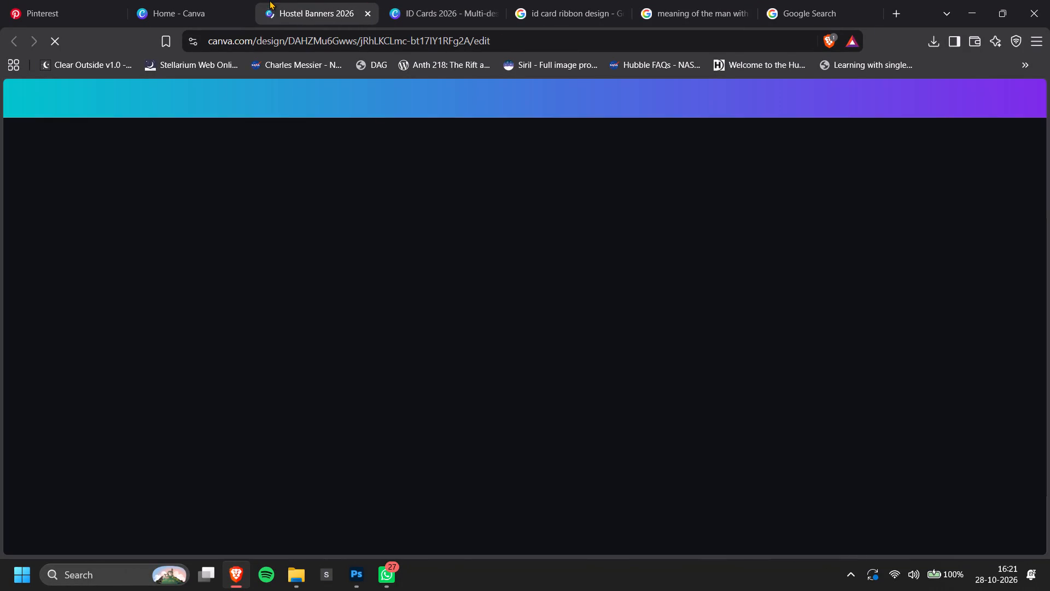
pyautogui.scroll(-3, 703, 314)
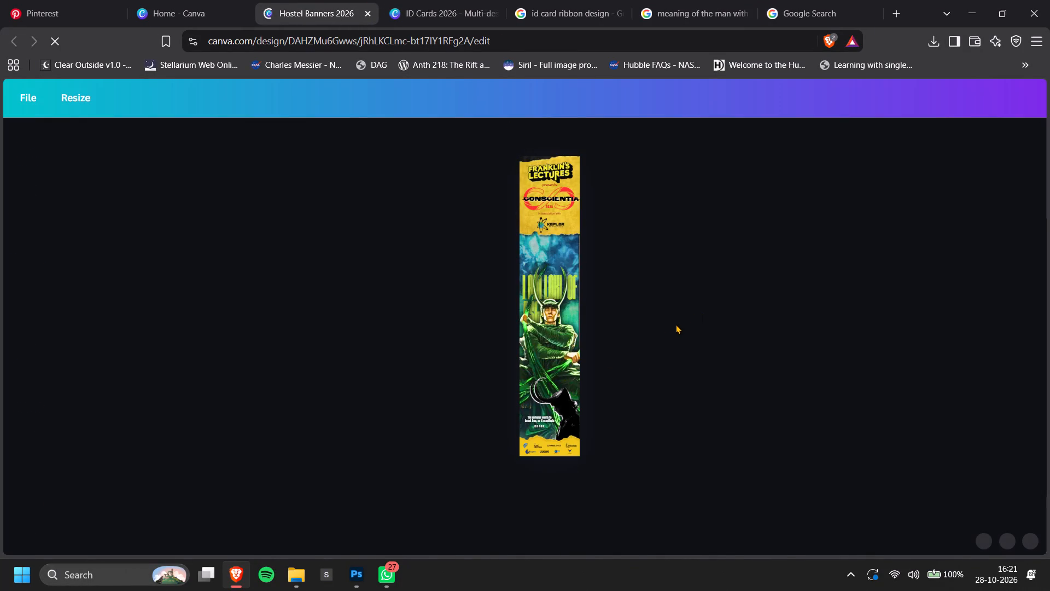
pyautogui.keyDown('ctrl'); pyautogui.scroll(4, 551, 159); pyautogui.keyUp('ctrl')
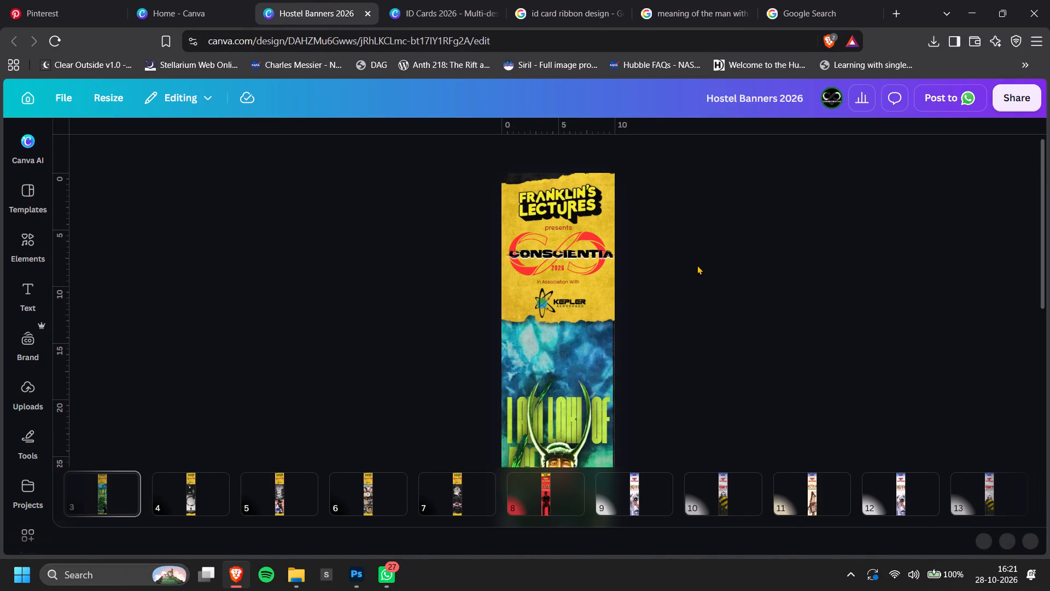
pyautogui.click(371, 13)
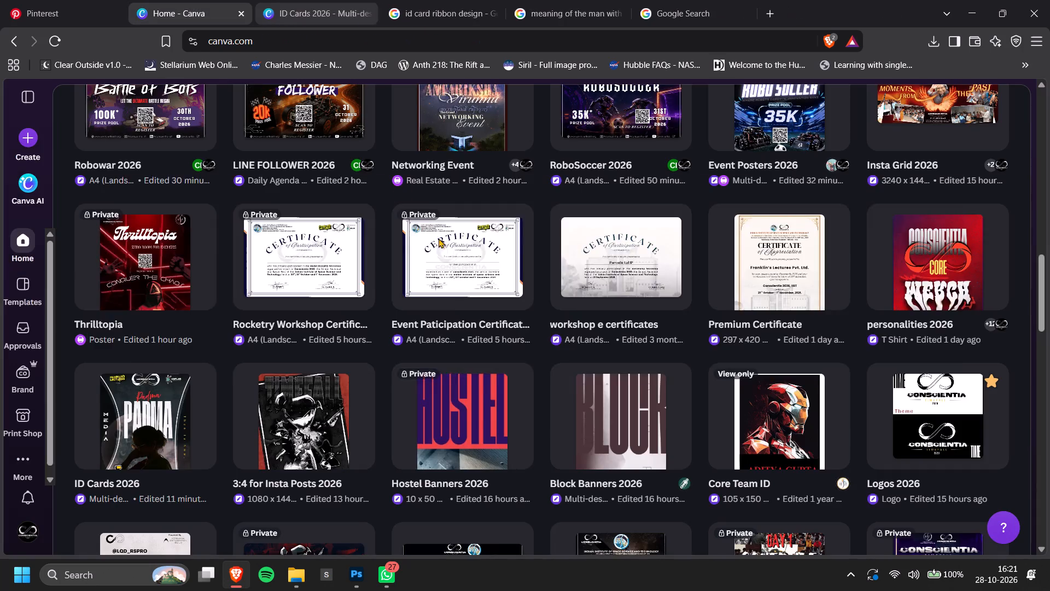
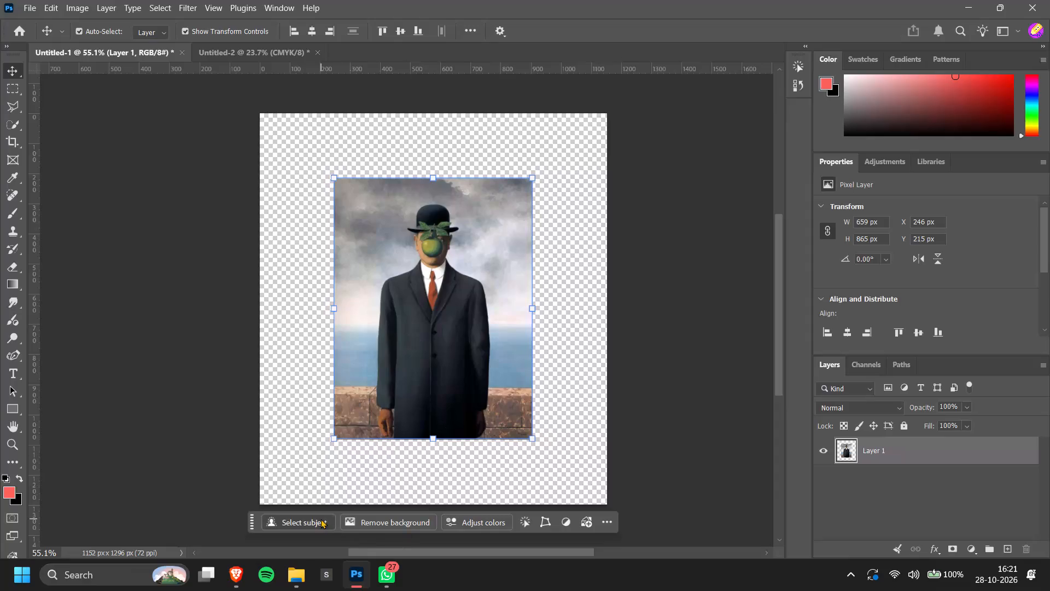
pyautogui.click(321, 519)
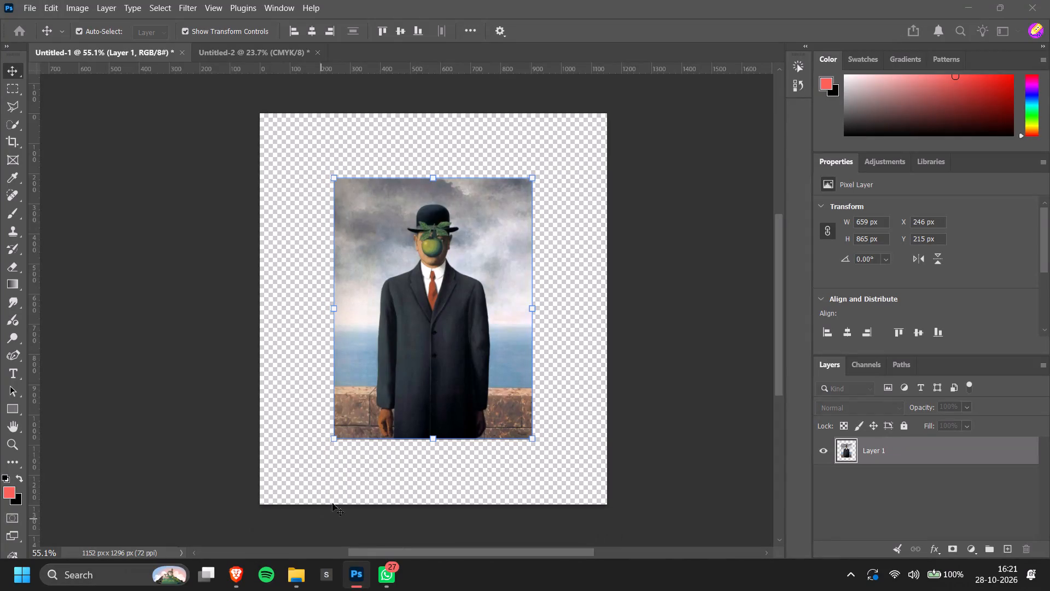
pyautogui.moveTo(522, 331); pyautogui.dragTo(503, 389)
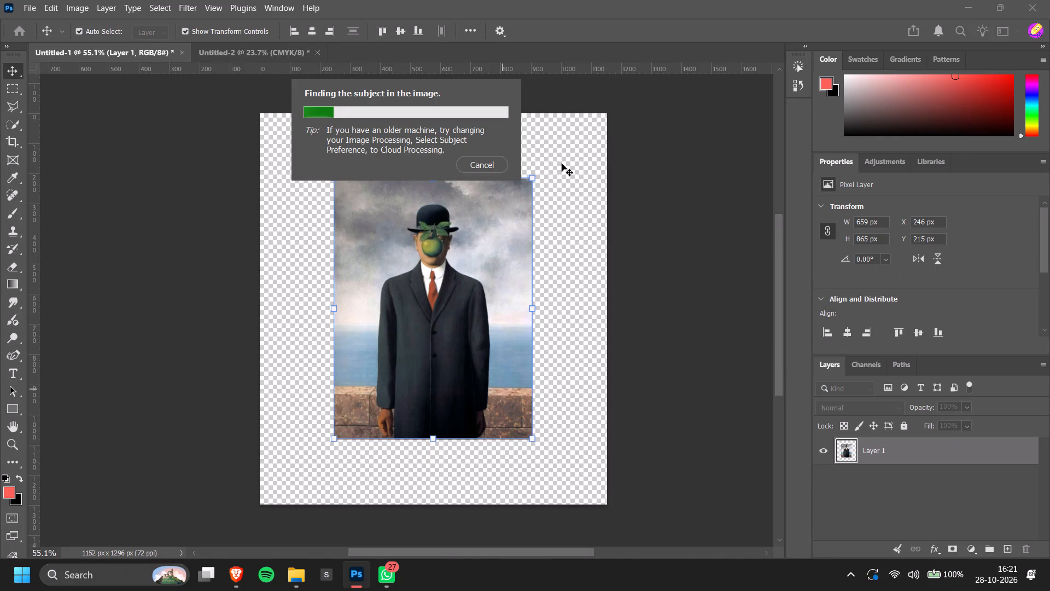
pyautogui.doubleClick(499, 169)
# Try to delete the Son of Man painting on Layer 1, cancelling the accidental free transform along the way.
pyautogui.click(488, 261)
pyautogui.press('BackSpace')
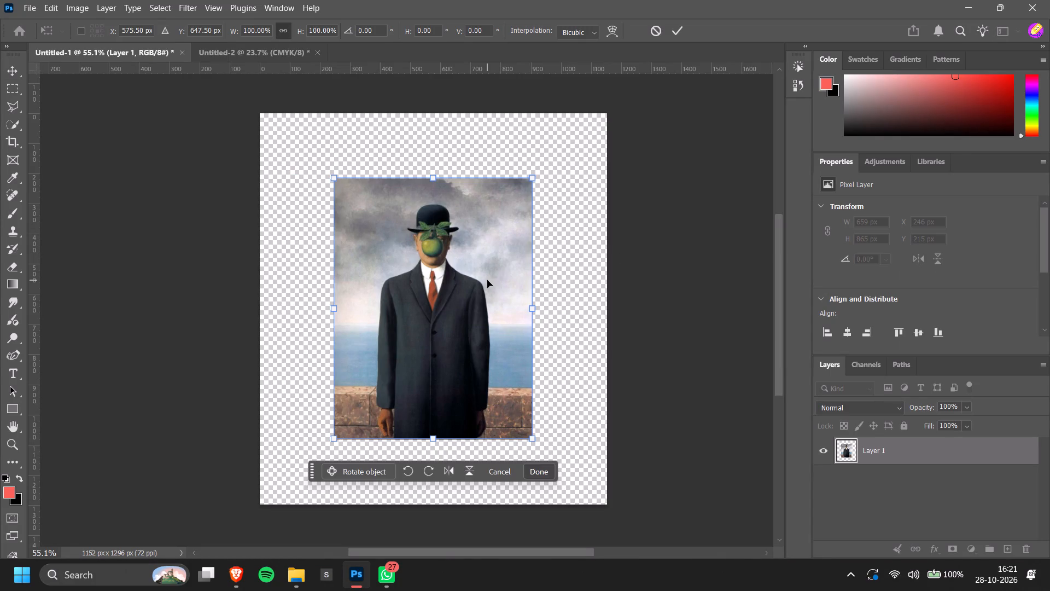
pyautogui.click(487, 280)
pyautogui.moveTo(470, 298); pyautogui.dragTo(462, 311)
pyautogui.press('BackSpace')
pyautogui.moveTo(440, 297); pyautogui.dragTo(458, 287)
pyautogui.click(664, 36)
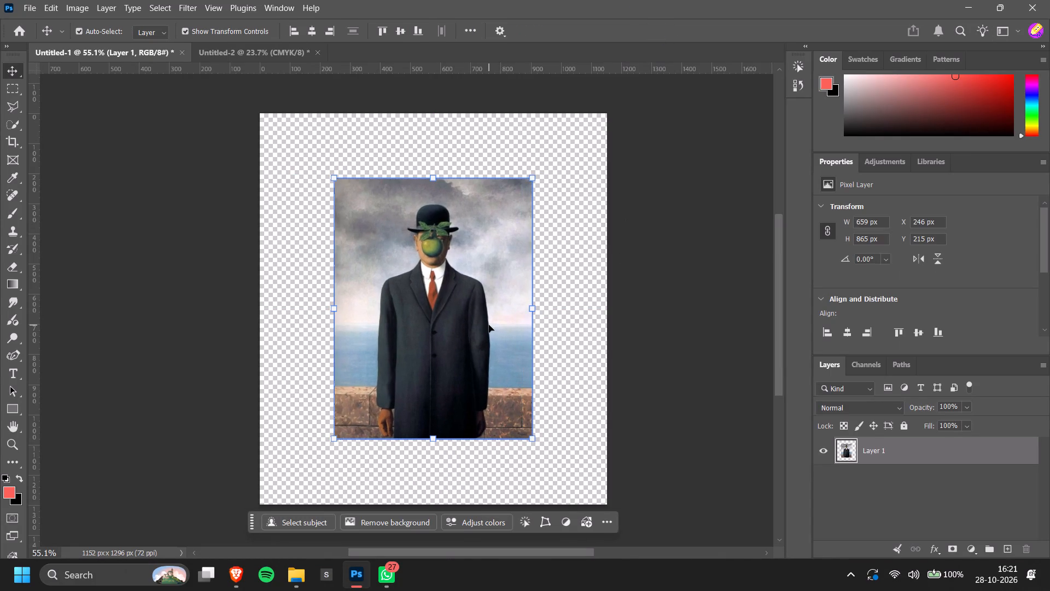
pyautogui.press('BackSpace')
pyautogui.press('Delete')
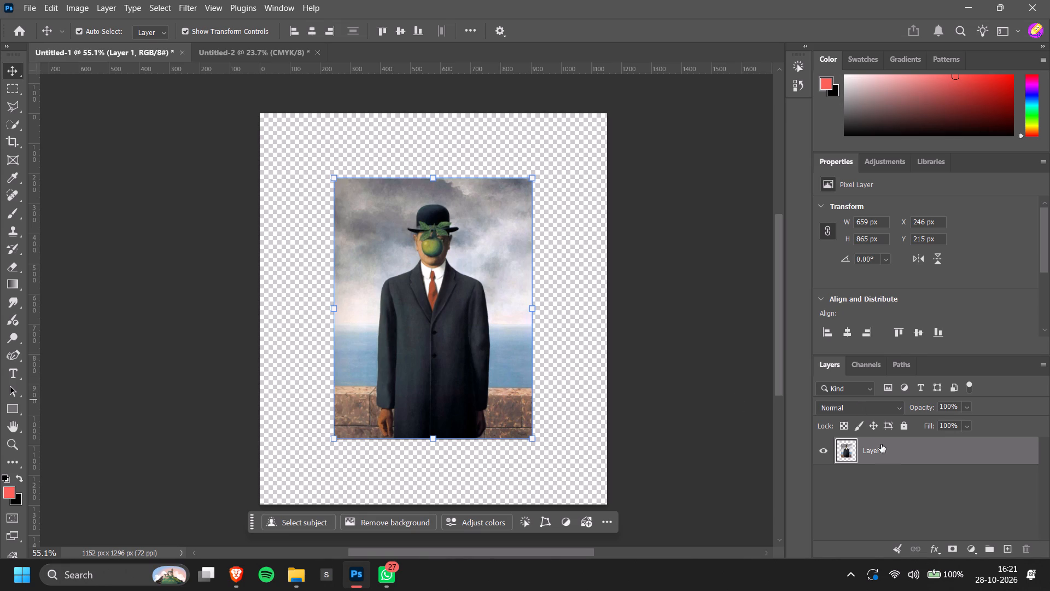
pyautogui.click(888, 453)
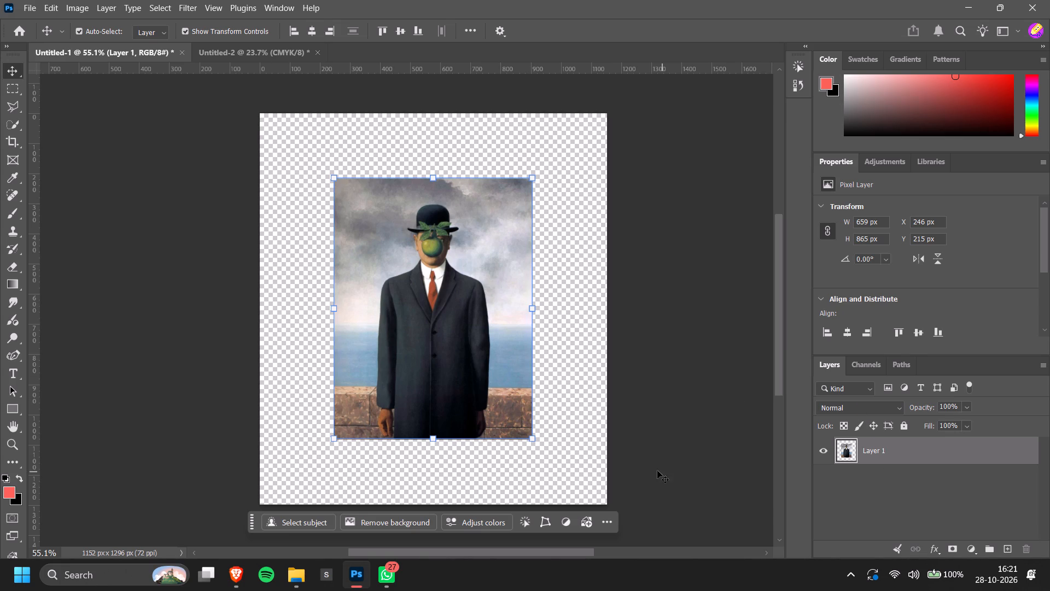
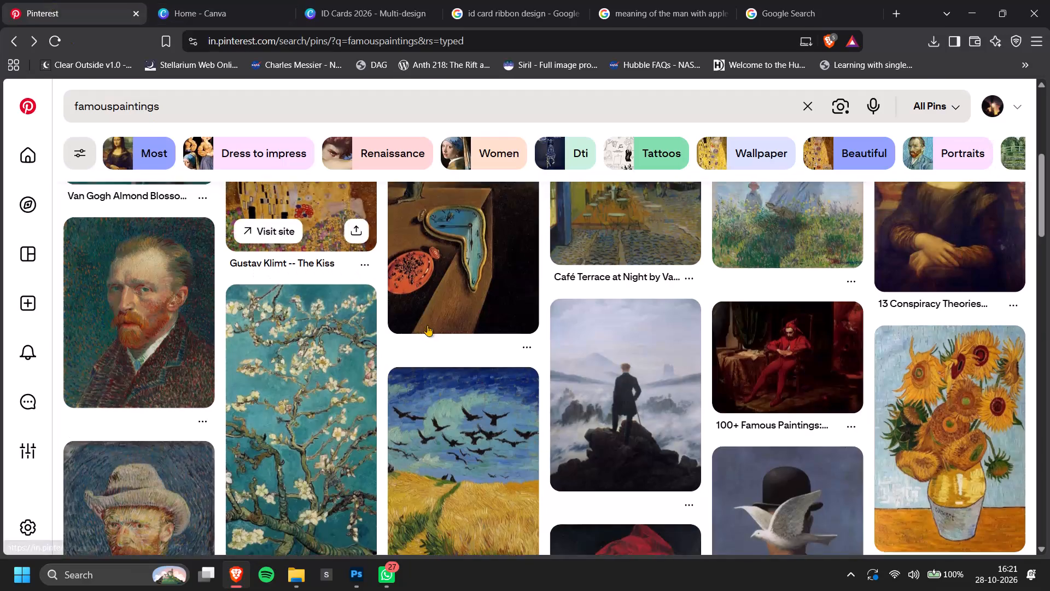
# From the Son of Man pin's related images, open the framed Rene Magritte painting The Man with the Bowler Hat.
pyautogui.scroll(3, 427, 325)
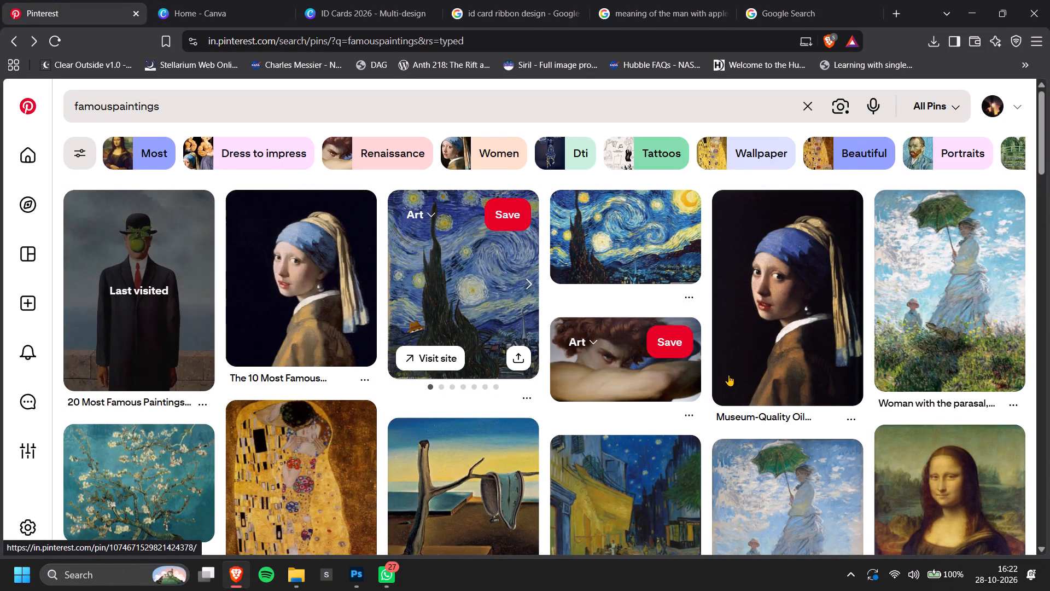
pyautogui.click(148, 297)
pyautogui.scroll(-2, 973, 303)
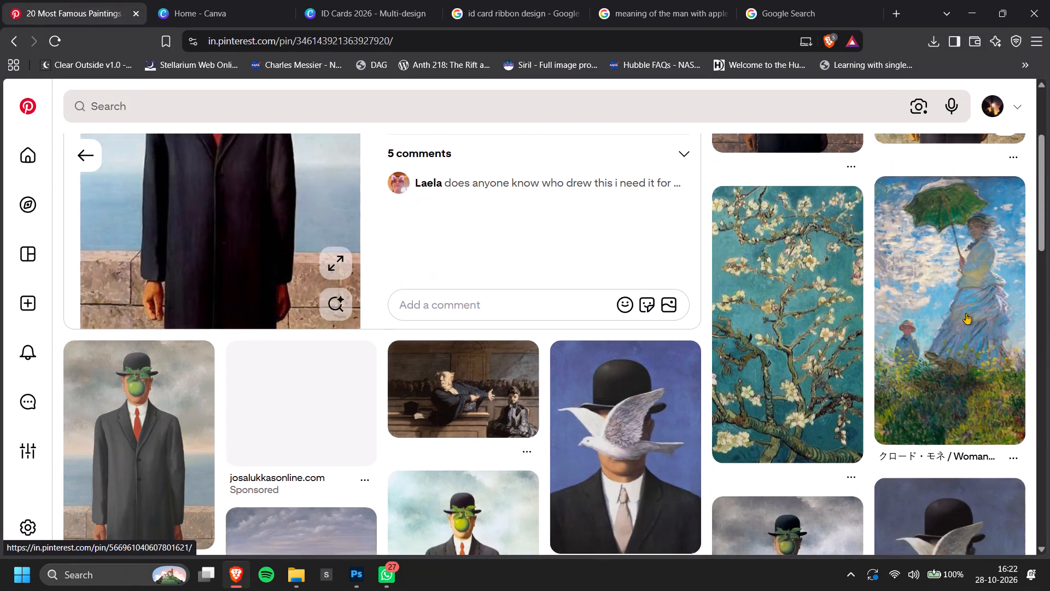
pyautogui.scroll(-2, 966, 313)
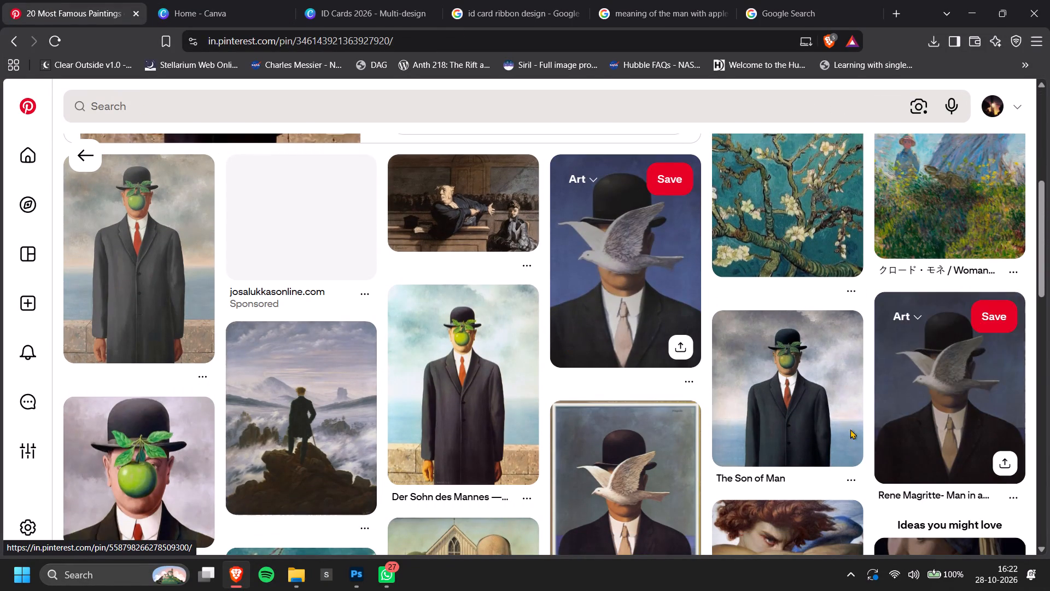
pyautogui.scroll(-2, 823, 434)
pyautogui.click(639, 321)
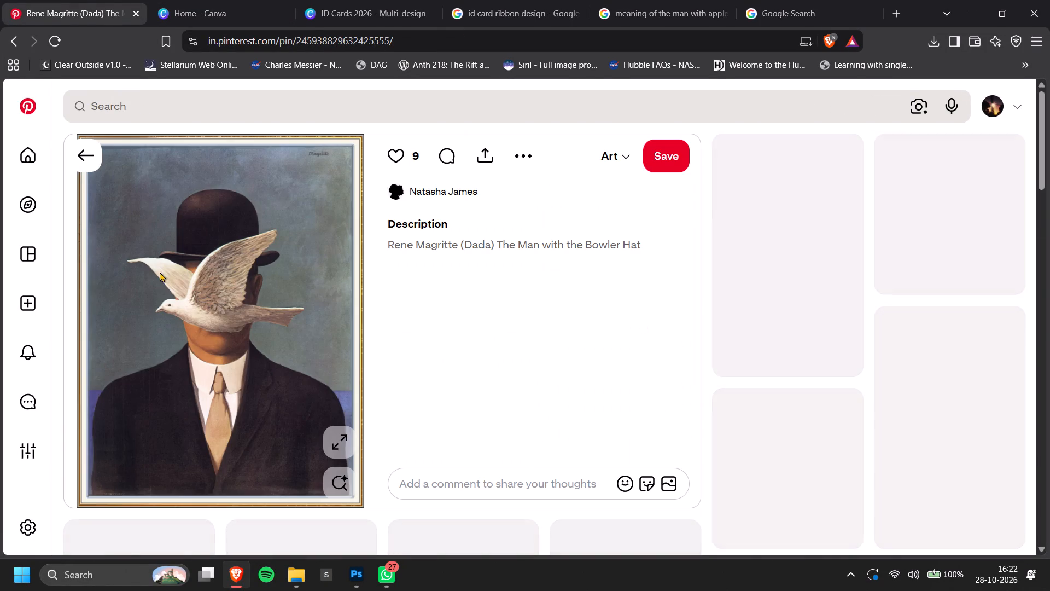
# Copy the image of The Man with the Bowler Hat and switch back to Photoshop.
pyautogui.rightClick(220, 310)
pyautogui.click(268, 358)
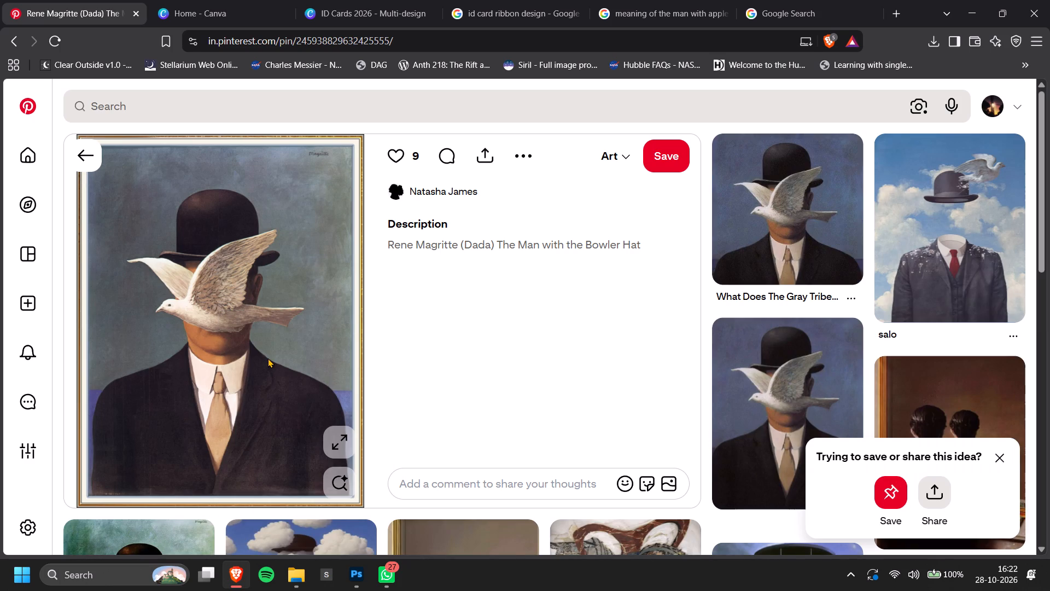
pyautogui.hotkey('alt', 'Tab')
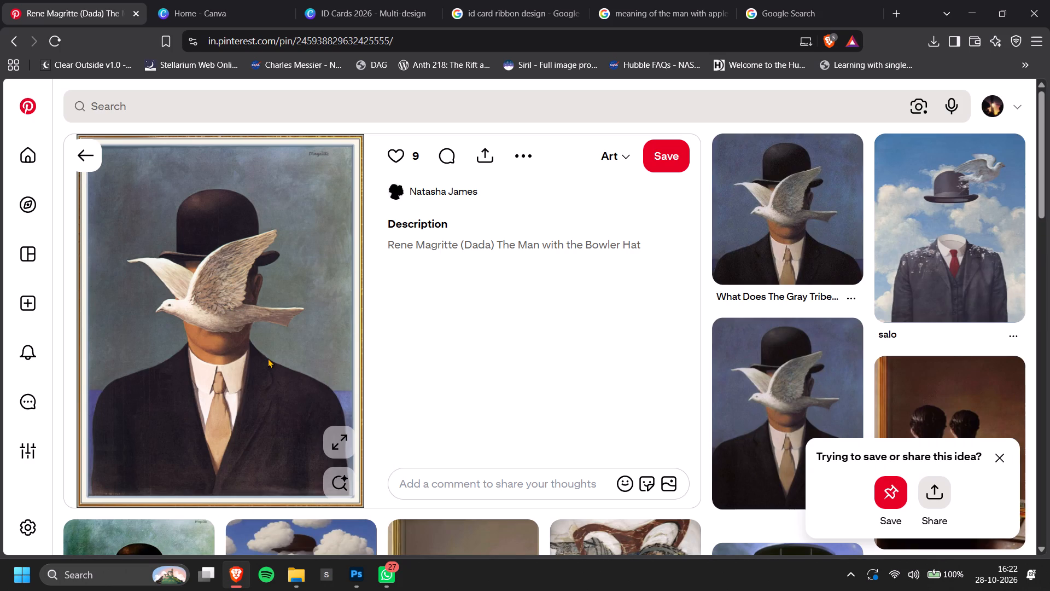
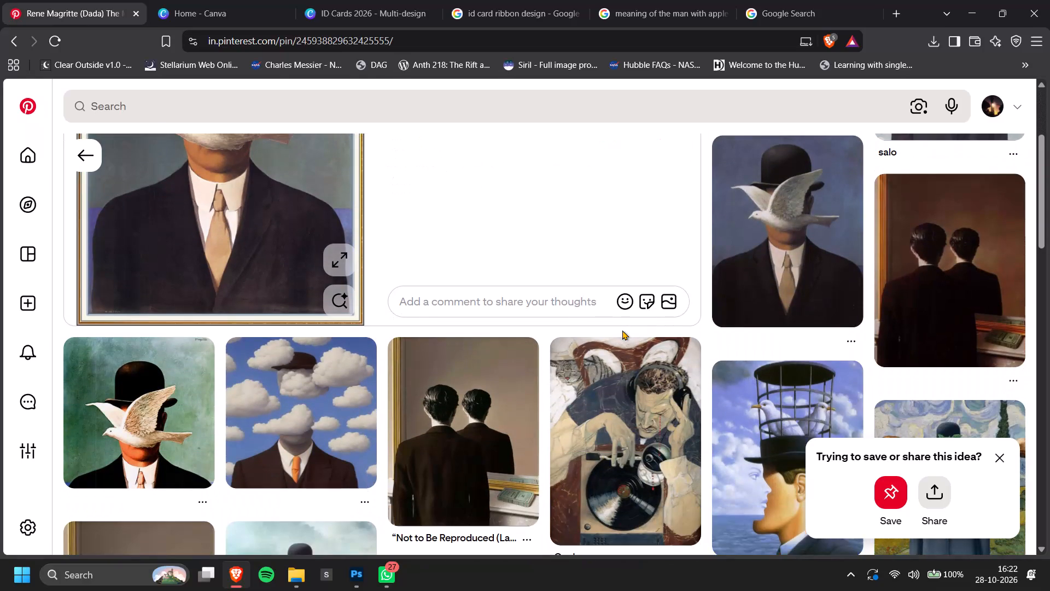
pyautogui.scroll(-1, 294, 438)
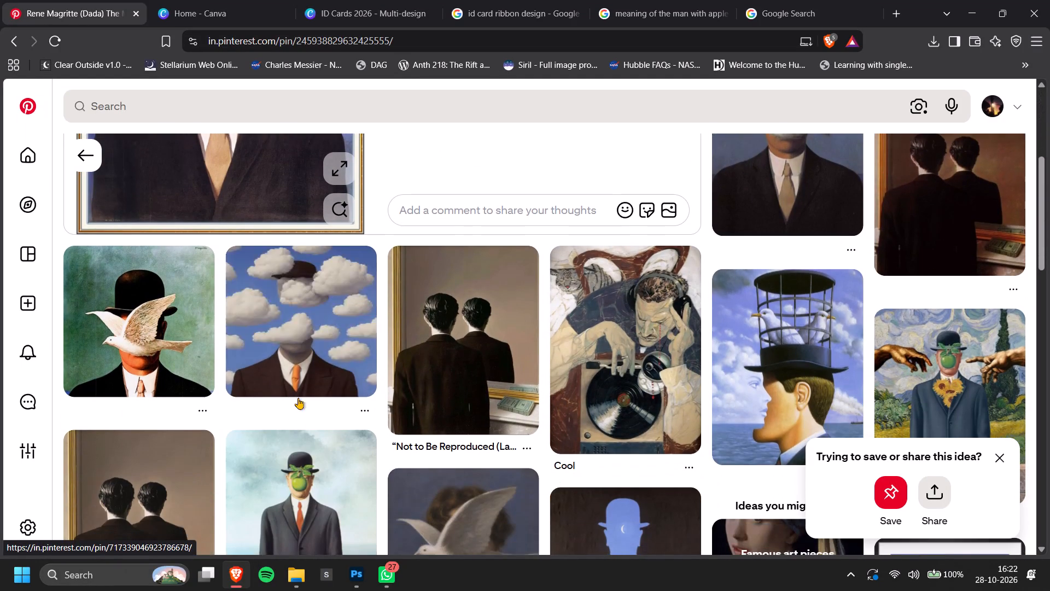
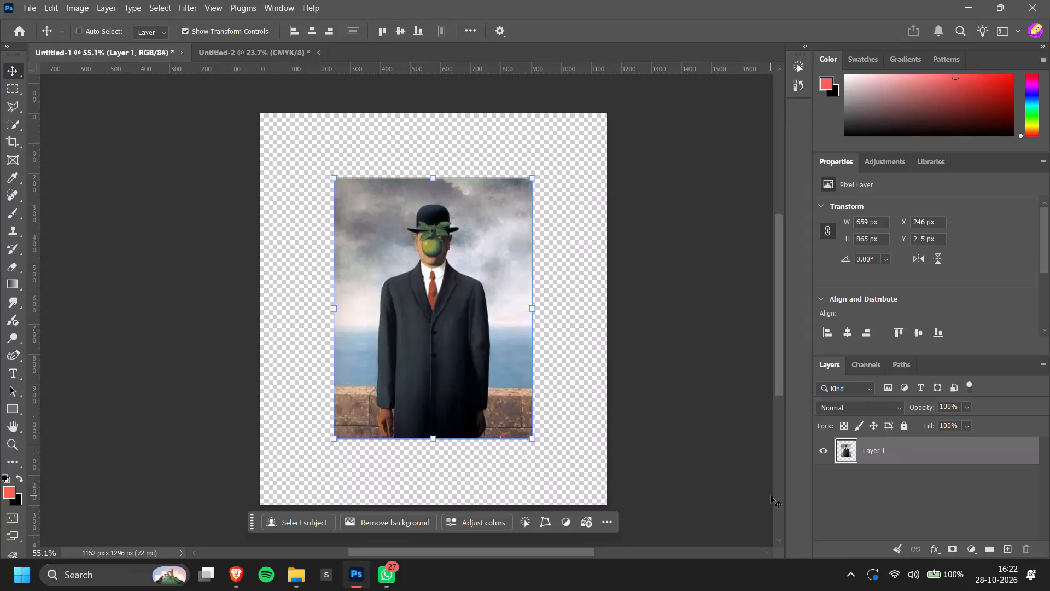
# Paste the copied bowler-hat-and-dove painting as a new layer and delete the Son of Man layer.
pyautogui.hotkey('ctrl', 'v')
pyautogui.click(963, 476)
pyautogui.press('BackSpace')
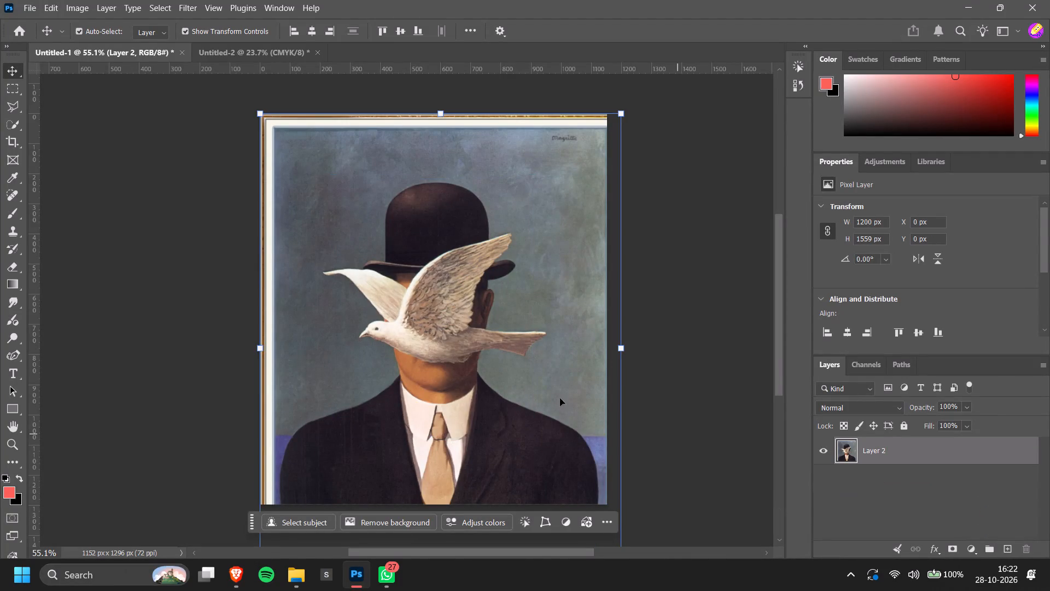
# Scale the pasted painting down proportionally to about 884 × 1148 px and centre it on the canvas.
pyautogui.moveTo(454, 368); pyautogui.dragTo(452, 343)
pyautogui.moveTo(626, 488); pyautogui.dragTo(531, 474)
pyautogui.moveTo(454, 418); pyautogui.dragTo(497, 399)
pyautogui.click(552, 517)
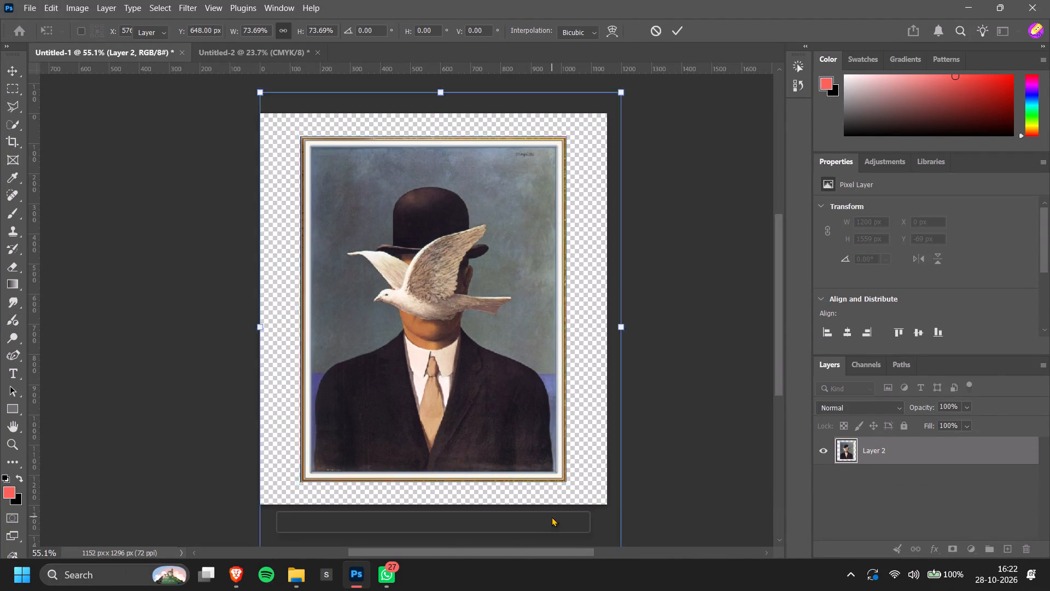
# Run Select Subject on the bowler-hat painting layer.
pyautogui.click(318, 522)
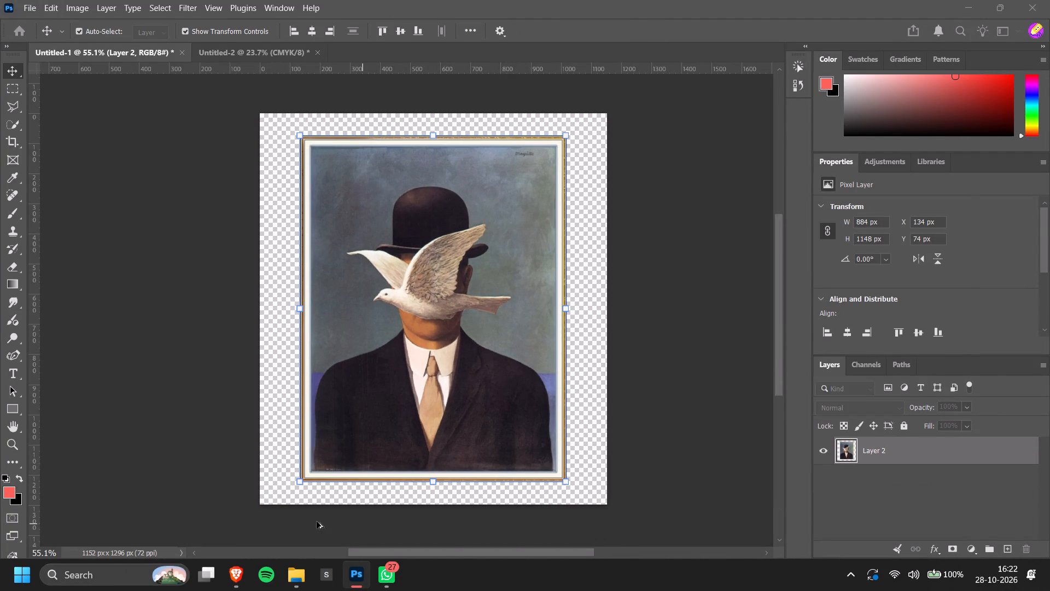
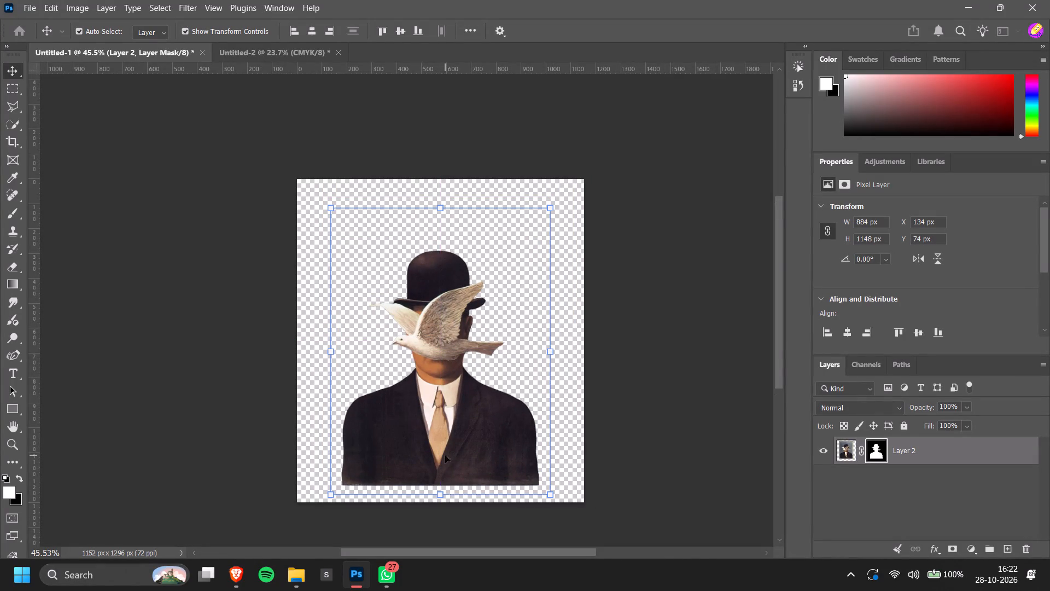
# Enlarge the masked bowler-hat figure proportionally to about 105.5%, shift it slightly upward, and apply the transform.
pyautogui.moveTo(452, 495); pyautogui.dragTo(448, 511)
pyautogui.click(466, 451)
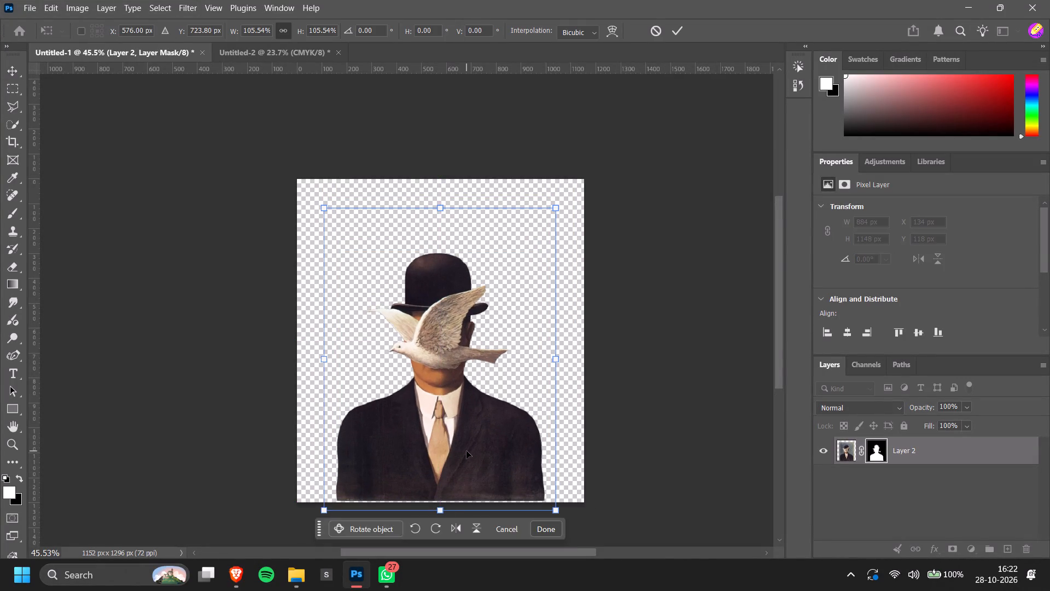
pyautogui.click(533, 523)
pyautogui.click(645, 512)
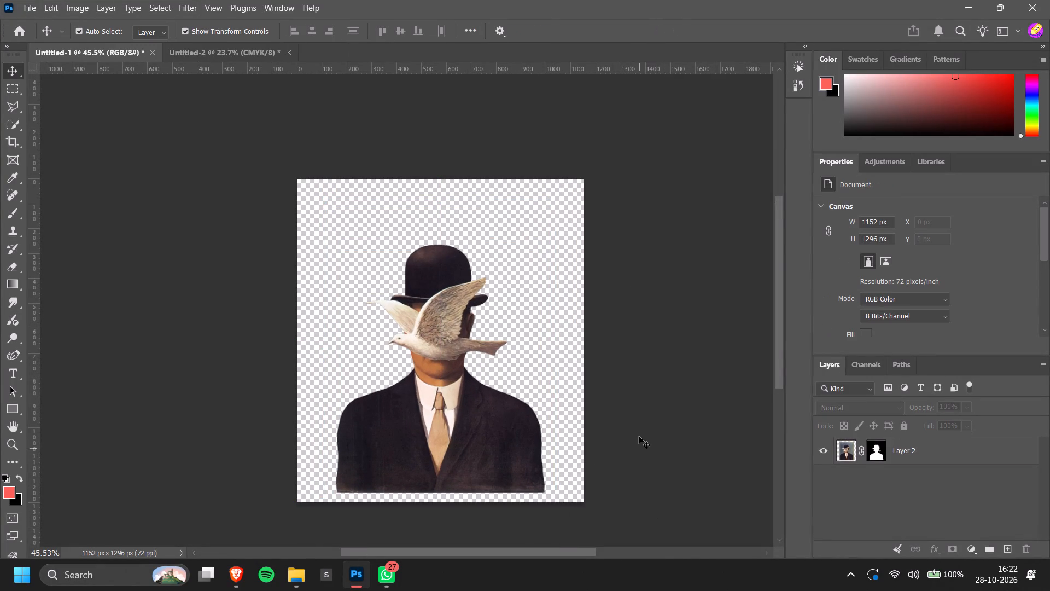
# Draw a paragraph text box about 850 × 490 px across the upper canvas, over the hat and dove.
pyautogui.keyDown('alt'); pyautogui.scroll(3, 625, 283); pyautogui.keyUp('alt')
pyautogui.keyDown('ctrl'); pyautogui.scroll(-1, 667, 294); pyautogui.keyUp('ctrl')
pyautogui.scroll(3, 668, 294)
pyautogui.keyDown('alt'); pyautogui.scroll(3, 479, 256); pyautogui.keyUp('alt')
pyautogui.keyDown('alt'); pyautogui.scroll(1, 373, 283); pyautogui.keyUp('alt')
pyautogui.press('t')
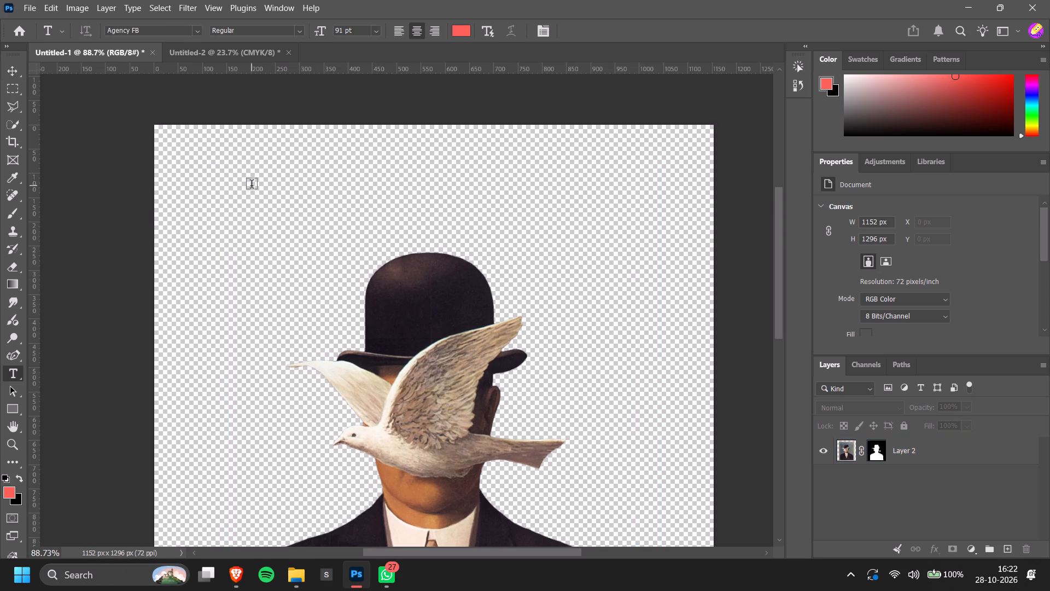
pyautogui.press('Escape')
pyautogui.moveTo(226, 172); pyautogui.dragTo(640, 409)
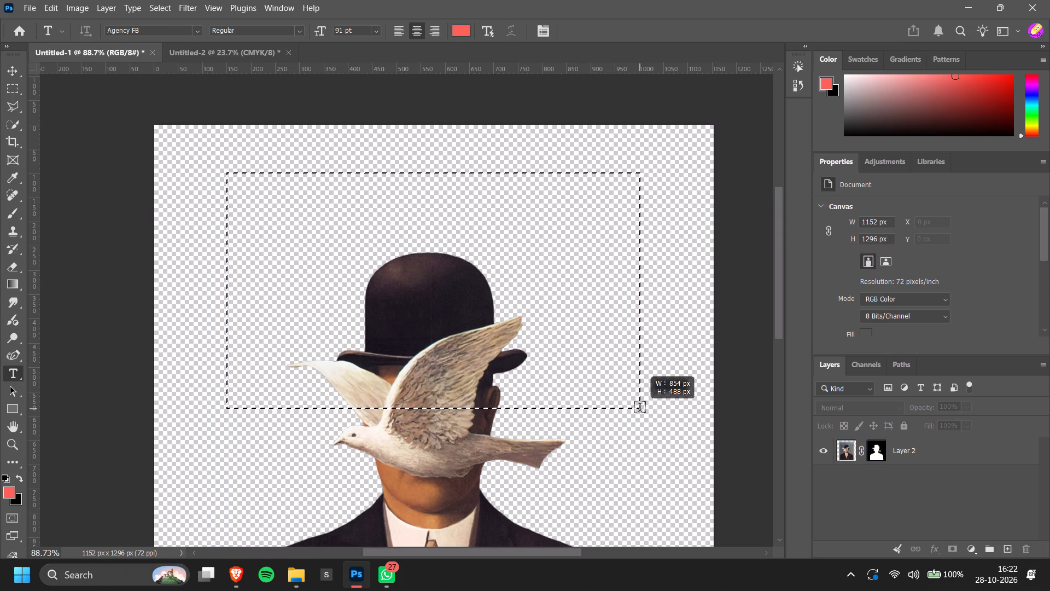
pyautogui.moveTo(640, 409); pyautogui.dragTo(635, 412)
# Switch to the Brave browser and search Google for "qoute by rene magritte".
pyautogui.hotkey('alt', 'Tab')
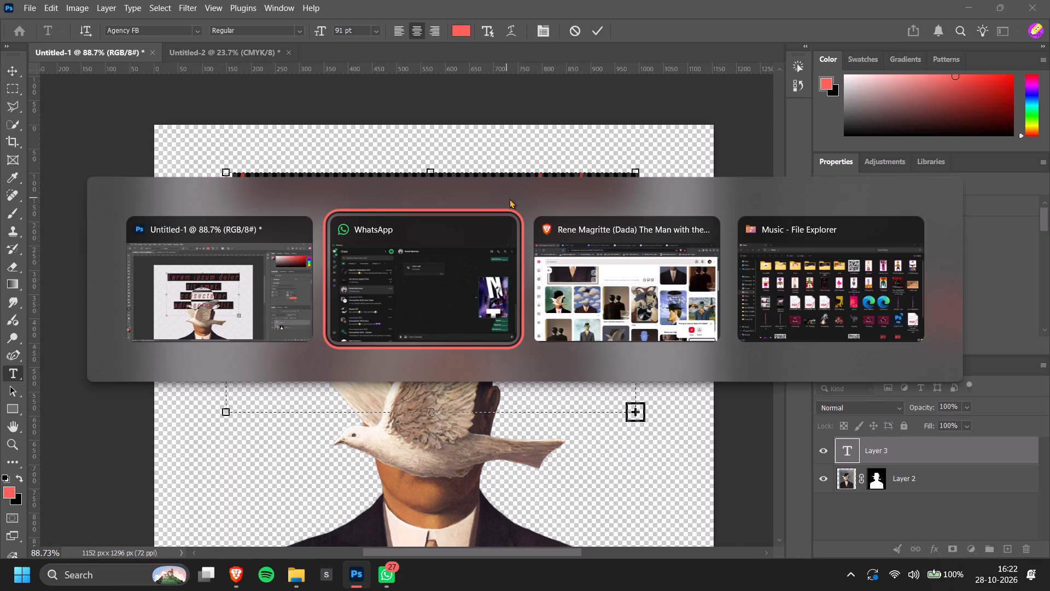
pyautogui.hotkey('alt', 'Tab')
pyautogui.click(761, 10)
pyautogui.click(589, 49)
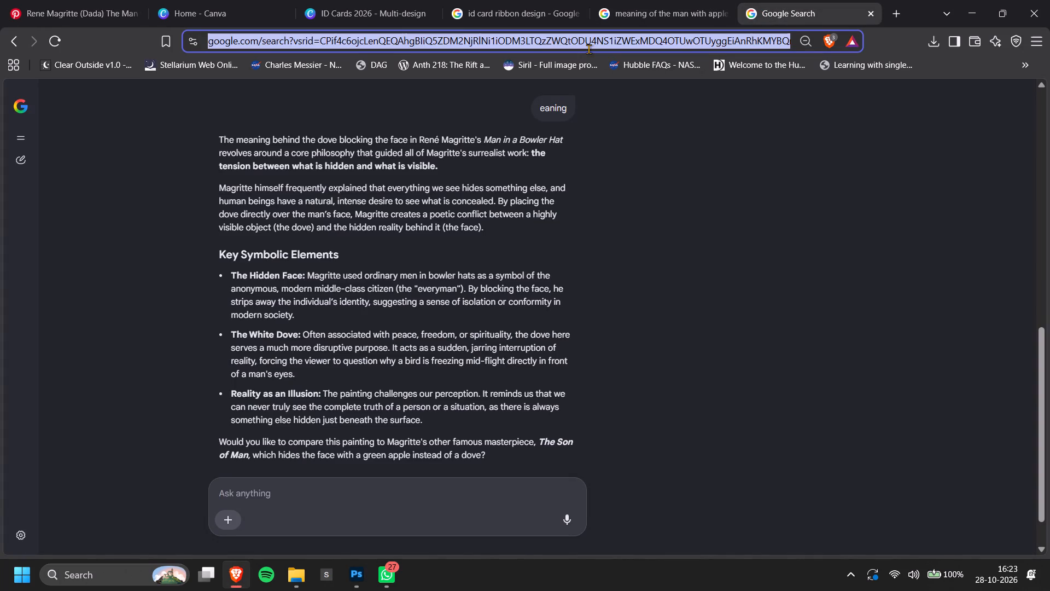
pyautogui.write('qoute by rene magritte')
pyautogui.press('Return')
pyautogui.click(374, 391)
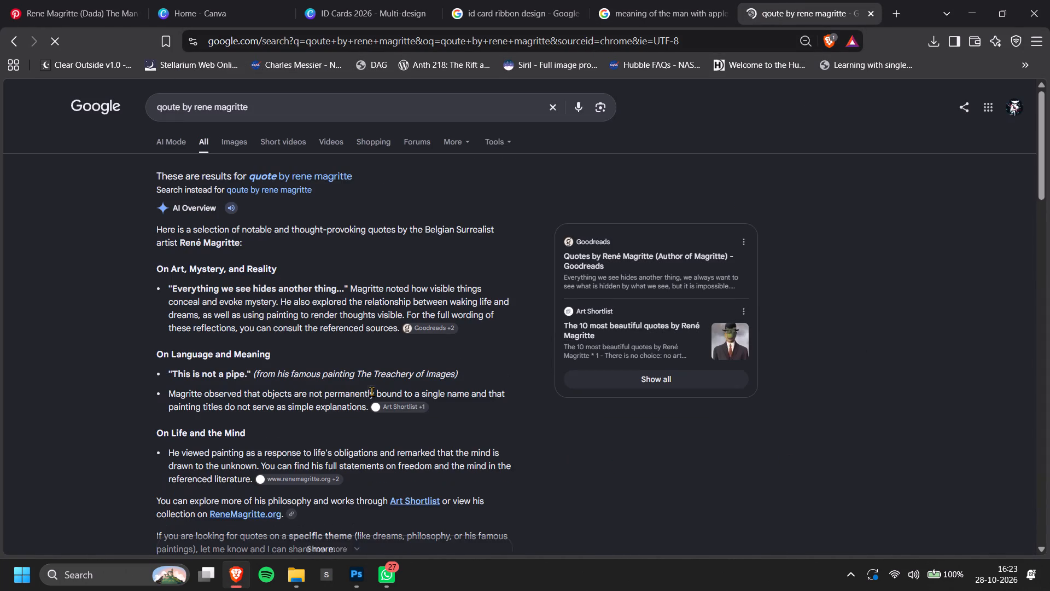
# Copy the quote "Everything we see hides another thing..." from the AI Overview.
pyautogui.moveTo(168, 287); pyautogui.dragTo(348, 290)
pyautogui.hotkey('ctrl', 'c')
# Open the Goodreads René Magritte Quotes page and copy "Everything we see hides another thing," from the first quote.
pyautogui.scroll(-3, 425, 370)
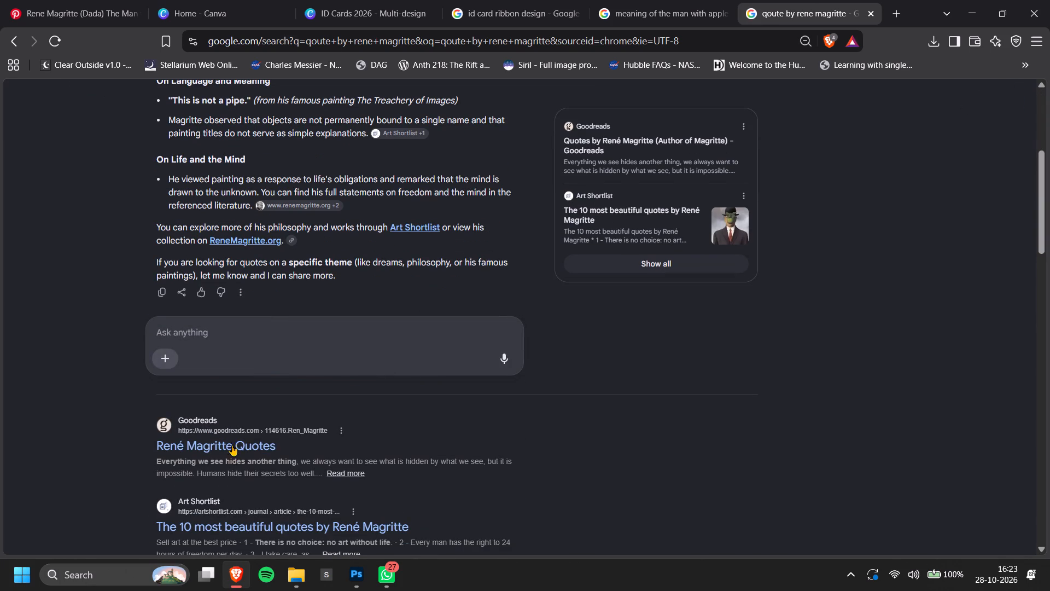
pyautogui.click(232, 441)
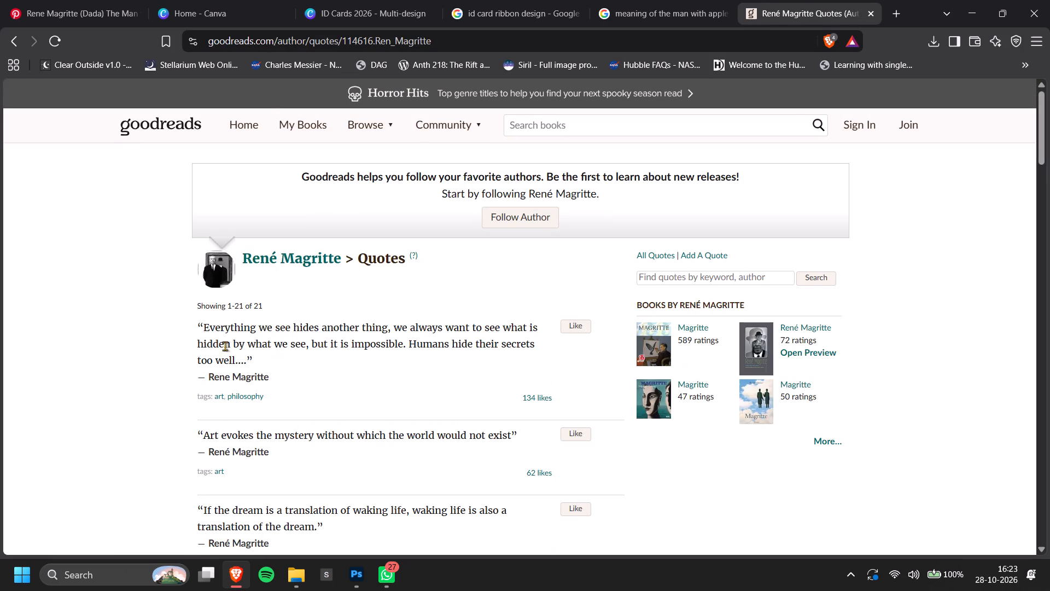
pyautogui.moveTo(202, 326); pyautogui.dragTo(387, 327)
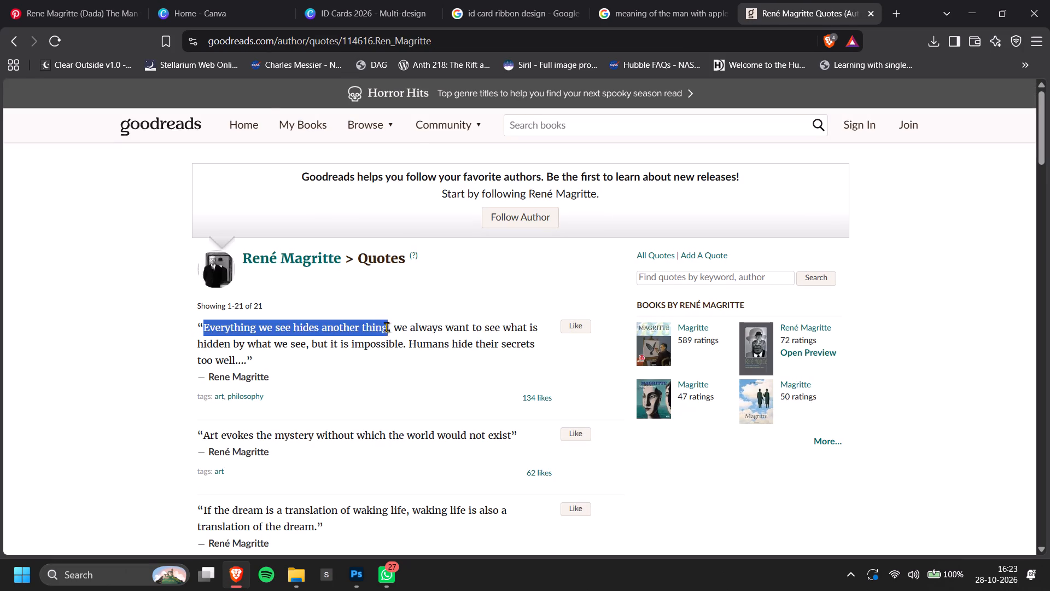
pyautogui.moveTo(387, 327); pyautogui.dragTo(392, 329)
pyautogui.hotkey('ctrl', 'c')
# Return to Photoshop and replace the placeholder text with the copied quote "Everything we see hides another thing,".
pyautogui.hotkey('alt', 'Tab')
pyautogui.scroll(-1, 495, 283)
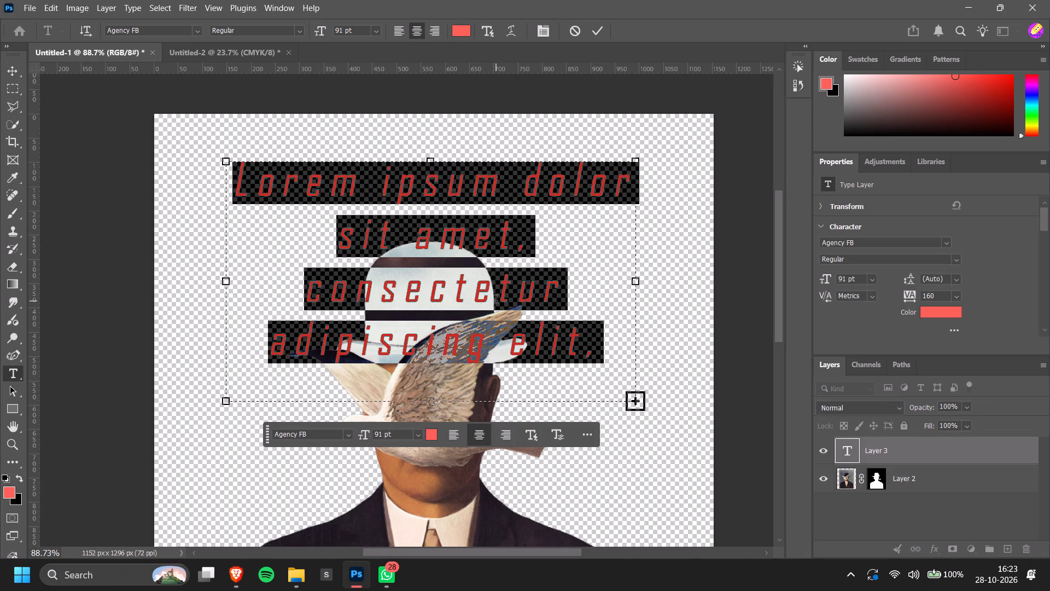
pyautogui.hotkey('ctrl', 'v')
pyautogui.click(701, 379)
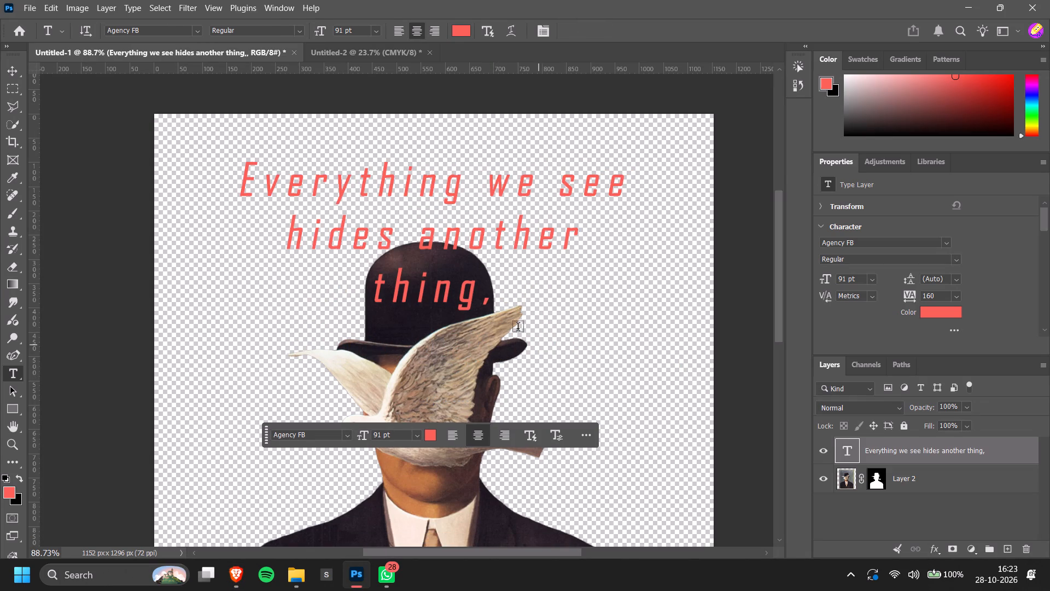
pyautogui.press('v')
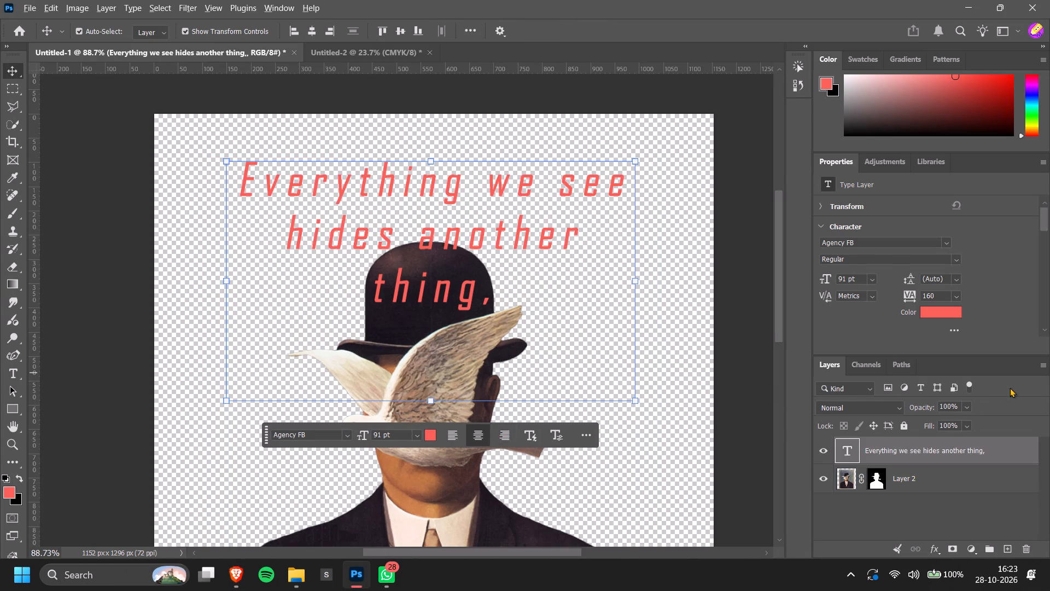
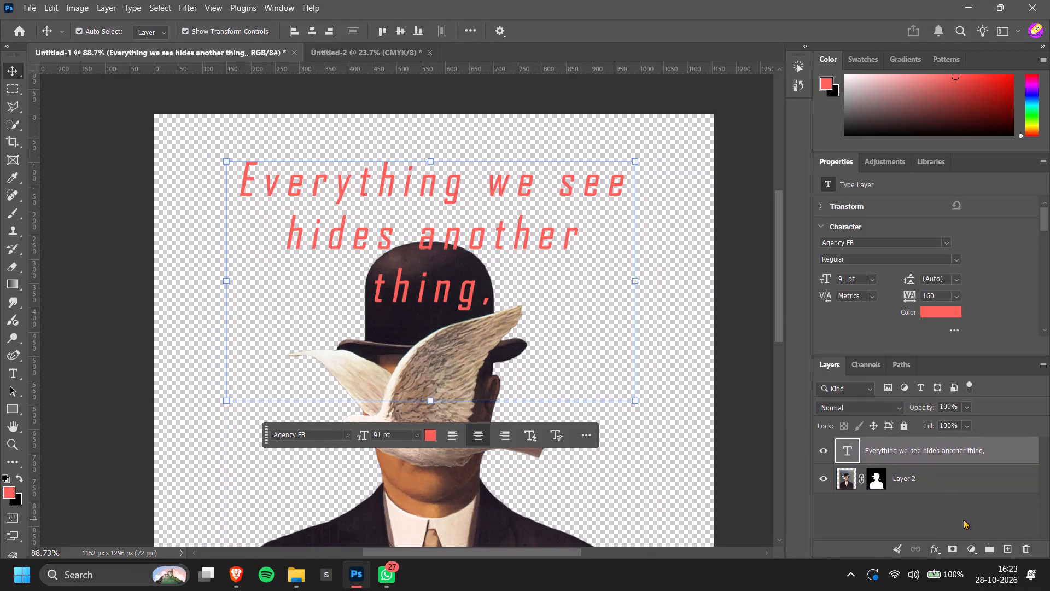
# Add a new layer beneath Layer 2 and make it a solid black colour fill for the background.
pyautogui.click(1011, 552)
pyautogui.moveTo(930, 459); pyautogui.dragTo(943, 512)
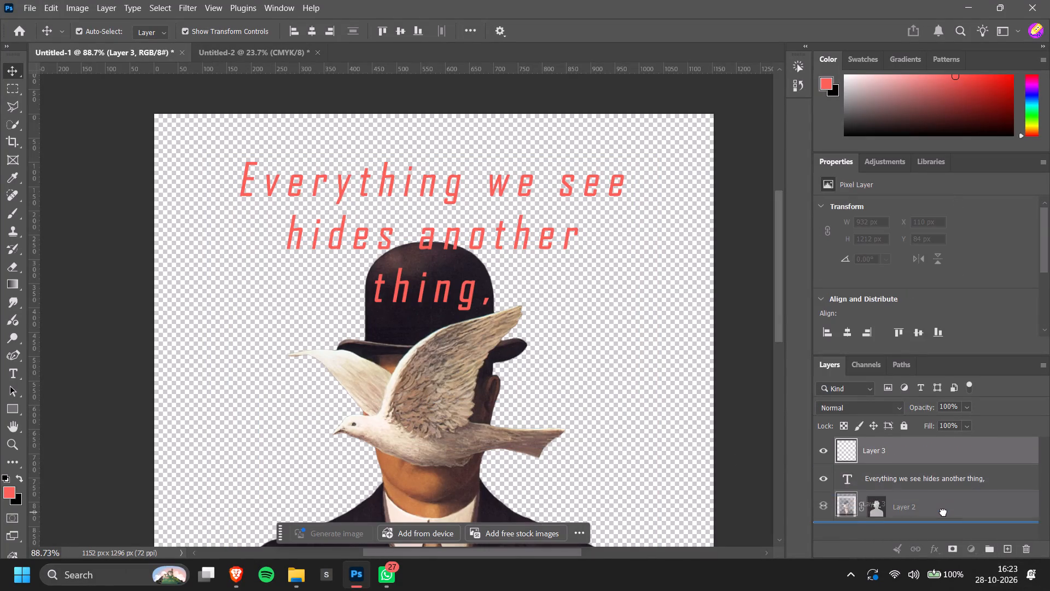
pyautogui.moveTo(943, 512); pyautogui.dragTo(944, 513)
pyautogui.click(972, 549)
pyautogui.click(982, 517)
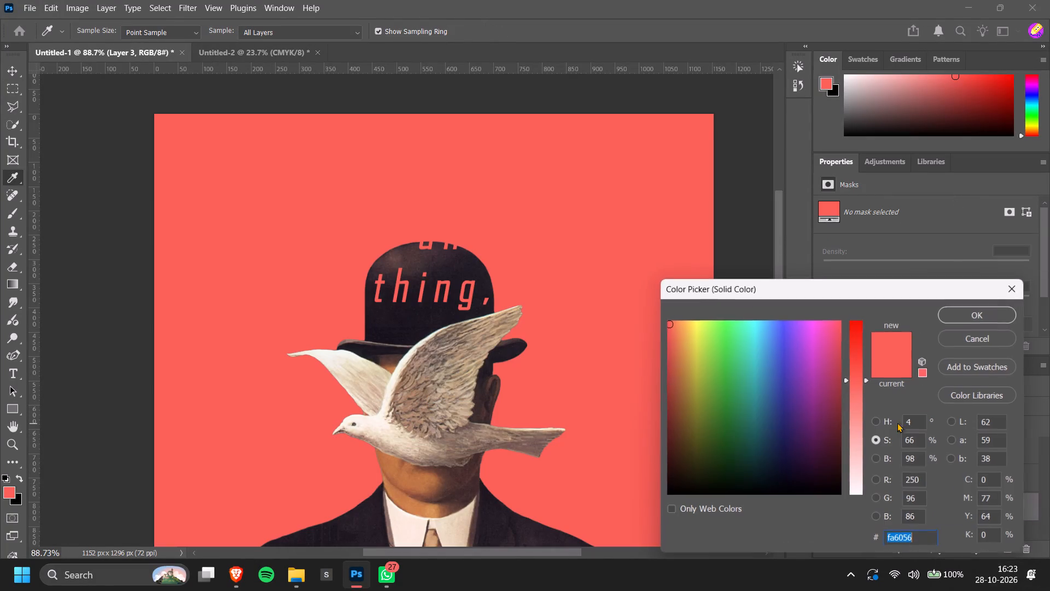
pyautogui.moveTo(841, 494); pyautogui.dragTo(879, 565)
pyautogui.click(989, 309)
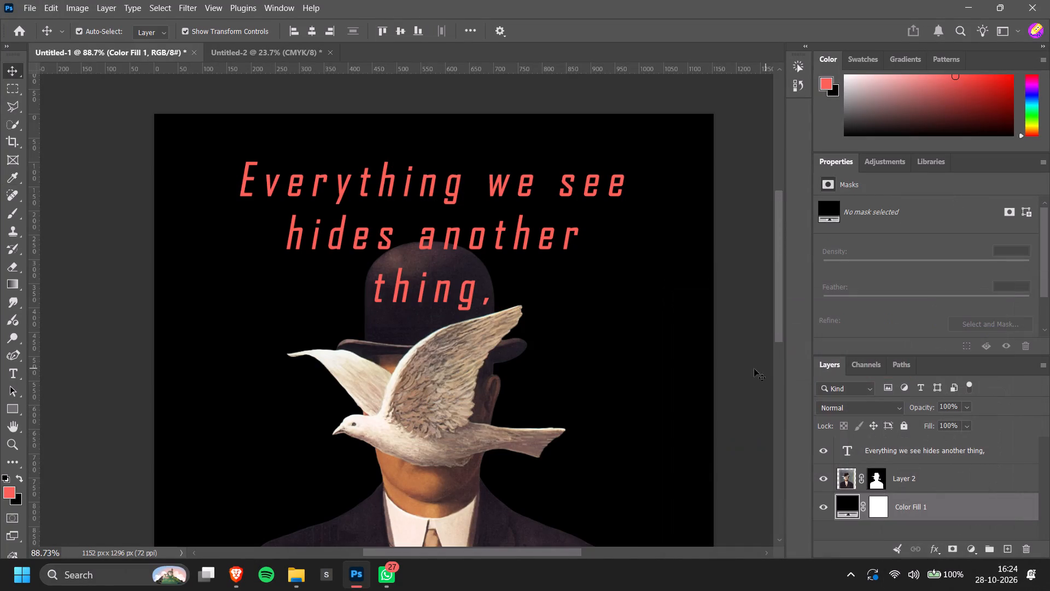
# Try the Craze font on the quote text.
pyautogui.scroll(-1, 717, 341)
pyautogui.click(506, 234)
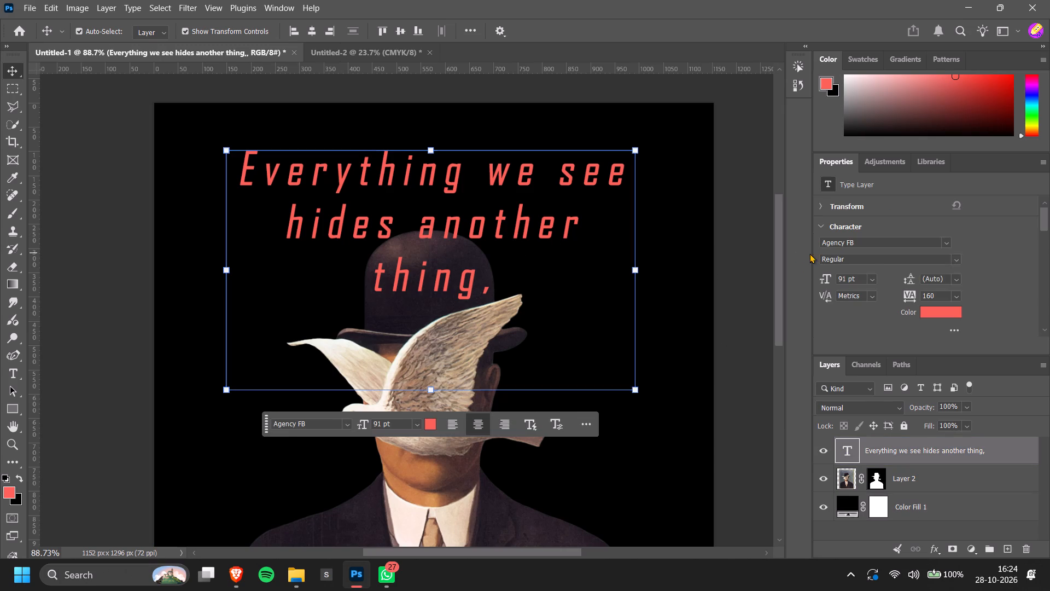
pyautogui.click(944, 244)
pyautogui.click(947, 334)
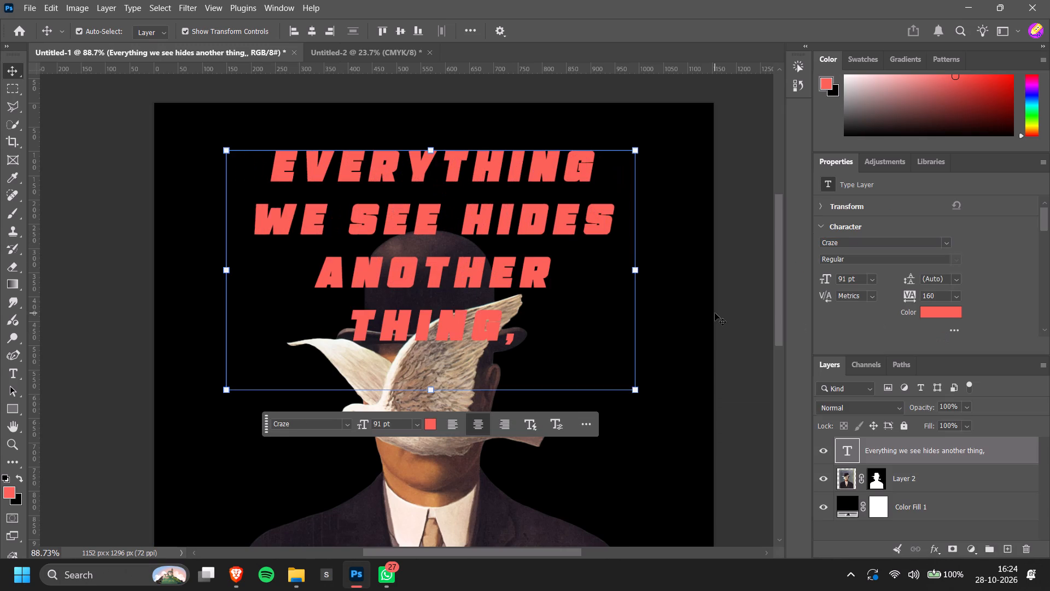
# Set the quote's font to Haettenschweiler and remove its faux italic and faux bold styling.
pyautogui.keyDown('alt'); pyautogui.scroll(-2, 715, 313); pyautogui.keyUp('alt')
pyautogui.click(950, 241)
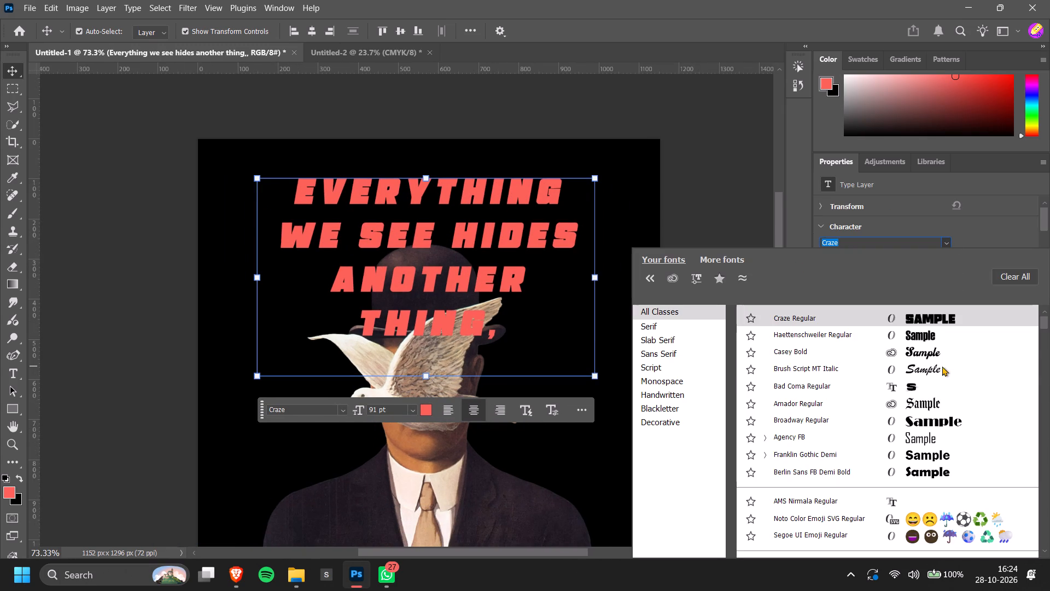
pyautogui.click(939, 340)
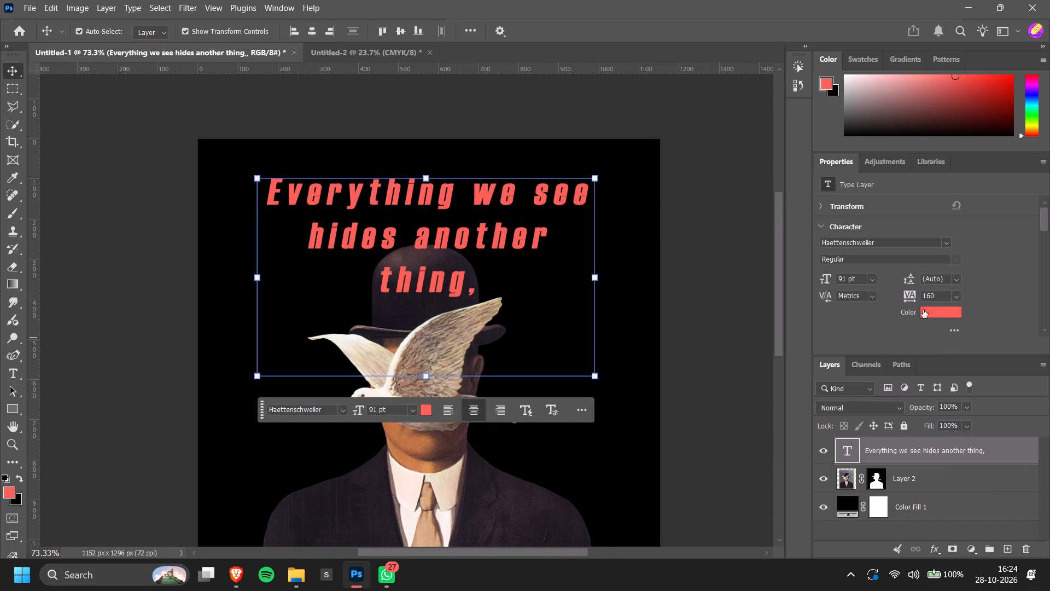
pyautogui.click(547, 404)
pyautogui.click(590, 511)
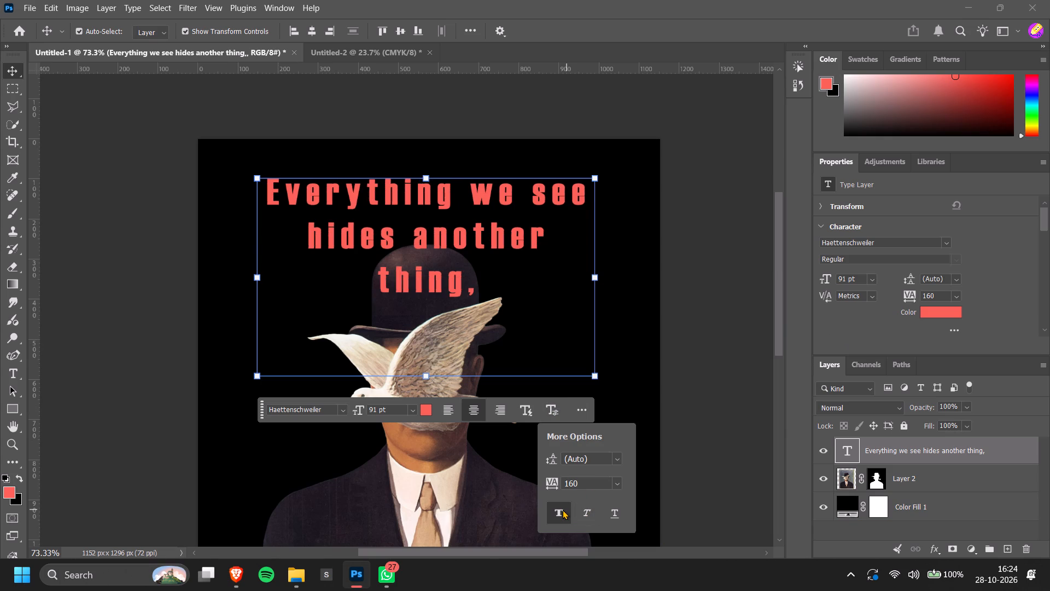
pyautogui.click(563, 509)
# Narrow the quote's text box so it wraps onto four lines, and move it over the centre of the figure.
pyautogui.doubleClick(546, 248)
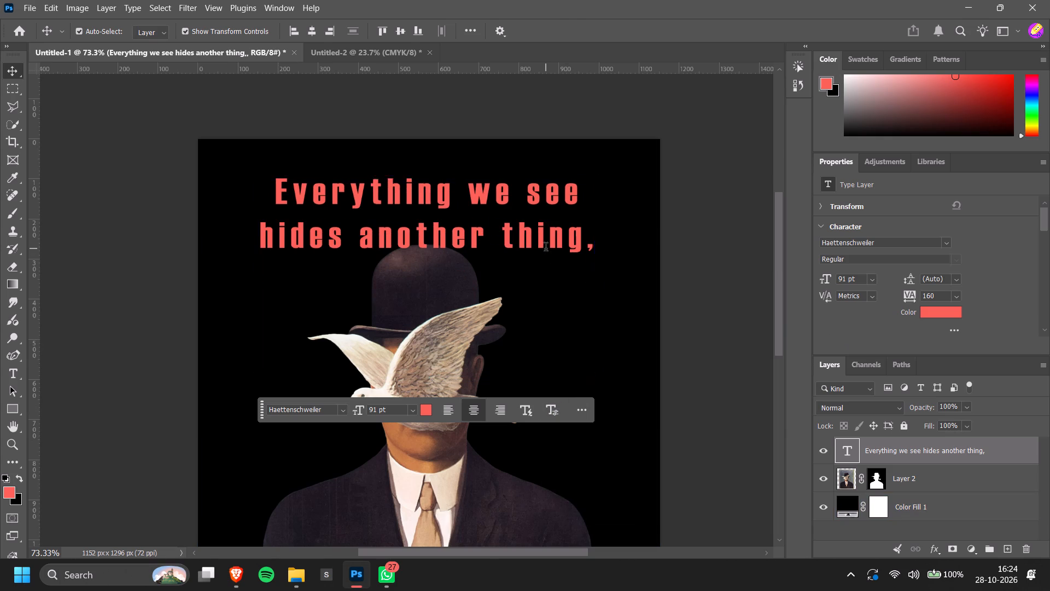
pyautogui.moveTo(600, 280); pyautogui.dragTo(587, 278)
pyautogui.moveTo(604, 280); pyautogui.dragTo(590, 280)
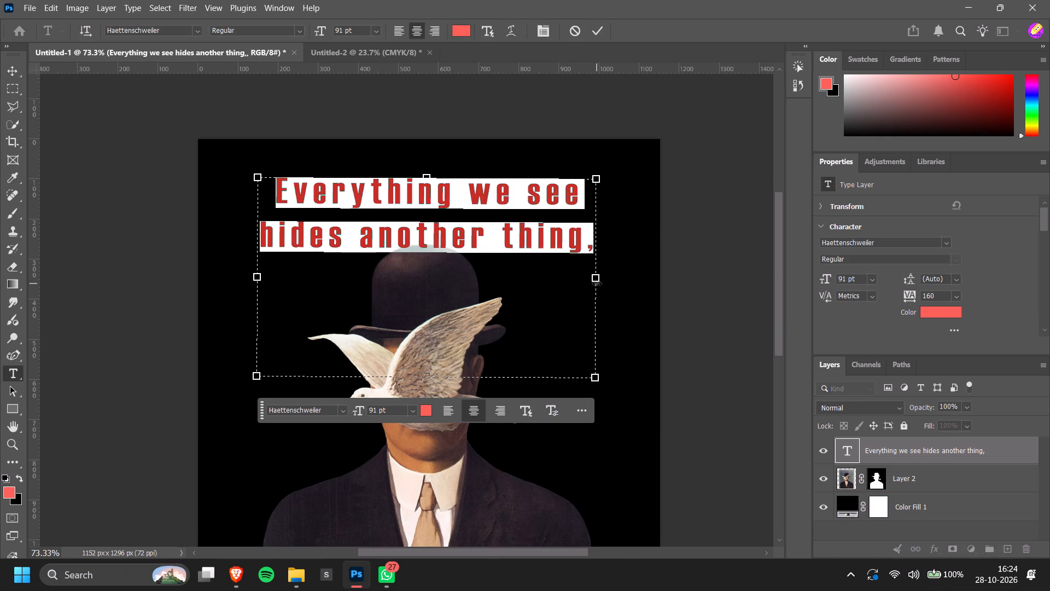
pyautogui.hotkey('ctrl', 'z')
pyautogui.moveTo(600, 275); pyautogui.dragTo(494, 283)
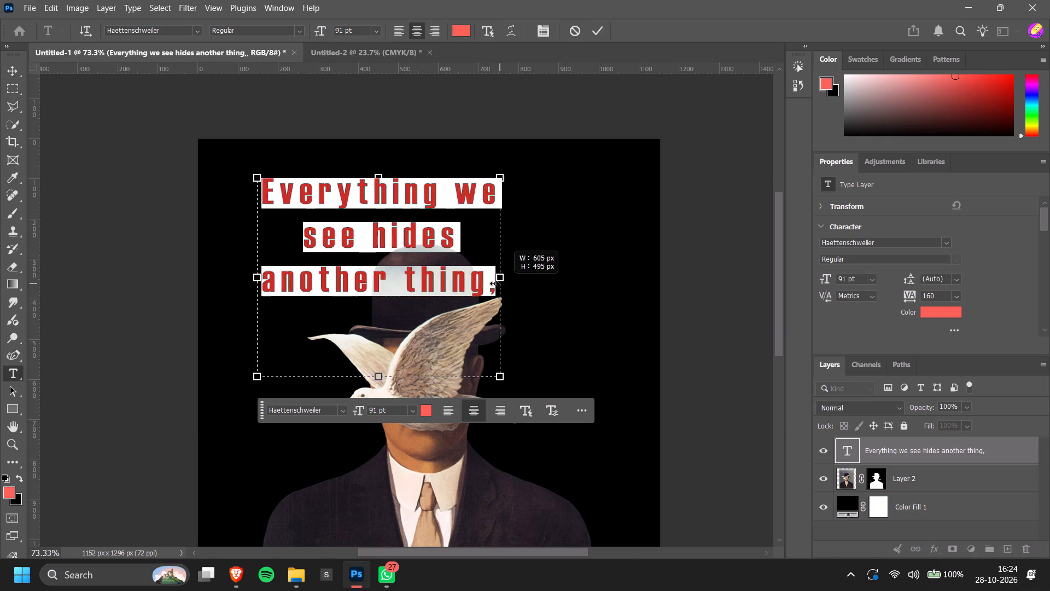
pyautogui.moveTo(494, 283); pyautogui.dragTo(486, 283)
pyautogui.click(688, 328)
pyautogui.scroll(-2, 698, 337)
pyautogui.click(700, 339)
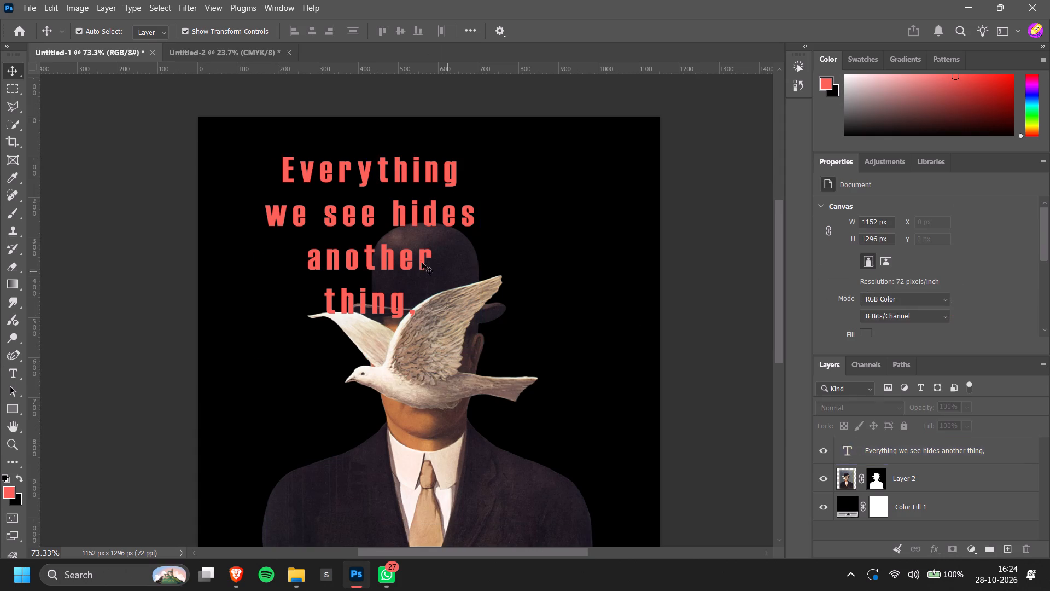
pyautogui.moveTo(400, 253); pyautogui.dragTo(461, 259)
# Widen the quote's text box until the quote wraps onto two lines.
pyautogui.doubleClick(459, 273)
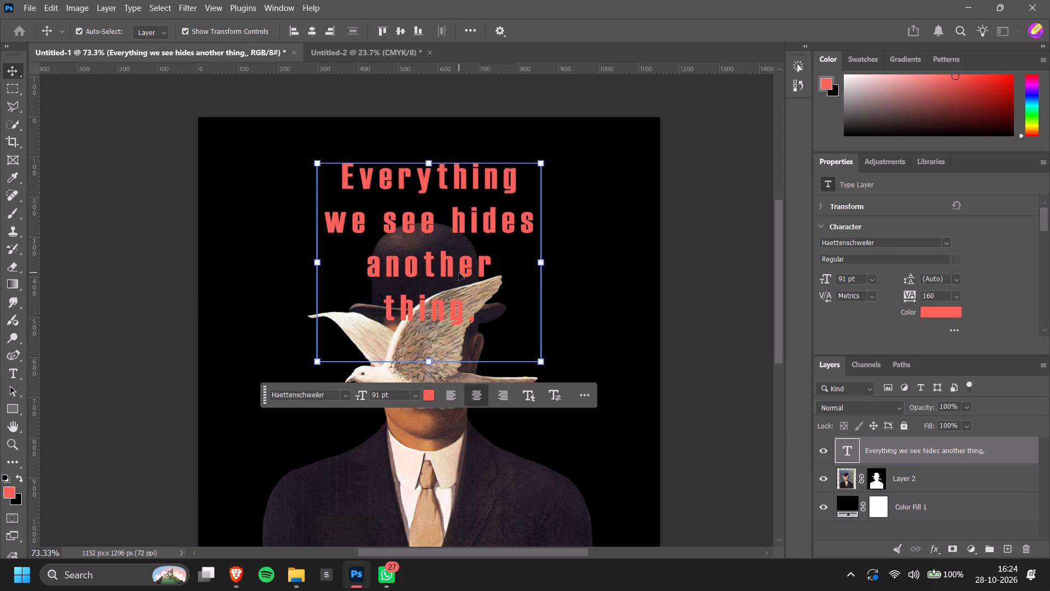
pyautogui.moveTo(542, 258); pyautogui.dragTo(555, 258)
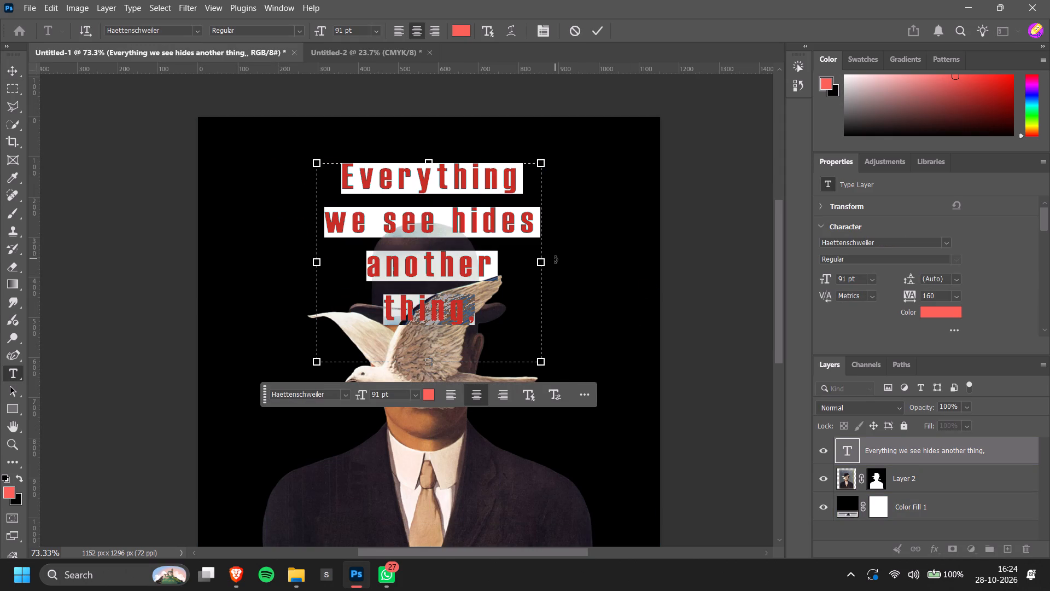
pyautogui.moveTo(542, 263); pyautogui.dragTo(652, 280)
pyautogui.click(739, 312)
pyautogui.click(737, 370)
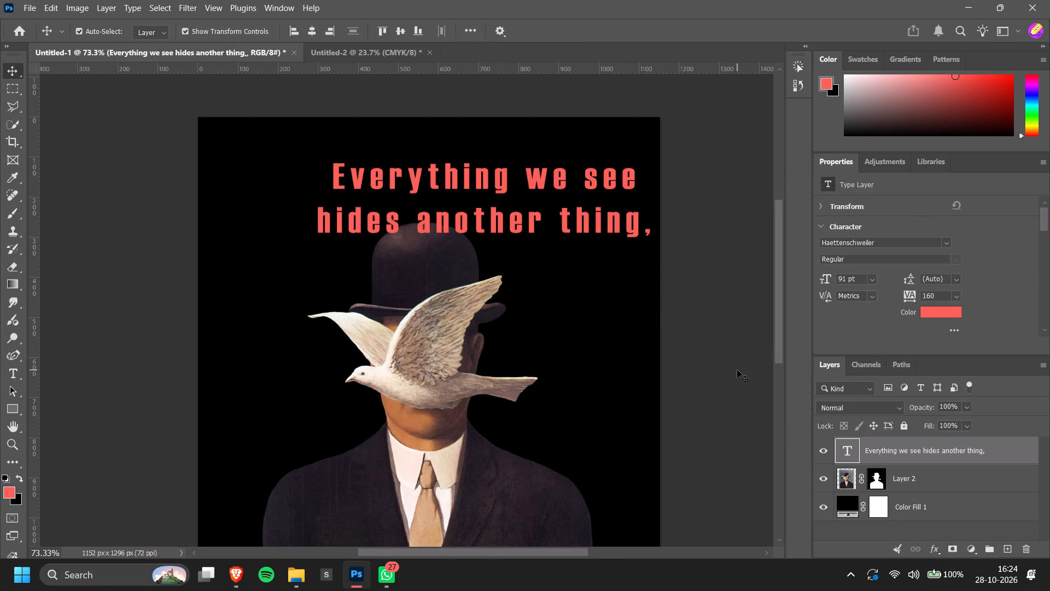
# Move the two-line quote to the horizontal centre of the canvas, overlapping the top of the hat.
pyautogui.keyDown('alt'); pyautogui.scroll(-4, 734, 371); pyautogui.keyUp('alt')
pyautogui.keyDown('alt'); pyautogui.scroll(5, 394, 283); pyautogui.keyUp('alt')
pyautogui.moveTo(474, 199); pyautogui.dragTo(422, 230)
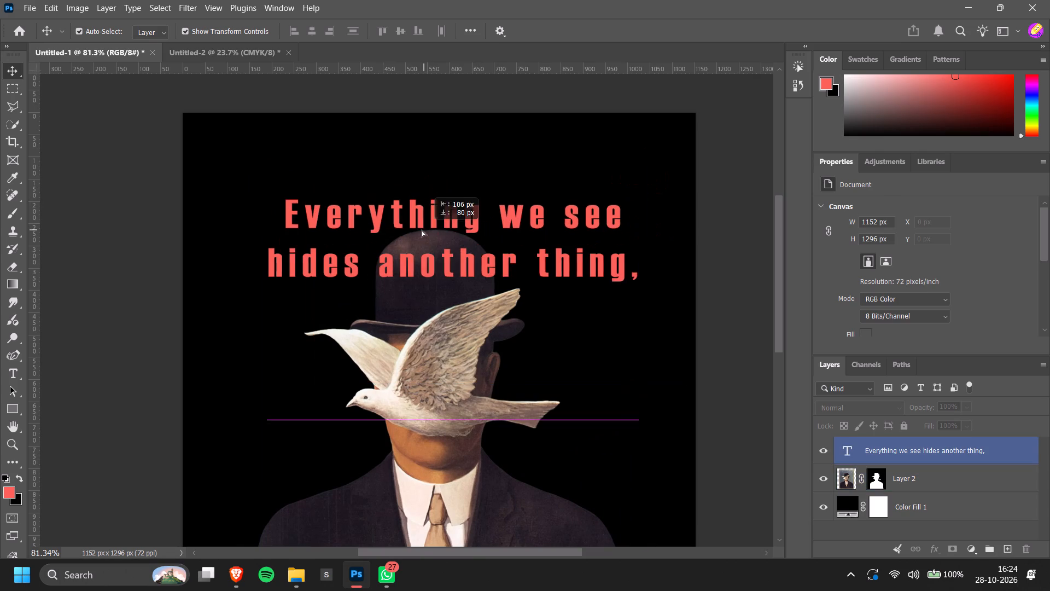
pyautogui.moveTo(422, 230); pyautogui.dragTo(411, 230)
pyautogui.moveTo(410, 229); pyautogui.dragTo(407, 213)
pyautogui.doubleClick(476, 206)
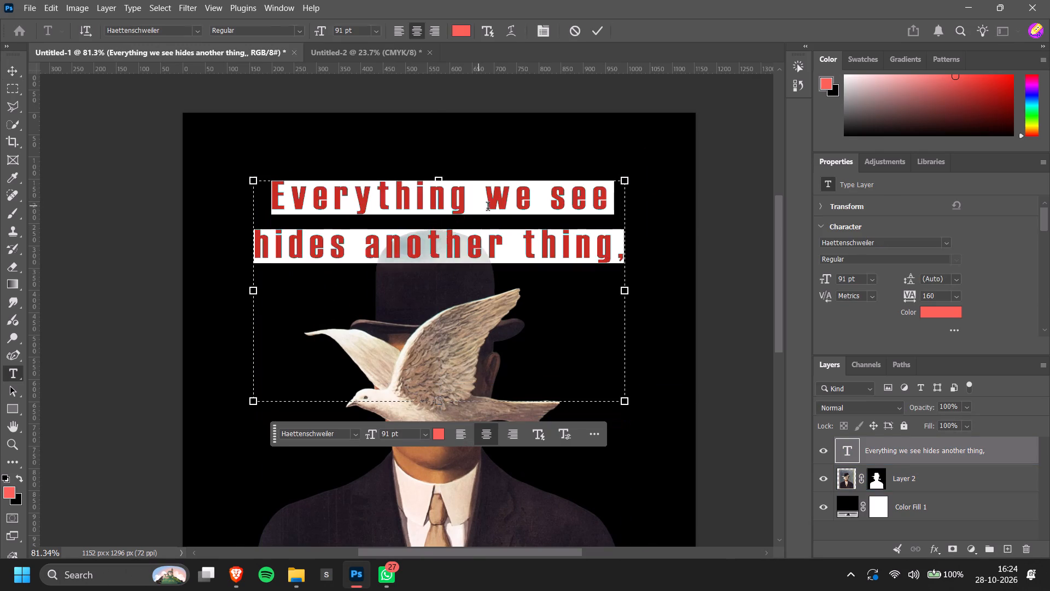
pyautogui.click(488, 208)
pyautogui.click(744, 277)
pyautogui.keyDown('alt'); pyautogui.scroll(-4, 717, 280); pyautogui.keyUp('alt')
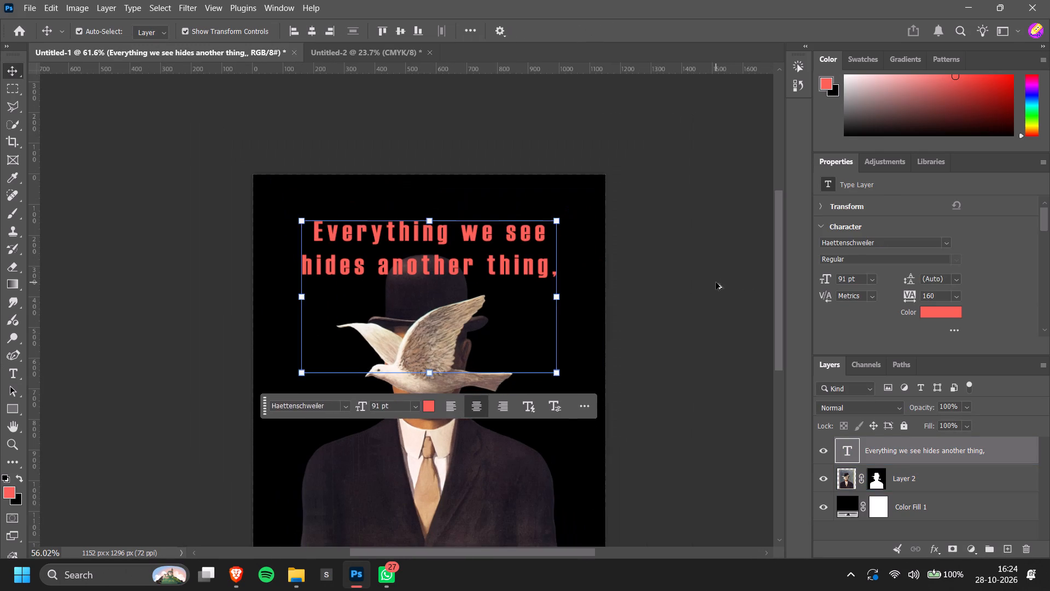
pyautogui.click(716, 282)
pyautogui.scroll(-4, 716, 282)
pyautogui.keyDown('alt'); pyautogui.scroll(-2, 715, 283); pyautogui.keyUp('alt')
# Set the quote text's leading to 111 pt.
pyautogui.keyDown('alt'); pyautogui.scroll(8, 373, 164); pyautogui.keyUp('alt')
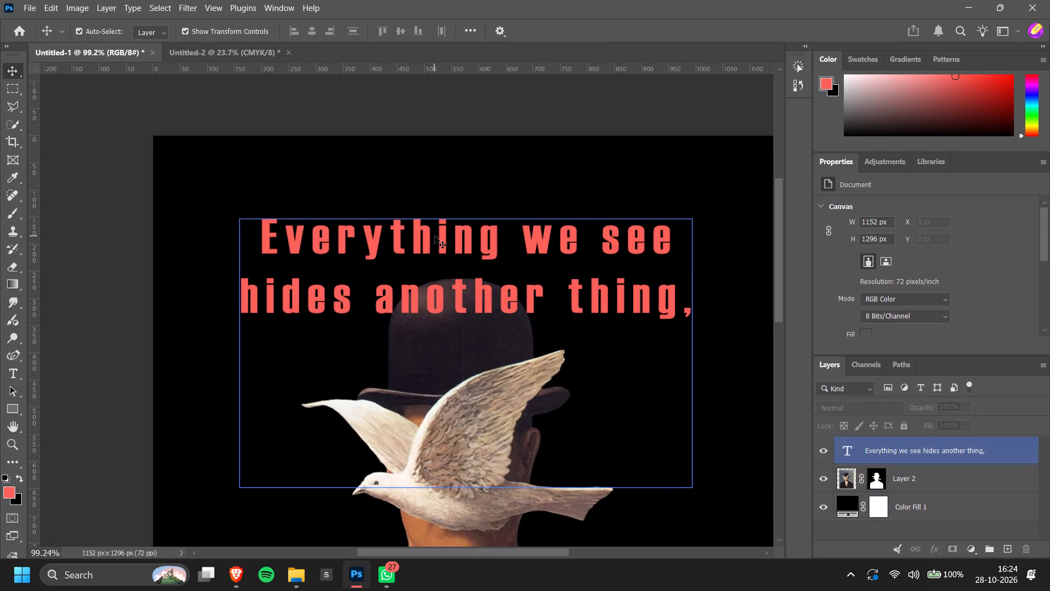
pyautogui.click(435, 236)
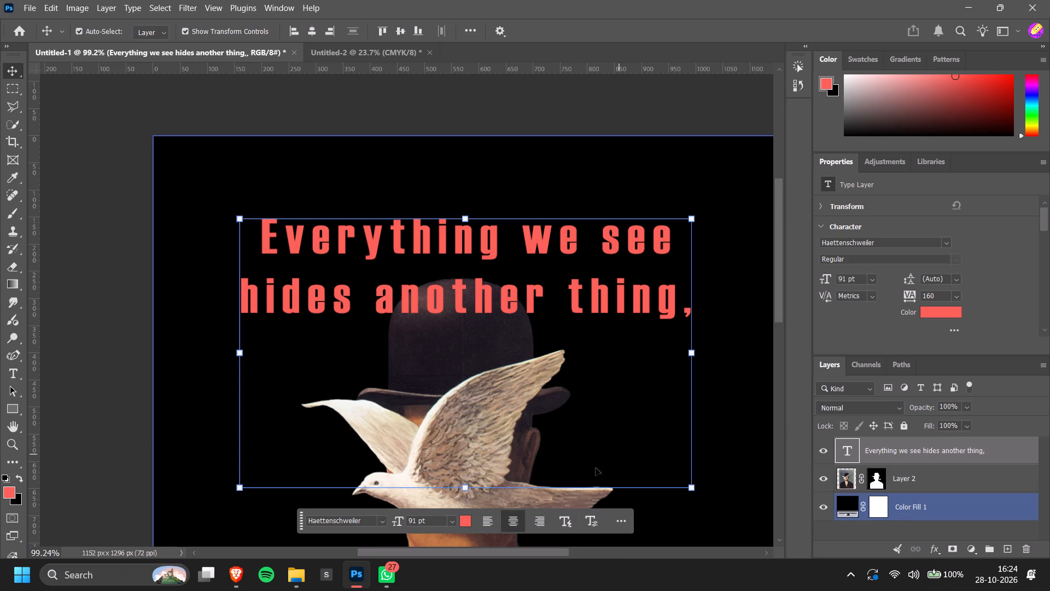
pyautogui.click(593, 512)
pyautogui.click(590, 440)
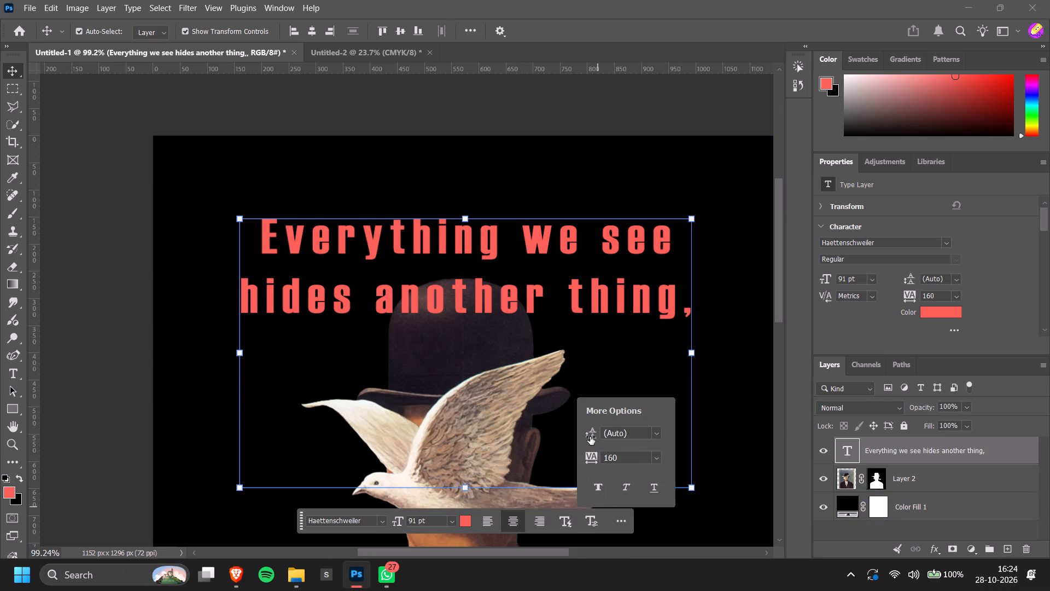
pyautogui.click(591, 436)
pyautogui.click(590, 432)
pyautogui.click(590, 431)
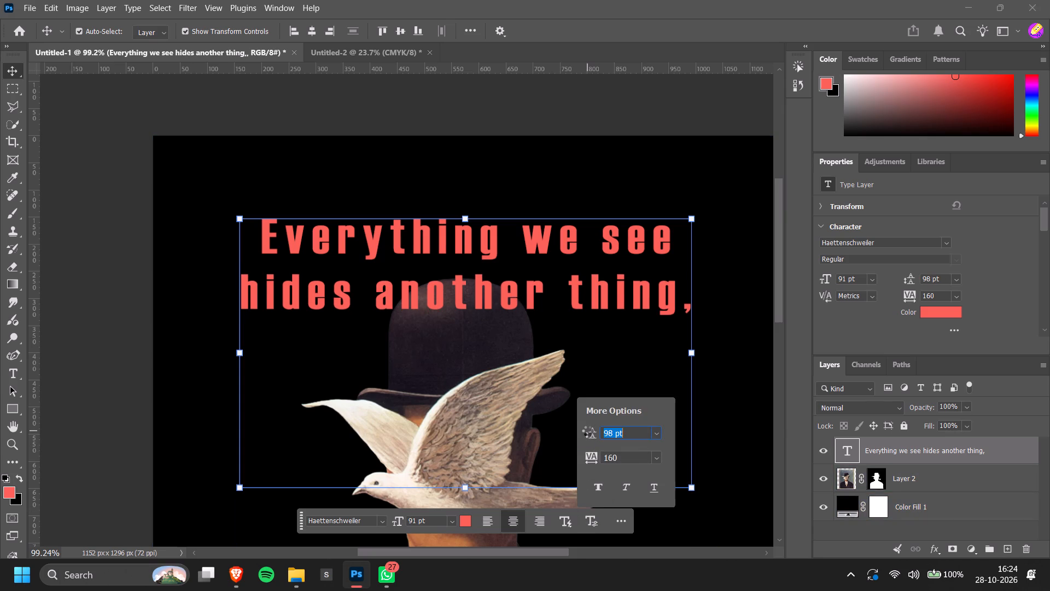
pyautogui.moveTo(587, 431); pyautogui.dragTo(597, 431)
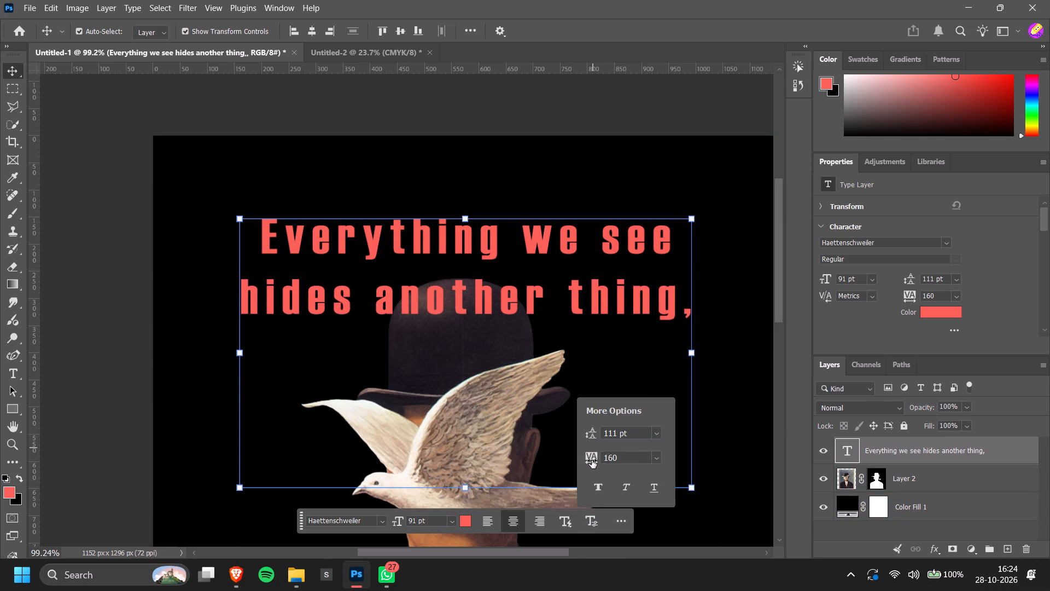
# Set the quote text's tracking to 0.
pyautogui.click(592, 460)
pyautogui.moveTo(594, 459); pyautogui.dragTo(589, 459)
pyautogui.doubleClick(623, 462)
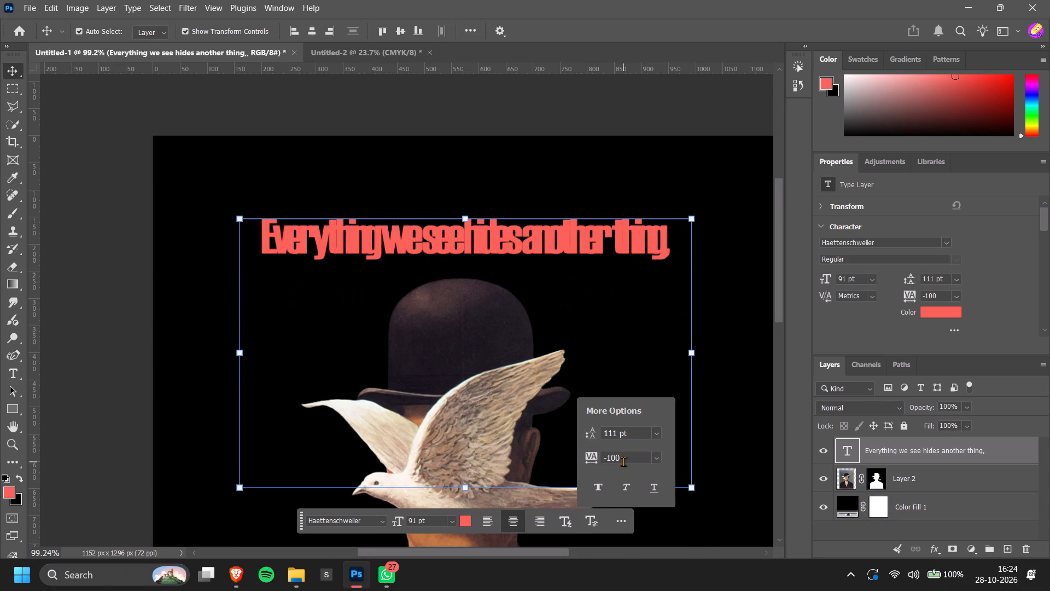
pyautogui.press('0')
pyautogui.press('Return')
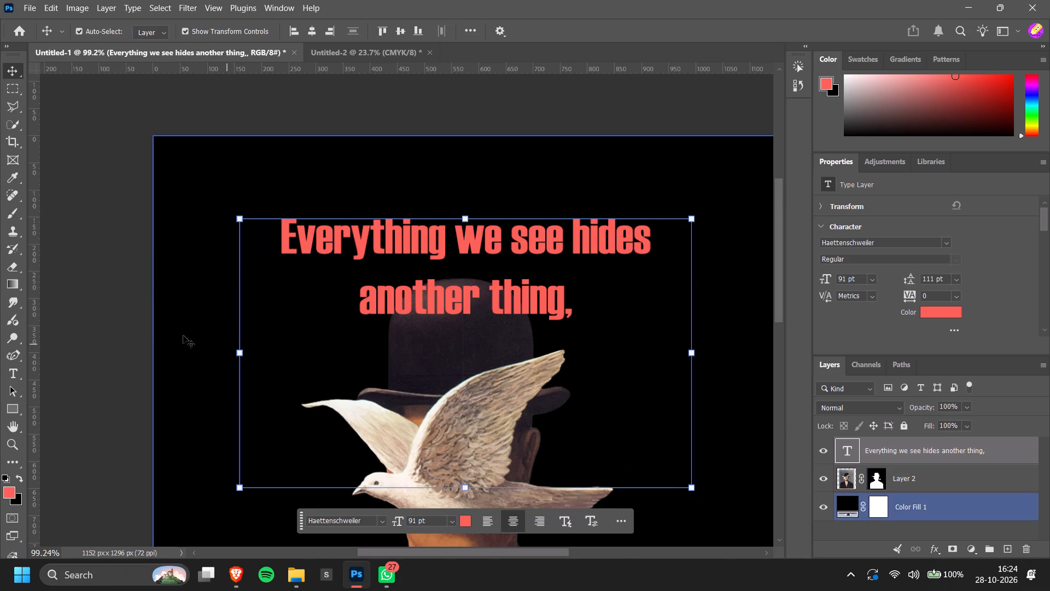
# Apply All Caps to the quote text.
pyautogui.click(157, 335)
pyautogui.keyDown('alt'); pyautogui.scroll(-5, 157, 335); pyautogui.keyUp('alt')
pyautogui.scroll(-3, 192, 333)
pyautogui.keyDown('ctrl'); pyautogui.scroll(9, 223, 273); pyautogui.keyUp('ctrl')
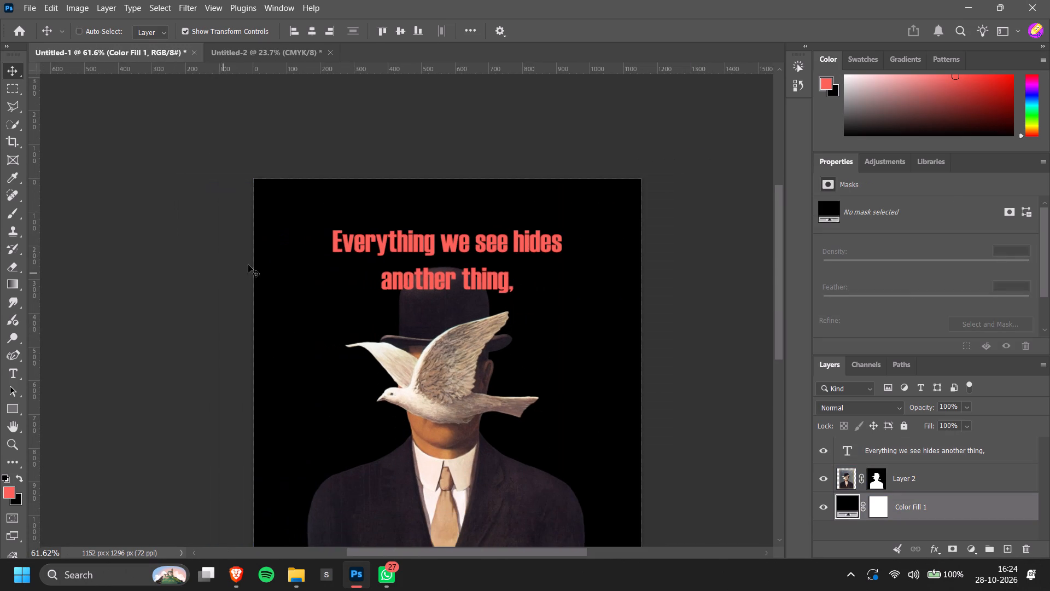
pyautogui.click(451, 240)
pyautogui.scroll(-3, 854, 288)
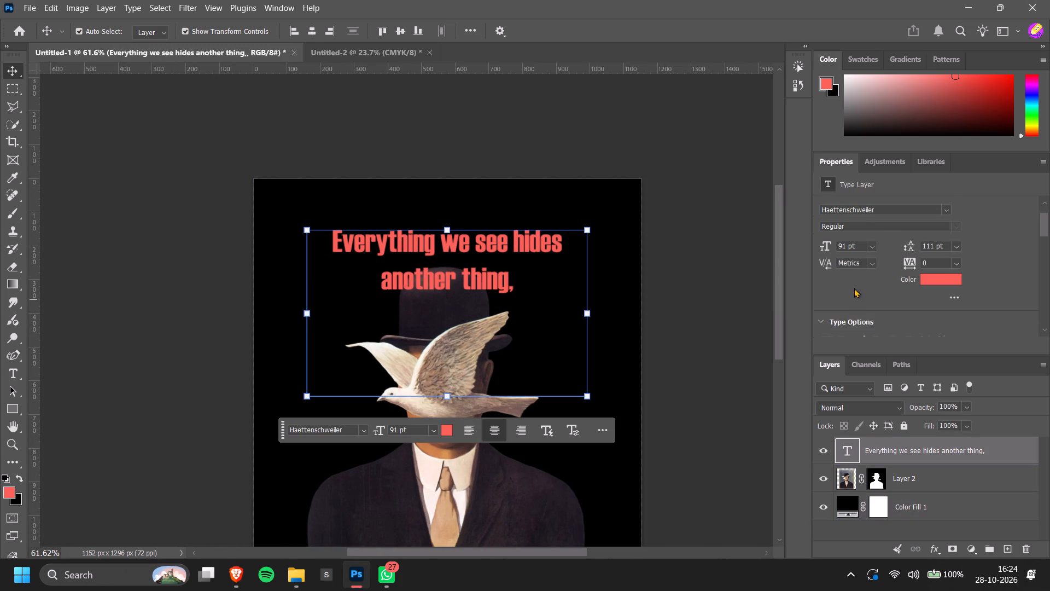
pyautogui.scroll(-4, 830, 322)
pyautogui.click(822, 294)
pyautogui.click(656, 316)
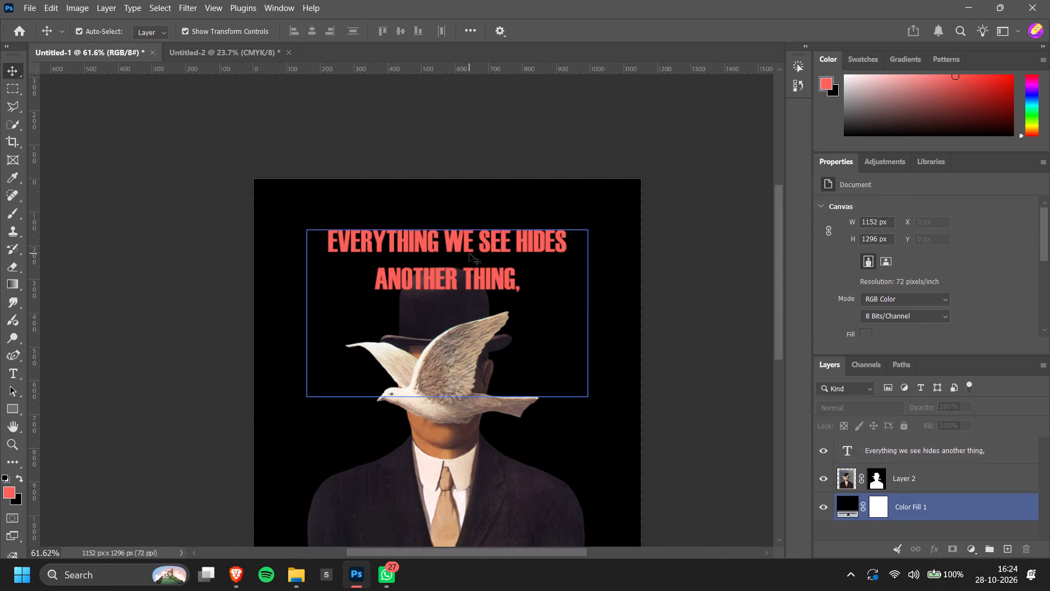
# Try paler tints for the quote's text colour and settle on a slightly more saturated red.
pyautogui.click(469, 253)
pyautogui.click(451, 428)
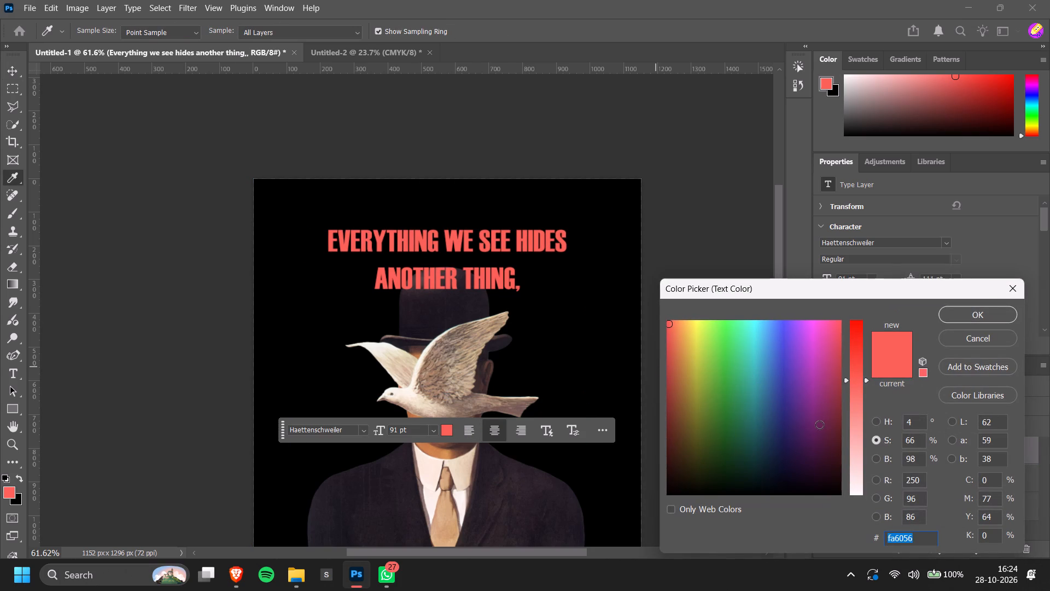
pyautogui.moveTo(857, 447); pyautogui.dragTo(873, 580)
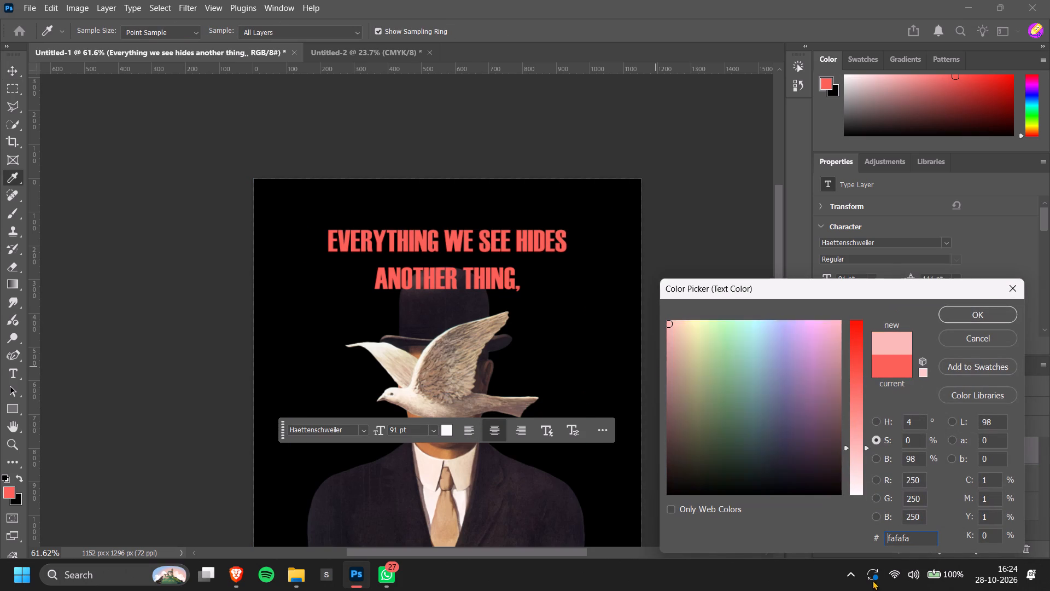
pyautogui.moveTo(873, 580); pyautogui.dragTo(873, 583)
pyautogui.moveTo(857, 414); pyautogui.dragTo(858, 383)
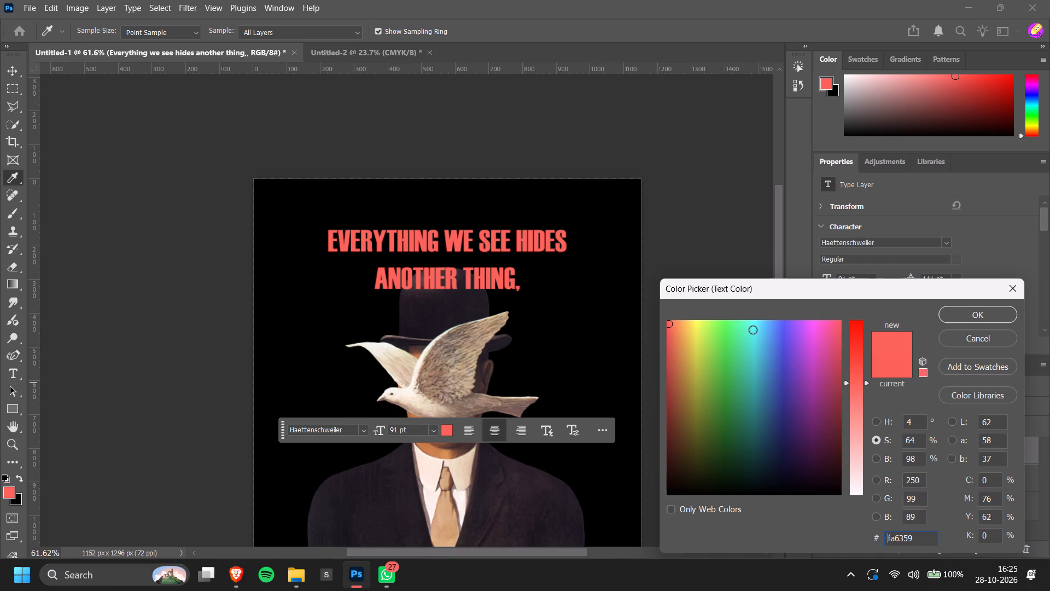
pyautogui.click(858, 372)
pyautogui.click(954, 318)
pyautogui.click(125, 208)
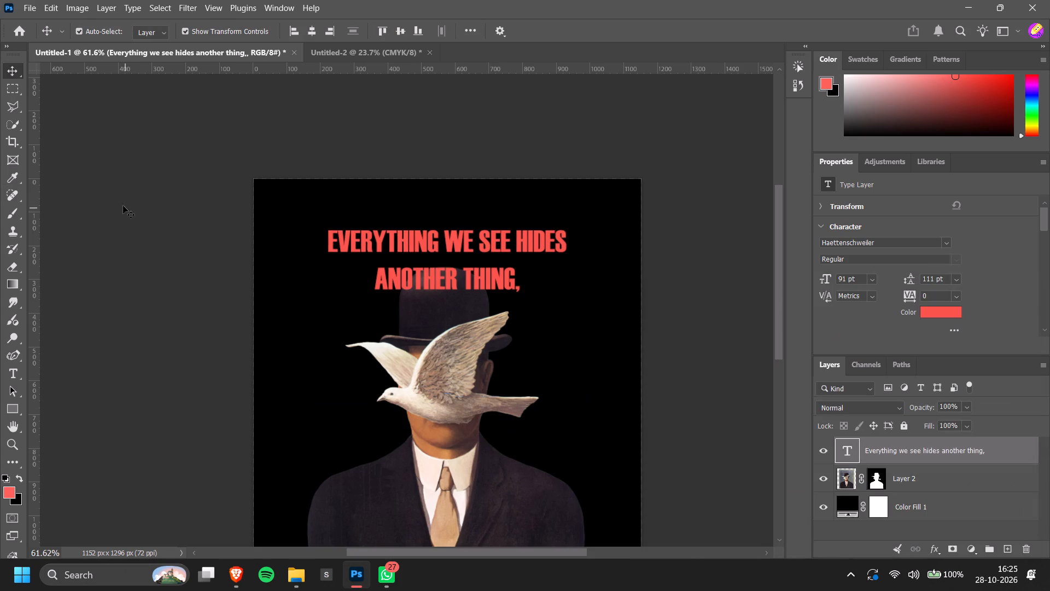
# Convert the document's colour mode to CMYK without merging the layers.
pyautogui.click(83, 8)
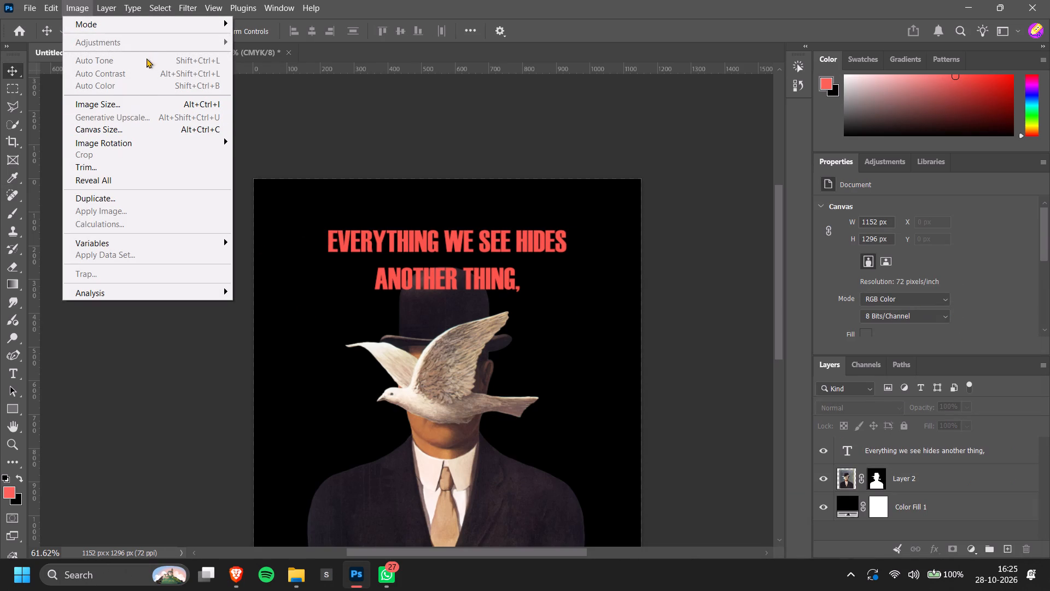
pyautogui.click(100, 24)
pyautogui.click(277, 90)
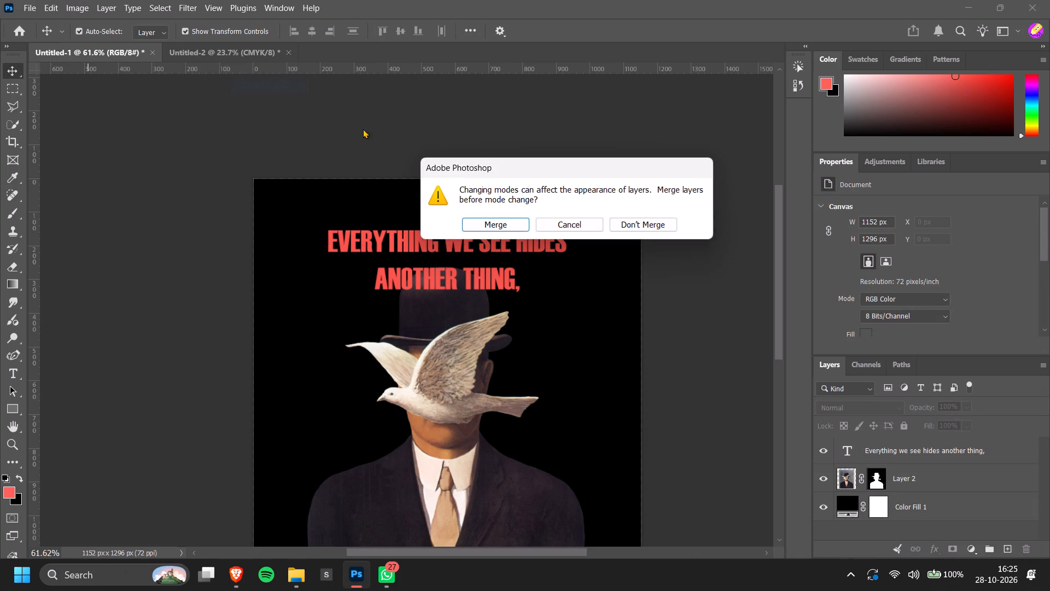
pyautogui.click(637, 225)
pyautogui.click(533, 241)
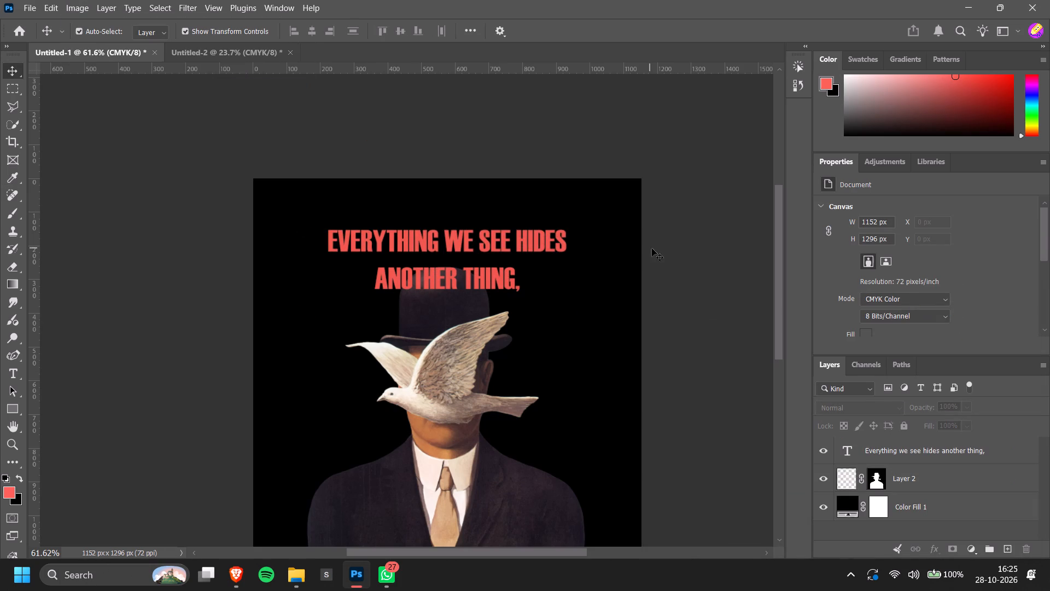
# Enlarge the quote text to 132 pt.
pyautogui.scroll(-8, 689, 307)
pyautogui.keyDown('ctrl'); pyautogui.scroll(-2, 690, 325); pyautogui.keyUp('ctrl')
pyautogui.scroll(3, 683, 302)
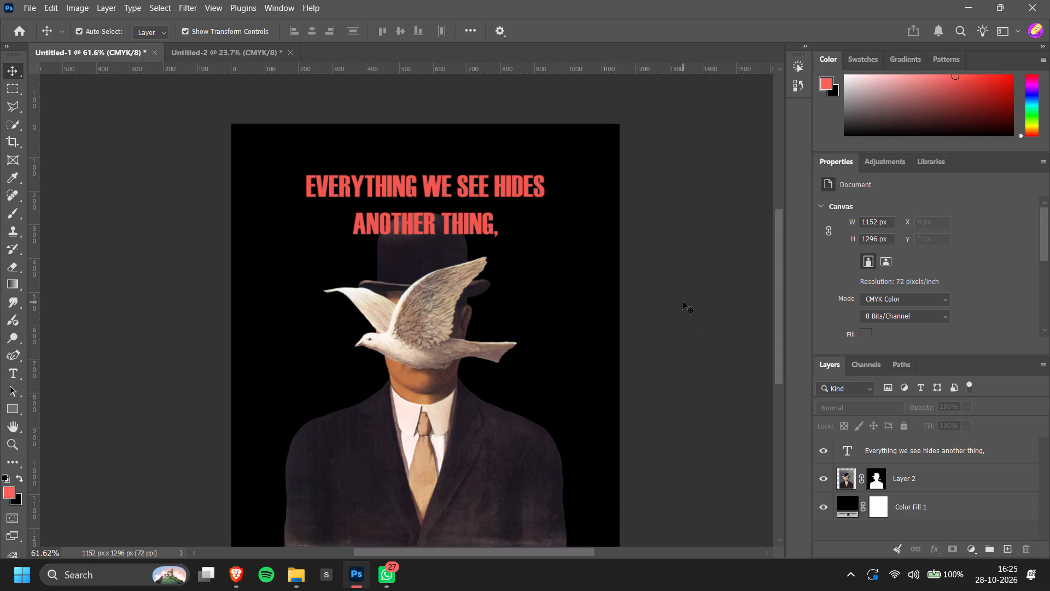
pyautogui.click(434, 182)
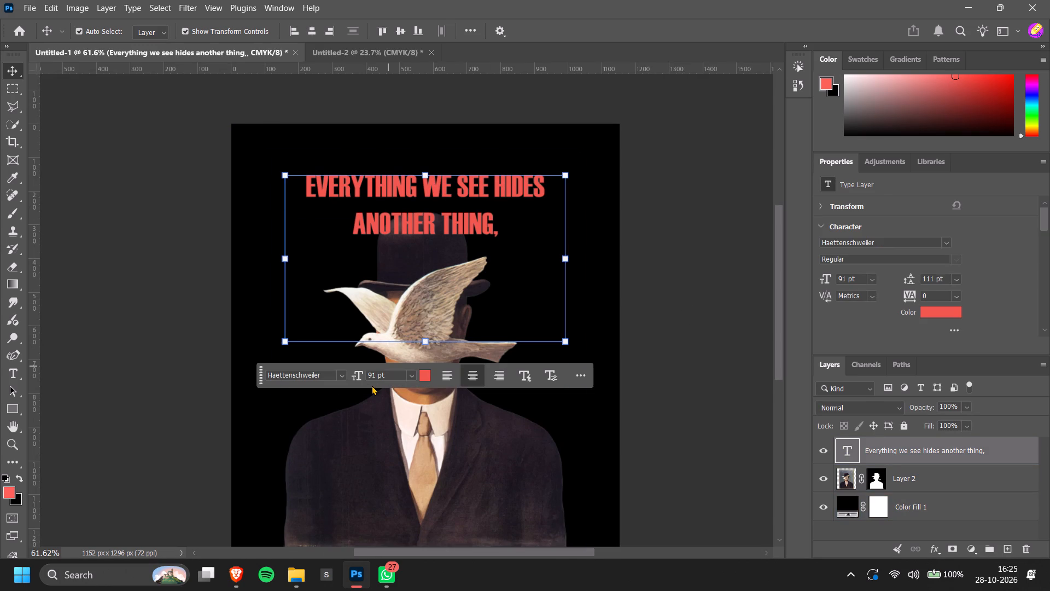
pyautogui.moveTo(353, 378); pyautogui.dragTo(371, 381)
pyautogui.moveTo(353, 376); pyautogui.dragTo(364, 379)
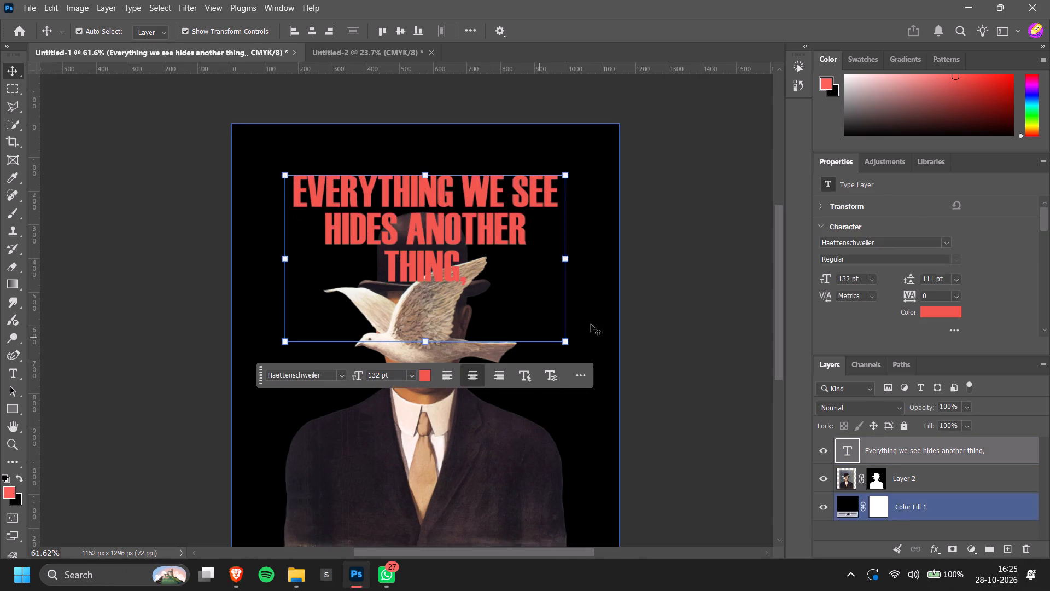
pyautogui.click(702, 300)
# Resample the document to a resolution of 300 pixels/inch.
pyautogui.keyDown('alt'); pyautogui.scroll(14, 340, 170); pyautogui.keyUp('alt')
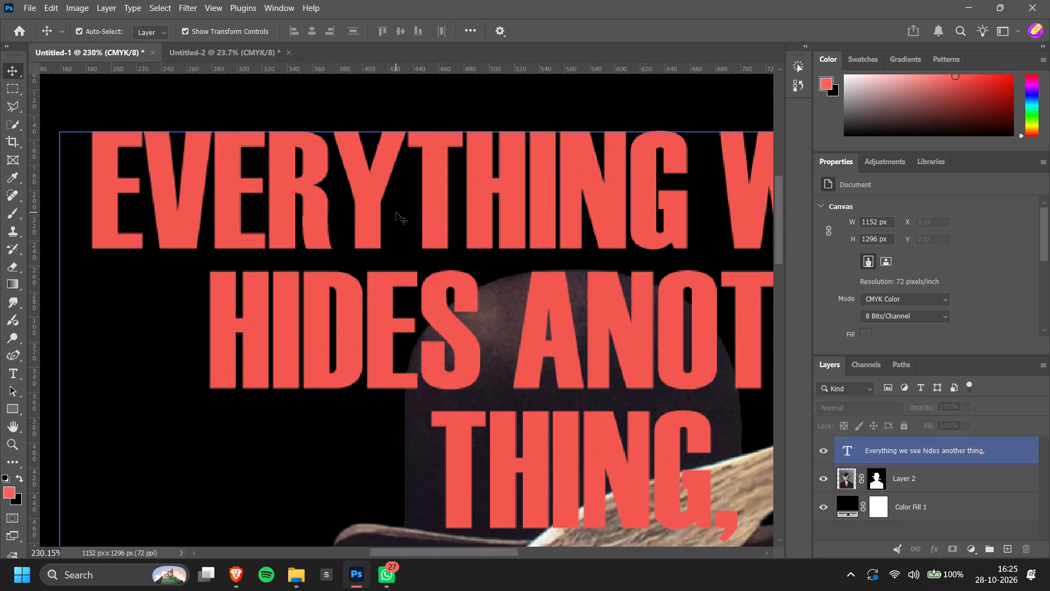
pyautogui.keyDown('alt'); pyautogui.scroll(-9, 396, 212); pyautogui.keyUp('alt')
pyautogui.click(77, 0)
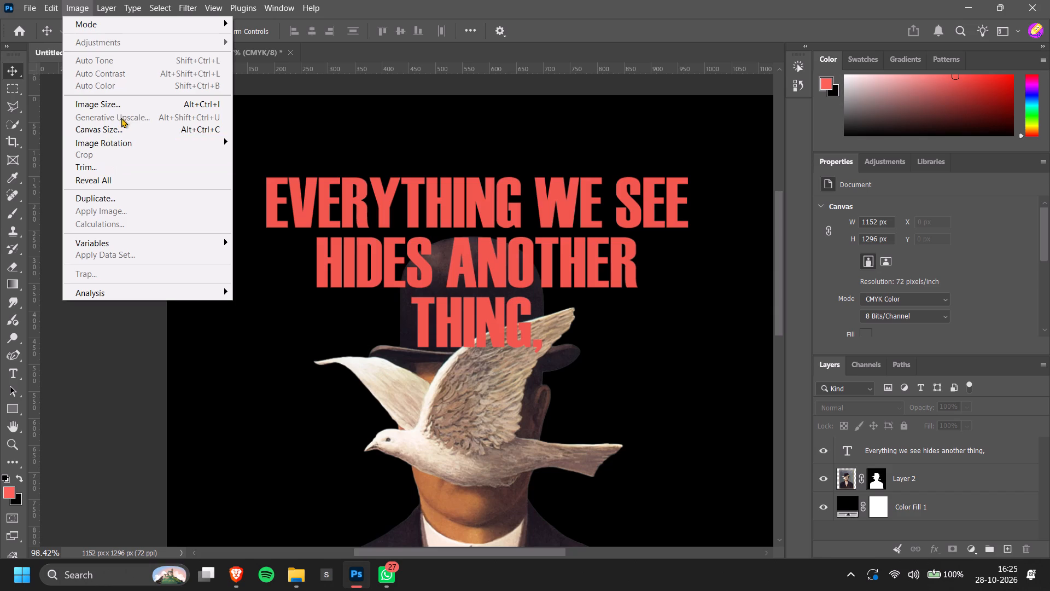
pyautogui.click(131, 107)
pyautogui.click(614, 204)
pyautogui.click(609, 205)
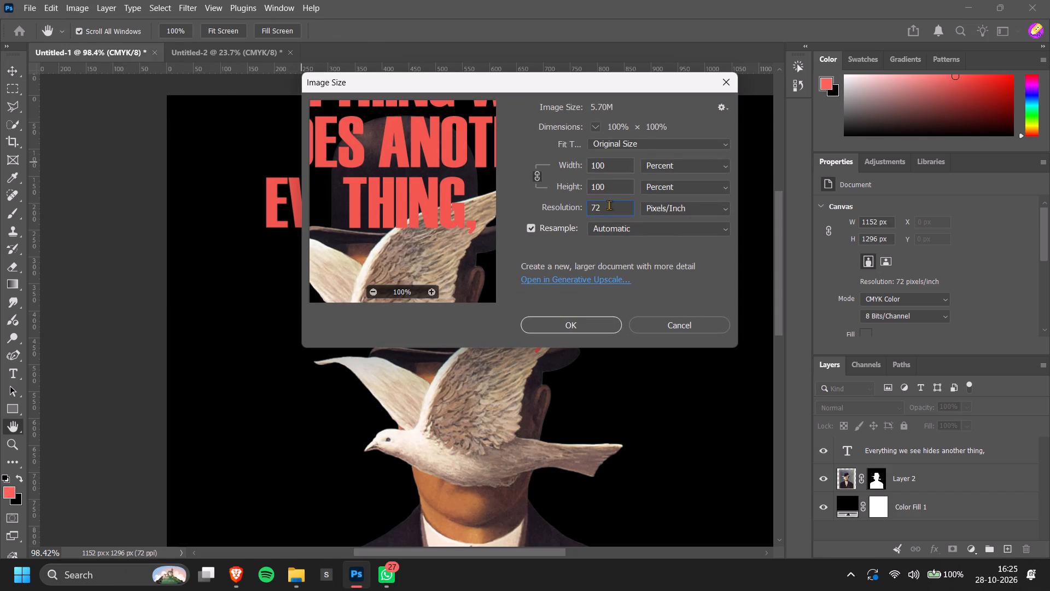
pyautogui.moveTo(609, 205); pyautogui.dragTo(582, 207)
pyautogui.write('300')
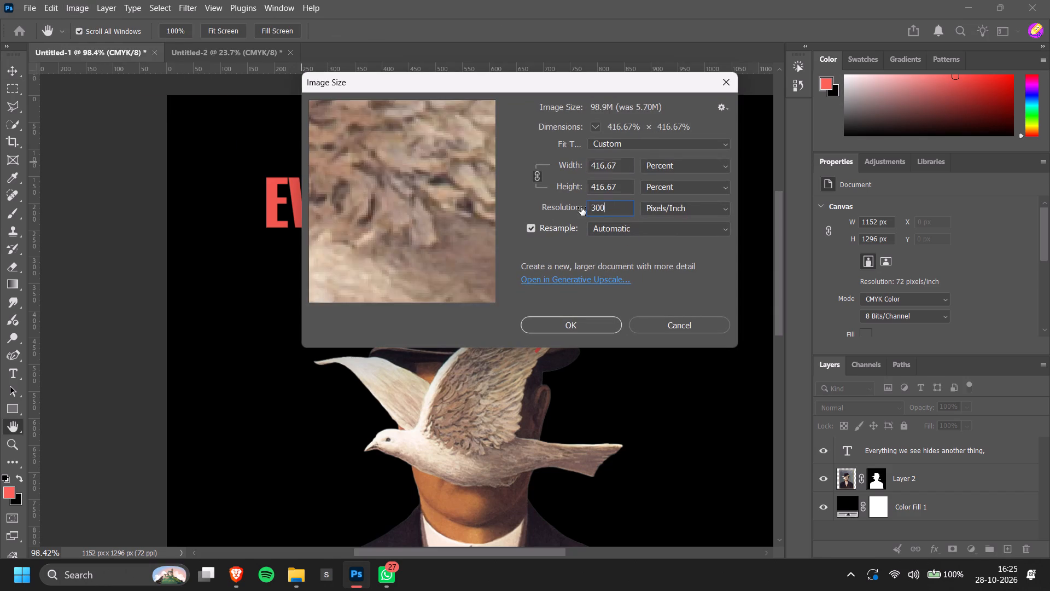
pyautogui.press('Return')
# Move the three-line quote slightly upward on the poster.
pyautogui.keyDown('alt'); pyautogui.scroll(-10, 561, 270); pyautogui.keyUp('alt')
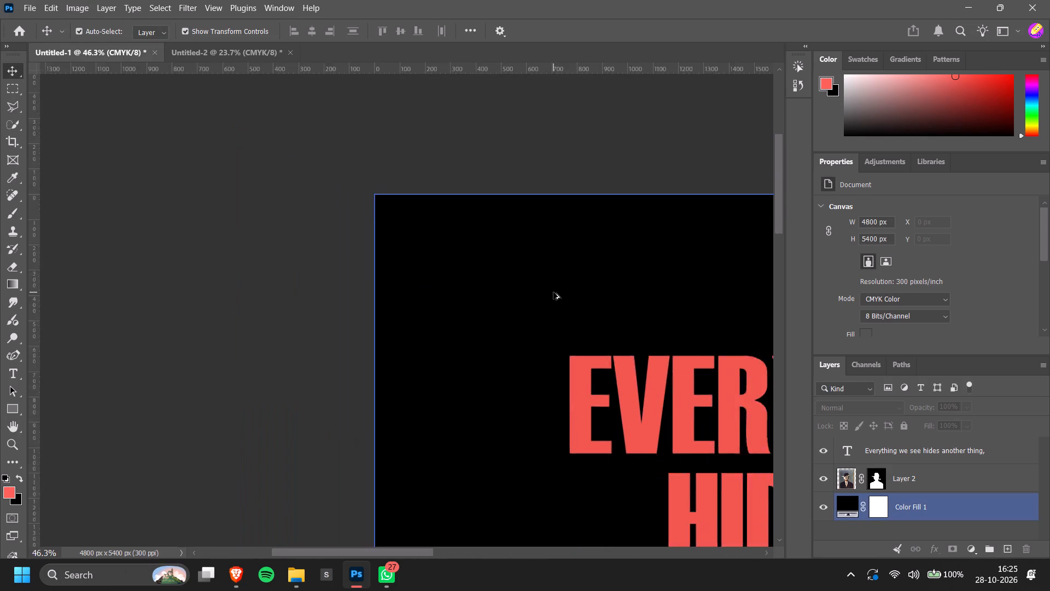
pyautogui.keyDown('alt'); pyautogui.scroll(-1, 553, 292); pyautogui.keyUp('alt')
pyautogui.scroll(-18, 553, 292)
pyautogui.keyDown('ctrl'); pyautogui.scroll(-12, 577, 325); pyautogui.keyUp('ctrl')
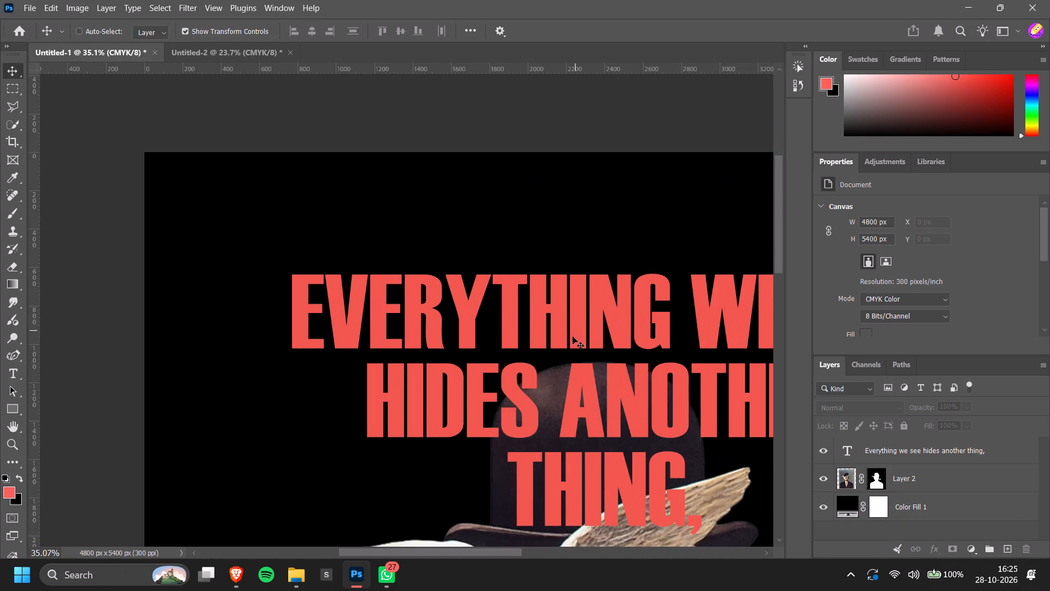
pyautogui.keyDown('ctrl'); pyautogui.scroll(-20, 573, 337); pyautogui.keyUp('ctrl')
pyautogui.keyDown('ctrl'); pyautogui.scroll(-20, 573, 337); pyautogui.keyUp('ctrl')
pyautogui.keyDown('ctrl'); pyautogui.scroll(-4, 573, 337); pyautogui.keyUp('ctrl')
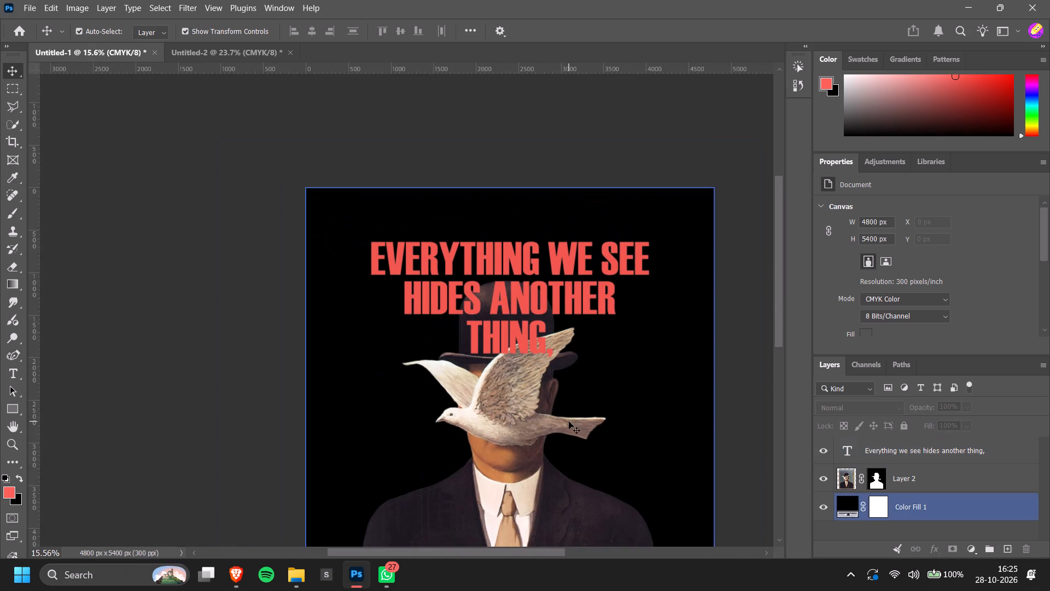
pyautogui.keyDown('ctrl'); pyautogui.scroll(-19, 569, 421); pyautogui.keyUp('ctrl')
pyautogui.scroll(2, 710, 253)
pyautogui.click(689, 268)
pyautogui.keyDown('alt'); pyautogui.scroll(3, 373, 186); pyautogui.keyUp('alt')
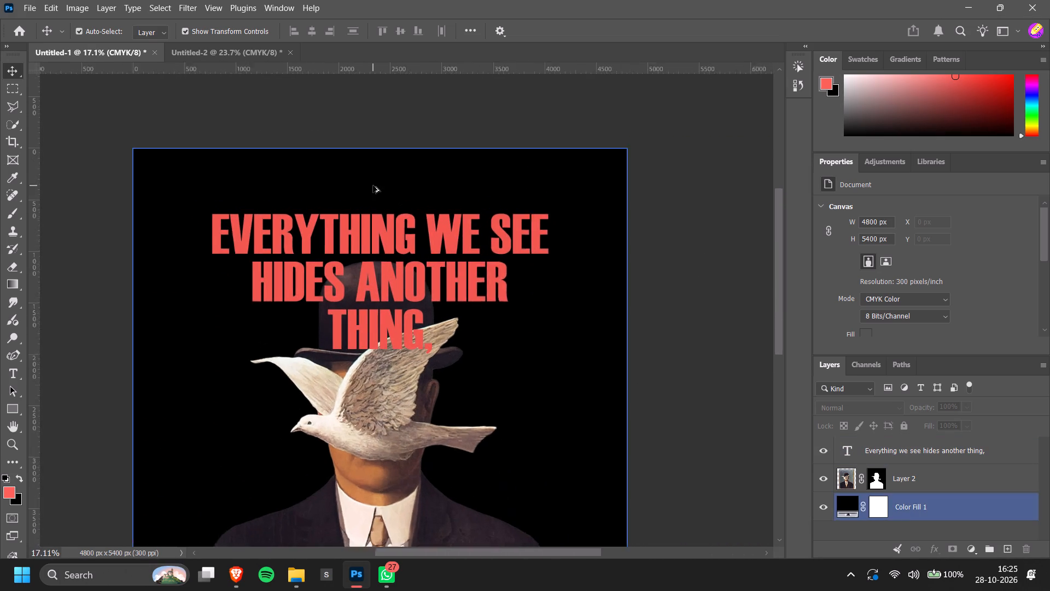
pyautogui.keyDown('alt'); pyautogui.scroll(1, 373, 186); pyautogui.keyUp('alt')
pyautogui.click(385, 309)
pyautogui.moveTo(390, 256); pyautogui.dragTo(392, 248)
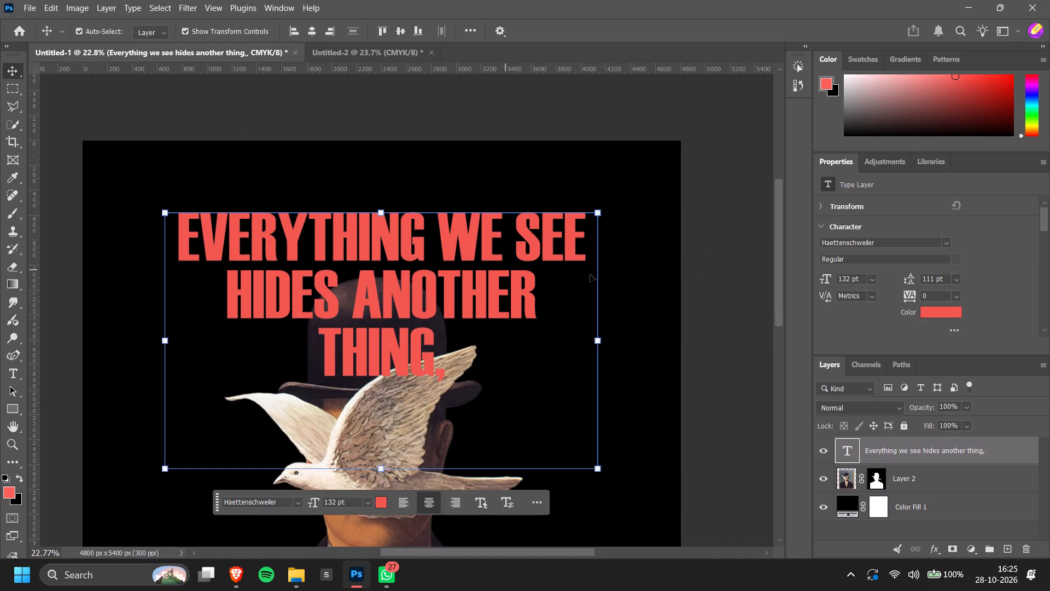
pyautogui.click(678, 256)
# Widen the quote's text box from its right edge to about 3760 px so the quote wraps onto two lines.
pyautogui.keyDown('alt'); pyautogui.scroll(-5, 679, 259); pyautogui.keyUp('alt')
pyautogui.click(565, 284)
pyautogui.click(586, 286)
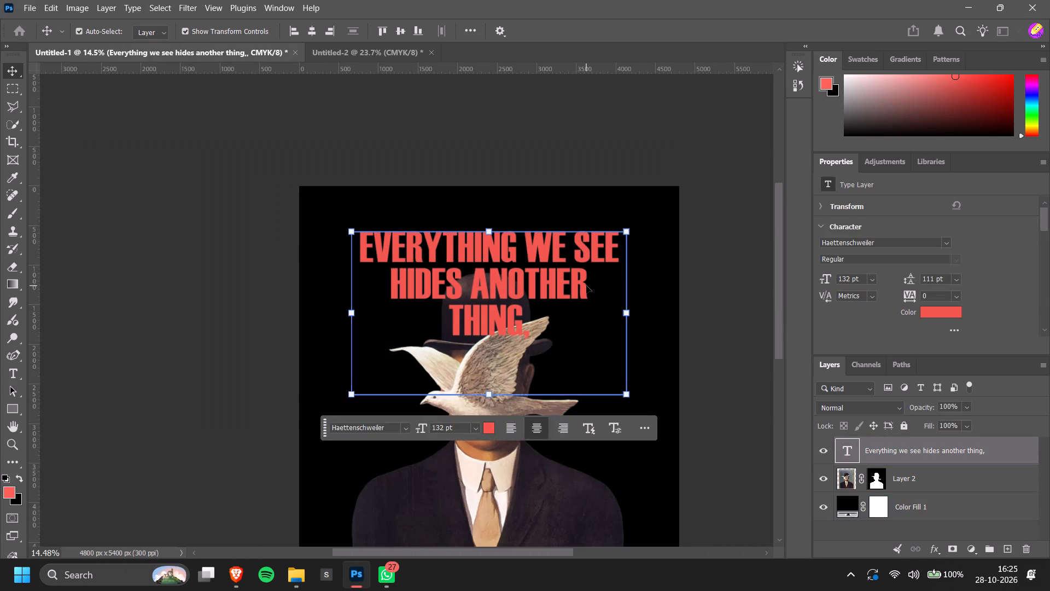
pyautogui.tripleClick(595, 288)
pyautogui.click(684, 308)
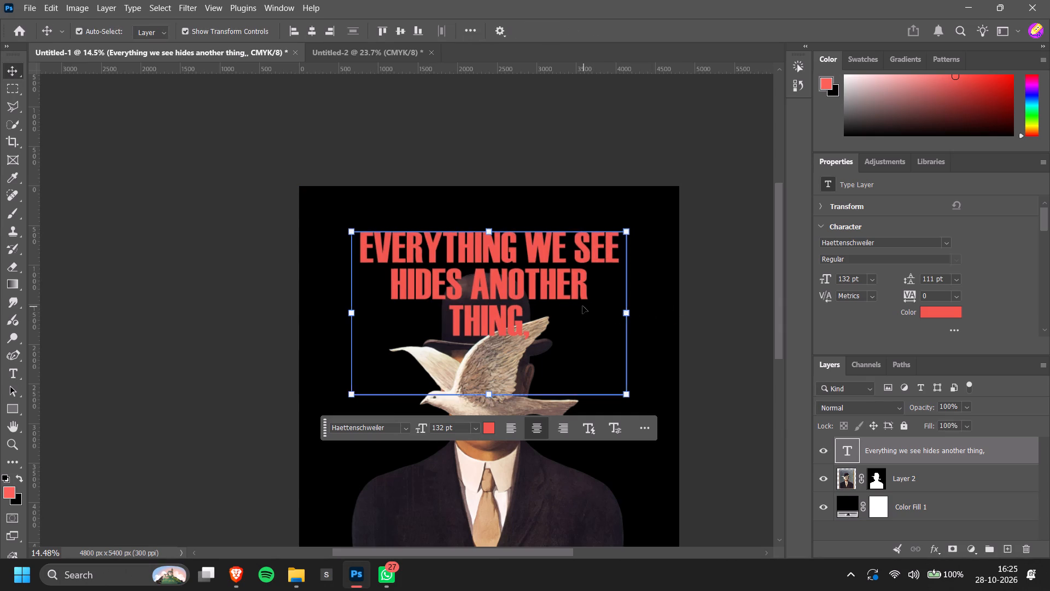
pyautogui.doubleClick(582, 306)
pyautogui.click(628, 315)
pyautogui.moveTo(626, 312); pyautogui.dragTo(654, 316)
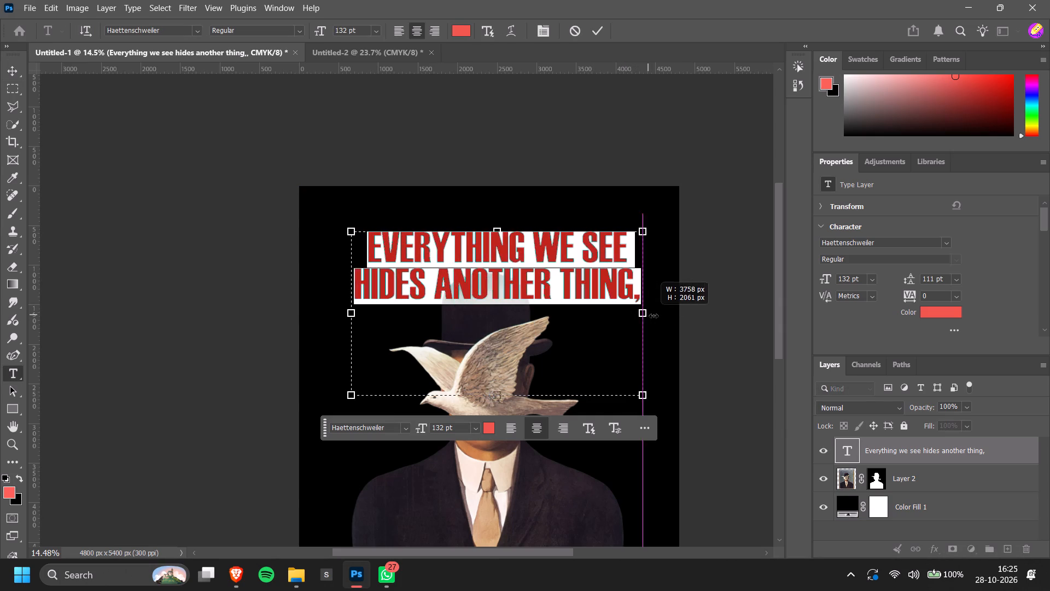
pyautogui.moveTo(654, 316); pyautogui.dragTo(644, 317)
pyautogui.click(55, 276)
pyautogui.click(174, 287)
# Convert the quote text layer to a smart object.
pyautogui.keyDown('alt'); pyautogui.scroll(-4, 174, 287); pyautogui.keyUp('alt')
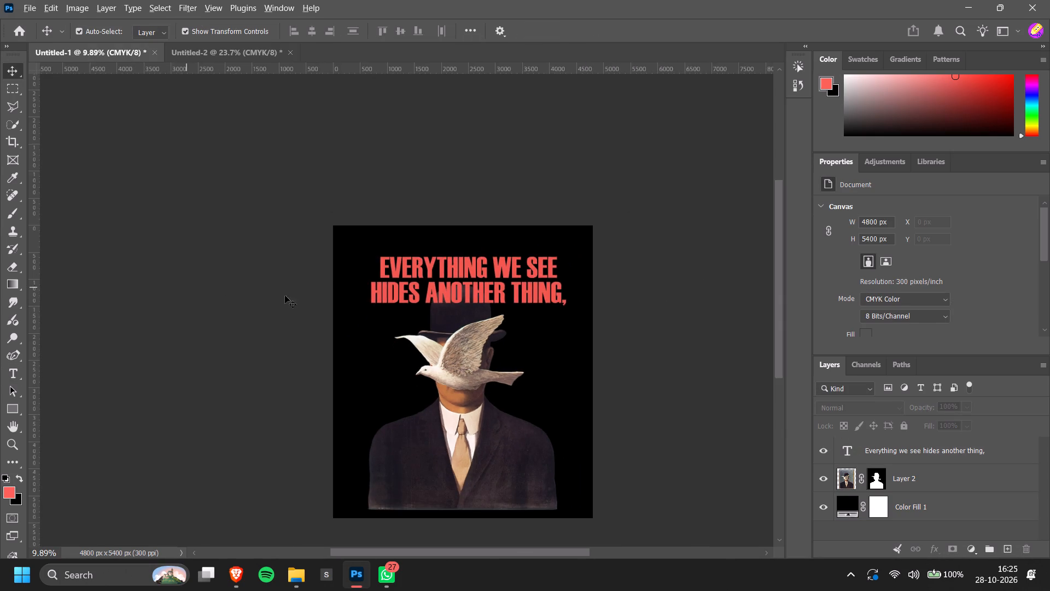
pyautogui.keyDown('alt'); pyautogui.scroll(8, 447, 292); pyautogui.keyUp('alt')
pyautogui.click(488, 269)
pyautogui.keyDown('alt'); pyautogui.scroll(5, 497, 260); pyautogui.keyUp('alt')
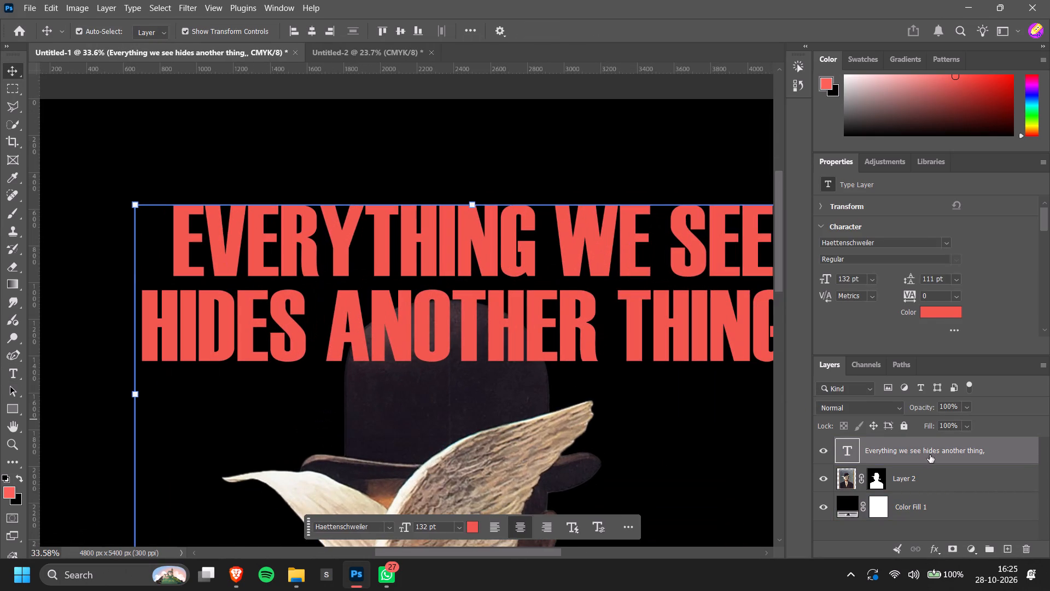
pyautogui.rightClick(930, 455)
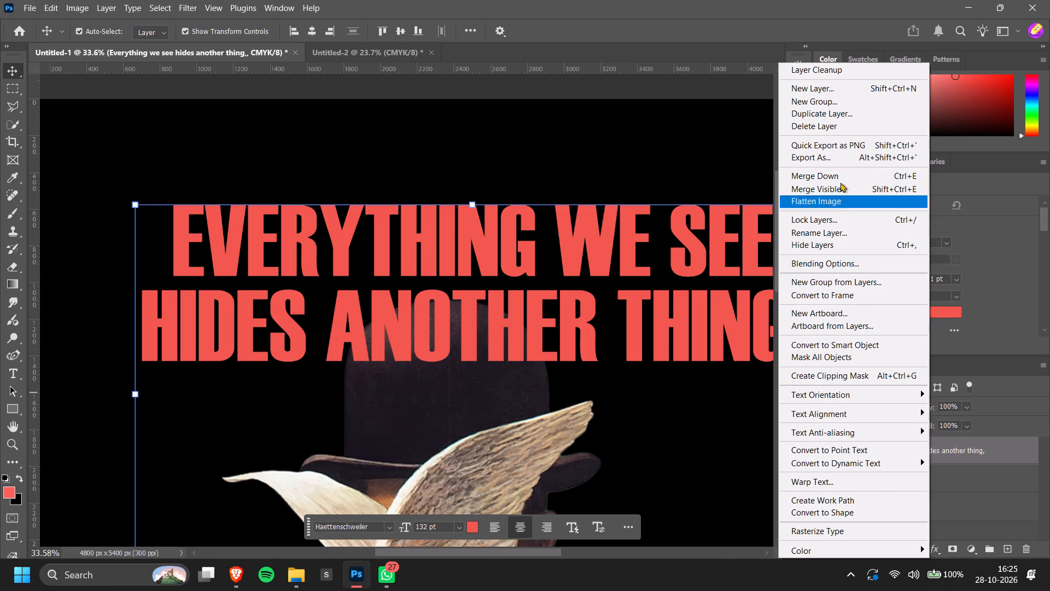
pyautogui.click(860, 344)
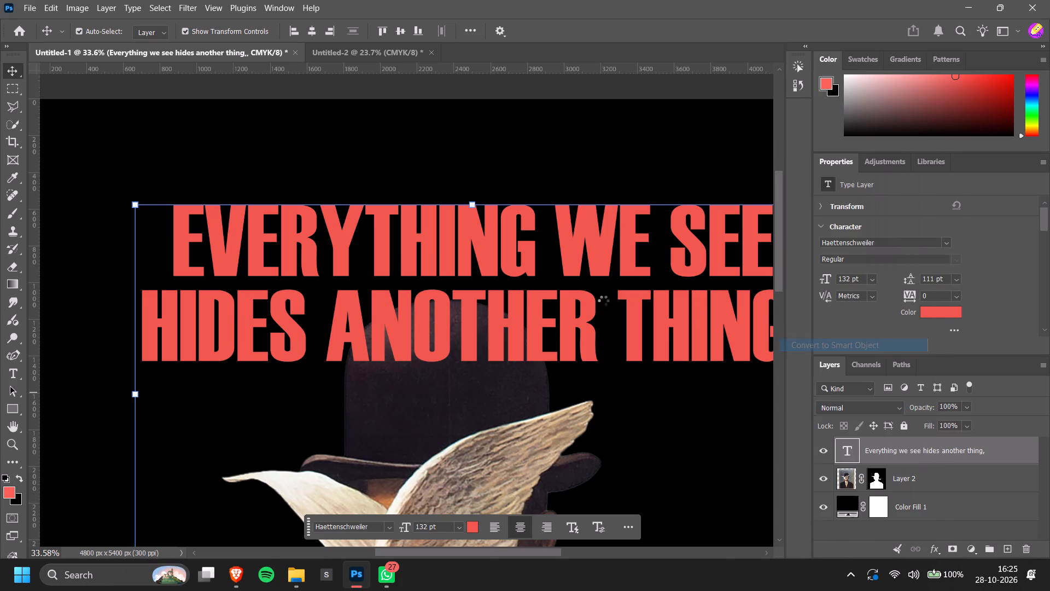
# Marquee-select the word EVERYTHING with an area about 2129 by 531 px and copy it.
pyautogui.keyDown('ctrl'); pyautogui.scroll(-7, 526, 271); pyautogui.keyUp('ctrl')
pyautogui.keyDown('alt'); pyautogui.scroll(-2, 209, 266); pyautogui.keyUp('alt')
pyautogui.press('m')
pyautogui.moveTo(101, 201); pyautogui.dragTo(429, 281)
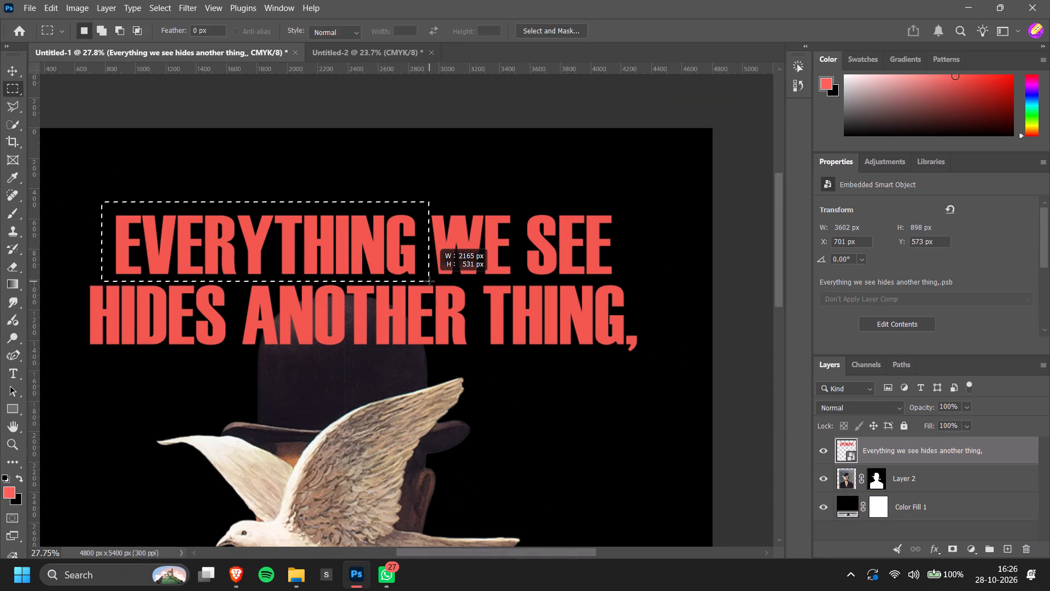
pyautogui.moveTo(429, 281); pyautogui.dragTo(424, 281)
pyautogui.hotkey('ctrl', 'c')
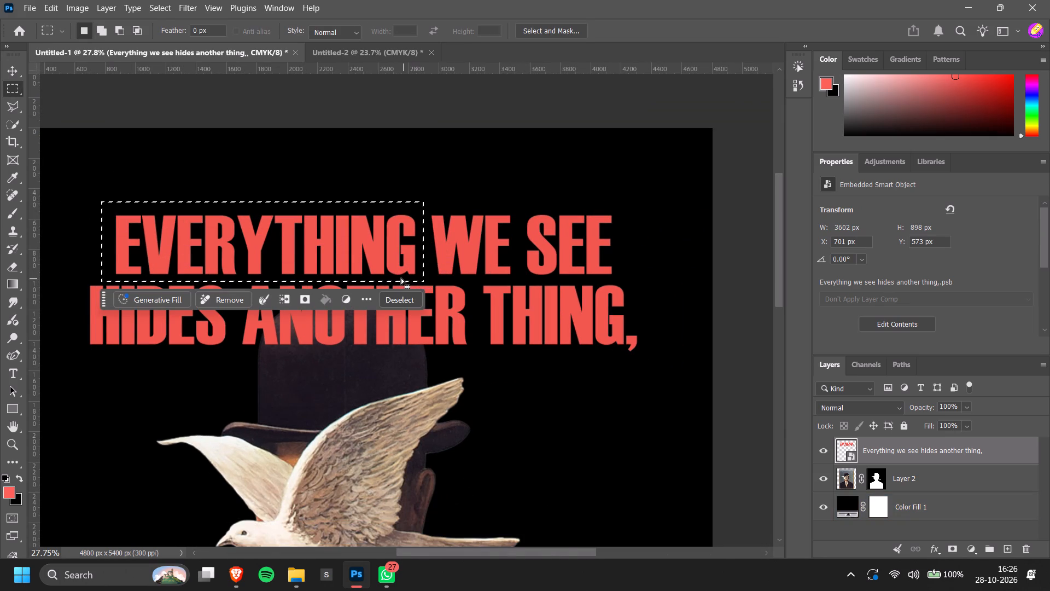
# Rasterize the quote's smart object so that it can be erased.
pyautogui.press('e')
pyautogui.click(350, 247)
pyautogui.click(430, 222)
pyautogui.click(493, 221)
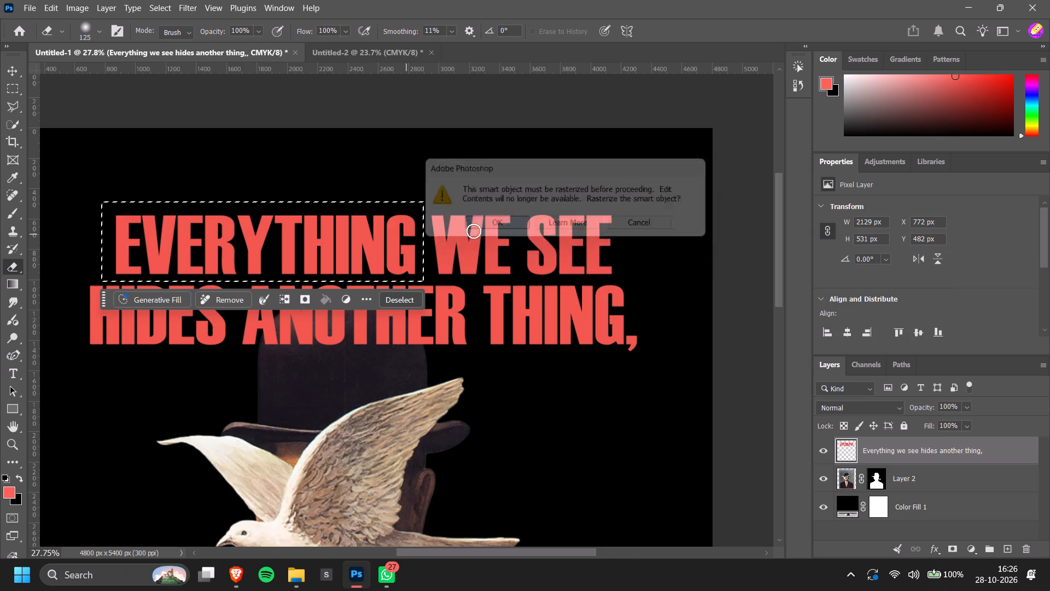
# Enlarge the Eraser to 1100 px and erase EVERYTHING from the quote layer within the selection.
pyautogui.press(']')
pyautogui.press(']')
pyautogui.press(']')
pyautogui.press(']')
pyautogui.press(']')
pyautogui.press(']')
pyautogui.press(']')
pyautogui.press(']')
pyautogui.press(']')
pyautogui.press(']')
pyautogui.press(']')
pyautogui.press(']')
pyautogui.press(']')
pyautogui.press(']')
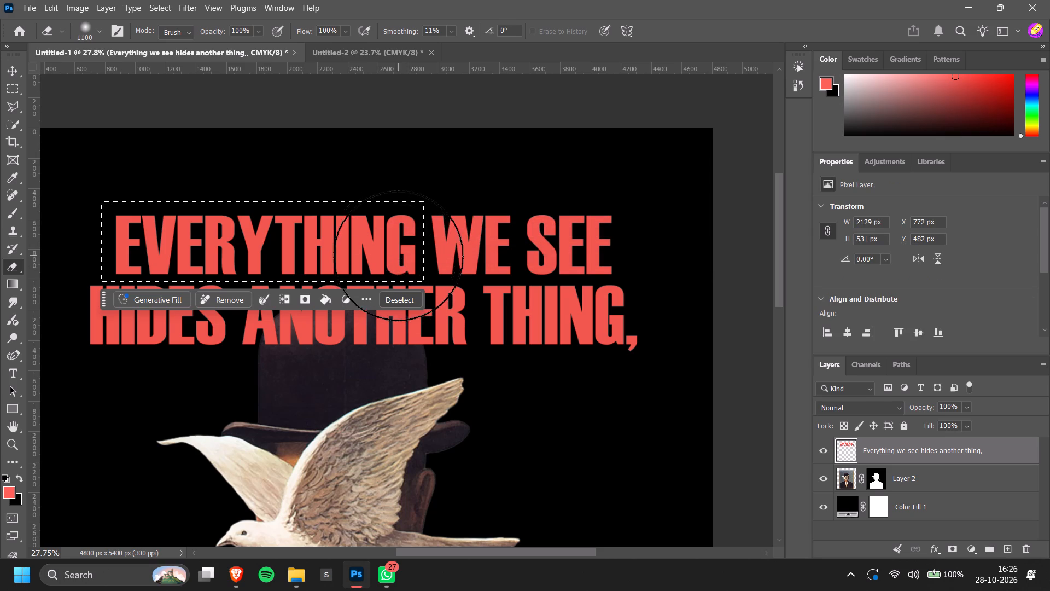
pyautogui.moveTo(398, 254); pyautogui.dragTo(424, 257)
# Deselect, paste EVERYTHING onto its own layer, and place it above the quote, flush with the start of HIDES, at X 701, Y 284 px.
pyautogui.press('v')
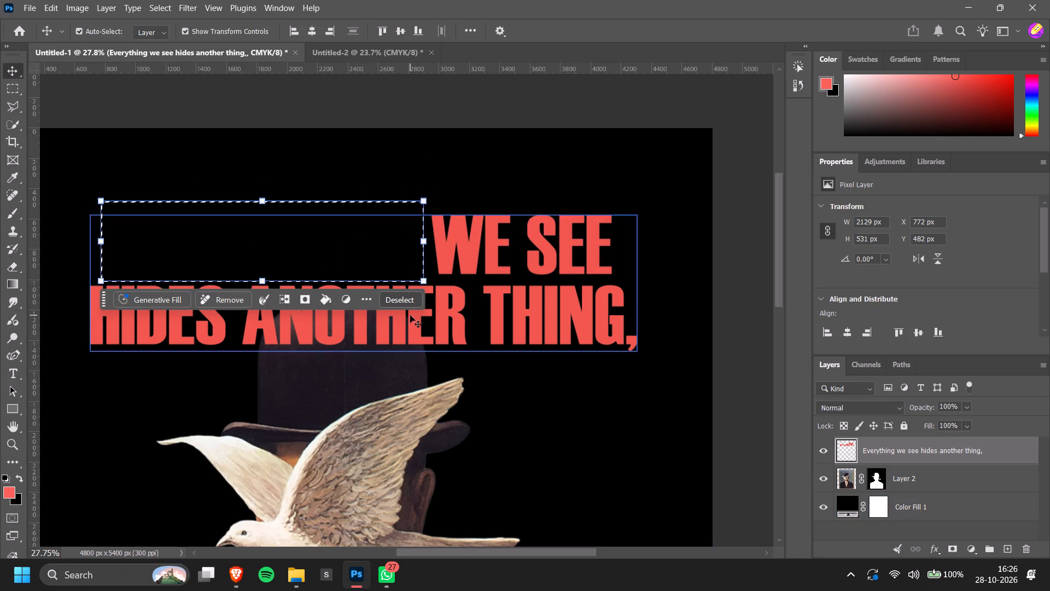
pyautogui.click(406, 308)
pyautogui.click(406, 298)
pyautogui.hotkey('ctrl', 'v')
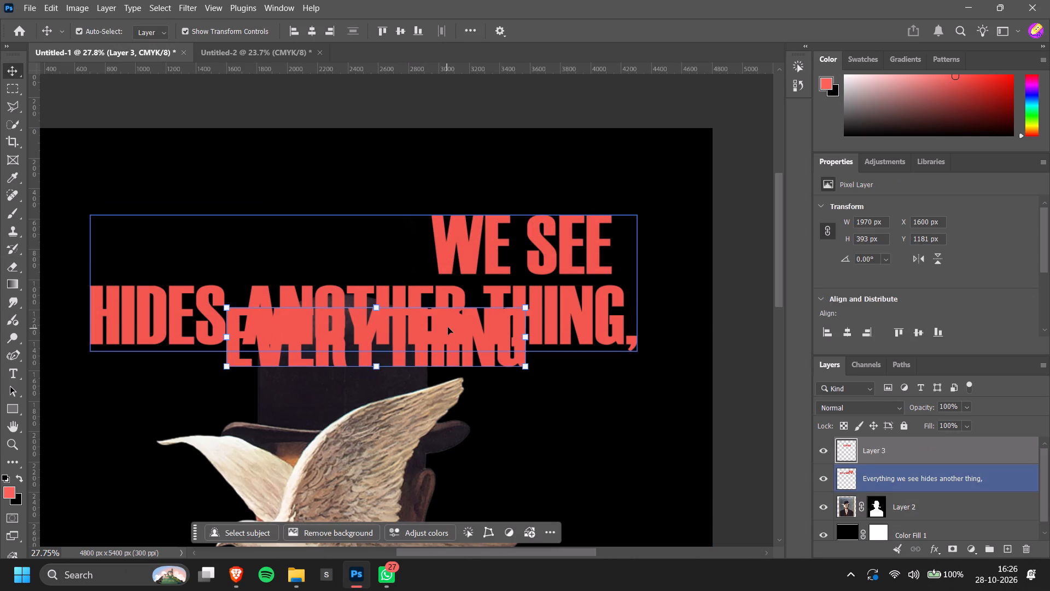
pyautogui.moveTo(451, 324); pyautogui.dragTo(314, 188)
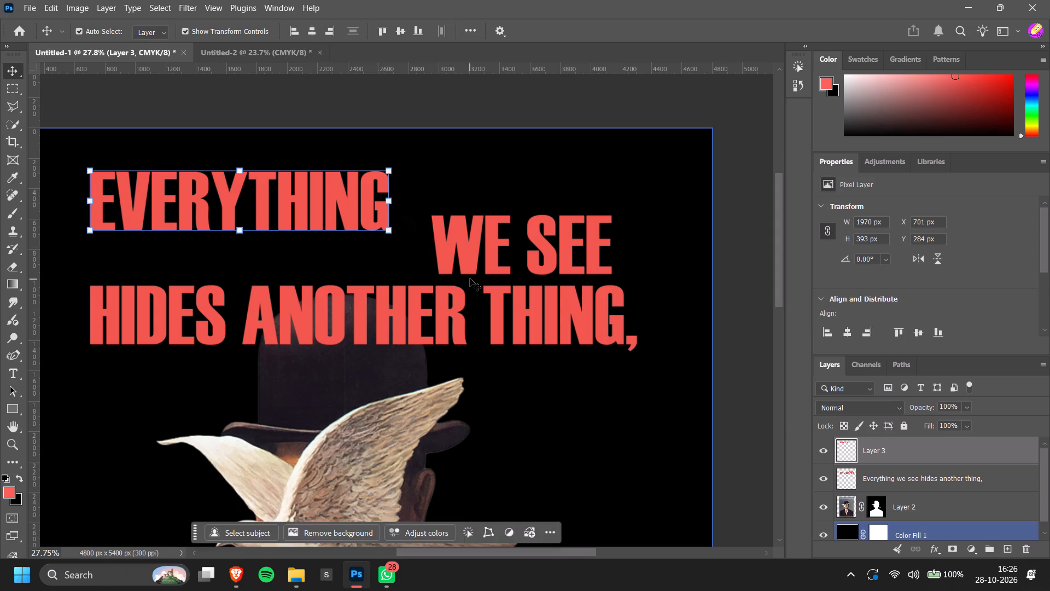
# On the remaining quote layer, marquee-select the word WE with an area about 660 by 462 px.
pyautogui.click(470, 279)
pyautogui.click(474, 255)
pyautogui.press('m')
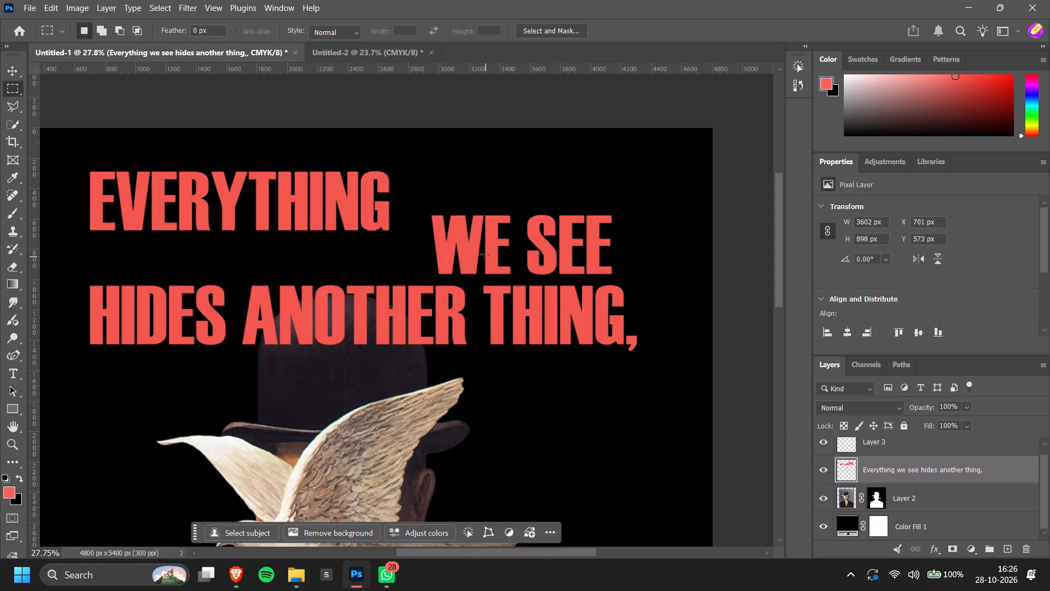
pyautogui.moveTo(421, 209); pyautogui.dragTo(525, 283)
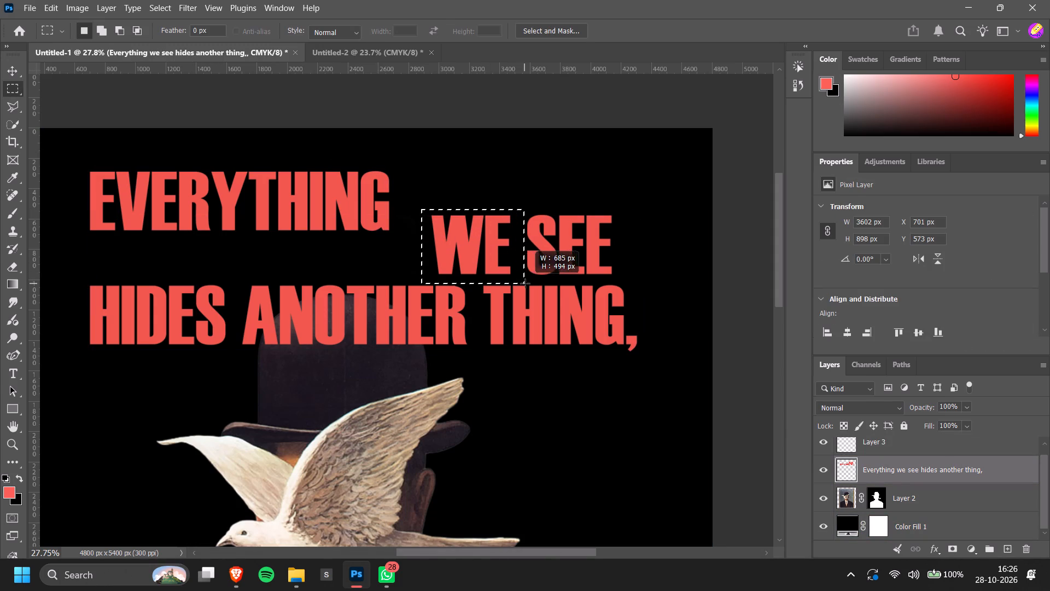
pyautogui.moveTo(525, 283); pyautogui.dragTo(521, 279)
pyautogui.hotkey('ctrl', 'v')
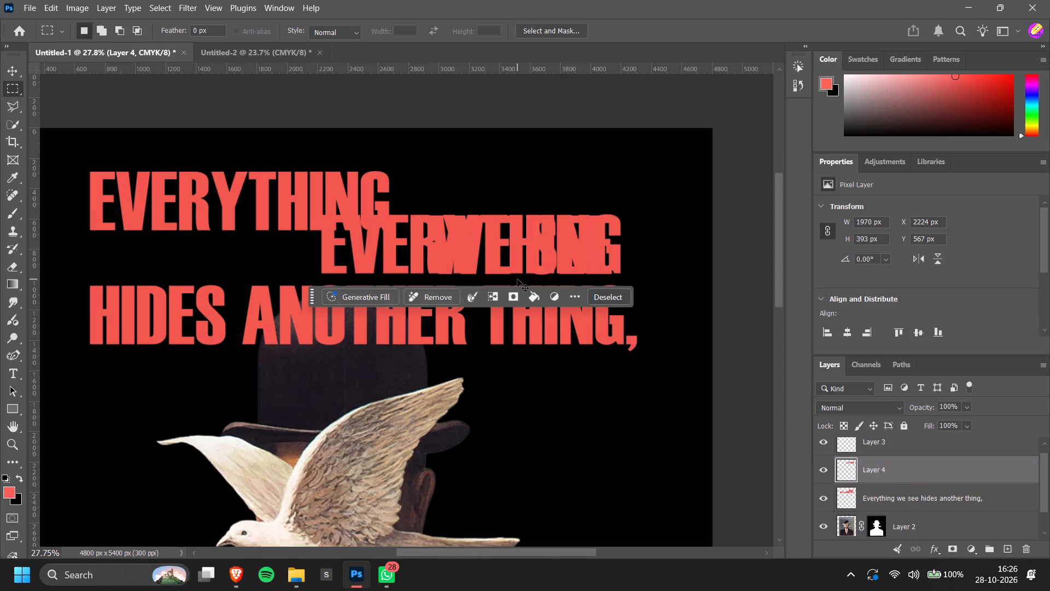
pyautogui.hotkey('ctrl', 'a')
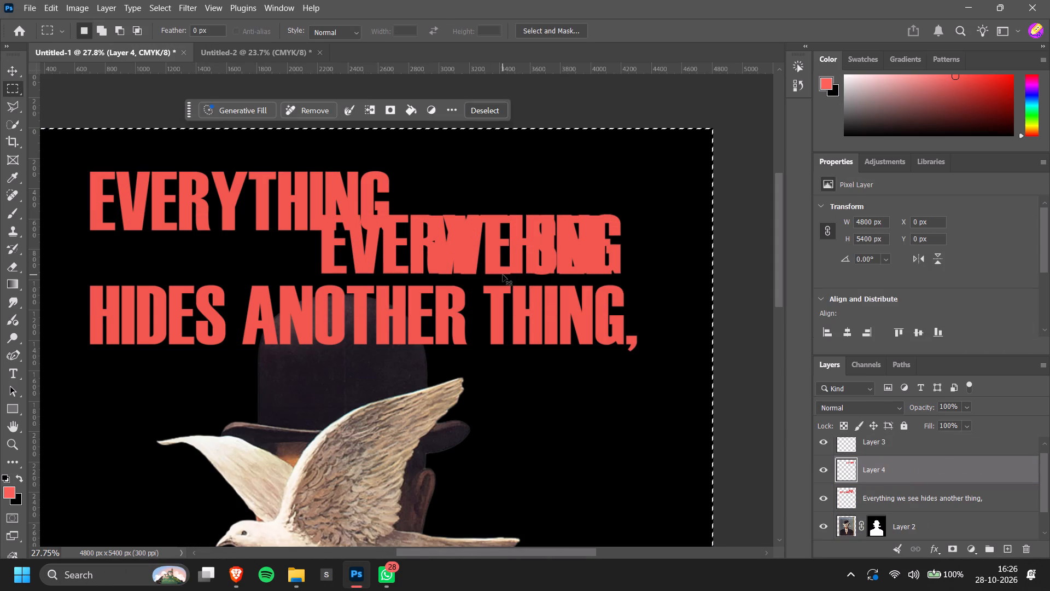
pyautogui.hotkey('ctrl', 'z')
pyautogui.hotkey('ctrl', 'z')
# Copy the selected word WE and erase it from the quote layer.
pyautogui.hotkey('ctrl', 'c')
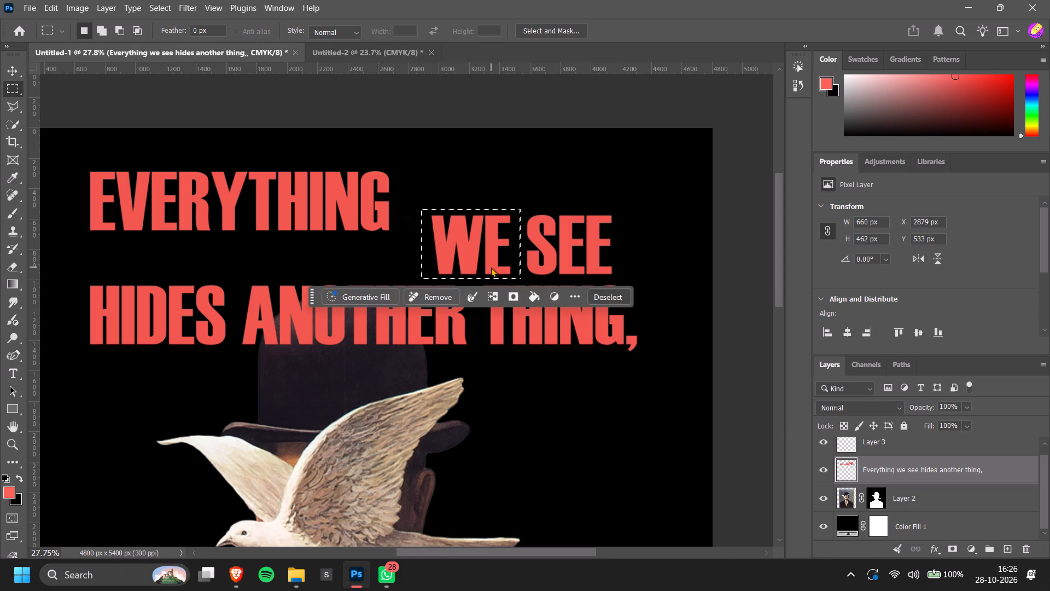
pyautogui.press('e')
pyautogui.moveTo(469, 247); pyautogui.dragTo(588, 248)
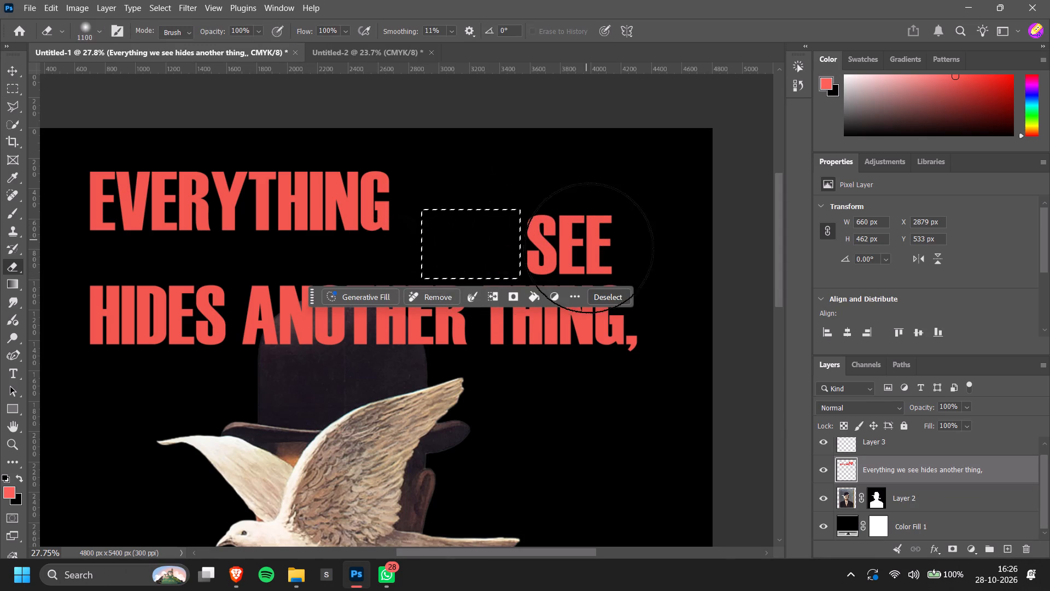
pyautogui.moveTo(588, 248); pyautogui.dragTo(566, 283)
# Paste WE onto its own layer and move it up beside EVERYTHING, to about Y 350 px.
pyautogui.hotkey('ctrl', 'v')
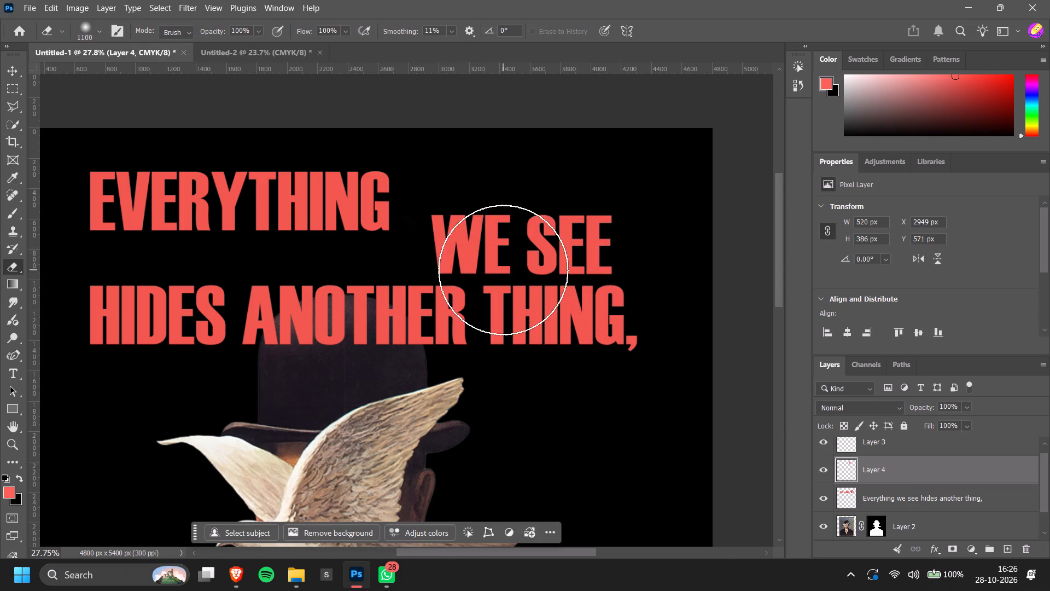
pyautogui.press('v')
pyautogui.moveTo(493, 260); pyautogui.dragTo(489, 228)
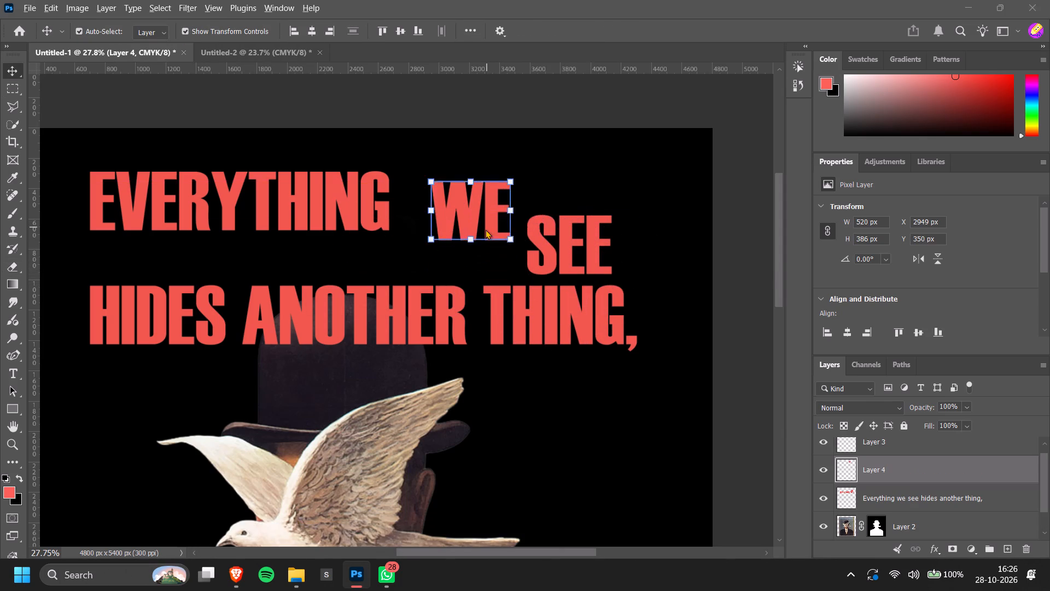
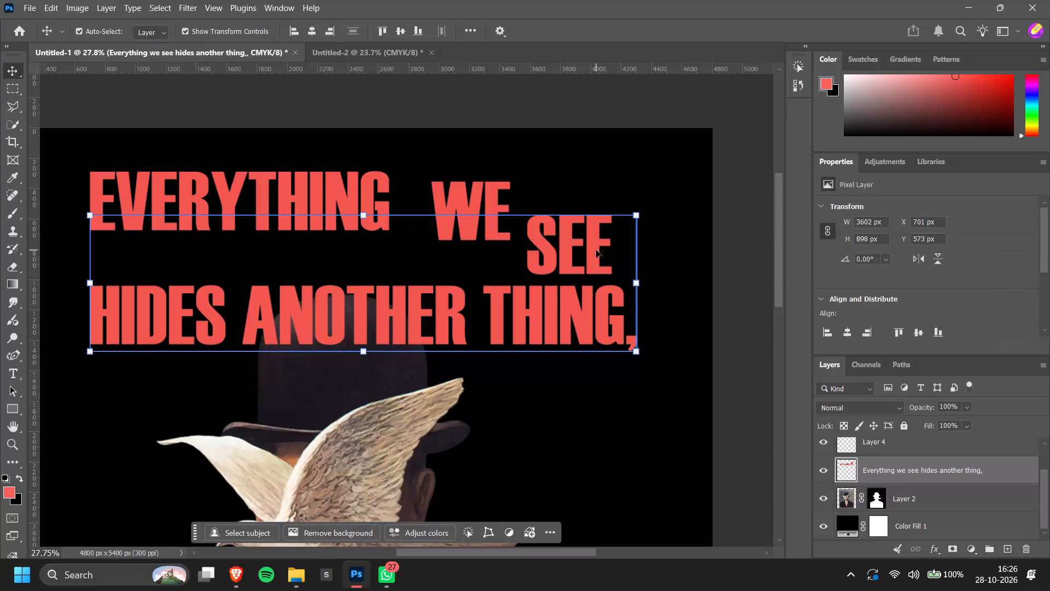
# Copy the word SEE from the remaining quote layer within a marquee about 761 by 483 px and erase the original.
pyautogui.press('m')
pyautogui.moveTo(516, 205); pyautogui.dragTo(623, 267)
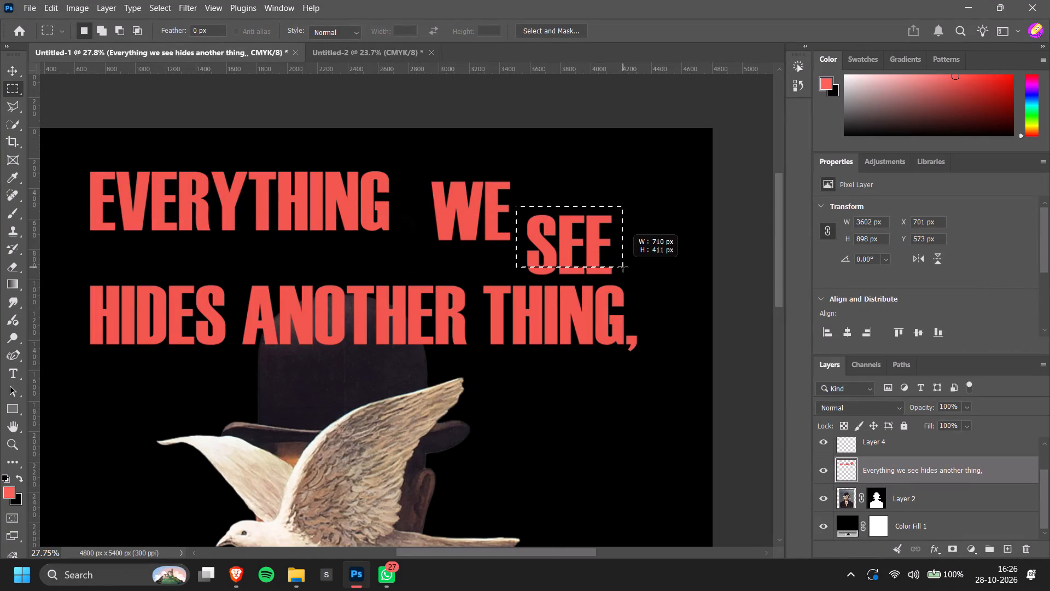
pyautogui.moveTo(623, 267); pyautogui.dragTo(631, 278)
pyautogui.hotkey('ctrl', 'c')
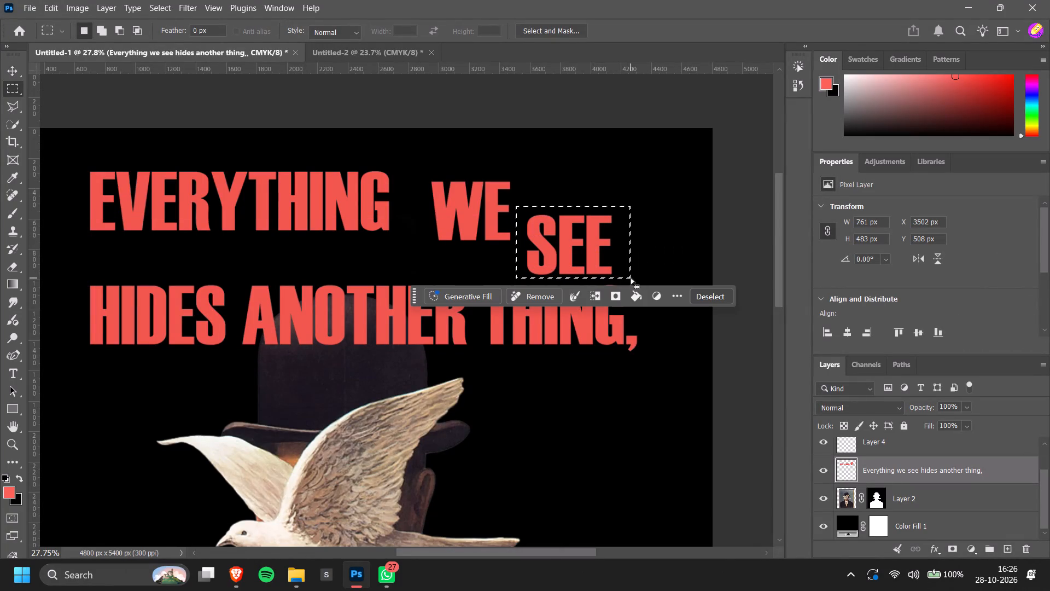
pyautogui.press('e')
pyautogui.moveTo(538, 236); pyautogui.dragTo(605, 261)
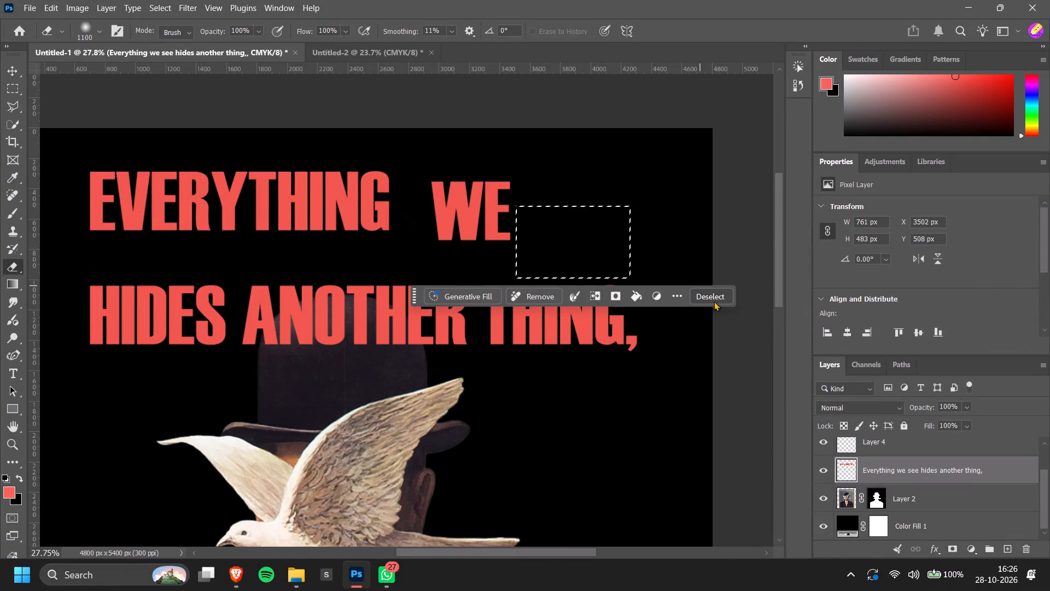
# Deselect, paste SEE onto its own layer, and place it to the right of WE, slightly lower, above the end of THING.
pyautogui.click(714, 301)
pyautogui.hotkey('ctrl', 'v')
pyautogui.press('v')
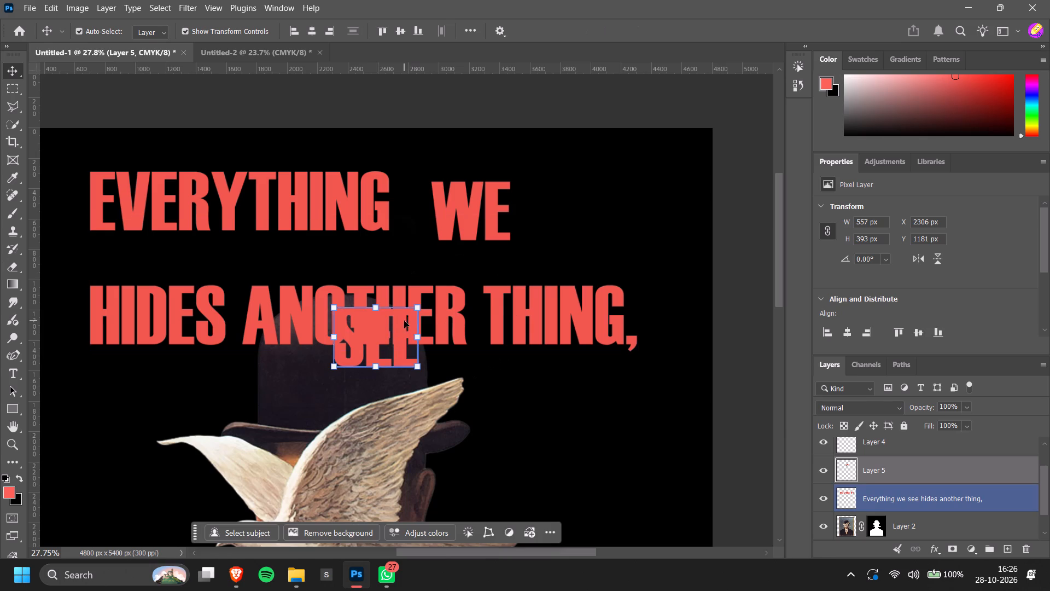
pyautogui.moveTo(402, 321); pyautogui.dragTo(633, 224)
# Select the remaining quote layer containing HIDES ANOTHER THING,.
pyautogui.click(278, 303)
pyautogui.click(283, 315)
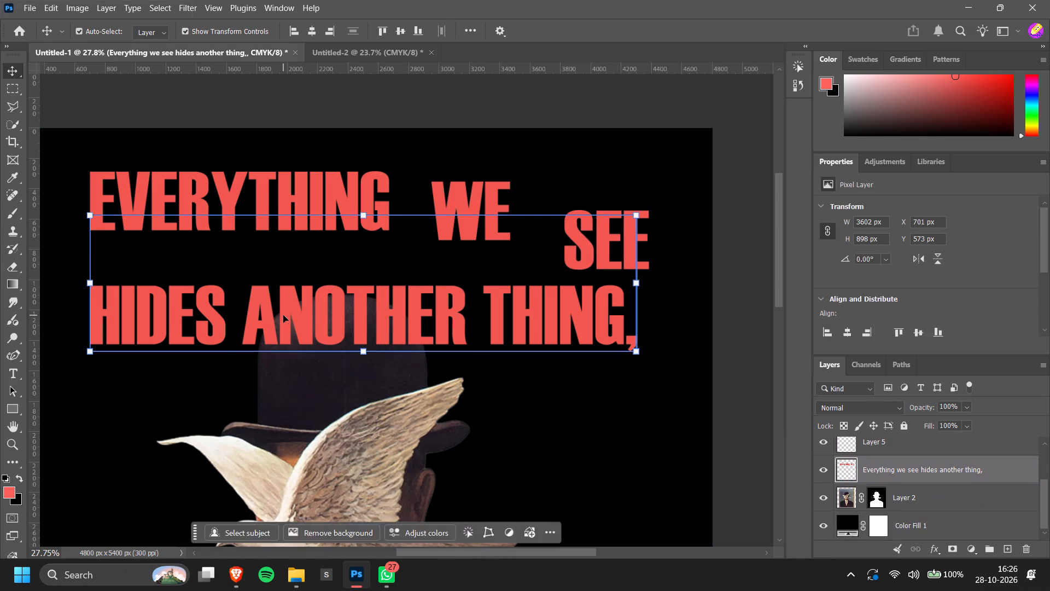
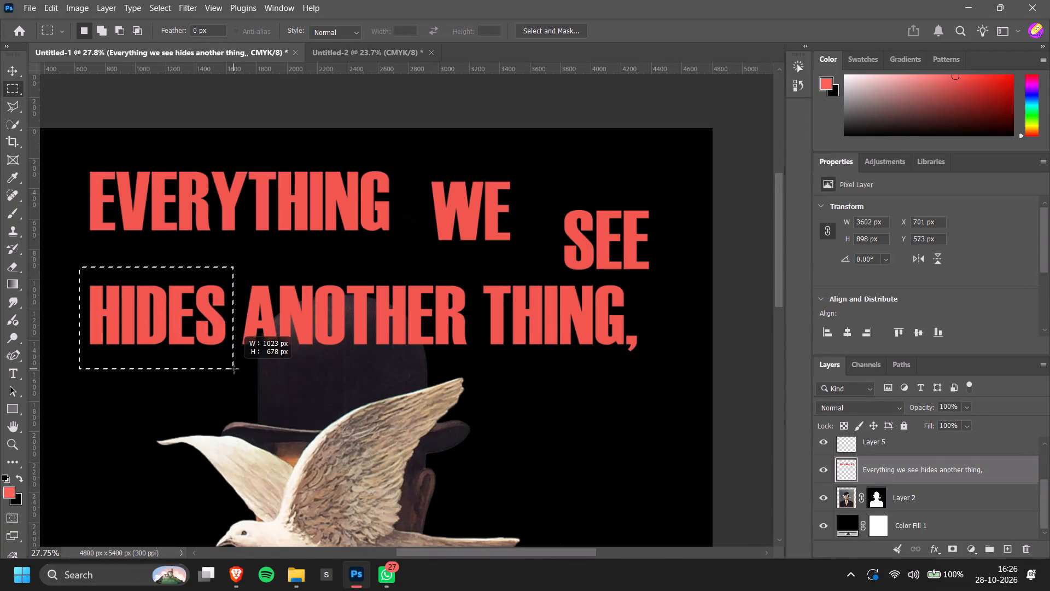
# Copy the marqueed word HIDES from the quote layer, erase the original, and paste the word onto its own layer.
pyautogui.hotkey('ctrl', 'c')
pyautogui.press('e')
pyautogui.moveTo(193, 318); pyautogui.dragTo(96, 309)
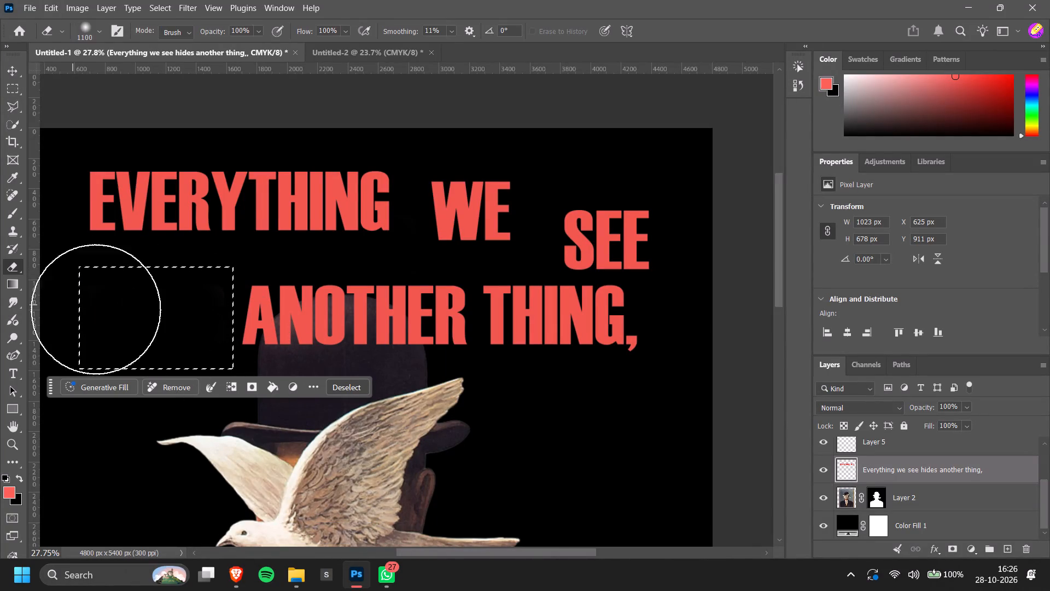
pyautogui.moveTo(96, 309); pyautogui.dragTo(139, 332)
pyautogui.hotkey('ctrl', 'v')
pyautogui.press('v')
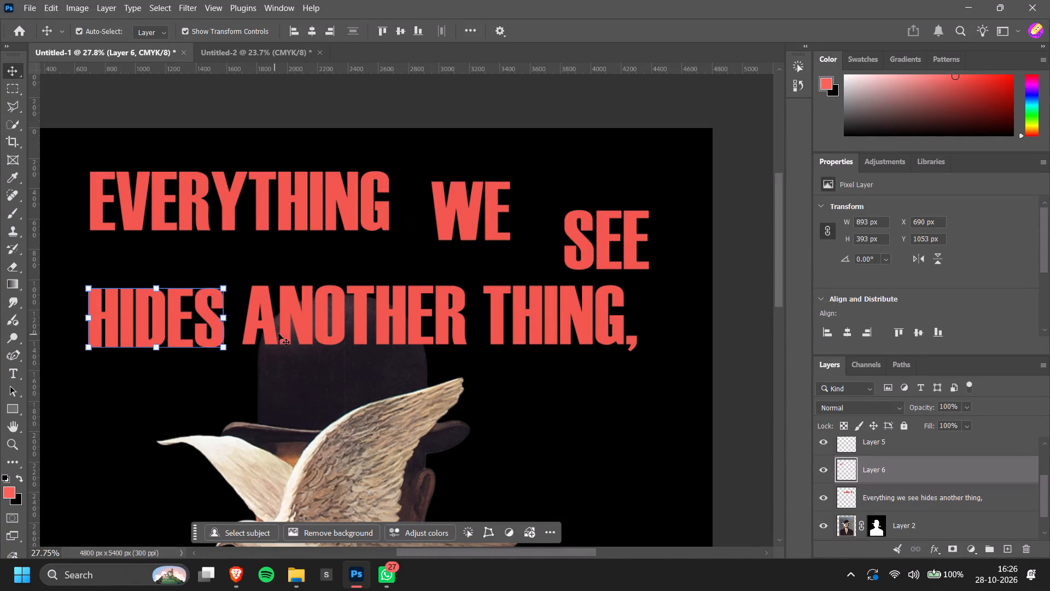
# Cut ANOTHER out of the remaining quote layer within a marquee about 1618 by 552 px and paste it onto its own layer.
pyautogui.click(363, 318)
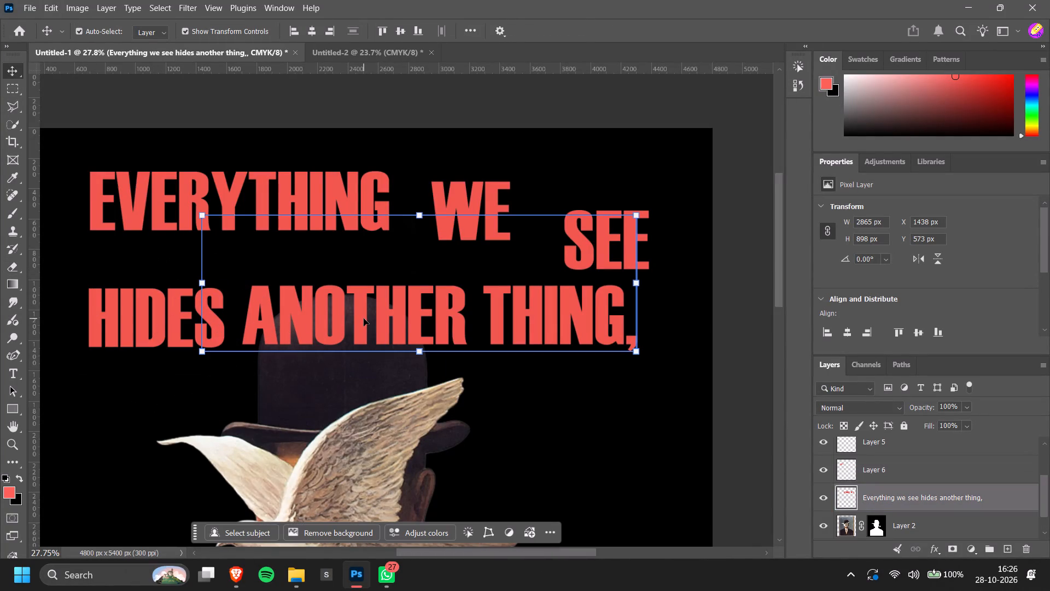
pyautogui.press('m')
pyautogui.moveTo(230, 276); pyautogui.dragTo(473, 367)
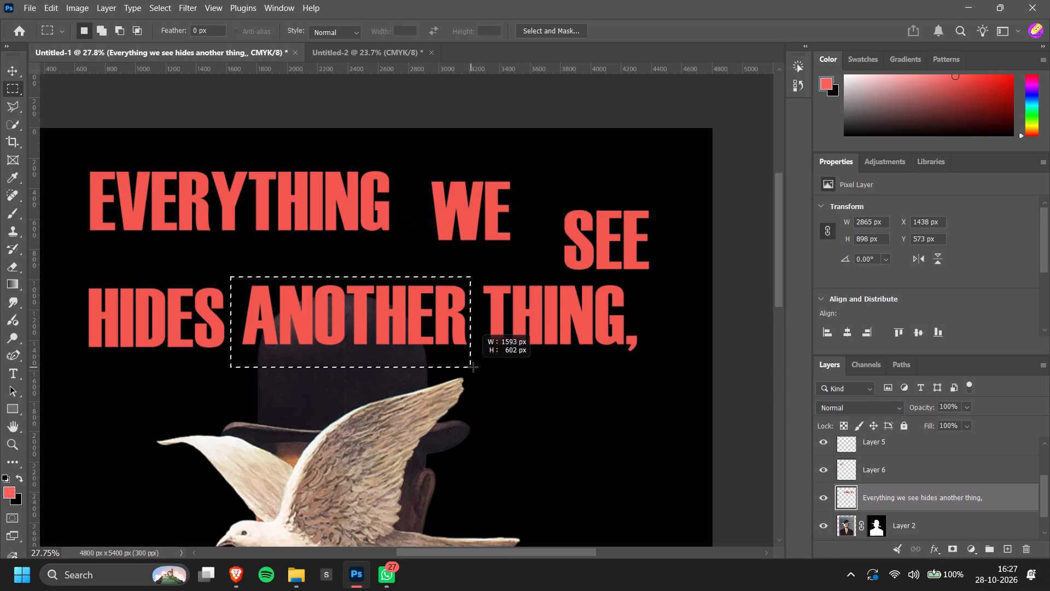
pyautogui.moveTo(473, 367); pyautogui.dragTo(475, 360)
pyautogui.hotkey('ctrl', 'e')
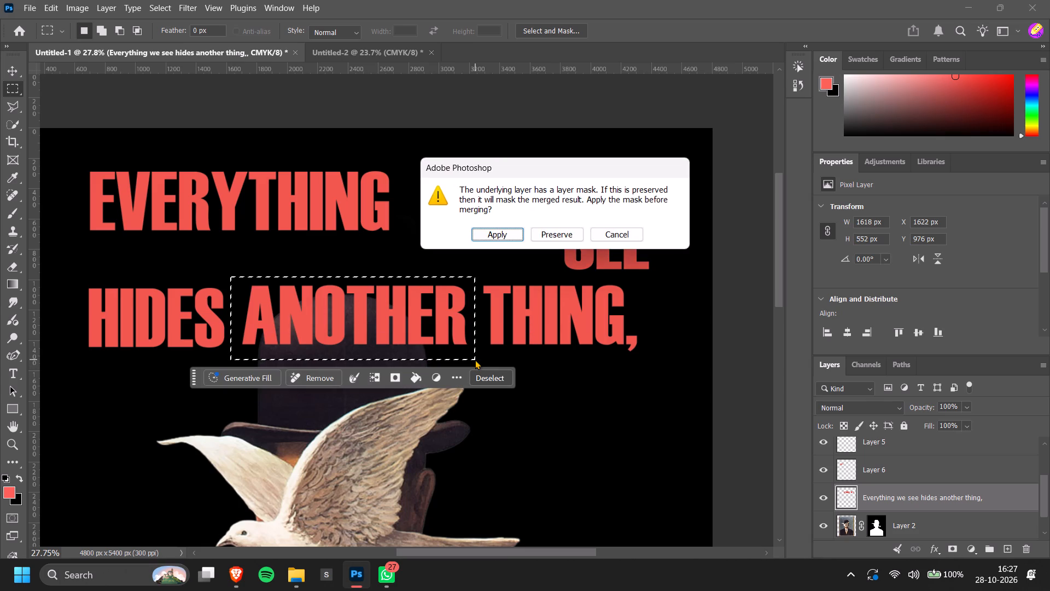
pyautogui.click(607, 236)
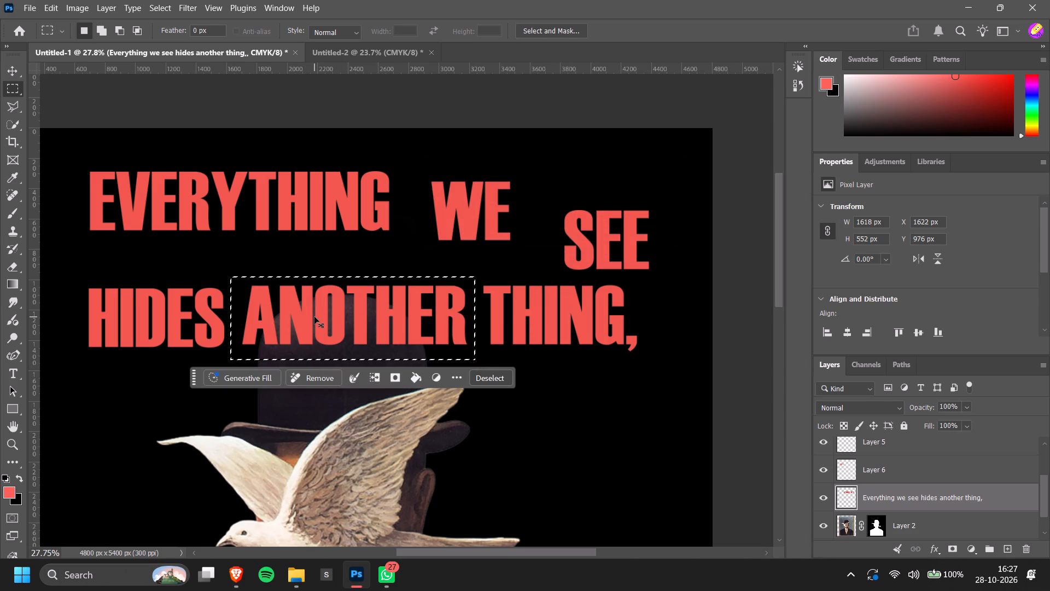
pyautogui.hotkey('ctrl', 'c')
pyautogui.press('e')
pyautogui.moveTo(299, 296); pyautogui.dragTo(344, 334)
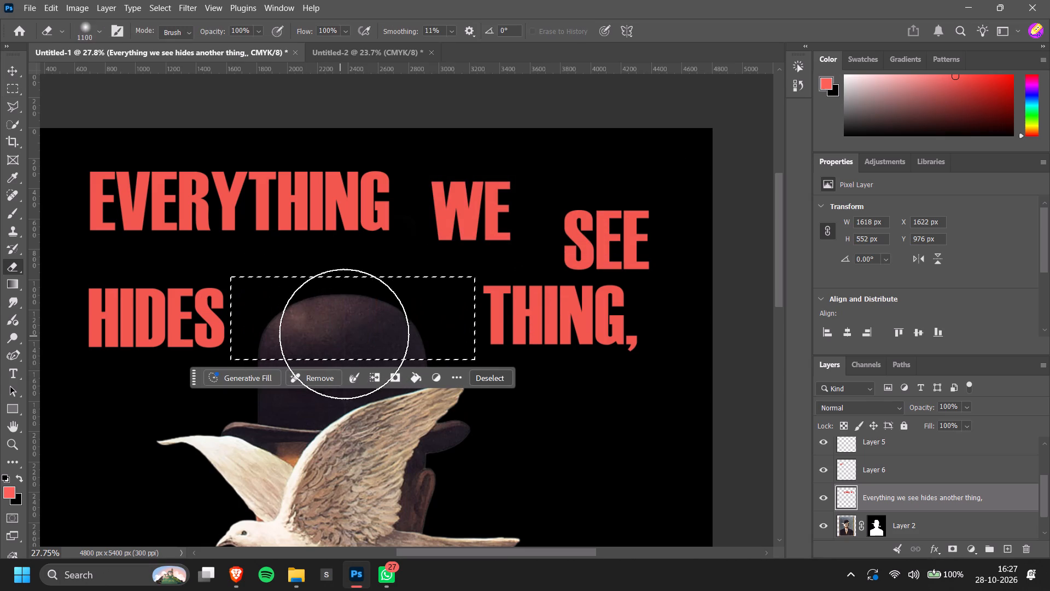
pyautogui.moveTo(344, 334); pyautogui.dragTo(346, 331)
pyautogui.hotkey('ctrl', 'v')
pyautogui.press('v')
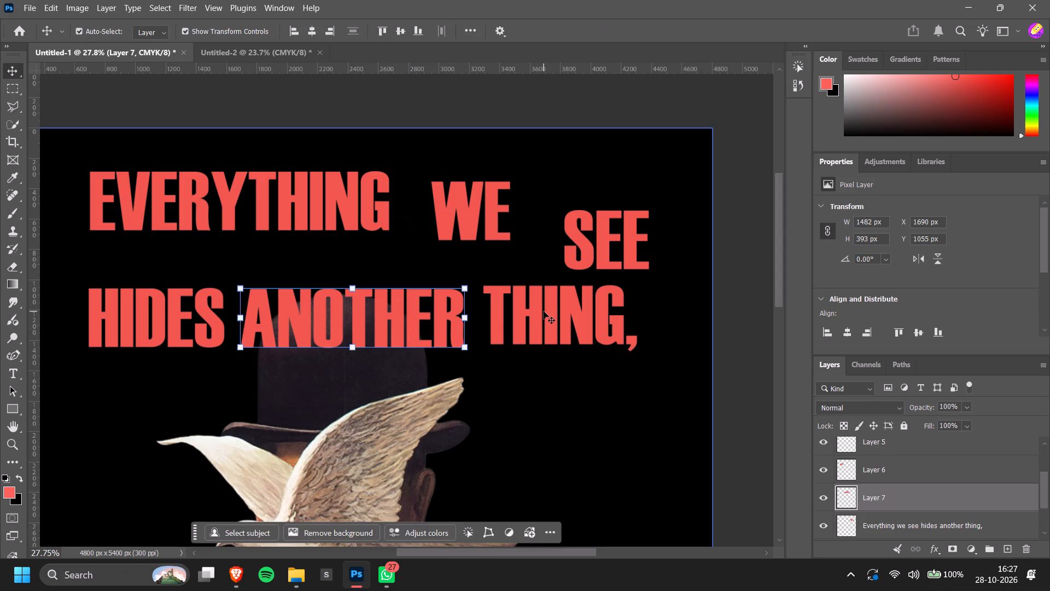
# Copy THING, within a marquee about 1186 by 545 px, paste it onto its own layer, and shift it down-left over ANOTHER's end.
pyautogui.click(544, 311)
pyautogui.click(551, 311)
pyautogui.press('m')
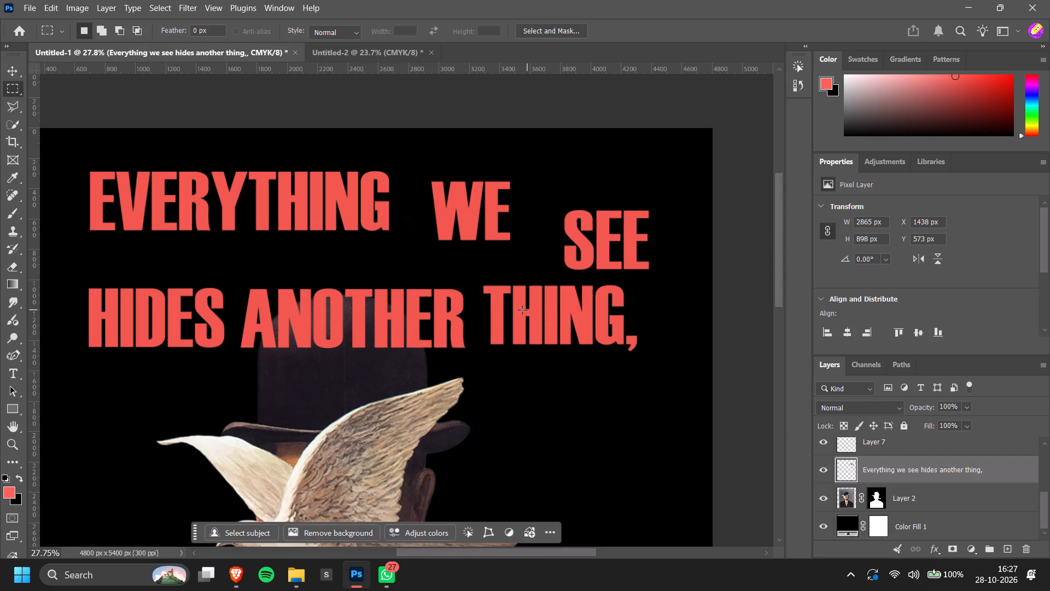
pyautogui.moveTo(472, 278); pyautogui.dragTo(652, 360)
pyautogui.hotkey('ctrl', 'c')
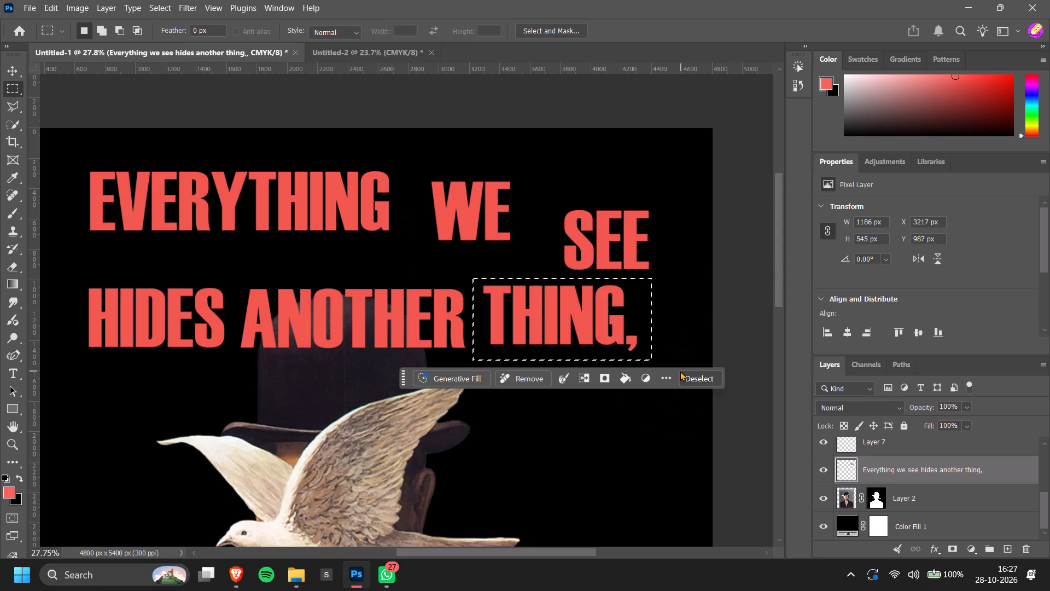
pyautogui.hotkey('ctrl', 'v')
pyautogui.press('v')
pyautogui.moveTo(606, 340); pyautogui.dragTo(523, 375)
# Delete the remaining quote layer that still holds the original THING,.
pyautogui.click(585, 329)
pyautogui.press('BackSpace')
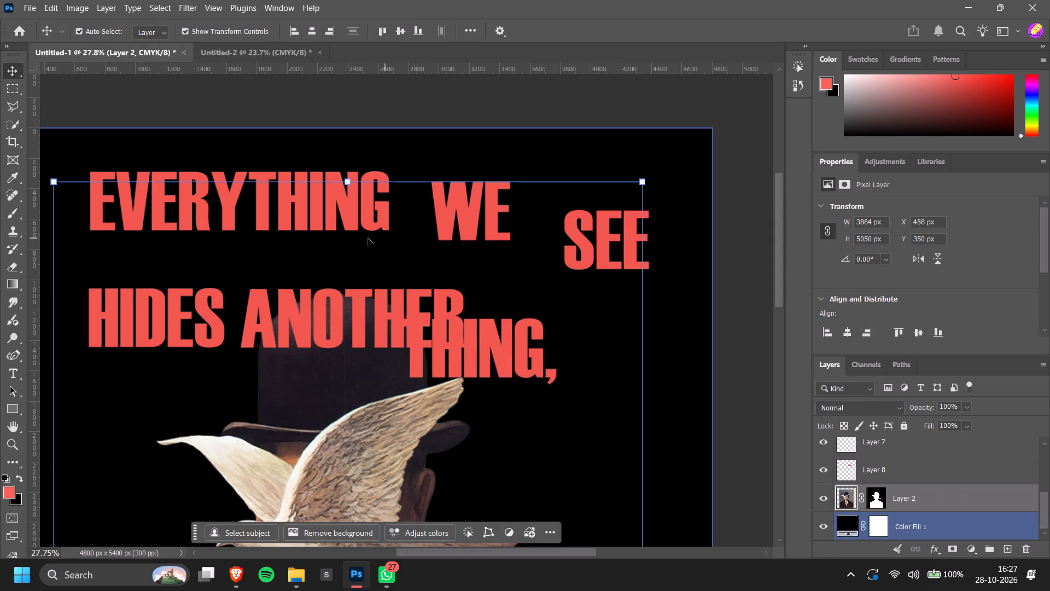
# Stretch EVERYTHING downward to about 159% height and slant it horizontally by about -14°.
pyautogui.click(263, 204)
pyautogui.keyDown('ctrl'); pyautogui.scroll(6, 382, 253); pyautogui.keyUp('ctrl')
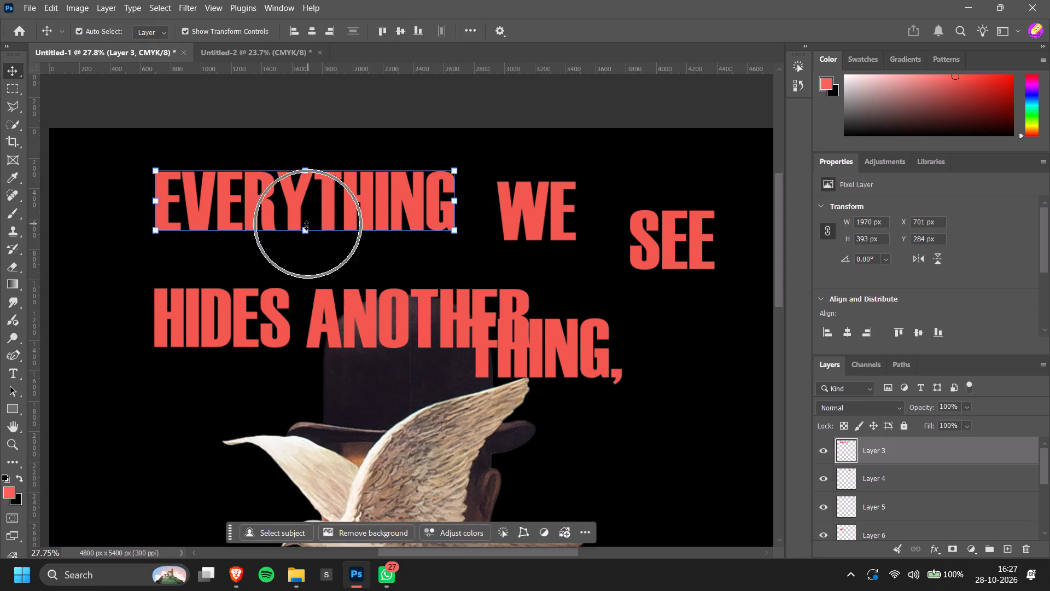
pyautogui.keyDown('ctrl'); pyautogui.moveTo(305, 230); pyautogui.dragTo(281, 265); pyautogui.keyUp('ctrl')
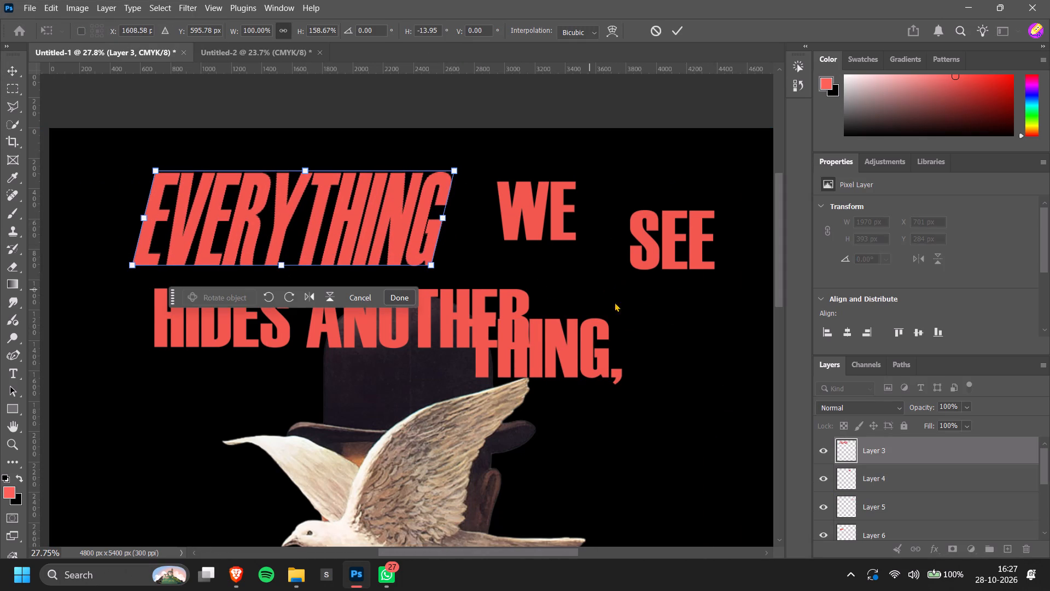
pyautogui.click(752, 358)
# Apply a near-white efefef Color Overlay to the EVERYTHING layer.
pyautogui.keyDown('ctrl'); pyautogui.scroll(5, 426, 286); pyautogui.keyUp('ctrl')
pyautogui.doubleClick(922, 445)
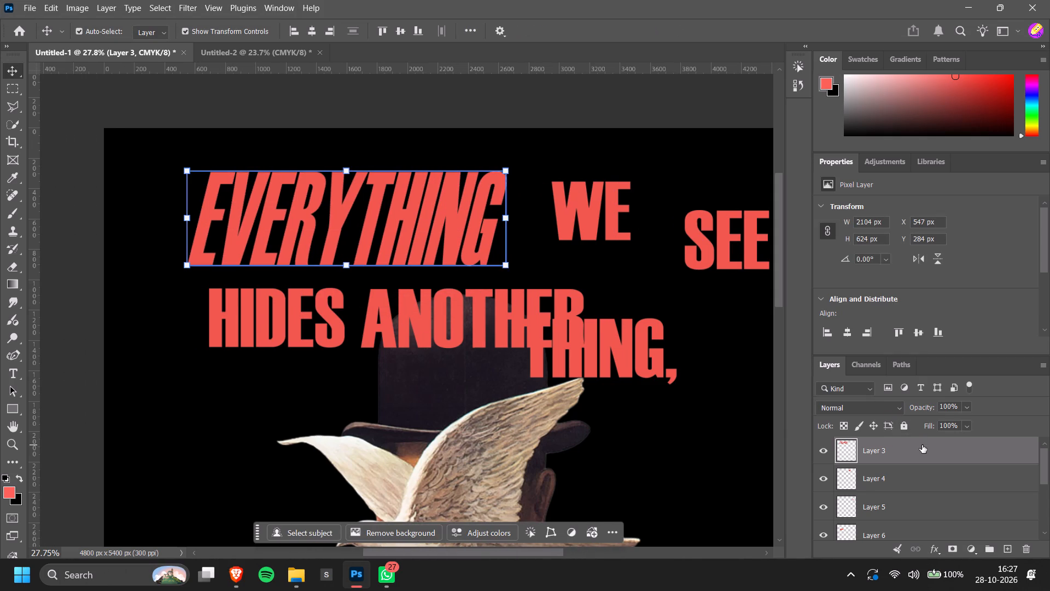
pyautogui.click(555, 413)
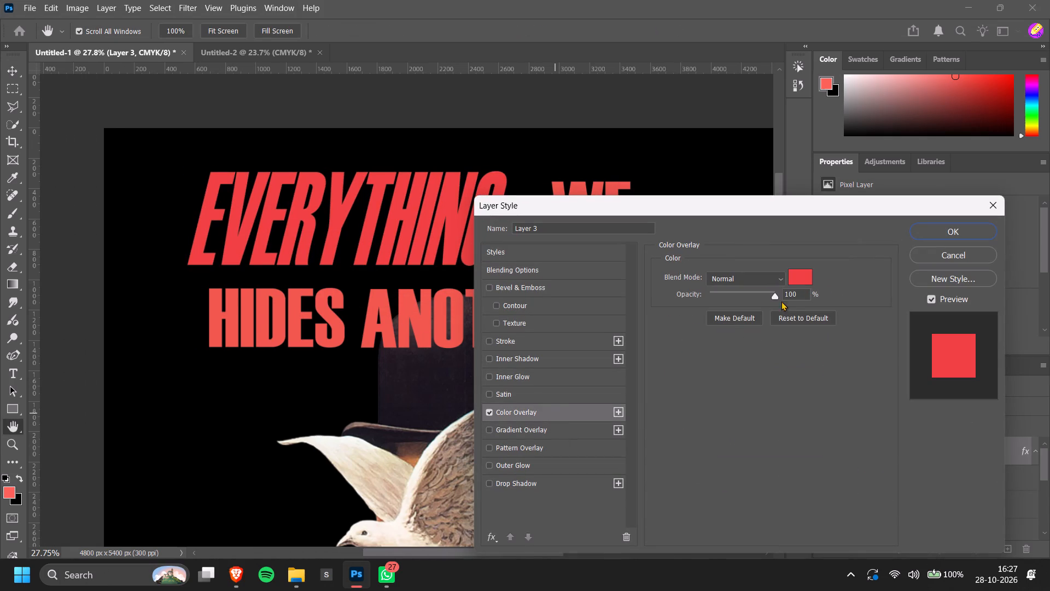
pyautogui.click(794, 283)
pyautogui.moveTo(867, 494); pyautogui.dragTo(867, 504)
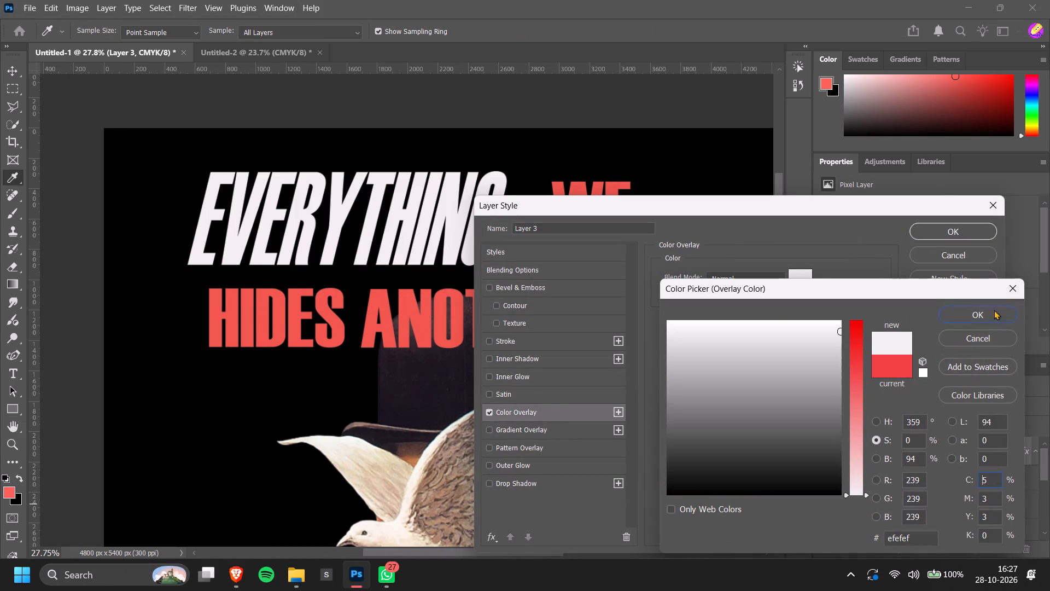
pyautogui.click(994, 310)
pyautogui.click(965, 222)
pyautogui.click(965, 225)
# Move WE closer to EVERYTHING, at about X 2845, Y 403 px, and SEE closer to WE, at about X 3559, Y 515 px.
pyautogui.keyDown('ctrl'); pyautogui.scroll(3, 665, 254); pyautogui.keyUp('ctrl')
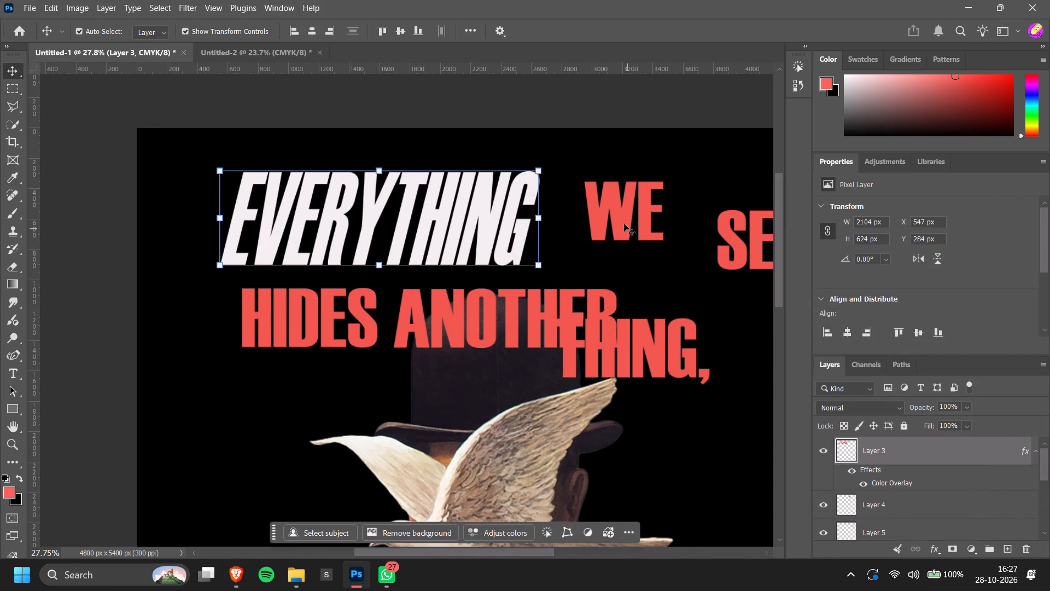
pyautogui.moveTo(621, 221); pyautogui.dragTo(605, 231)
pyautogui.keyDown('ctrl'); pyautogui.scroll(-4, 596, 262); pyautogui.keyUp('ctrl')
pyautogui.keyDown('alt'); pyautogui.scroll(-6, 596, 267); pyautogui.keyUp('alt')
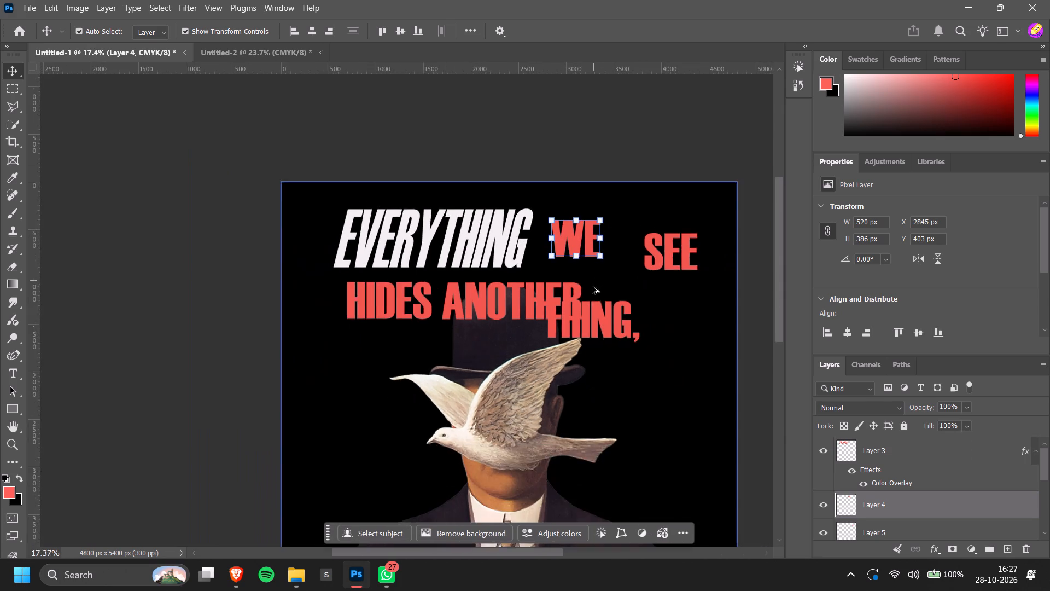
pyautogui.keyDown('alt'); pyautogui.scroll(-2, 592, 286); pyautogui.keyUp('alt')
pyautogui.keyDown('ctrl'); pyautogui.scroll(-2, 643, 294); pyautogui.keyUp('ctrl')
pyautogui.moveTo(626, 270); pyautogui.dragTo(602, 268)
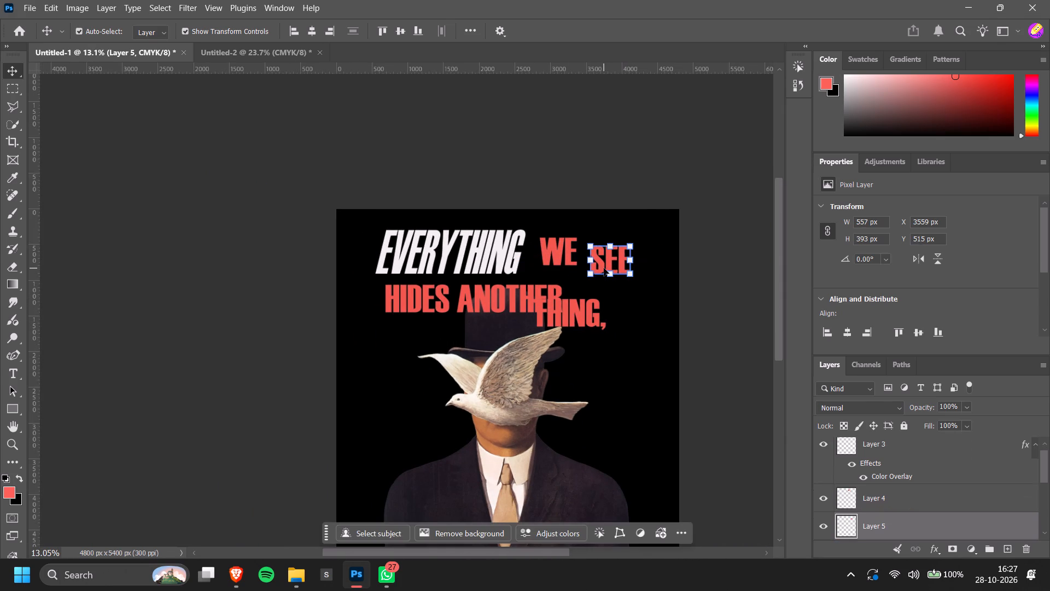
# Stretch SEE upward to about 145% height and slant it horizontally by about -11.4°.
pyautogui.keyDown('ctrl'); pyautogui.moveTo(609, 247); pyautogui.dragTo(617, 235); pyautogui.keyUp('ctrl')
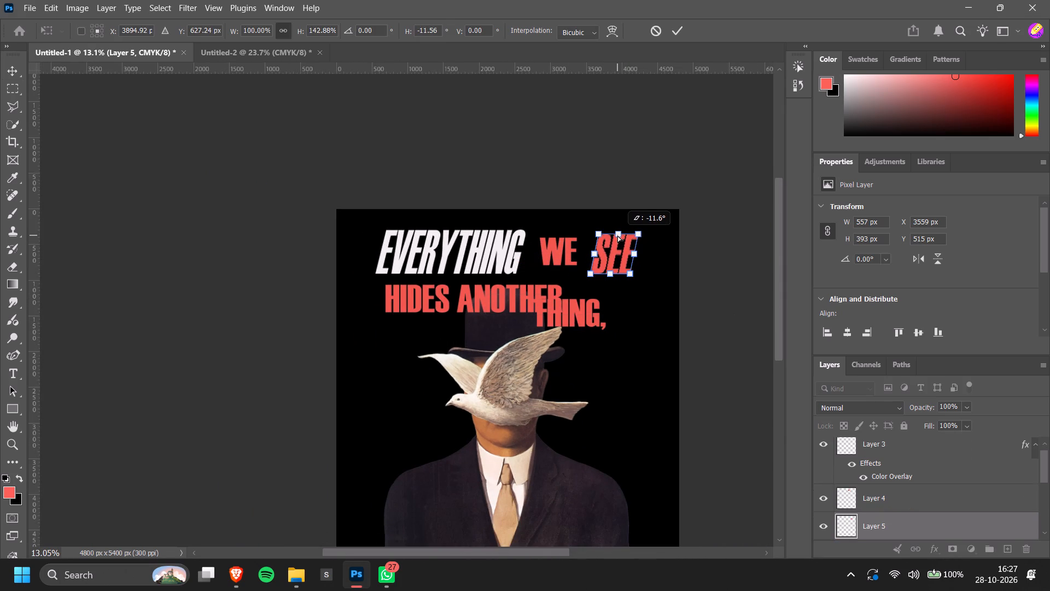
pyautogui.keyDown('ctrl'); pyautogui.moveTo(617, 235); pyautogui.dragTo(617, 235); pyautogui.keyUp('ctrl')
pyautogui.click(712, 362)
pyautogui.click(728, 390)
pyautogui.doubleClick(744, 471)
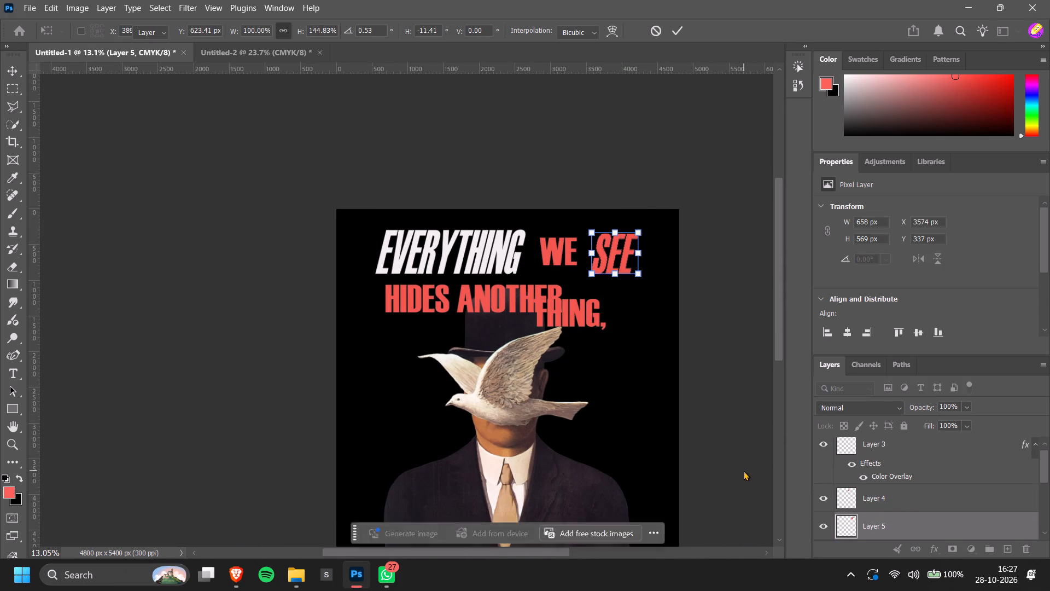
# Apply a near-white Color Overlay to the SEE layer, matching EVERYTHING.
pyautogui.keyDown('alt'); pyautogui.scroll(4, 710, 316); pyautogui.keyUp('alt')
pyautogui.click(628, 298)
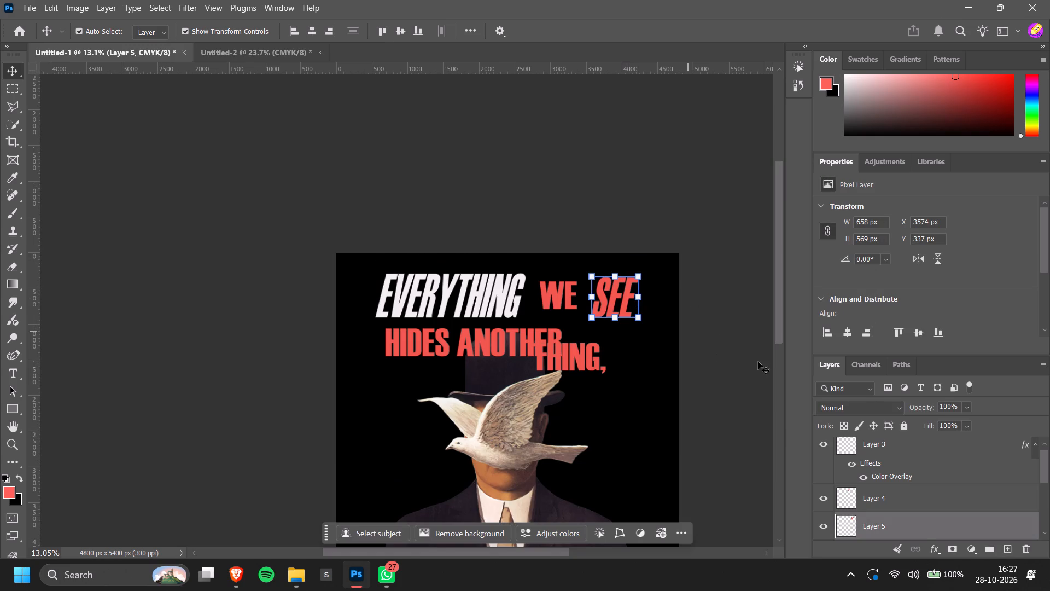
pyautogui.doubleClick(925, 527)
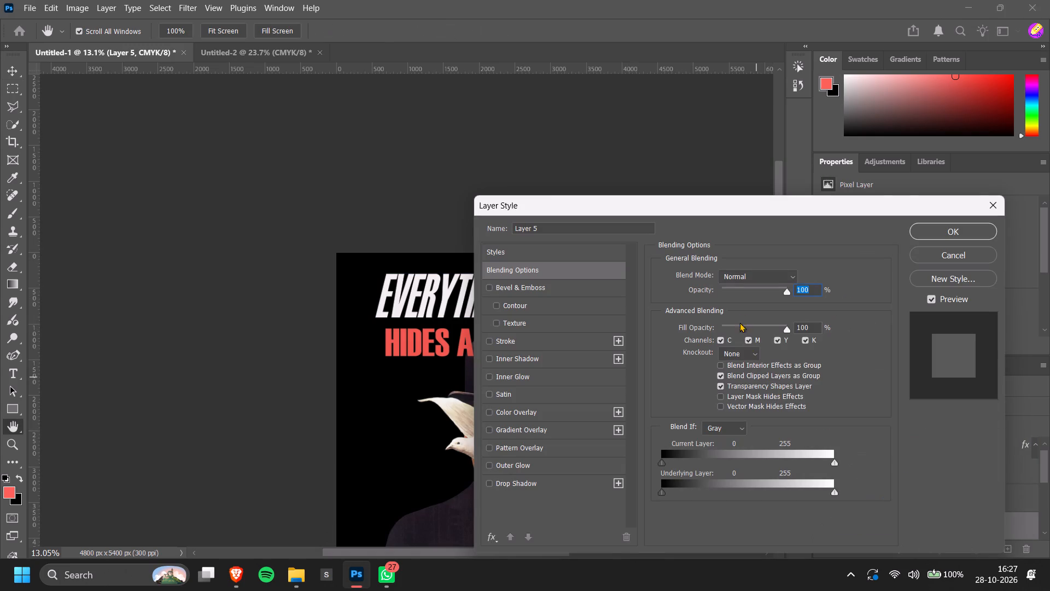
pyautogui.click(555, 410)
pyautogui.click(972, 227)
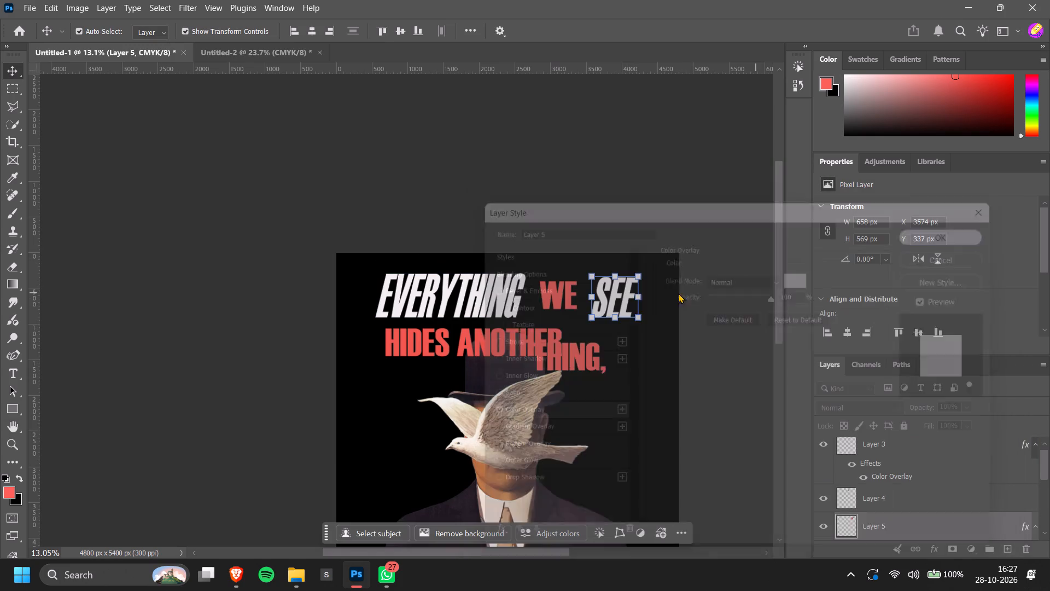
# Move HIDES left, away from ANOTHER, to about X 458 px beneath the start of EVERYTHING.
pyautogui.scroll(-4, 603, 282)
pyautogui.click(93, 311)
pyautogui.keyDown('alt'); pyautogui.scroll(6, 588, 230); pyautogui.keyUp('alt')
pyautogui.scroll(-3, 614, 252)
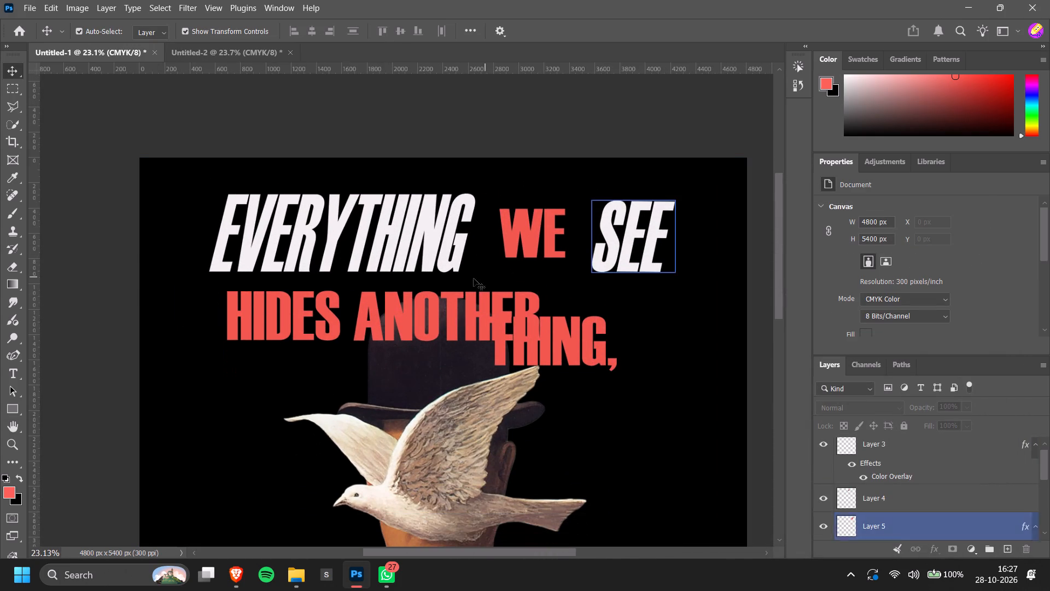
pyautogui.moveTo(399, 316); pyautogui.dragTo(371, 316)
pyautogui.hotkey('ctrl', 'z')
pyautogui.moveTo(264, 321); pyautogui.dragTo(219, 321)
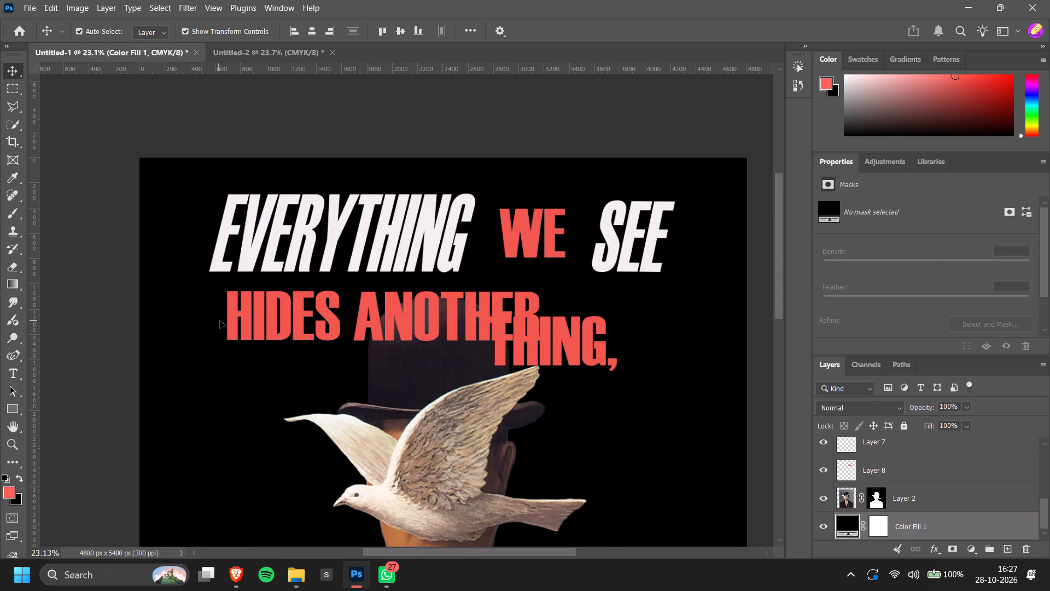
pyautogui.click(258, 320)
pyautogui.moveTo(275, 325); pyautogui.dragTo(244, 325)
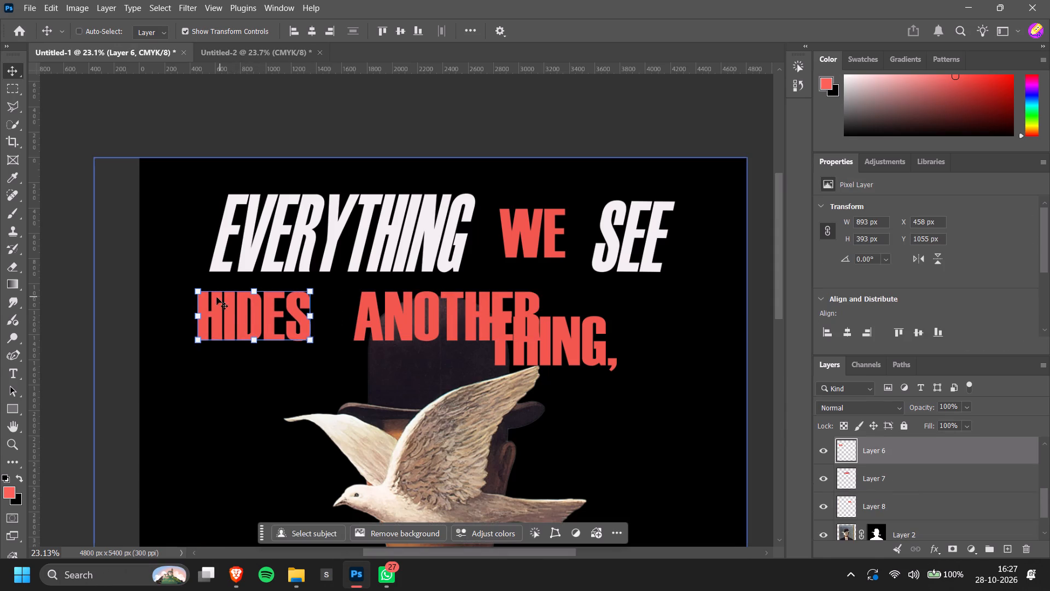
# Compress HIDES from its top edge to about 83.5% height, keeping it nearly upright.
pyautogui.keyDown('ctrl'); pyautogui.moveTo(257, 292); pyautogui.dragTo(261, 313); pyautogui.keyUp('ctrl')
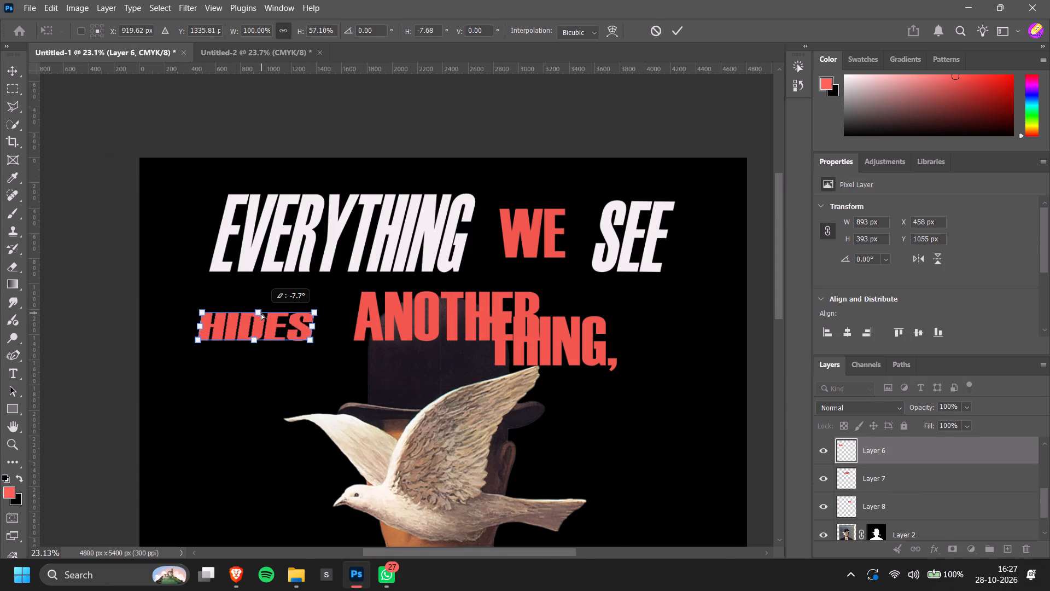
pyautogui.keyDown('ctrl'); pyautogui.moveTo(261, 313); pyautogui.dragTo(256, 300); pyautogui.keyUp('ctrl')
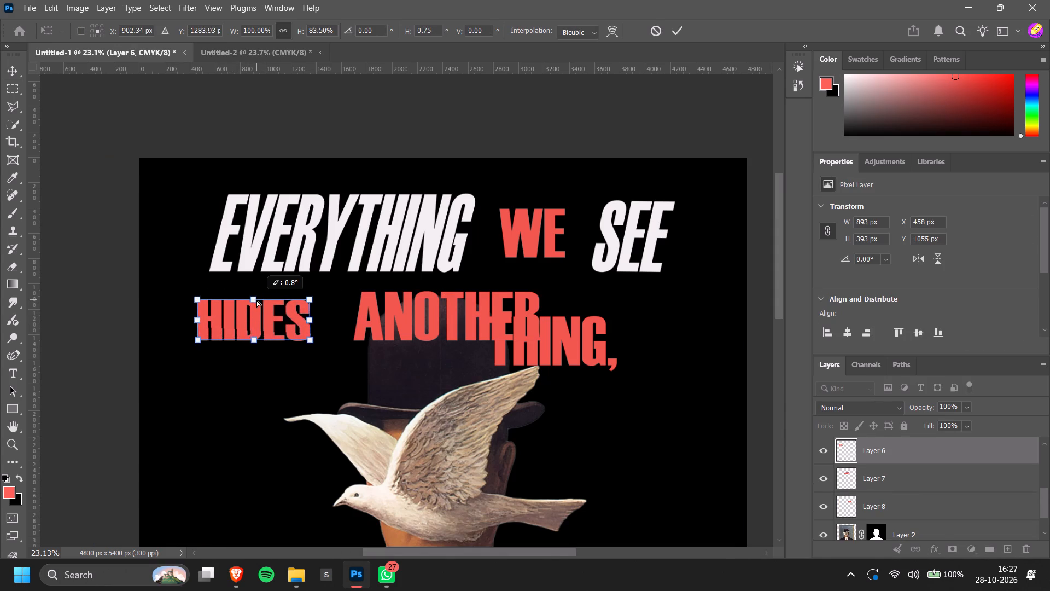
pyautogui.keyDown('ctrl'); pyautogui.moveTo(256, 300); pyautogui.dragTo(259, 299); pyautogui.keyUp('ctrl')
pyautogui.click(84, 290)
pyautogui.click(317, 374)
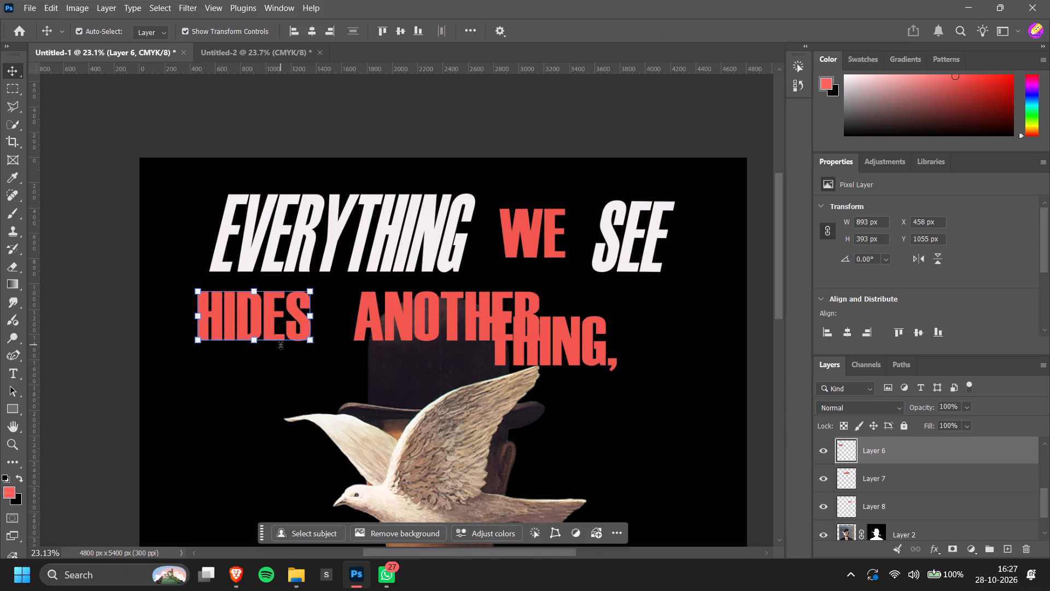
# Flip the word HIDES horizontally so it reads backwards, in place beneath EVERYTHING.
pyautogui.click(313, 332)
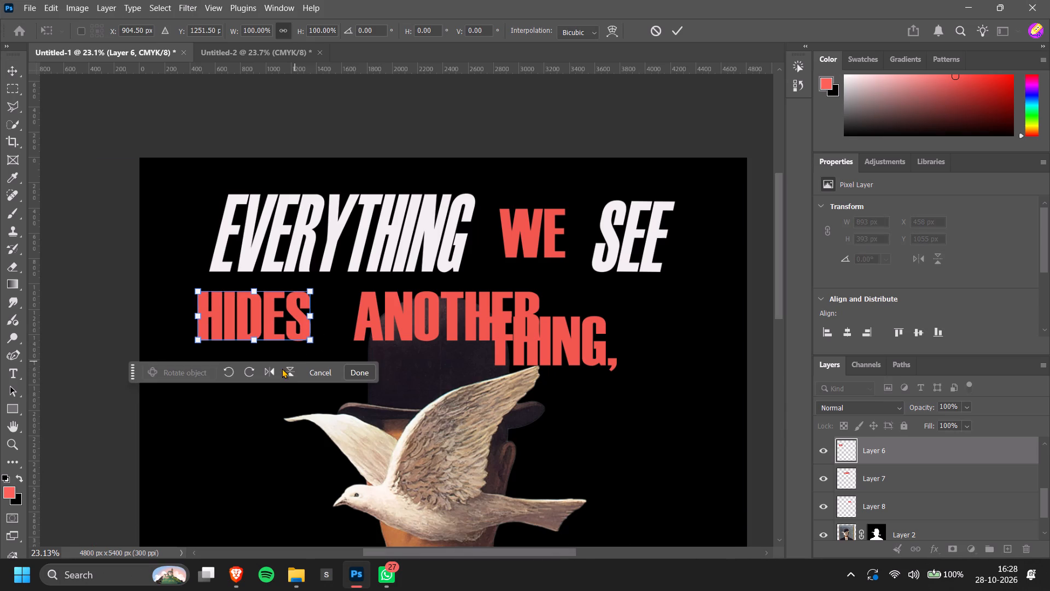
pyautogui.click(282, 368)
pyautogui.click(267, 370)
pyautogui.click(369, 373)
pyautogui.keyDown('alt'); pyautogui.scroll(-3, 194, 344); pyautogui.keyUp('alt')
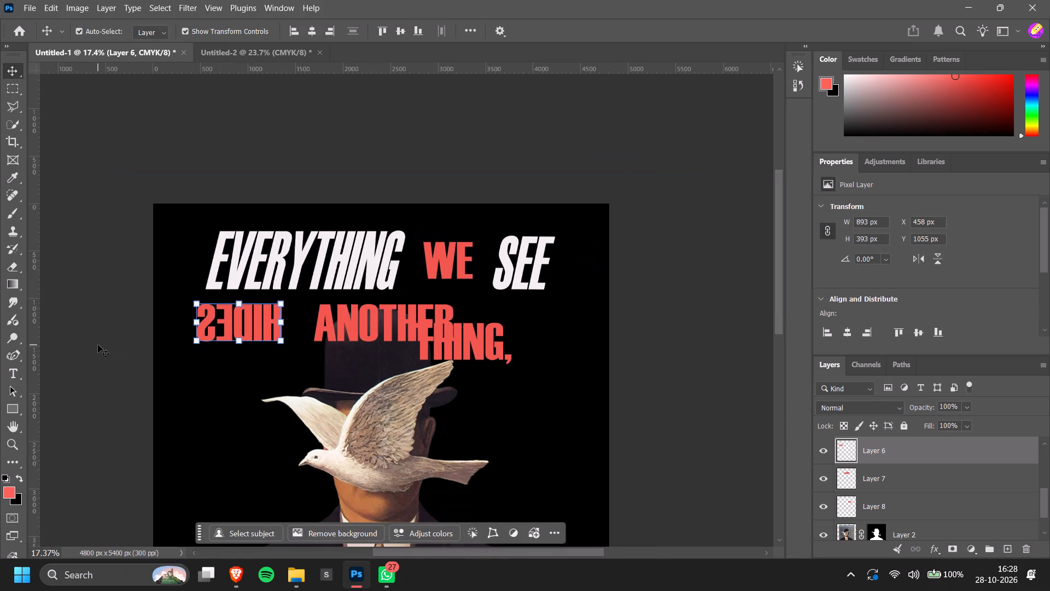
pyautogui.click(98, 345)
# Move ANOTHER down and left beneath HIDES, to about X 383 px and Y 1595 px.
pyautogui.keyDown('ctrl'); pyautogui.scroll(7, 119, 349); pyautogui.keyUp('ctrl')
pyautogui.moveTo(421, 320); pyautogui.dragTo(297, 370)
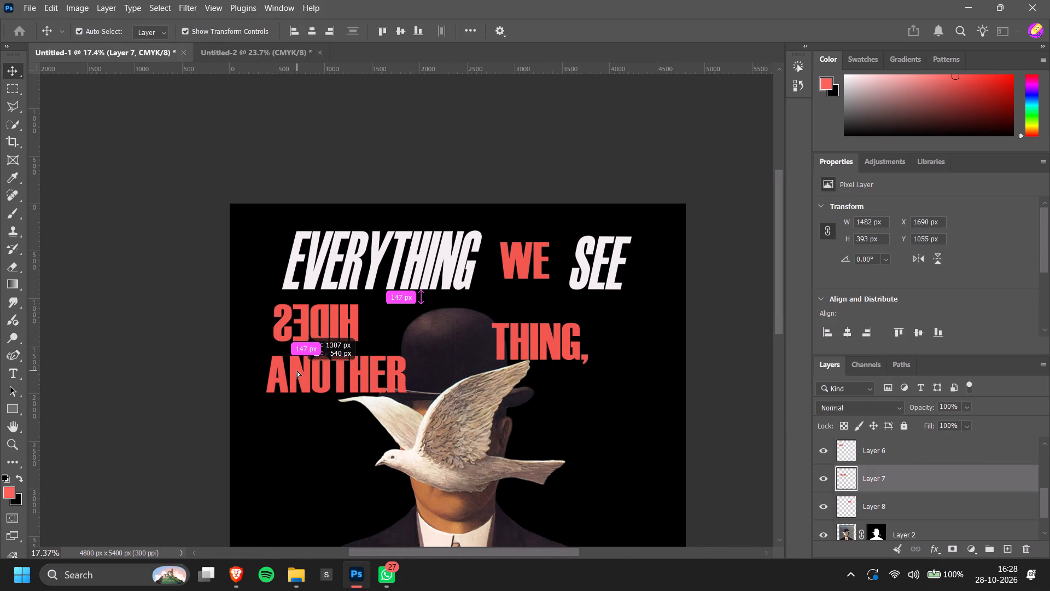
pyautogui.moveTo(297, 370); pyautogui.dragTo(297, 369)
# Send the ANOTHER layer behind the bowler-hat man, directly above the black Color Fill 1 background.
pyautogui.scroll(-5, 328, 378)
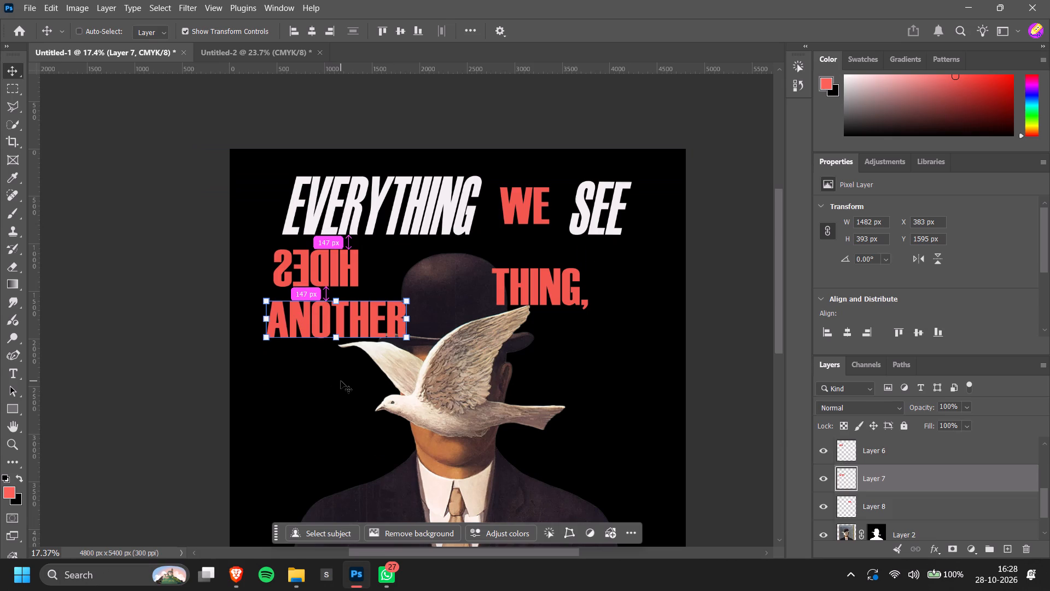
pyautogui.hotkey('ctrl', '[')
pyautogui.hotkey('ctrl', '[')
pyautogui.hotkey('ctrl', '[')
pyautogui.hotkey('ctrl', '[')
pyautogui.hotkey('ctrl', ']')
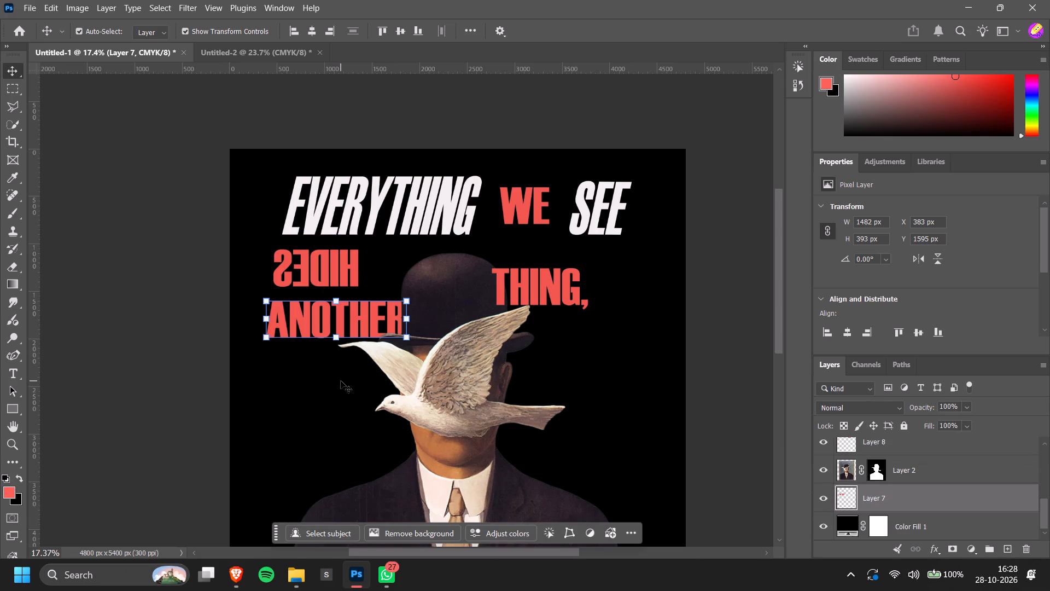
pyautogui.click(713, 369)
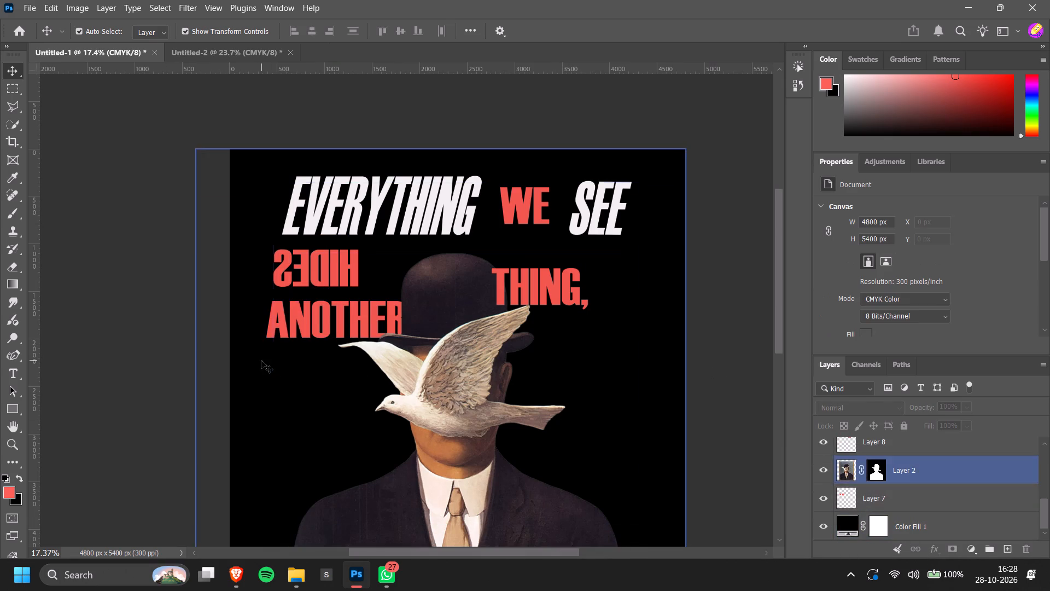
# Nudge ANOTHER slightly up and left, closer beneath the mirrored HIDES.
pyautogui.moveTo(316, 322); pyautogui.dragTo(310, 317)
# Shift the mirrored word HIDES to the right, toward the man's hat.
pyautogui.moveTo(320, 271); pyautogui.dragTo(352, 271)
pyautogui.click(329, 267)
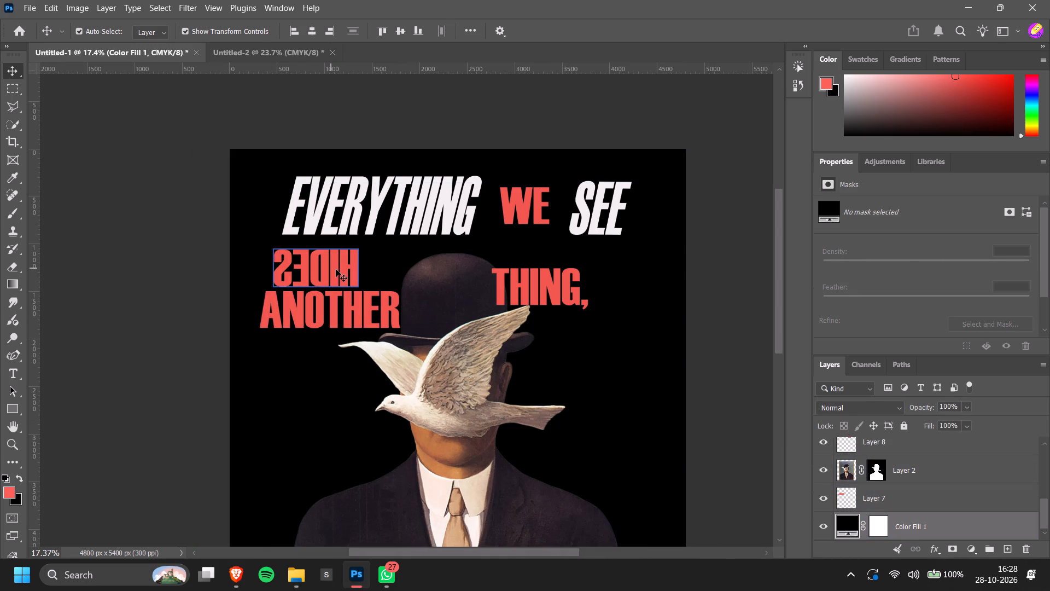
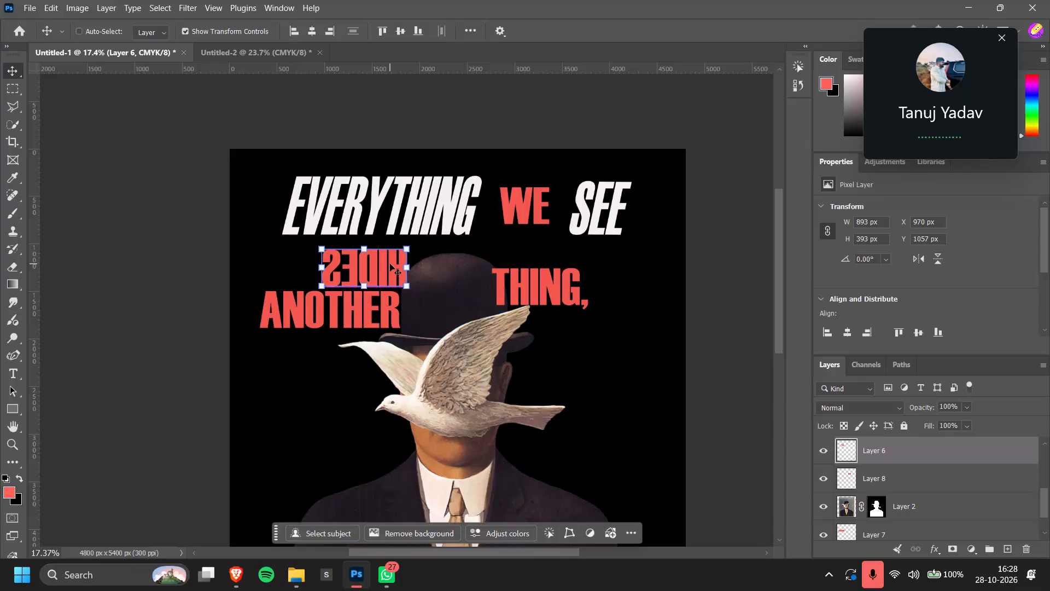
# Send the HIDES layer backward in the stacking order, placing it behind the bowler-hat man's layer.
pyautogui.hotkey('ctrl', '[')
pyautogui.hotkey('ctrl', '[')
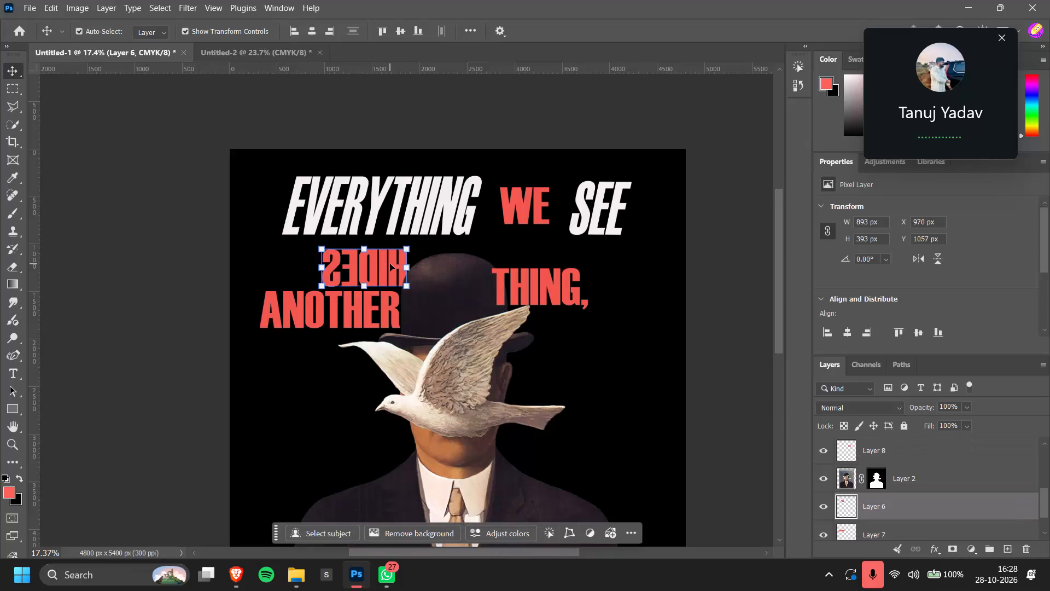
pyautogui.click(96, 273)
pyautogui.keyDown('alt'); pyautogui.scroll(-3, 100, 291); pyautogui.keyUp('alt')
pyautogui.keyDown('alt'); pyautogui.scroll(4, 656, 252); pyautogui.keyUp('alt')
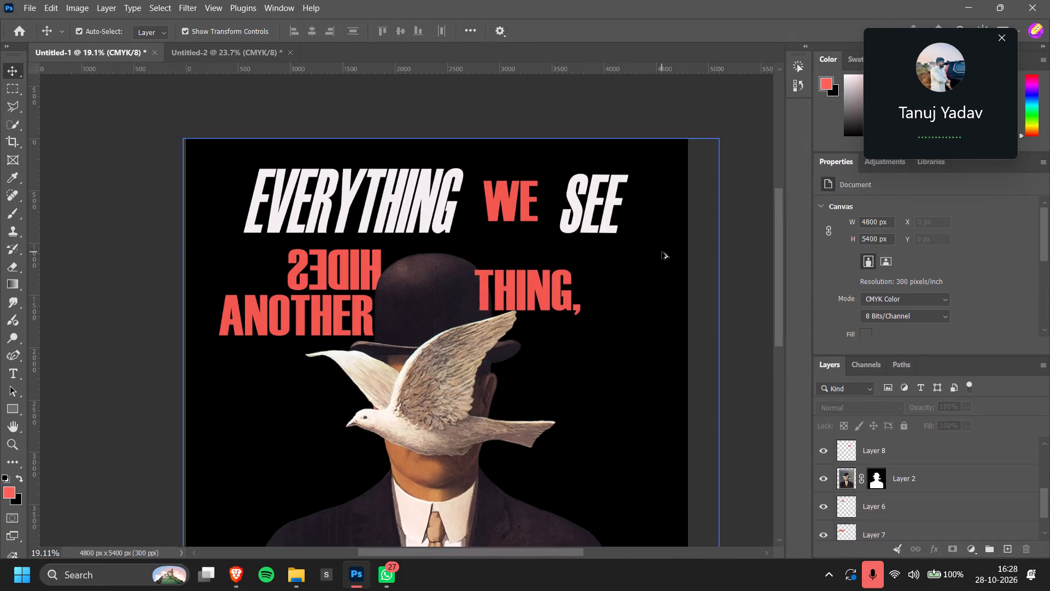
# Raise THING, to about X 2860 px, Y 1122 px, and stretch it downward to about 128.8% height with a 15.6° horizontal slant.
pyautogui.moveTo(541, 292); pyautogui.dragTo(552, 279)
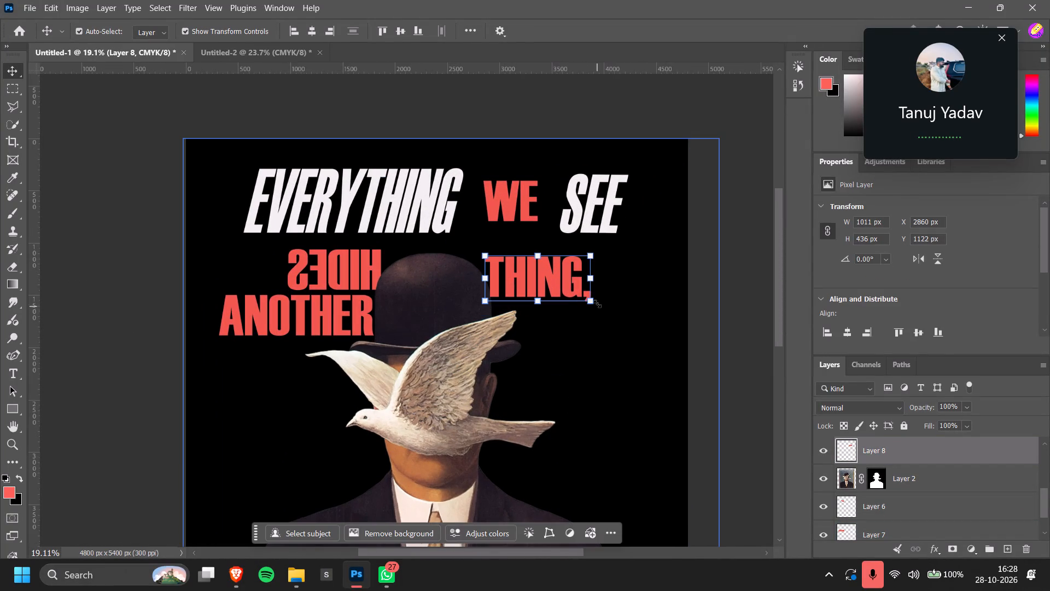
pyautogui.keyDown('ctrl'); pyautogui.scroll(-3, 567, 298); pyautogui.keyUp('ctrl')
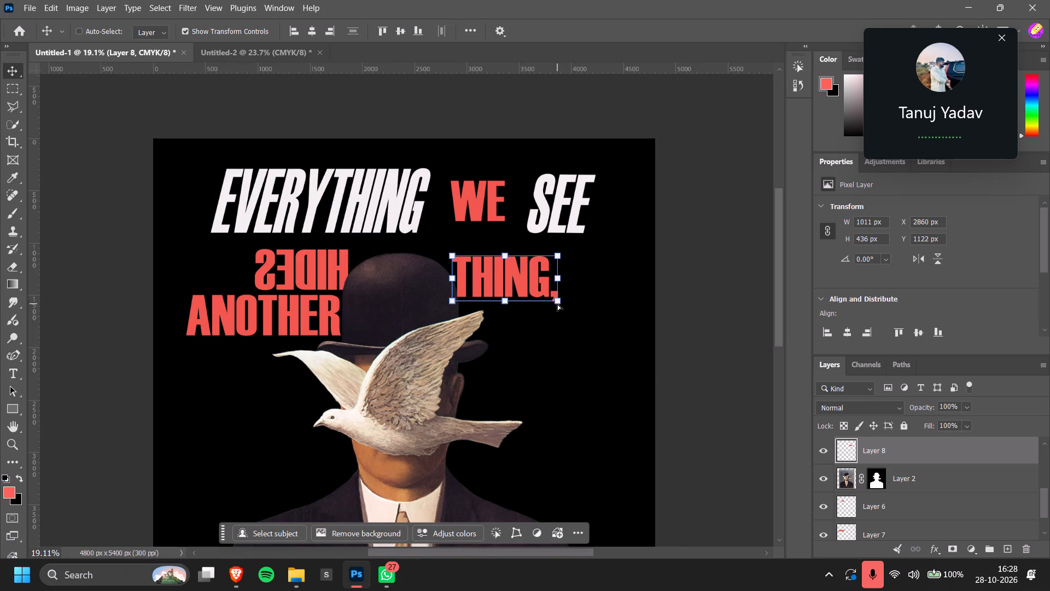
pyautogui.keyDown('ctrl'); pyautogui.moveTo(557, 304); pyautogui.dragTo(572, 326); pyautogui.keyUp('ctrl')
pyautogui.hotkey('ctrl', 'z')
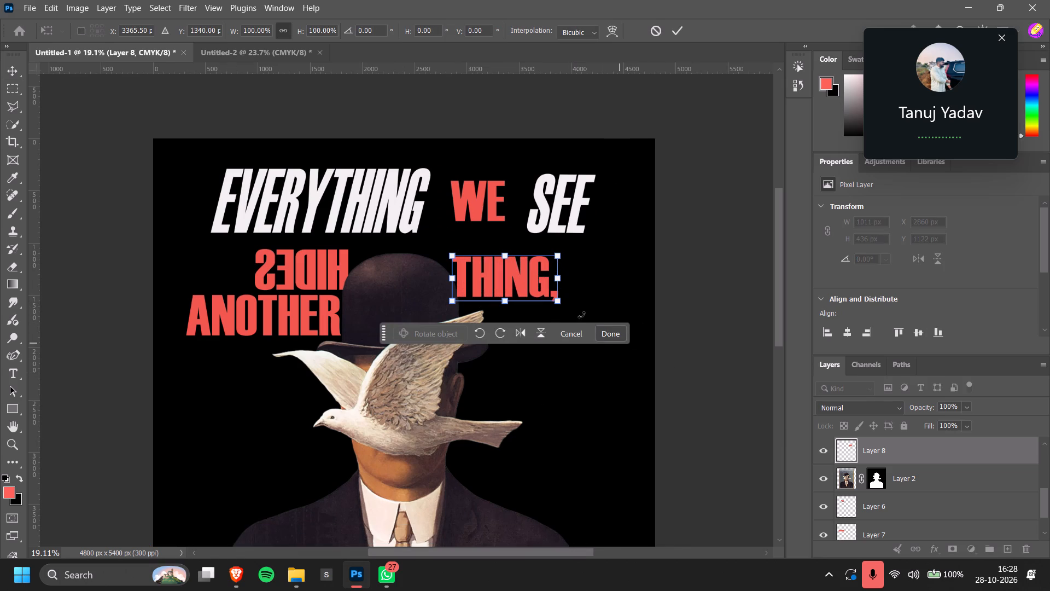
pyautogui.keyDown('ctrl'); pyautogui.moveTo(504, 302); pyautogui.dragTo(516, 304); pyautogui.keyUp('ctrl')
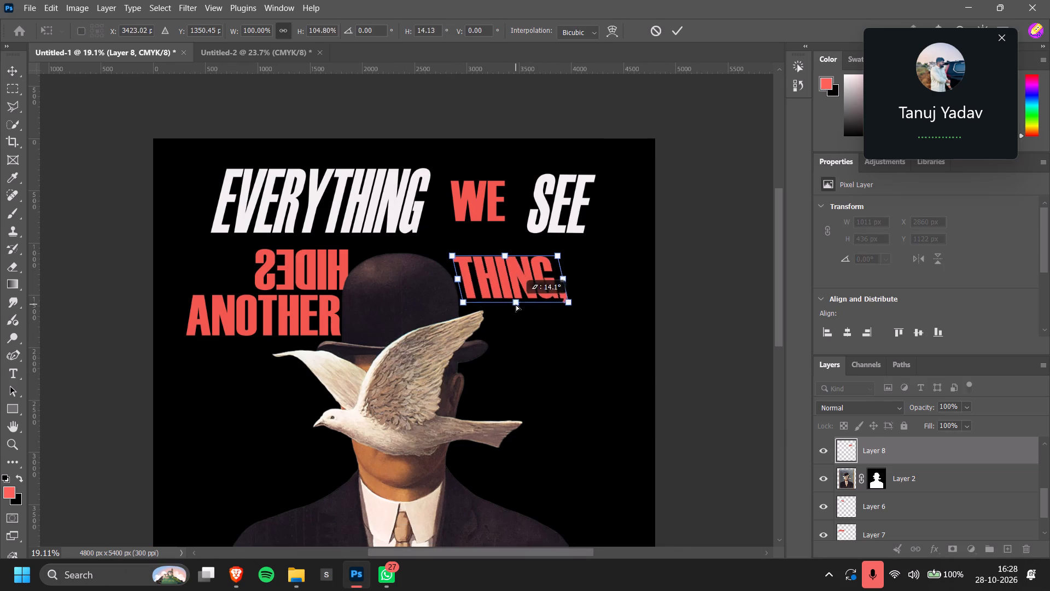
pyautogui.keyDown('ctrl'); pyautogui.moveTo(516, 304); pyautogui.dragTo(520, 315); pyautogui.keyUp('ctrl')
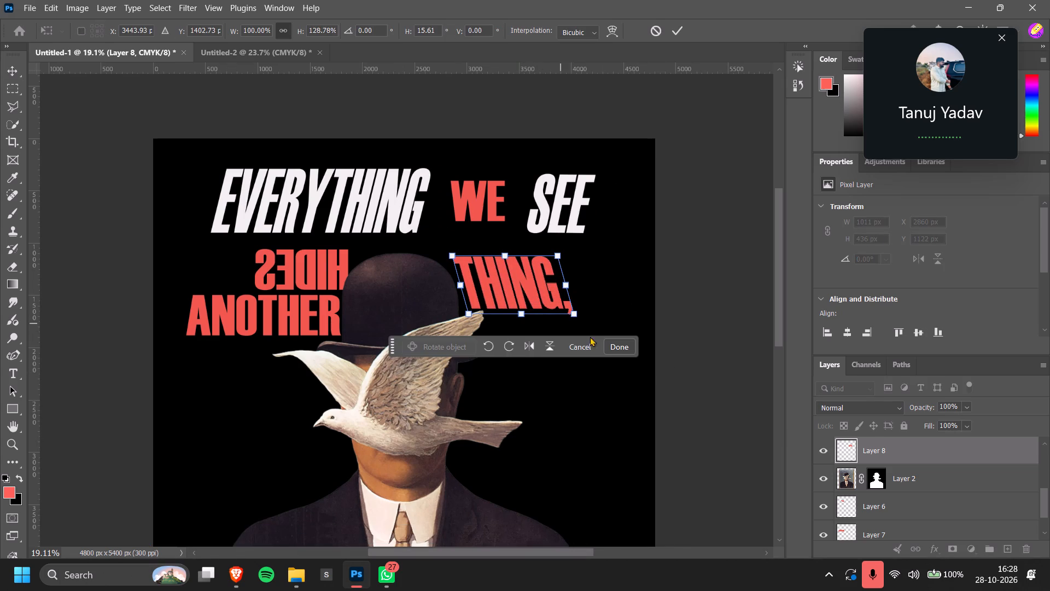
pyautogui.click(630, 342)
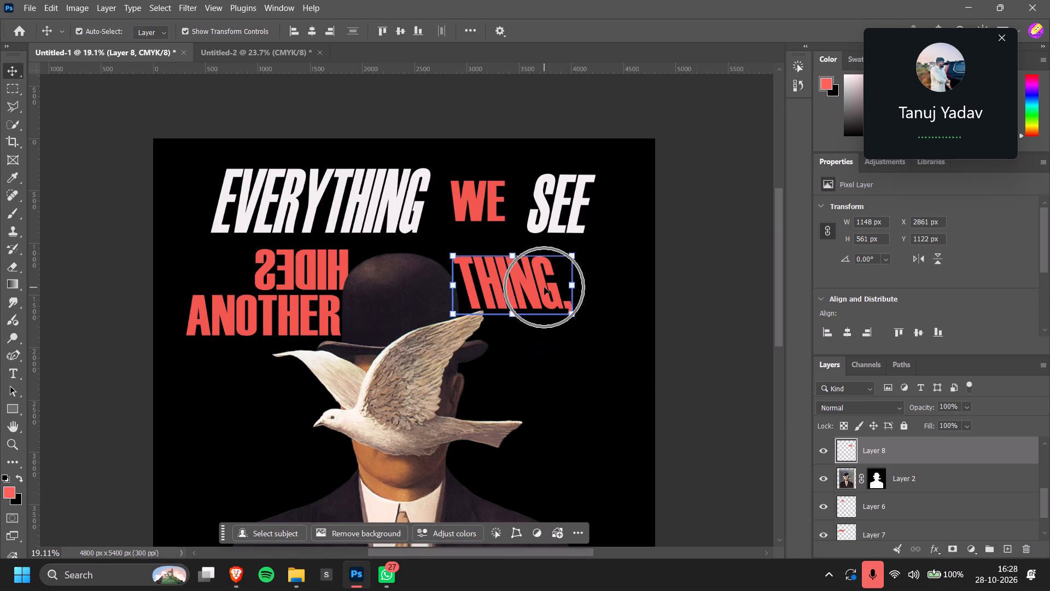
# Send the THING, layer backward in the stacking order, behind the man and the HIDES layer.
pyautogui.hotkey('ctrl', '[')
pyautogui.hotkey('ctrl', '[')
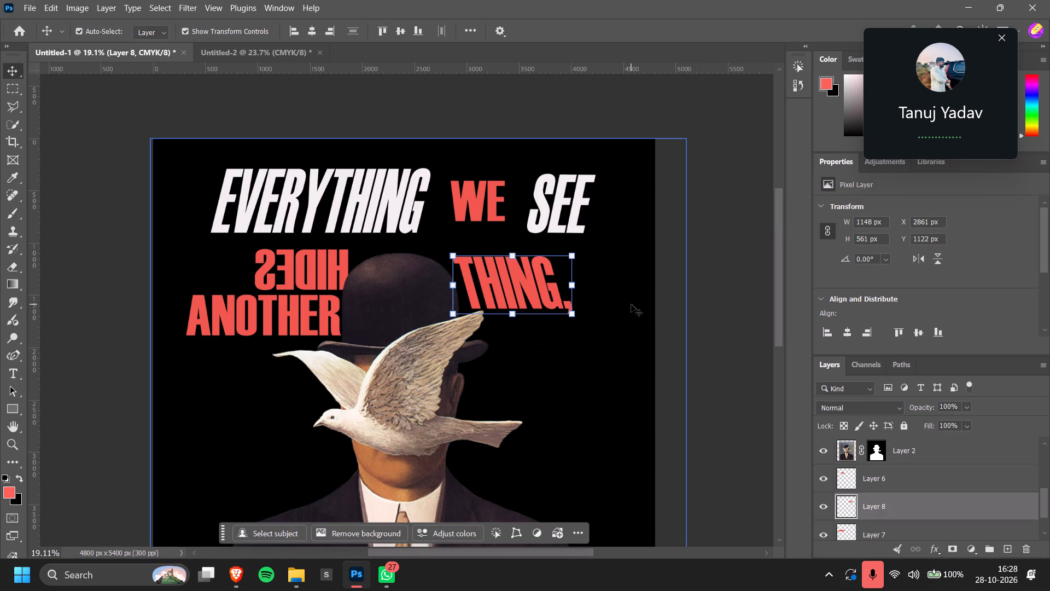
pyautogui.click(724, 304)
# Lower THING, beside the hat and shift it slightly right, bringing its base roughly level with ANOTHER.
pyautogui.moveTo(508, 292); pyautogui.dragTo(504, 302)
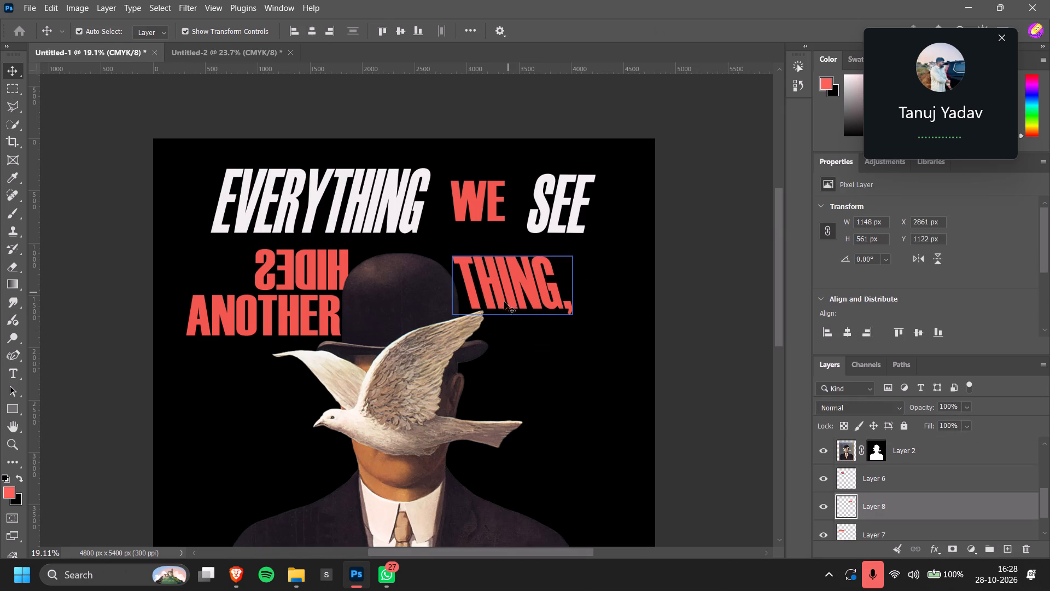
pyautogui.moveTo(504, 302); pyautogui.dragTo(506, 302)
pyautogui.click(646, 321)
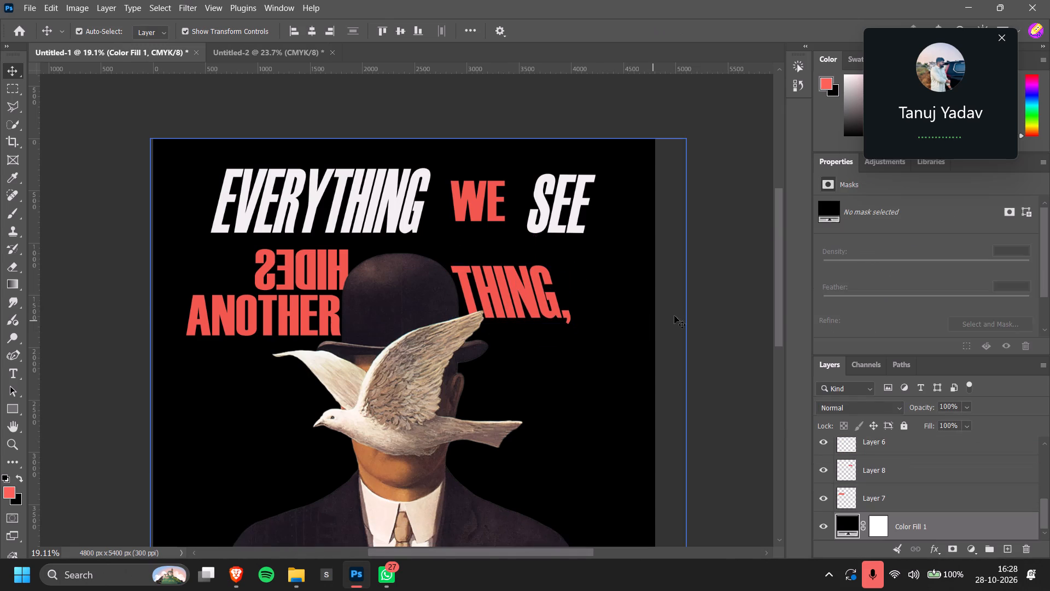
pyautogui.click(721, 321)
pyautogui.moveTo(519, 283); pyautogui.dragTo(521, 289)
pyautogui.click(527, 300)
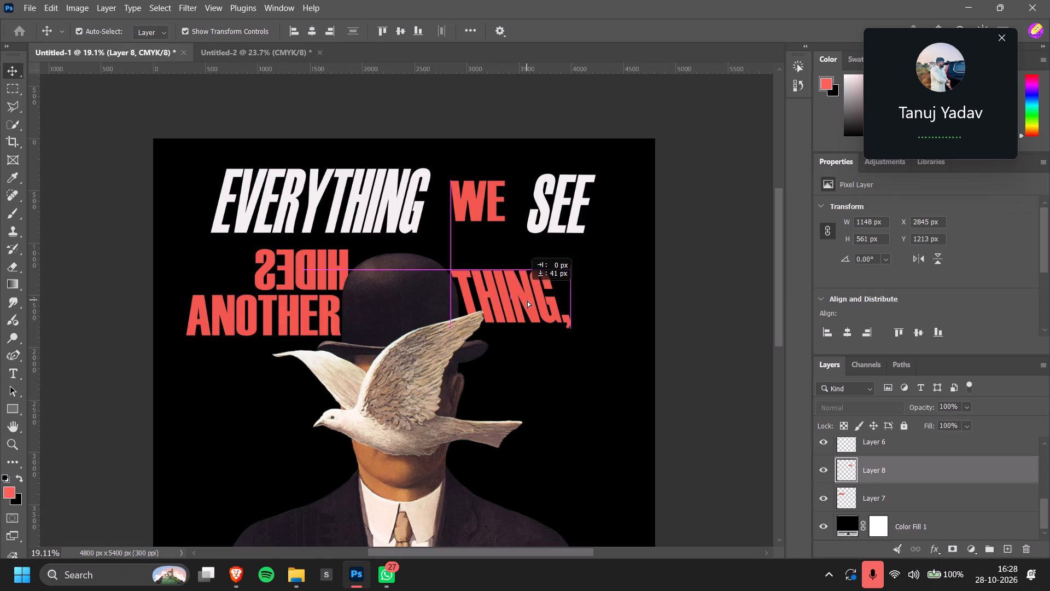
pyautogui.moveTo(527, 300); pyautogui.dragTo(532, 305)
pyautogui.click(704, 268)
pyautogui.keyDown('ctrl'); pyautogui.scroll(4, 704, 268); pyautogui.keyUp('ctrl')
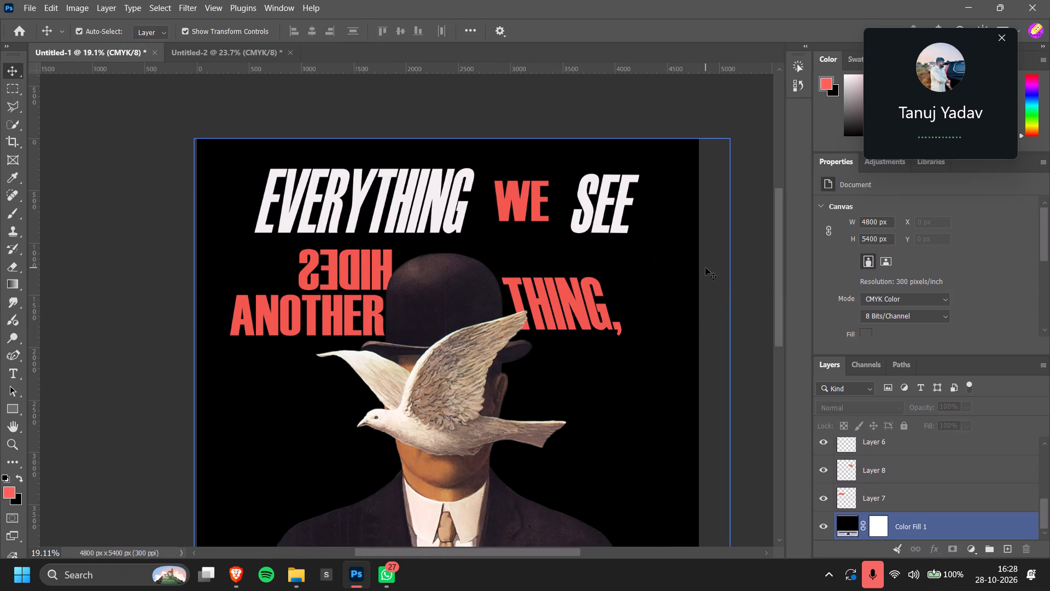
# Stretch ANOTHER downward from its bottom edge to about 137% height and slant it horizontally by about -4.4°.
pyautogui.scroll(-7, 705, 268)
pyautogui.moveTo(343, 239); pyautogui.dragTo(345, 245)
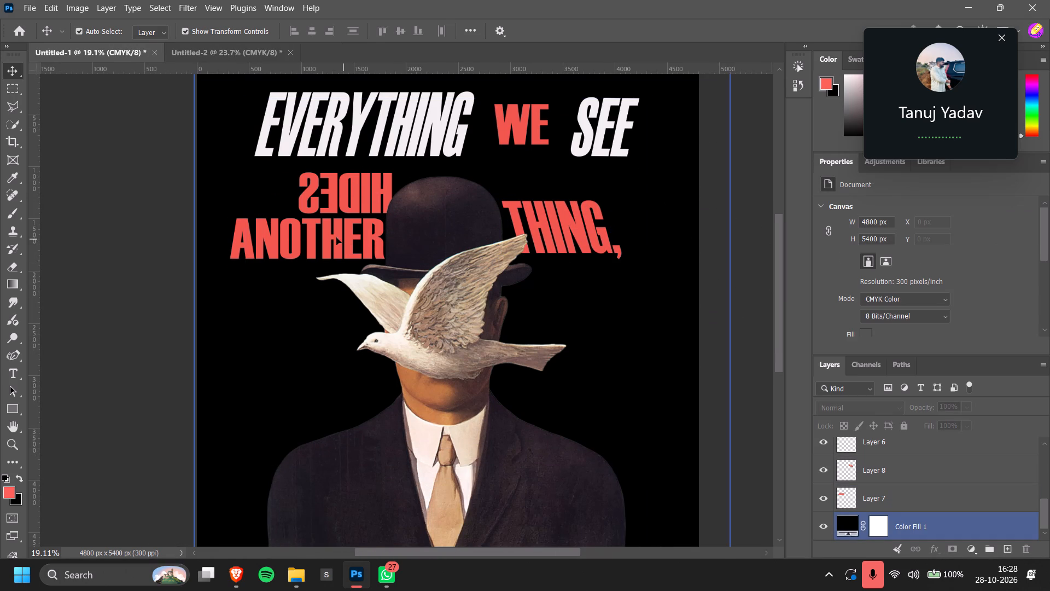
pyautogui.click(334, 236)
pyautogui.click(323, 238)
pyautogui.click(326, 237)
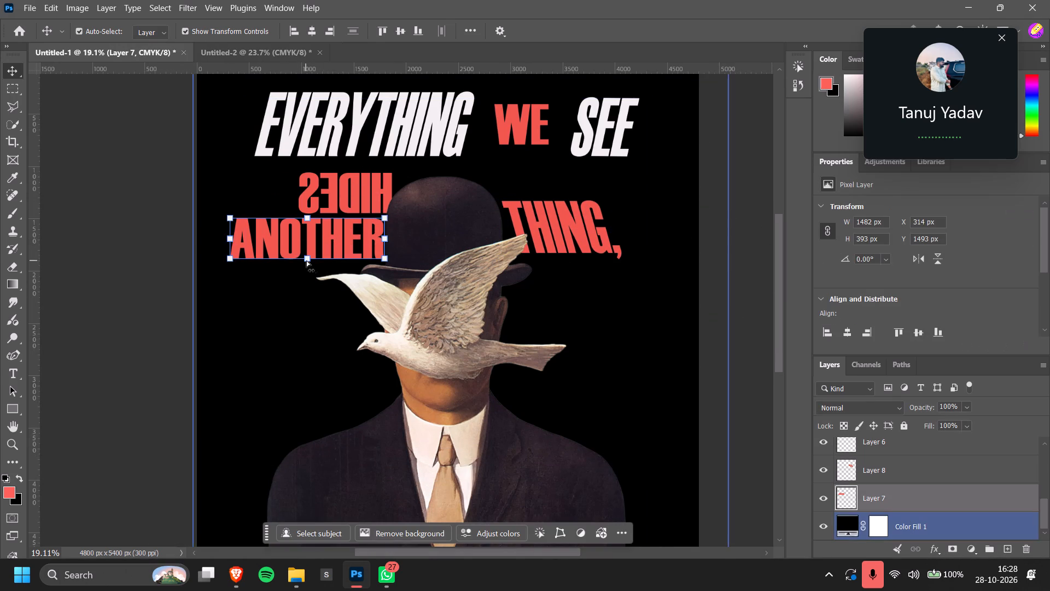
pyautogui.keyDown('ctrl'); pyautogui.moveTo(308, 257); pyautogui.dragTo(304, 273); pyautogui.keyUp('ctrl')
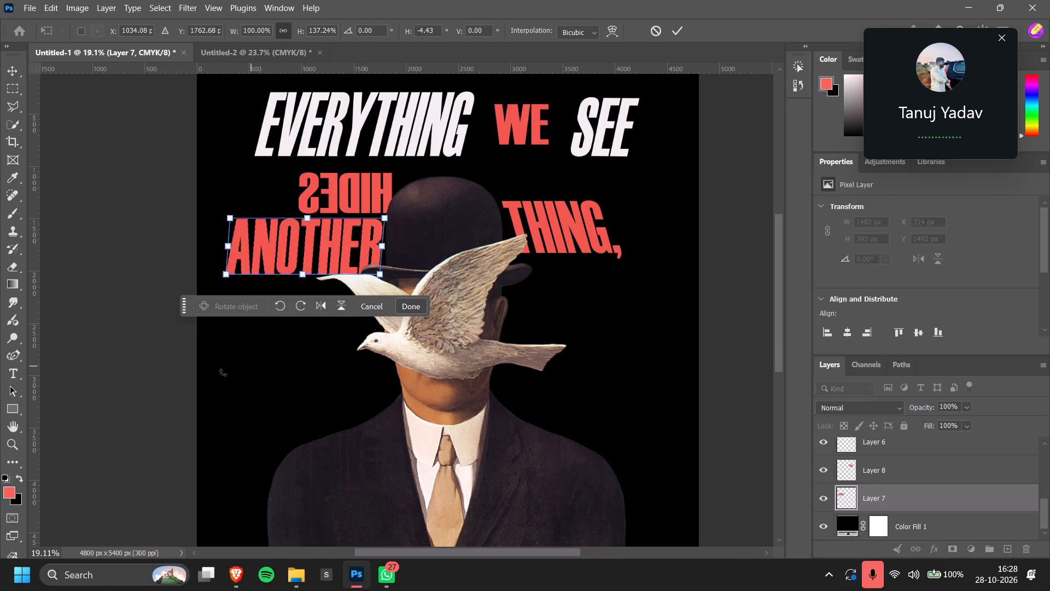
pyautogui.click(163, 369)
pyautogui.click(112, 398)
pyautogui.click(102, 420)
pyautogui.doubleClick(101, 438)
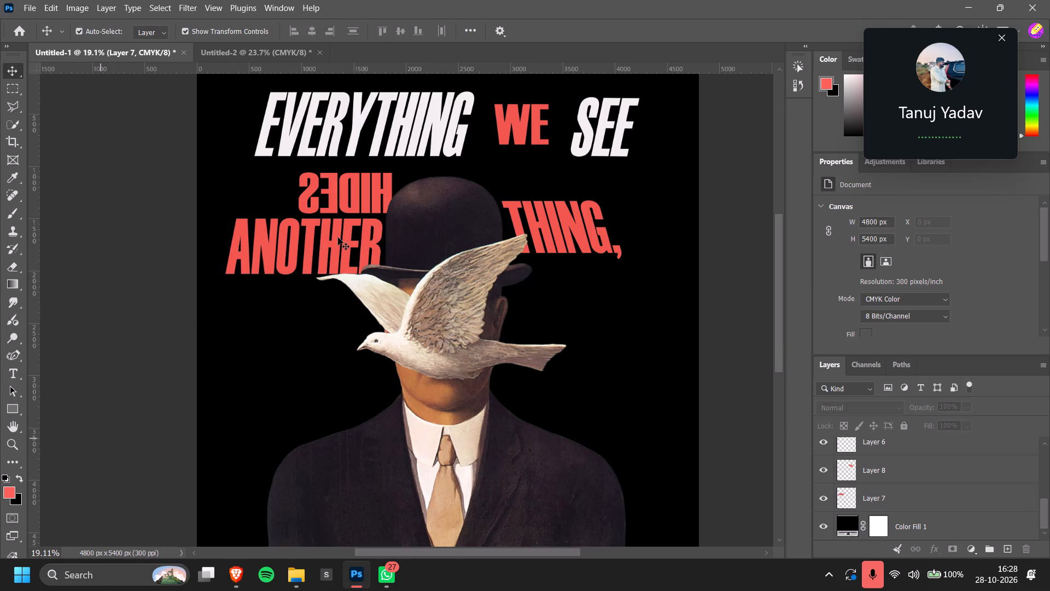
# Slant the mirrored HIDES lettering horizontally by about -16.8° from its top edge, stretching its height to about 101.3%.
pyautogui.click(351, 200)
pyautogui.click(360, 192)
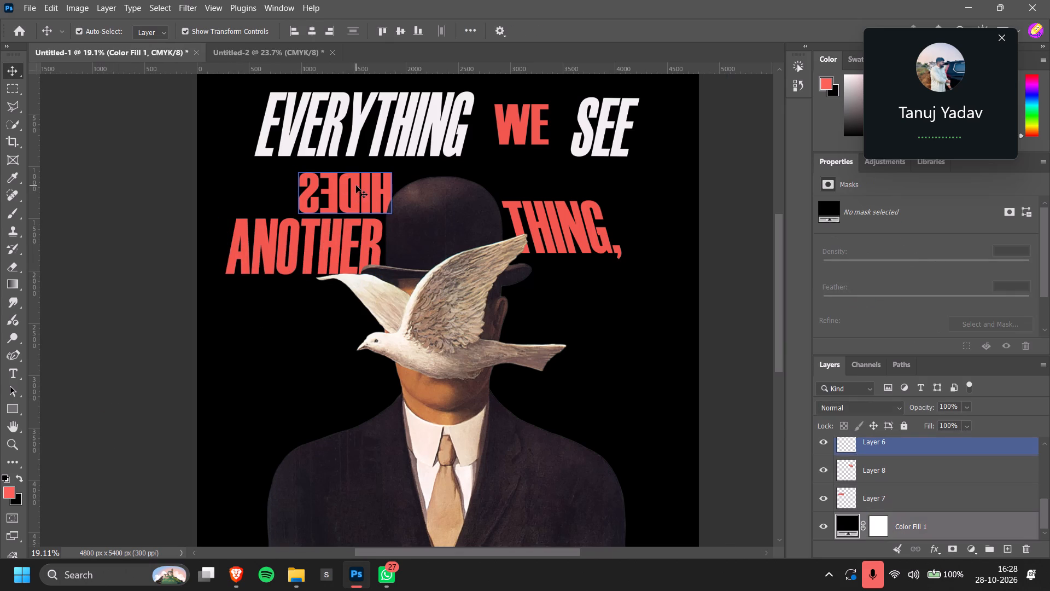
pyautogui.click(356, 186)
pyautogui.click(343, 178)
pyautogui.click(124, 279)
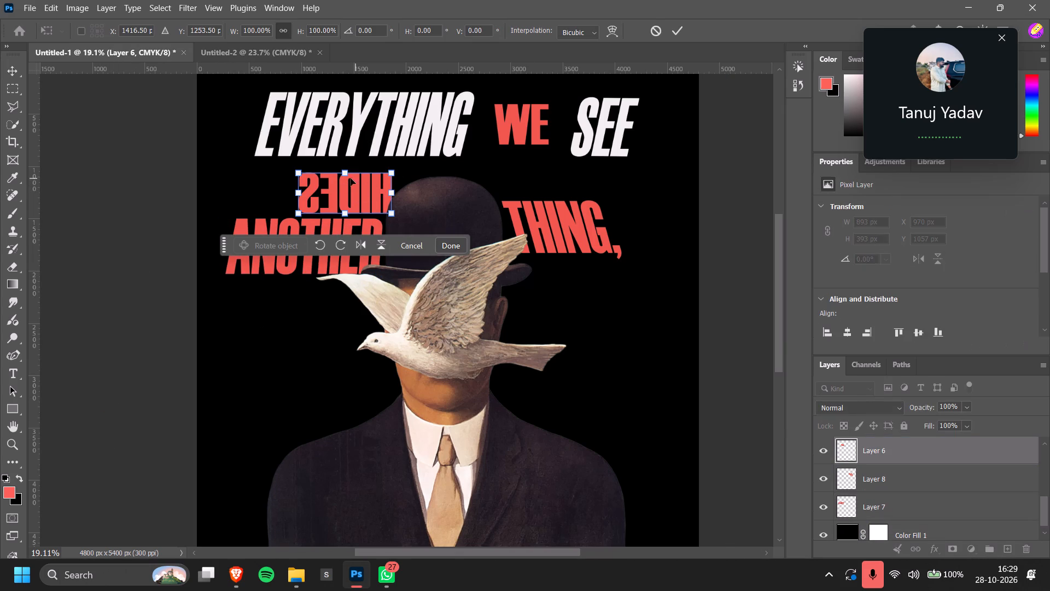
pyautogui.keyDown('ctrl'); pyautogui.moveTo(343, 170); pyautogui.dragTo(356, 170); pyautogui.keyUp('ctrl')
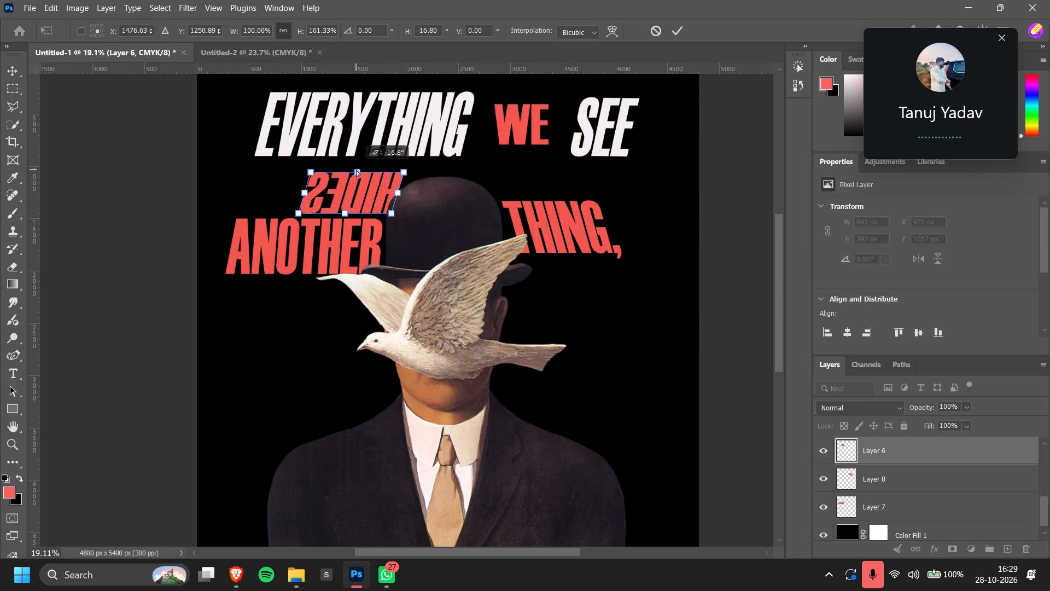
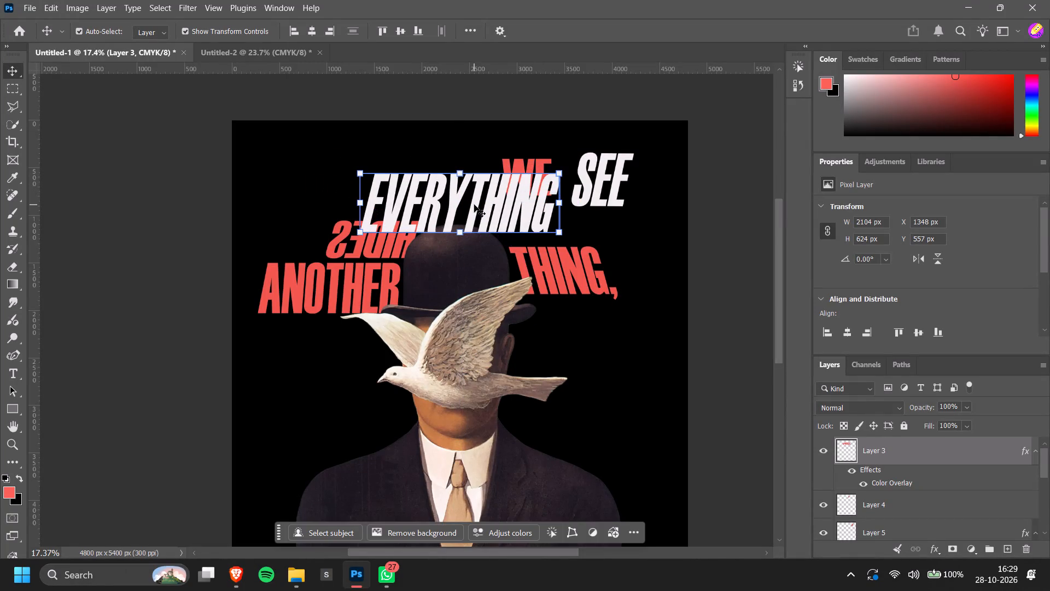
# Send the EVERYTHING layer back four levels so it sits behind WE, the man's hat and HIDES.
pyautogui.hotkey('ctrl', '[')
pyautogui.hotkey('ctrl', '[')
pyautogui.hotkey('ctrl', '[')
pyautogui.hotkey('ctrl', '[')
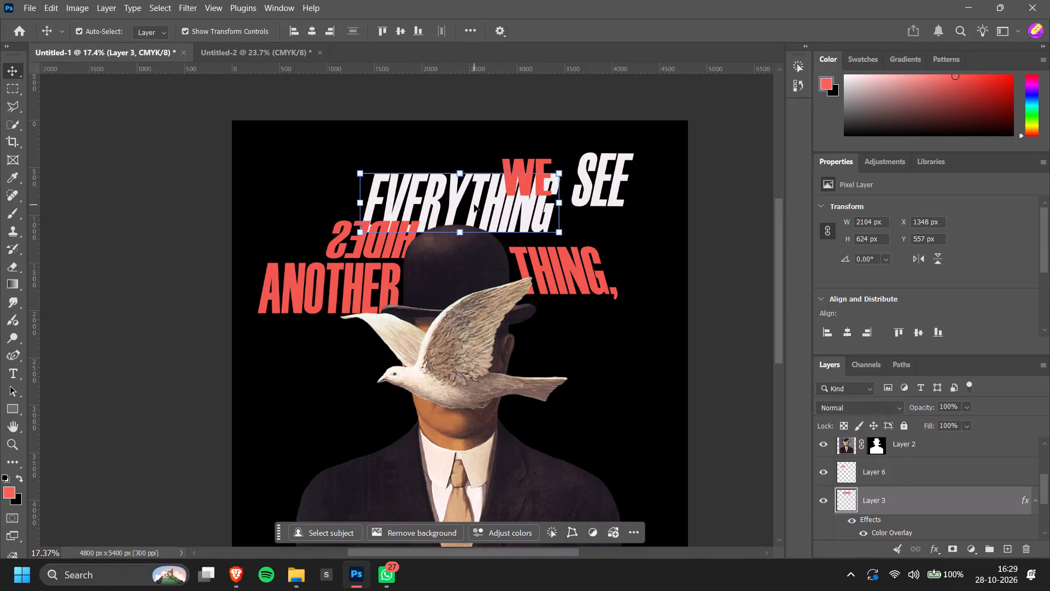
pyautogui.click(178, 247)
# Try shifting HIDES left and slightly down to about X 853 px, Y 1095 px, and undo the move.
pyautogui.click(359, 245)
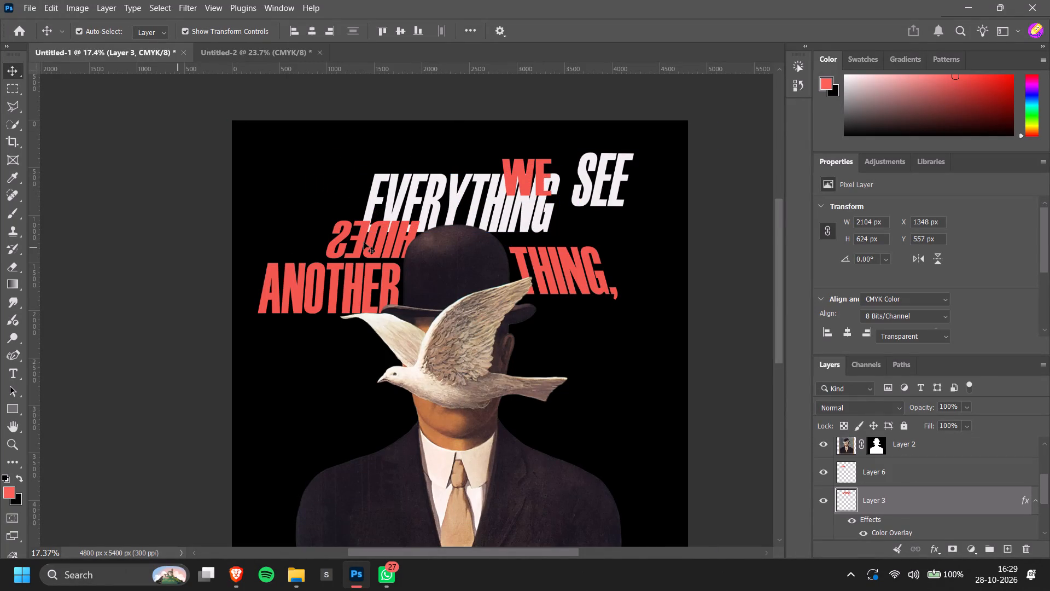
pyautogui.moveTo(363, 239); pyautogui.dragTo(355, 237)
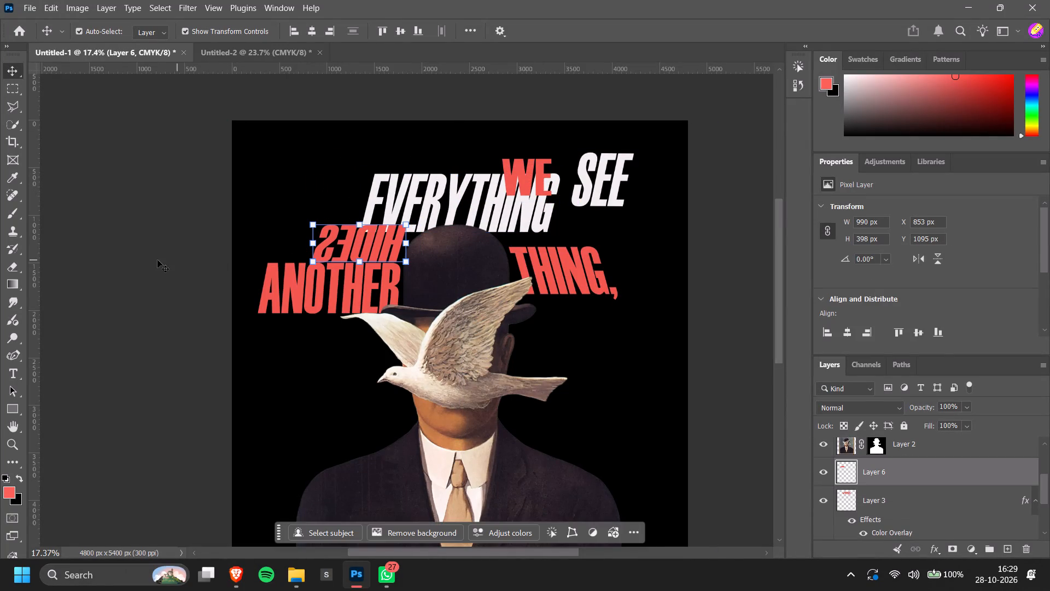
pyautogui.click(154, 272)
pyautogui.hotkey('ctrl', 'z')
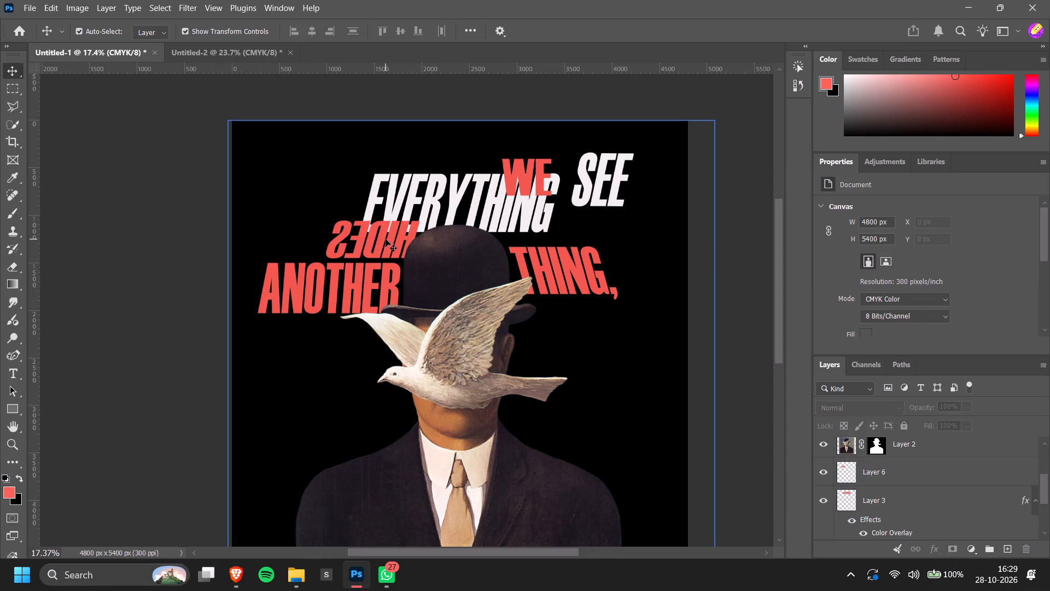
# Reposition HIDES at about X 1024 px, Y 1095 px, resting just above ANOTHER and tucked against the hat.
pyautogui.moveTo(380, 242); pyautogui.dragTo(346, 240)
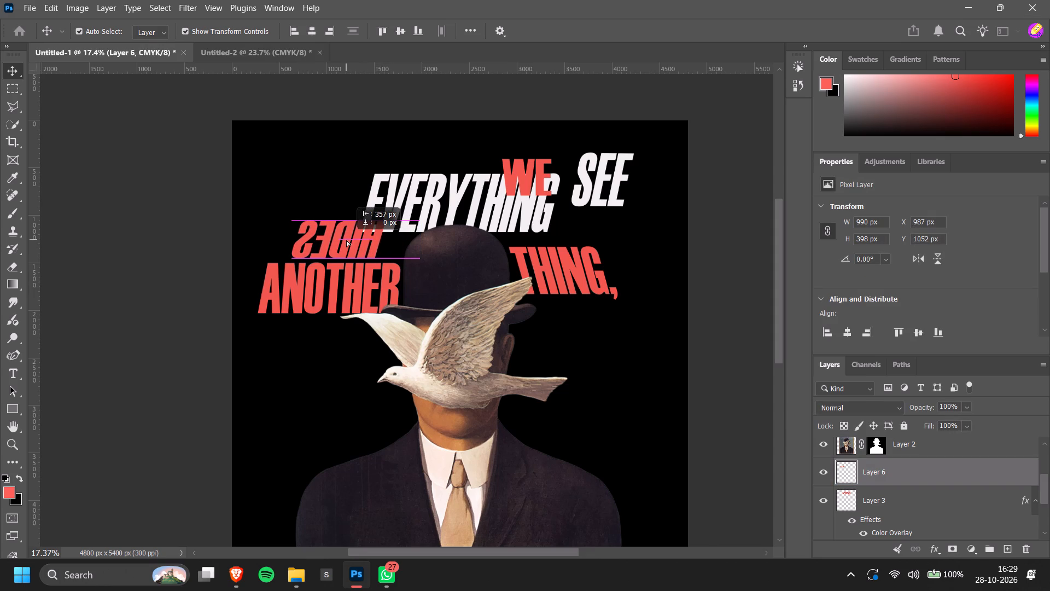
pyautogui.moveTo(346, 240); pyautogui.dragTo(345, 240)
pyautogui.moveTo(342, 241); pyautogui.dragTo(343, 236)
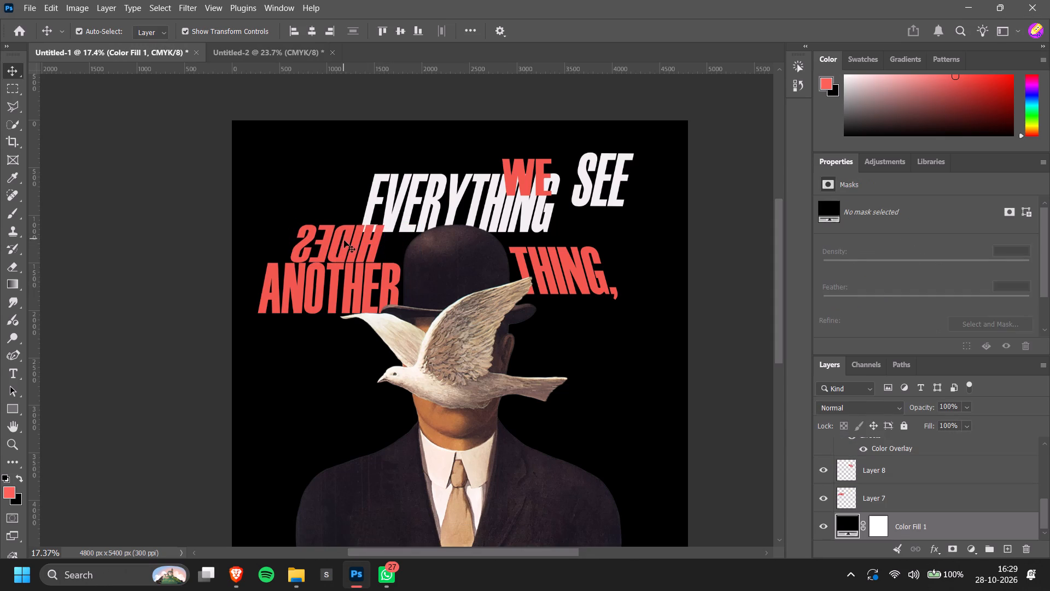
pyautogui.moveTo(346, 245); pyautogui.dragTo(380, 240)
# Add a Gradient Overlay effect to the HIDES layer.
pyautogui.doubleClick(967, 453)
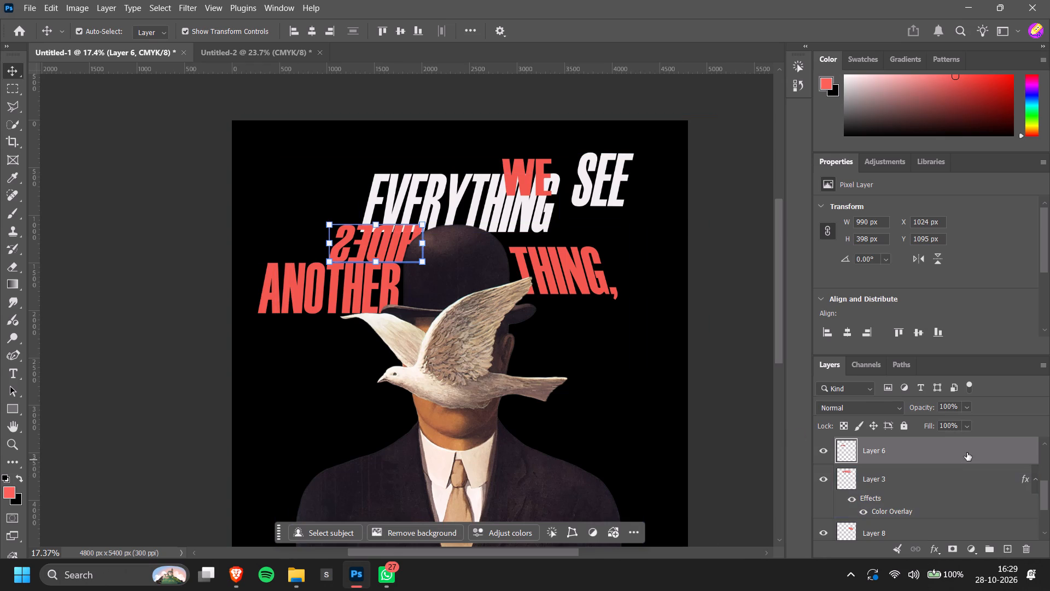
pyautogui.click(529, 432)
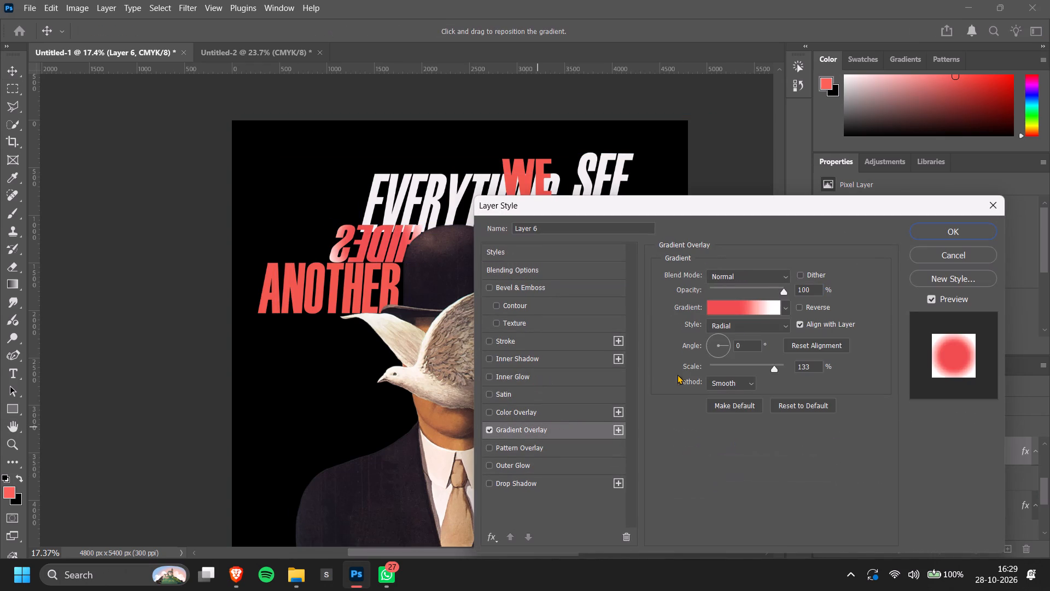
# Change the white colour stop in the HIDES gradient overlay to black (000000).
pyautogui.click(755, 309)
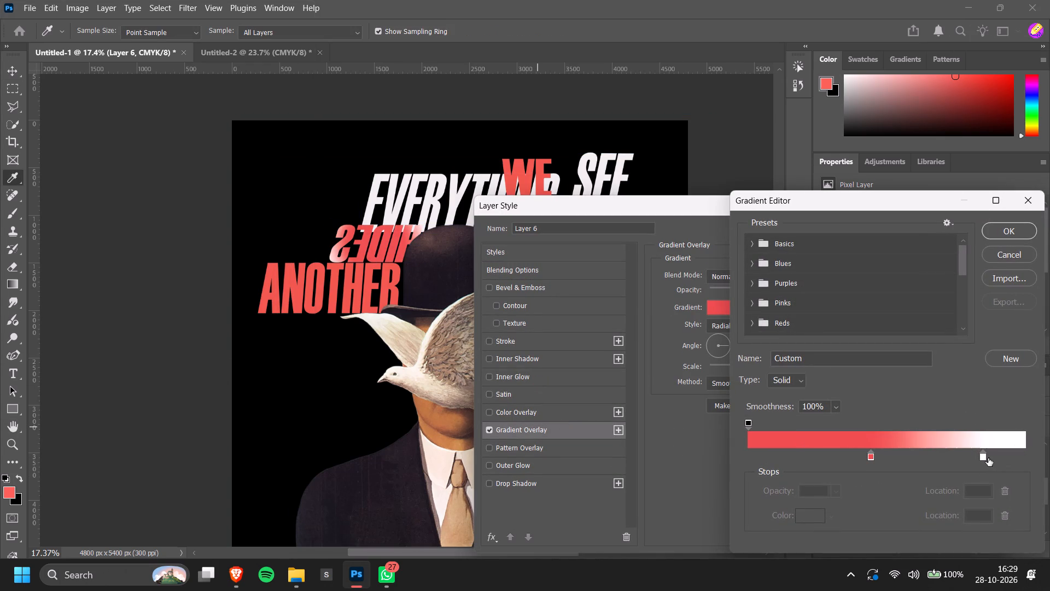
pyautogui.click(985, 458)
pyautogui.click(812, 510)
pyautogui.moveTo(832, 453); pyautogui.dragTo(878, 531)
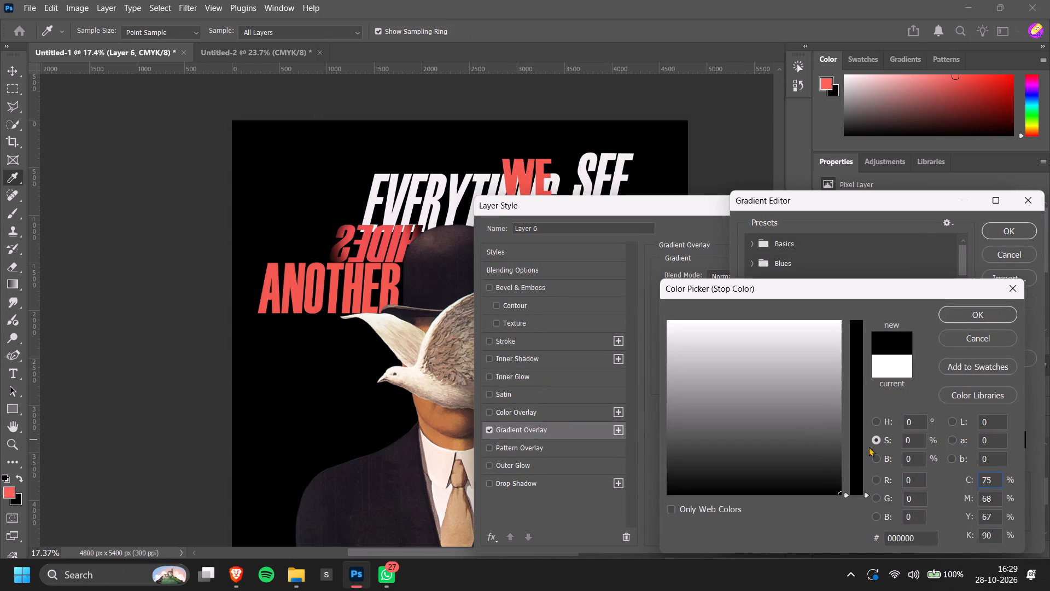
pyautogui.click(981, 320)
pyautogui.click(990, 239)
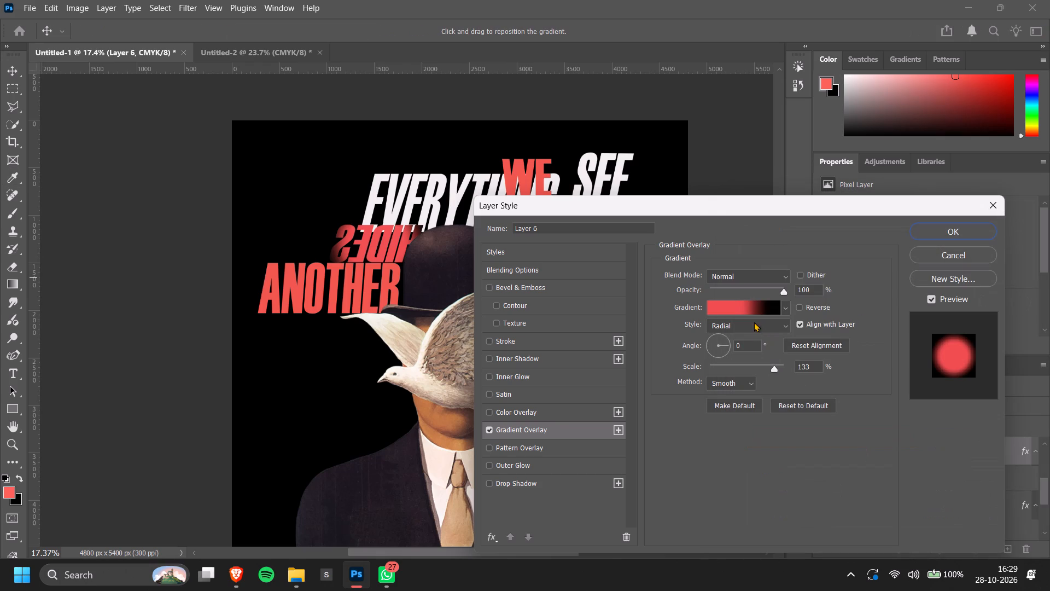
# Make the HIDES gradient overlay linear with a -90° angle and 150% scale.
pyautogui.moveTo(720, 335); pyautogui.dragTo(720, 328)
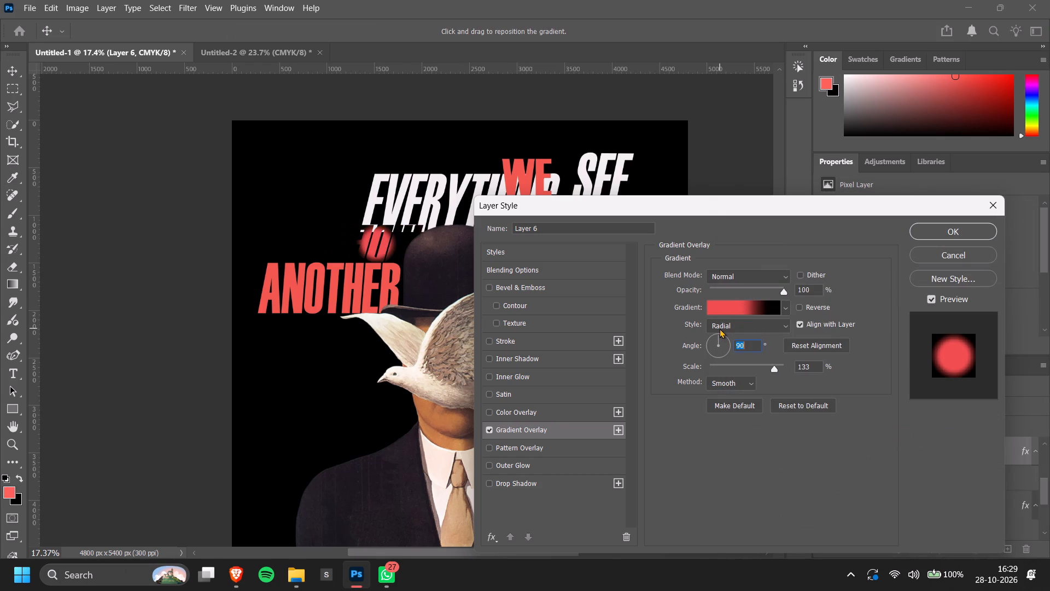
pyautogui.click(759, 330)
pyautogui.click(759, 341)
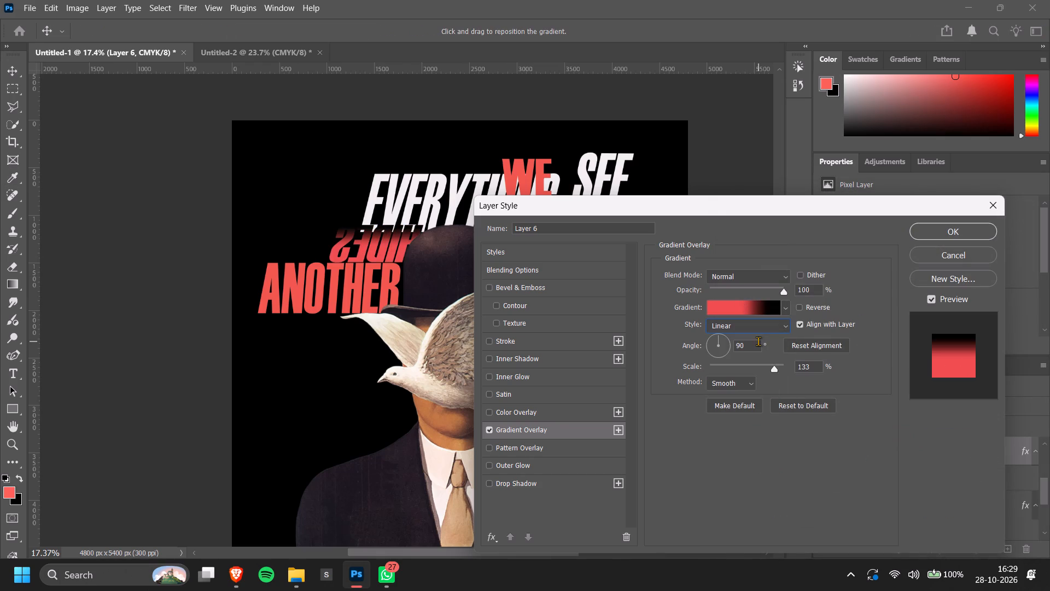
pyautogui.moveTo(719, 347); pyautogui.dragTo(719, 370)
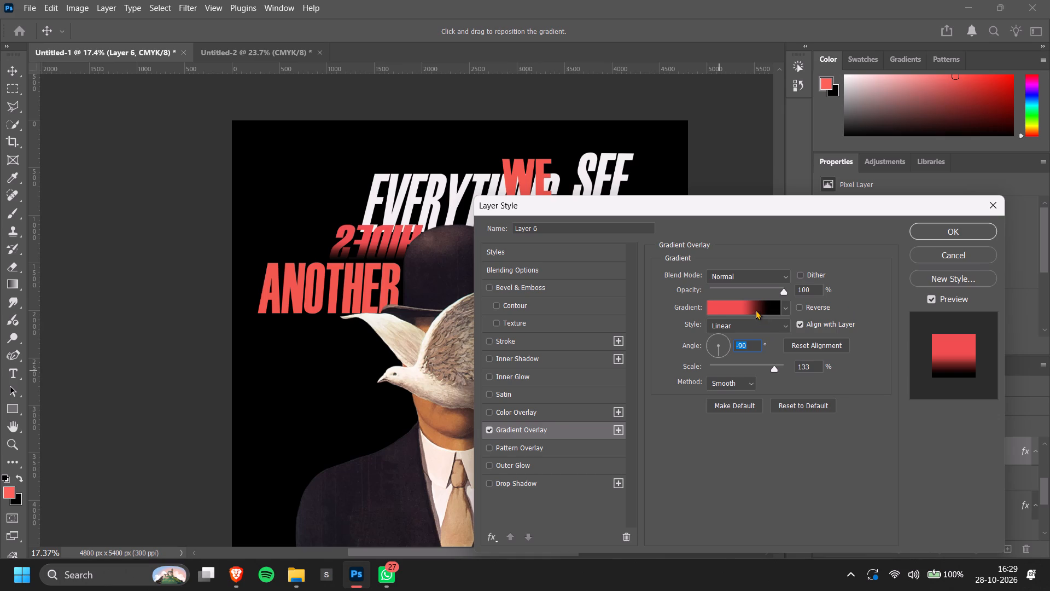
pyautogui.moveTo(773, 364); pyautogui.dragTo(782, 368)
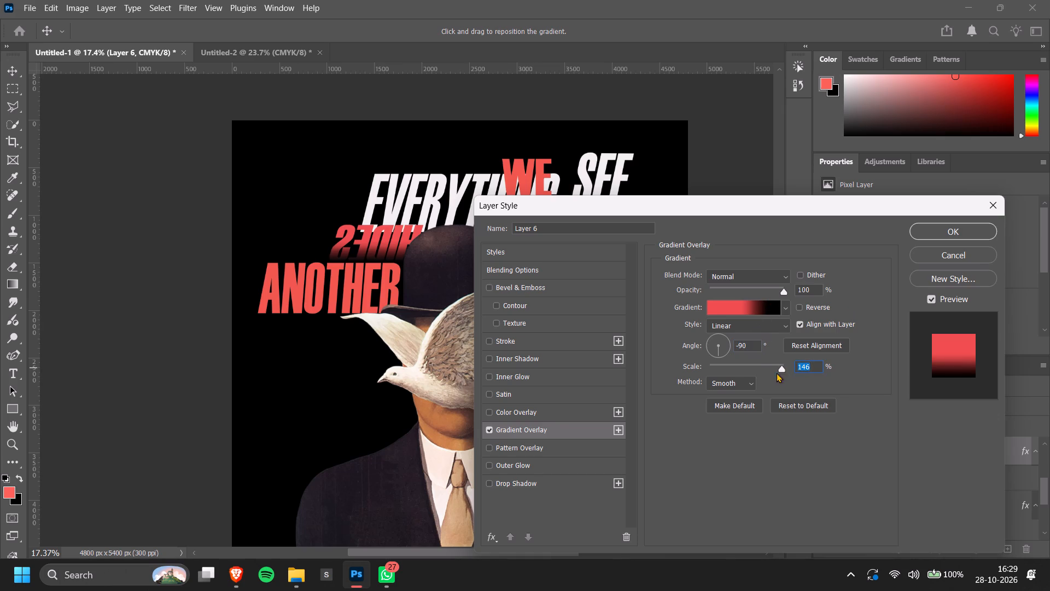
pyautogui.moveTo(775, 367); pyautogui.dragTo(800, 370)
# Shift the gradient's black stop to location 98 and its red stop slightly towards the black, and apply the layer style.
pyautogui.click(752, 310)
pyautogui.moveTo(983, 455); pyautogui.dragTo(1040, 467)
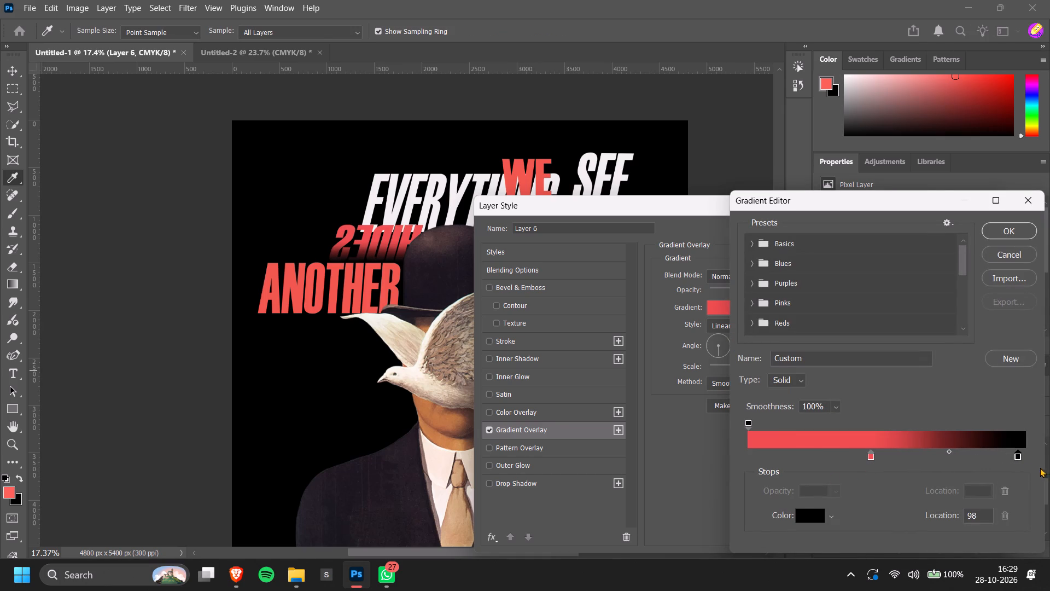
pyautogui.moveTo(1040, 467); pyautogui.dragTo(1042, 467)
pyautogui.click(1010, 229)
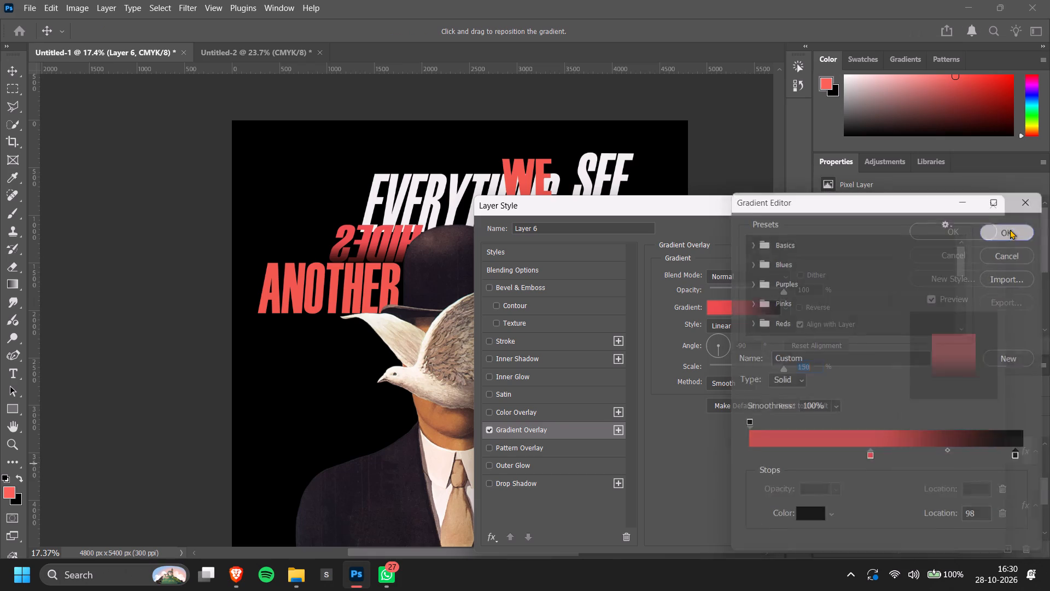
pyautogui.click(740, 311)
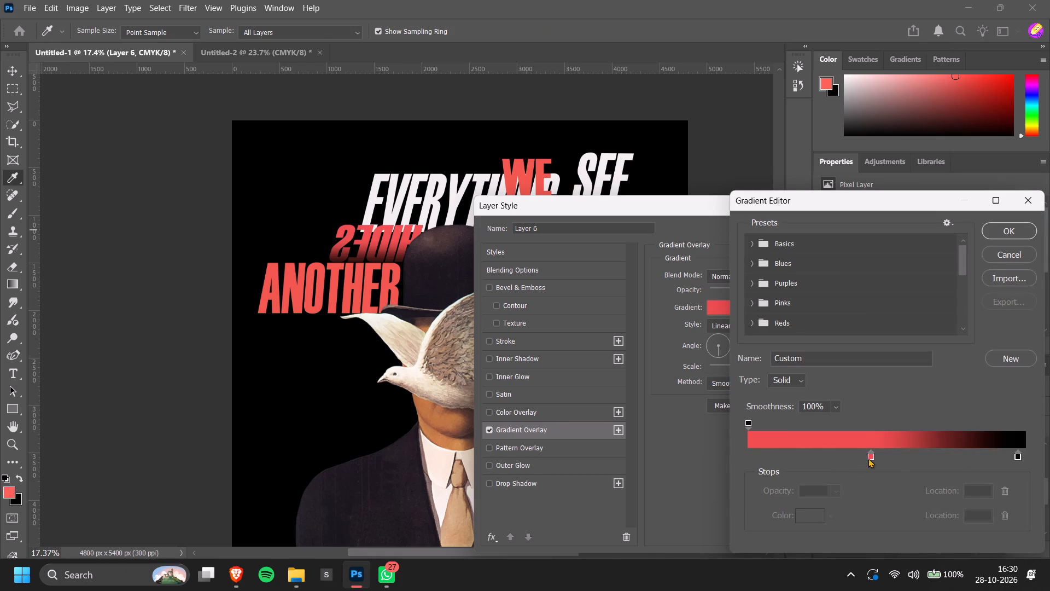
pyautogui.moveTo(872, 458); pyautogui.dragTo(894, 461)
pyautogui.click(1013, 234)
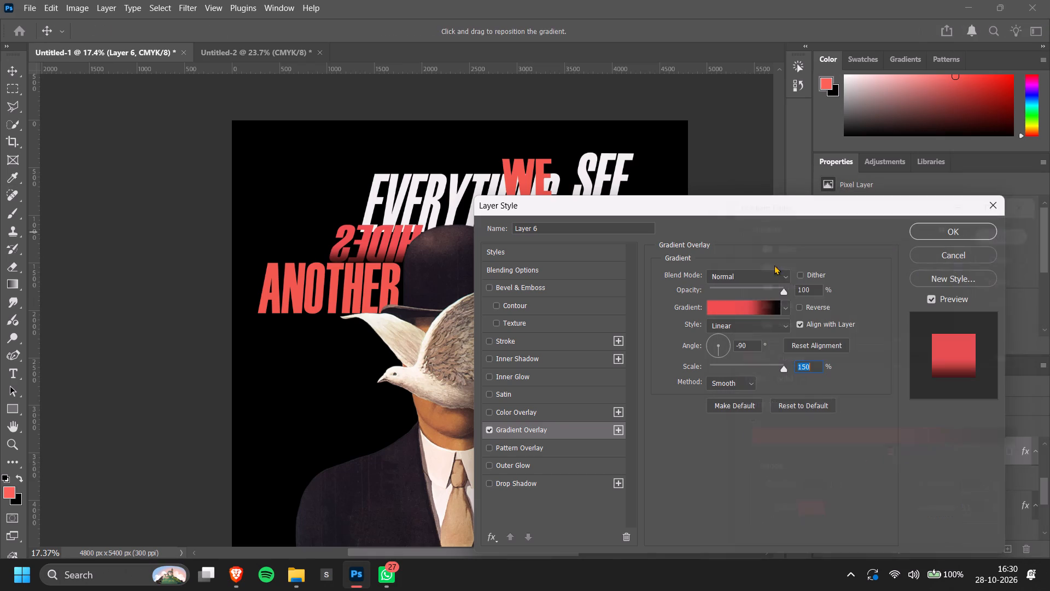
pyautogui.click(155, 314)
pyautogui.click(971, 233)
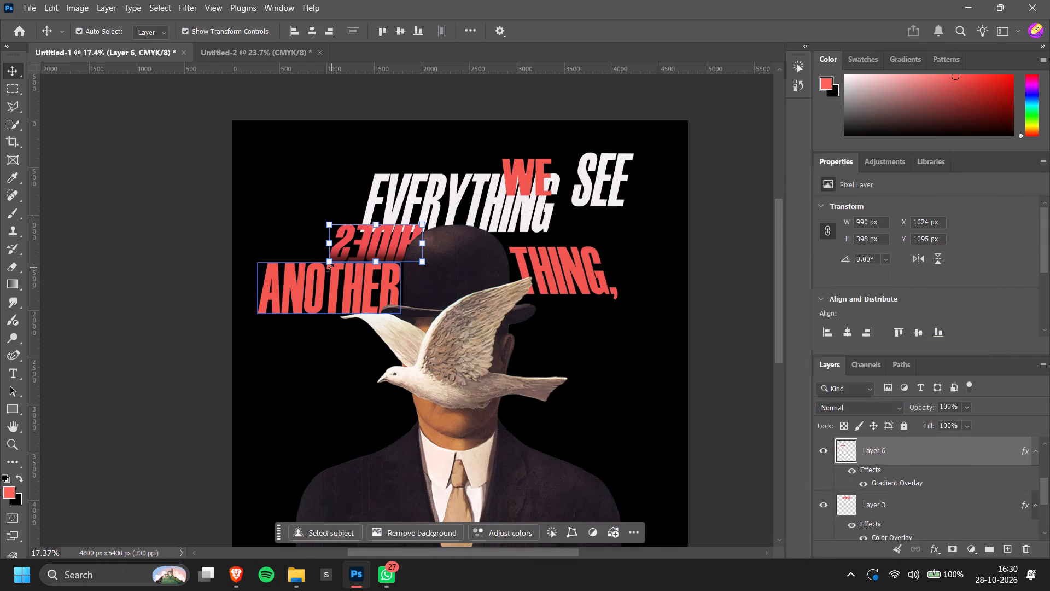
# Enlarge HIDES proportionally from its upper-left corner to about 105.7%.
pyautogui.moveTo(326, 227); pyautogui.dragTo(322, 223)
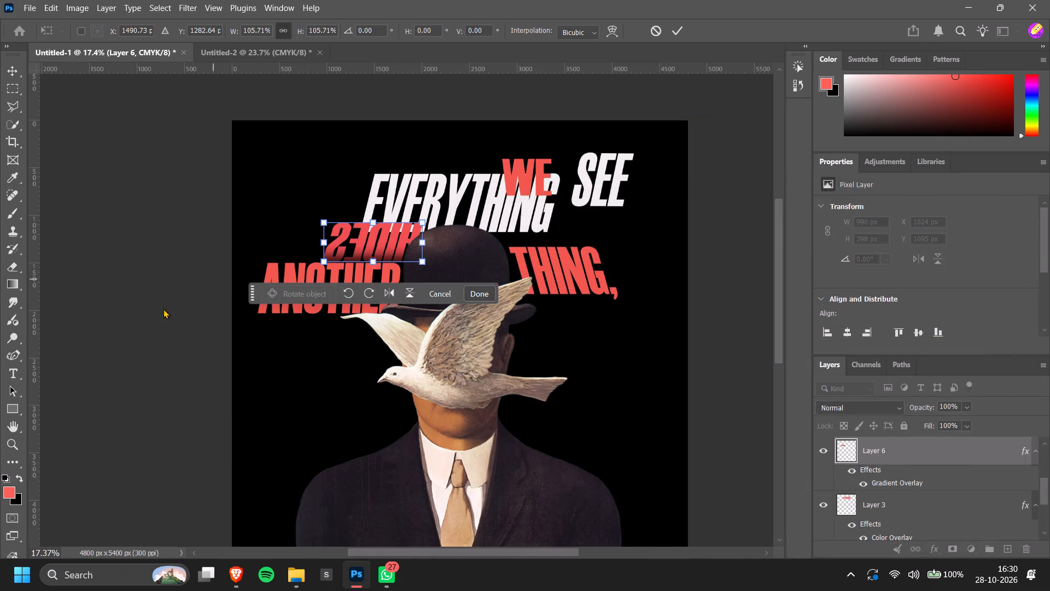
pyautogui.click(111, 375)
pyautogui.doubleClick(107, 417)
# Move EVERYTHING slightly up so its letters clear the top of the bowler hat.
pyautogui.keyDown('ctrl'); pyautogui.scroll(-15, 132, 413); pyautogui.keyUp('ctrl')
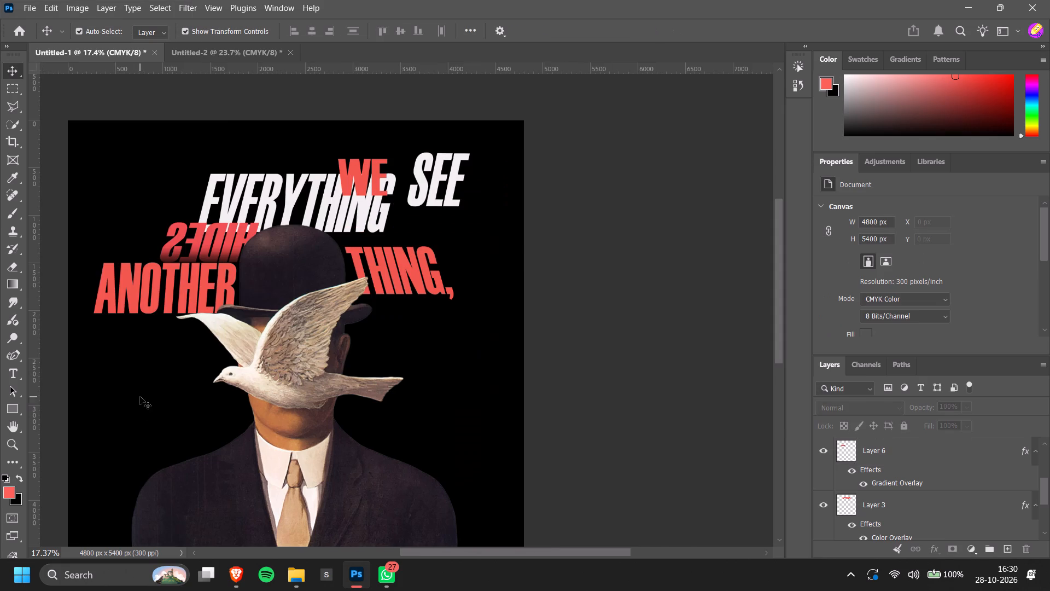
pyautogui.keyDown('ctrl'); pyautogui.scroll(8, 314, 197); pyautogui.keyUp('ctrl')
pyautogui.moveTo(329, 191); pyautogui.dragTo(331, 185)
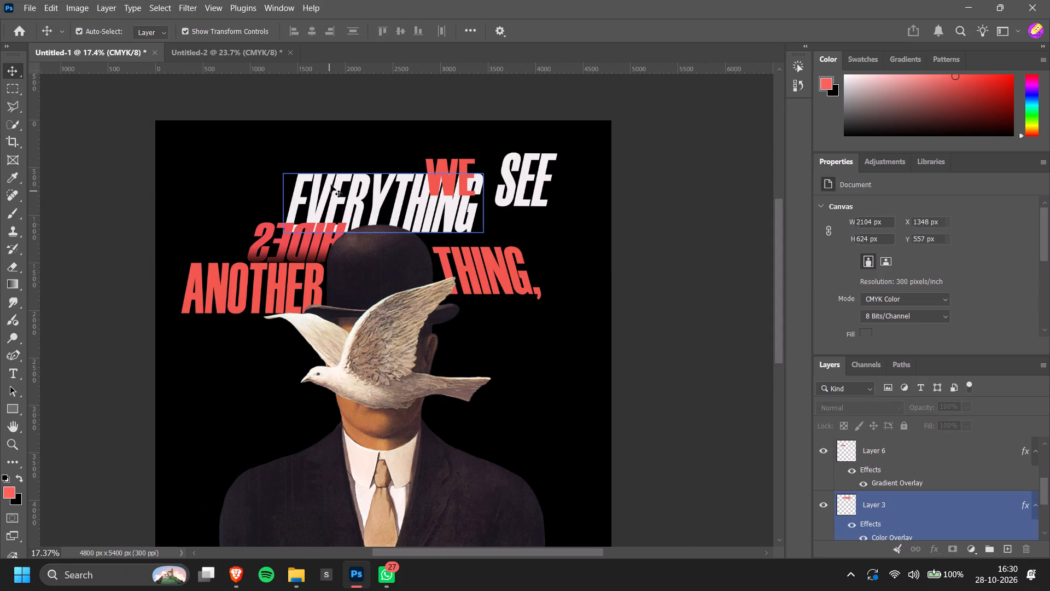
pyautogui.moveTo(331, 185); pyautogui.dragTo(332, 181)
pyautogui.click(633, 251)
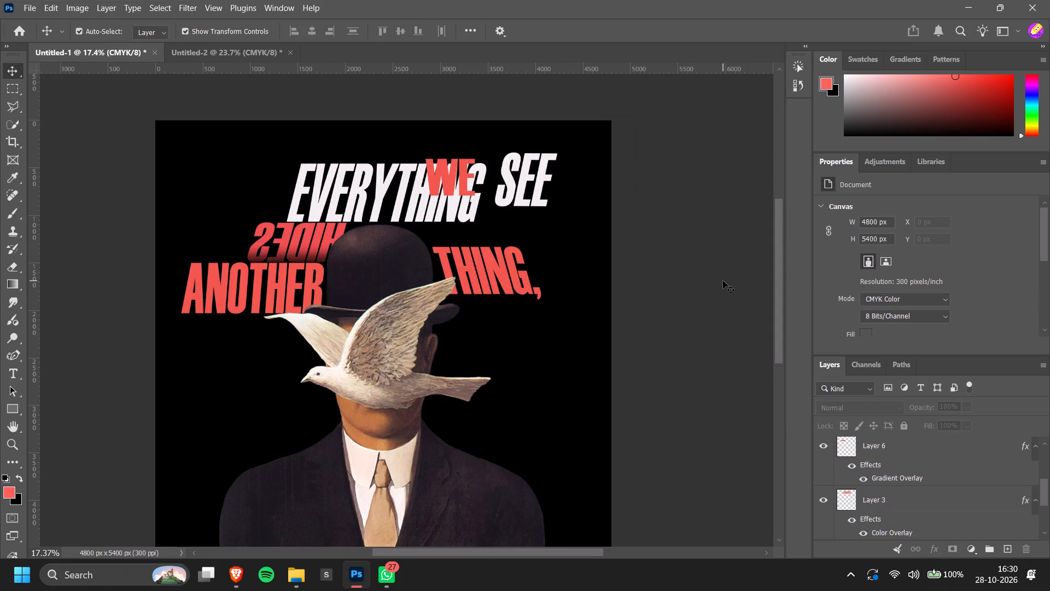
pyautogui.click(723, 281)
# Move WE to about X 3574, Y 686 px and SEE diagonally below it to about X 4060, Y 879 px.
pyautogui.moveTo(448, 171); pyautogui.dragTo(512, 190)
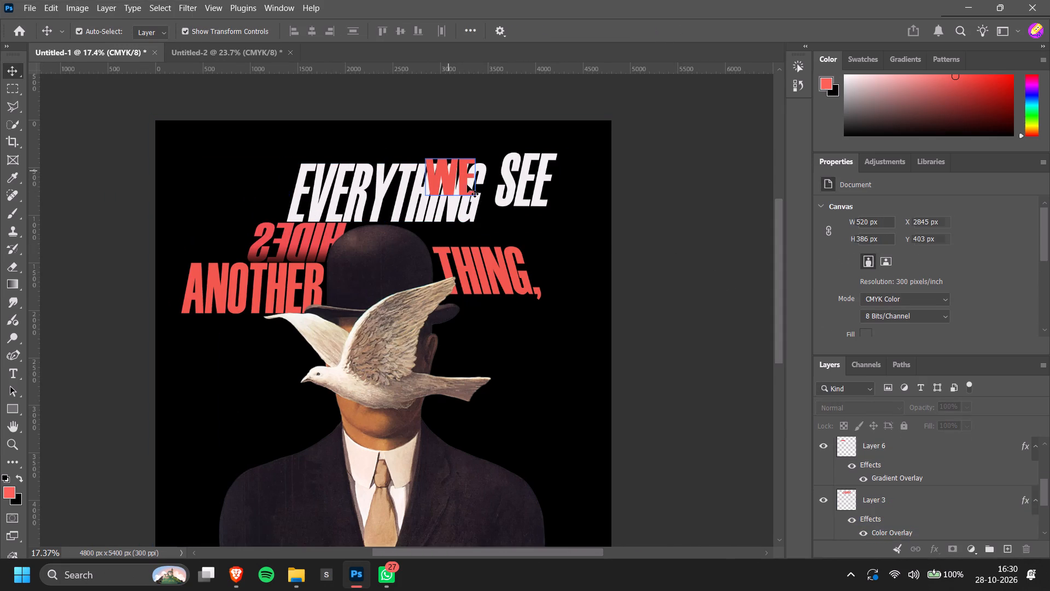
pyautogui.moveTo(451, 181); pyautogui.dragTo(523, 207)
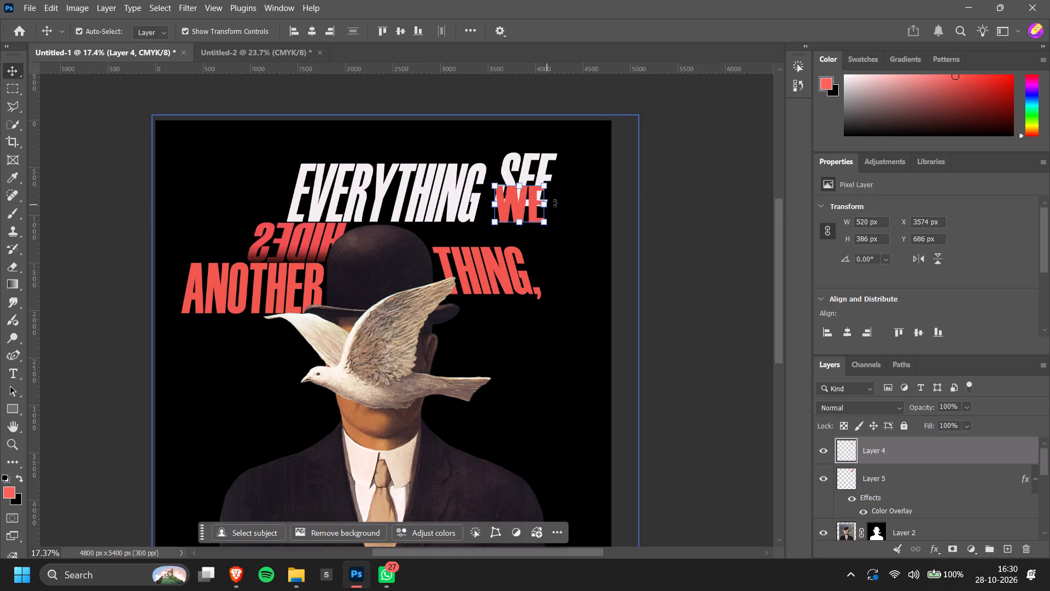
pyautogui.click(695, 179)
pyautogui.click(522, 160)
pyautogui.click(527, 165)
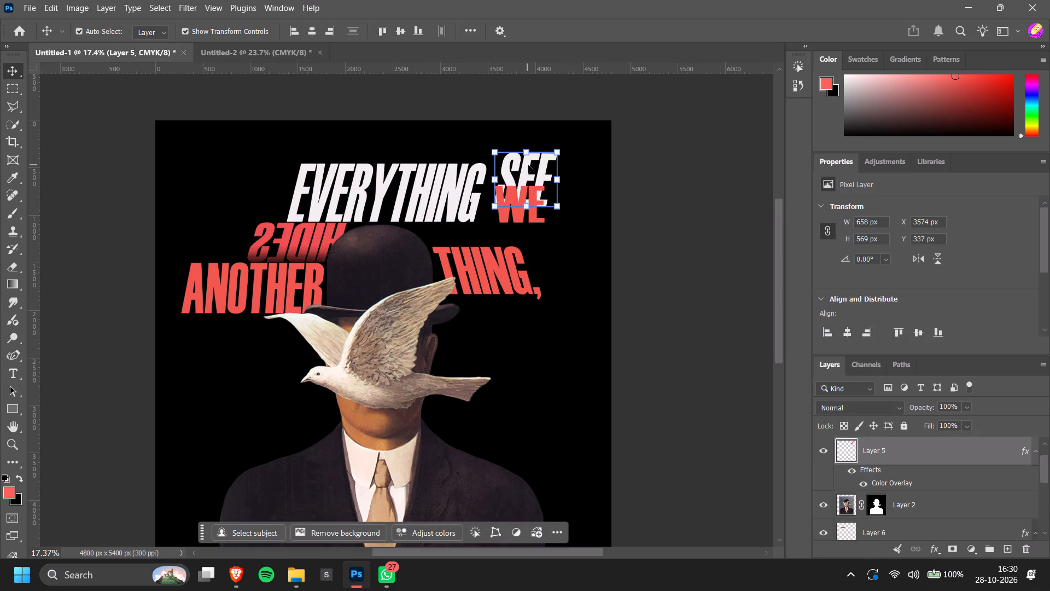
pyautogui.moveTo(528, 165); pyautogui.dragTo(574, 218)
pyautogui.click(630, 231)
# Place WE beside EVERYTHING with their tops aligned, and SEE directly beneath WE at about X 3486, Y 879 px.
pyautogui.keyDown('ctrl'); pyautogui.scroll(4, 672, 269); pyautogui.keyUp('ctrl')
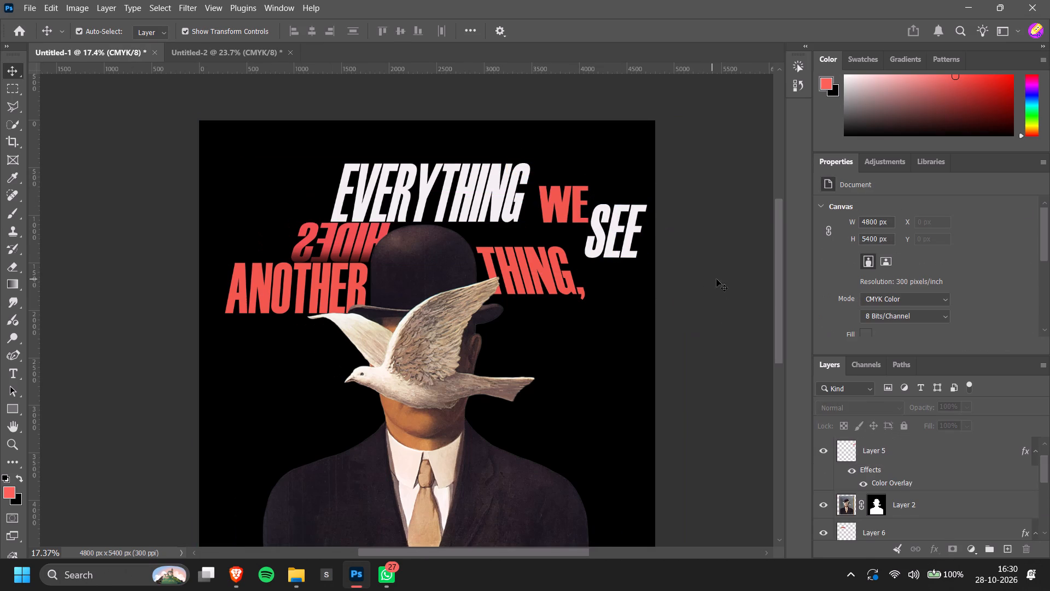
pyautogui.keyDown('alt'); pyautogui.scroll(-2, 662, 250); pyautogui.keyUp('alt')
pyautogui.keyDown('alt'); pyautogui.scroll(7, 526, 195); pyautogui.keyUp('alt')
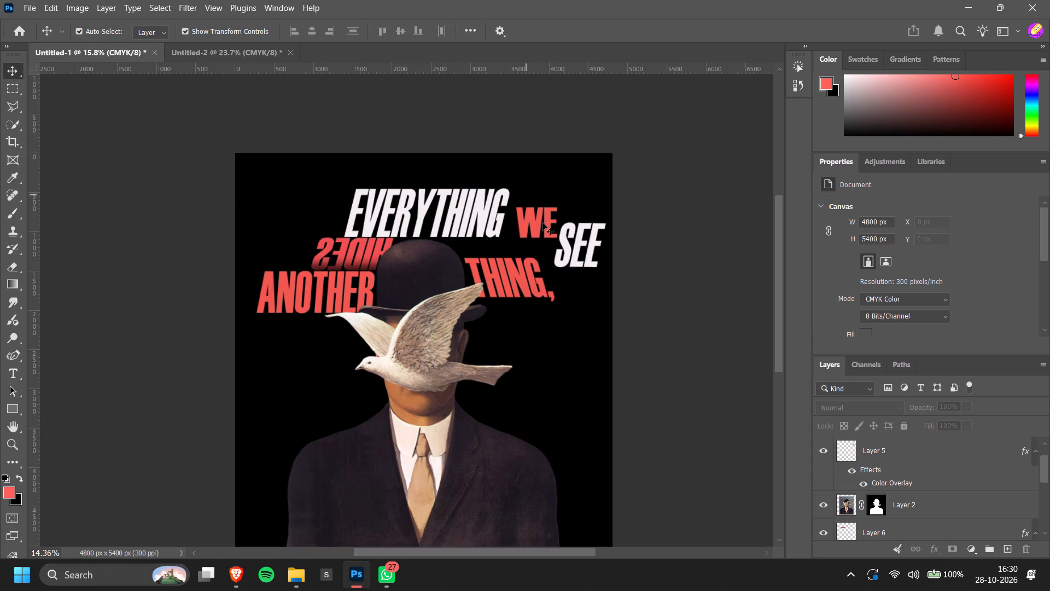
pyautogui.scroll(-5, 577, 316)
pyautogui.keyDown('alt'); pyautogui.scroll(5, 506, 213); pyautogui.keyUp('alt')
pyautogui.moveTo(557, 266); pyautogui.dragTo(555, 263)
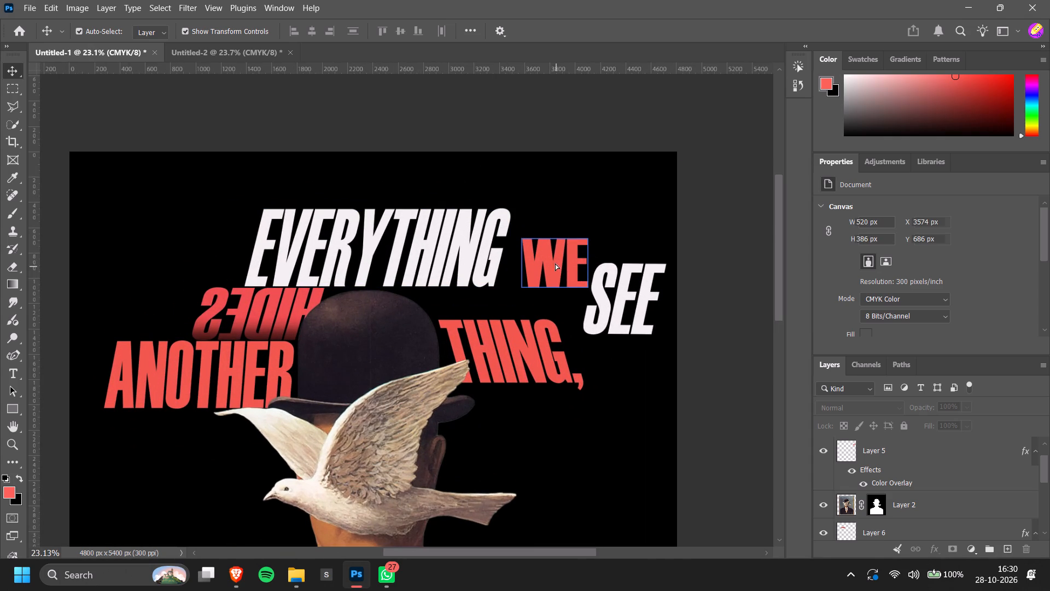
pyautogui.moveTo(555, 263); pyautogui.dragTo(558, 239)
pyautogui.moveTo(606, 303); pyautogui.dragTo(538, 300)
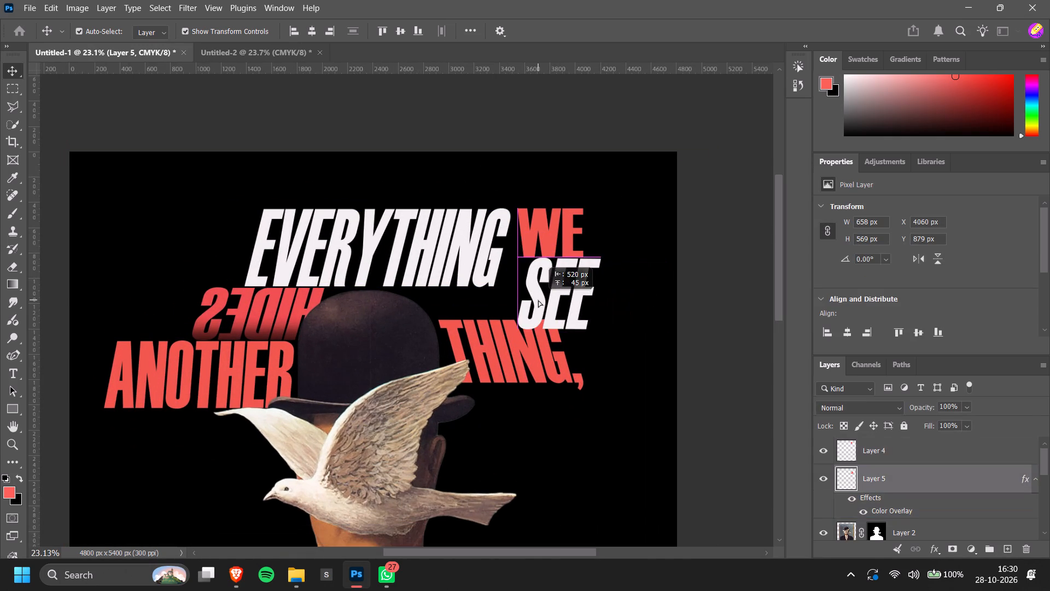
pyautogui.moveTo(538, 300); pyautogui.dragTo(534, 303)
pyautogui.click(702, 395)
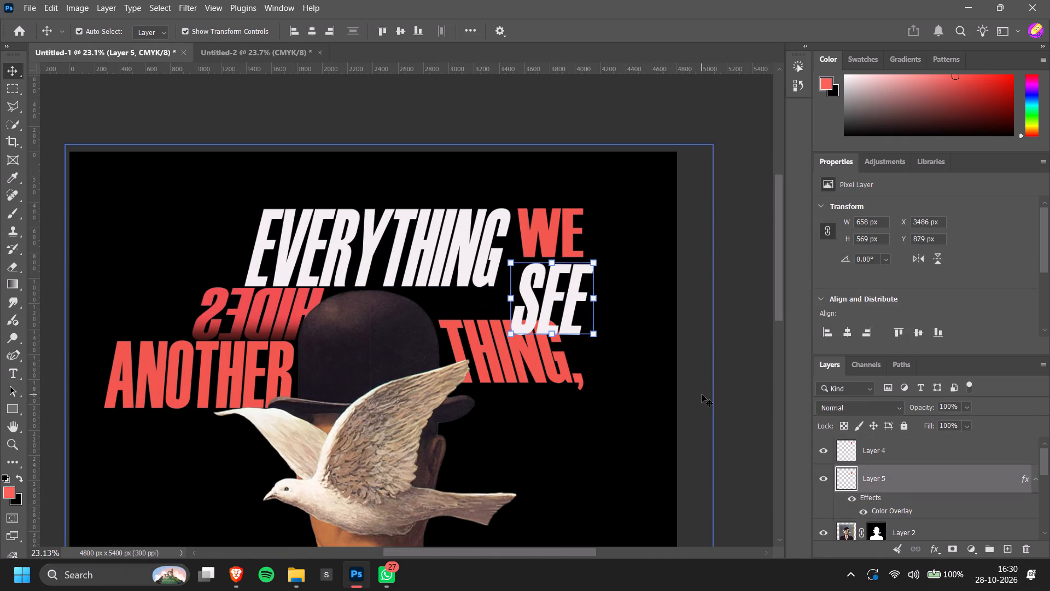
# Squash and slant SEE from its bottom edge to about 750 × 405 px so it clears THING.
pyautogui.scroll(-4, 702, 395)
pyautogui.click(540, 320)
pyautogui.click(736, 316)
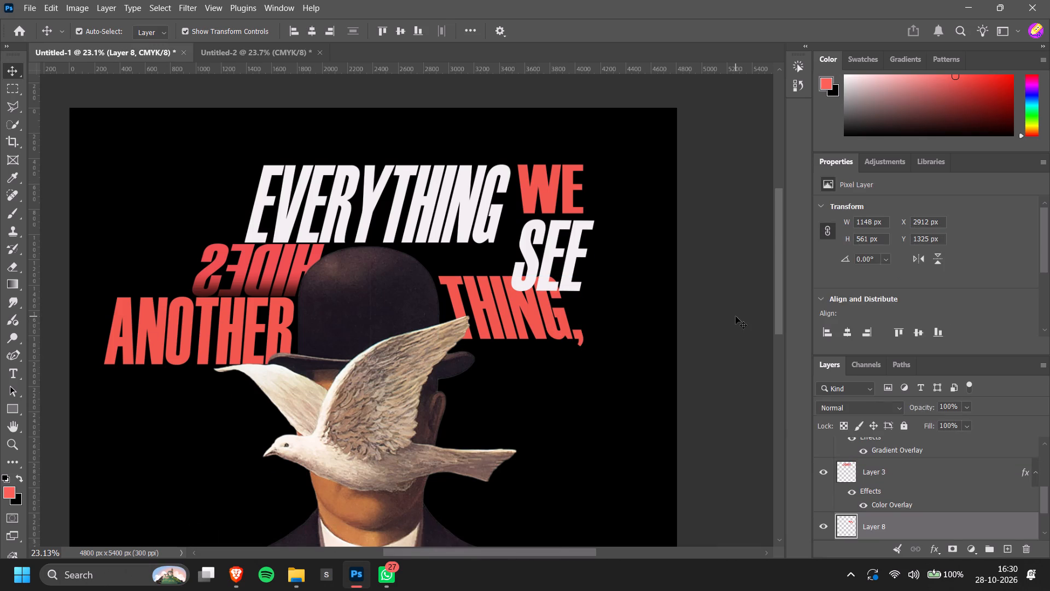
pyautogui.keyDown('ctrl'); pyautogui.scroll(-2, 733, 316); pyautogui.keyUp('ctrl')
pyautogui.keyDown('ctrl'); pyautogui.scroll(3, 732, 316); pyautogui.keyUp('ctrl')
pyautogui.click(559, 261)
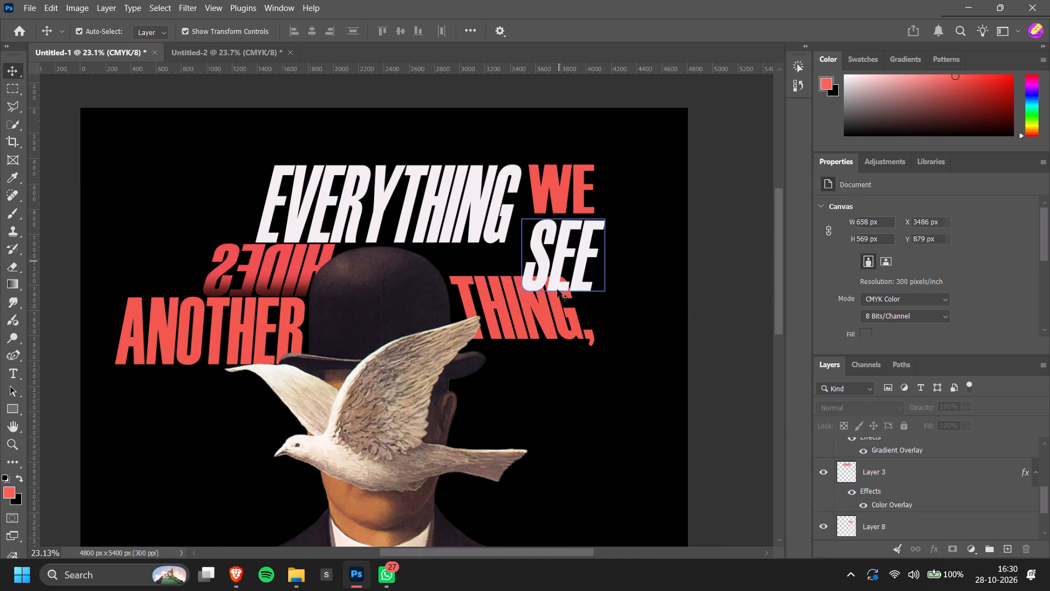
pyautogui.keyDown('ctrl'); pyautogui.moveTo(563, 292); pyautogui.dragTo(554, 279); pyautogui.keyUp('ctrl')
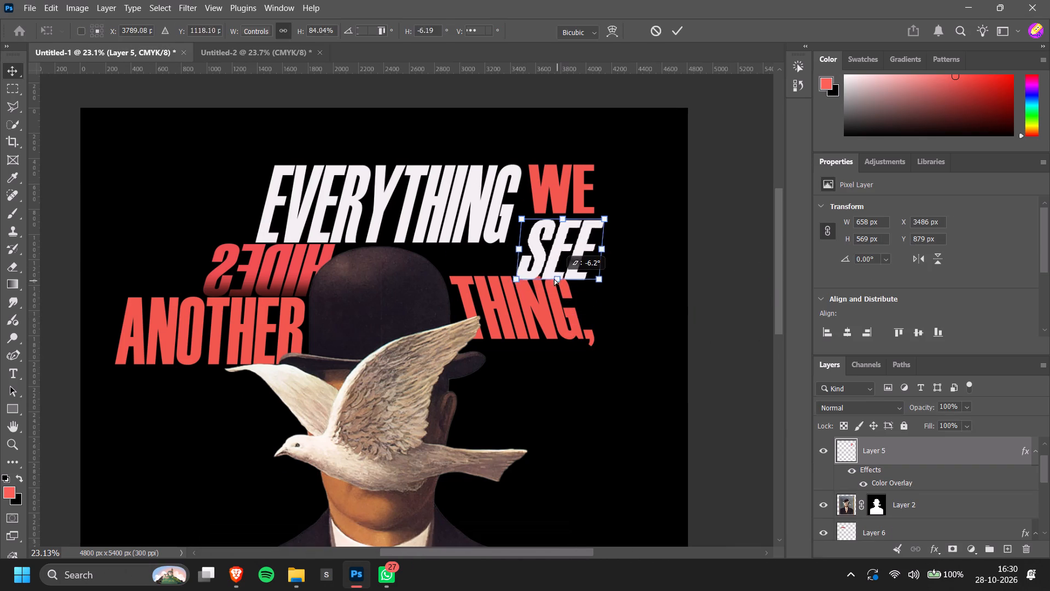
pyautogui.keyDown('ctrl'); pyautogui.moveTo(554, 279); pyautogui.dragTo(550, 271); pyautogui.keyUp('ctrl')
pyautogui.doubleClick(754, 463)
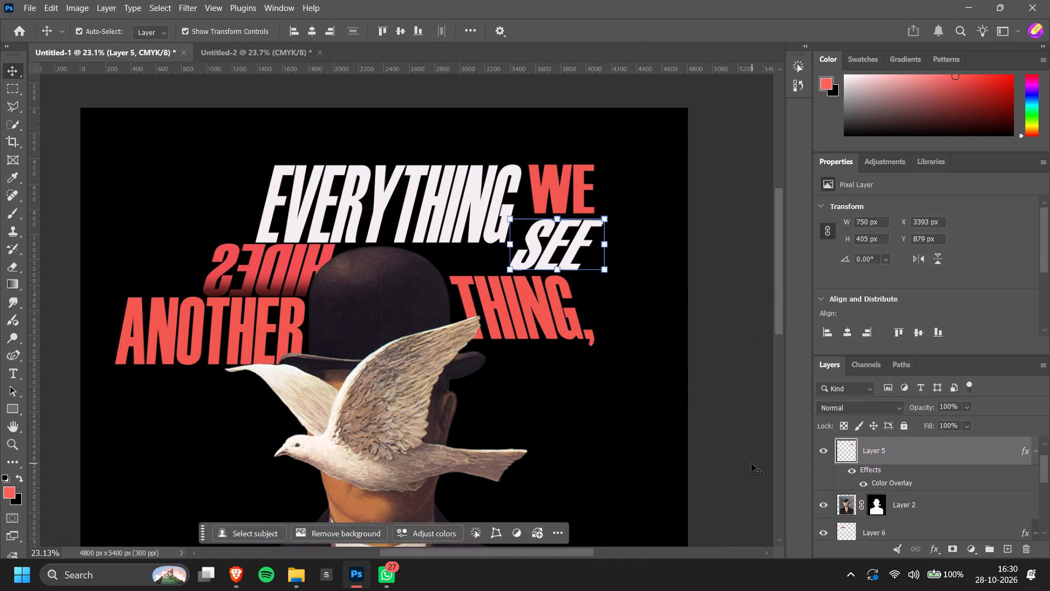
# Move EVERYTHING slightly down so its lower edge tucks behind the bowler hat.
pyautogui.keyDown('alt'); pyautogui.scroll(-8, 719, 439); pyautogui.keyUp('alt')
pyautogui.keyDown('alt'); pyautogui.scroll(3, 301, 251); pyautogui.keyUp('alt')
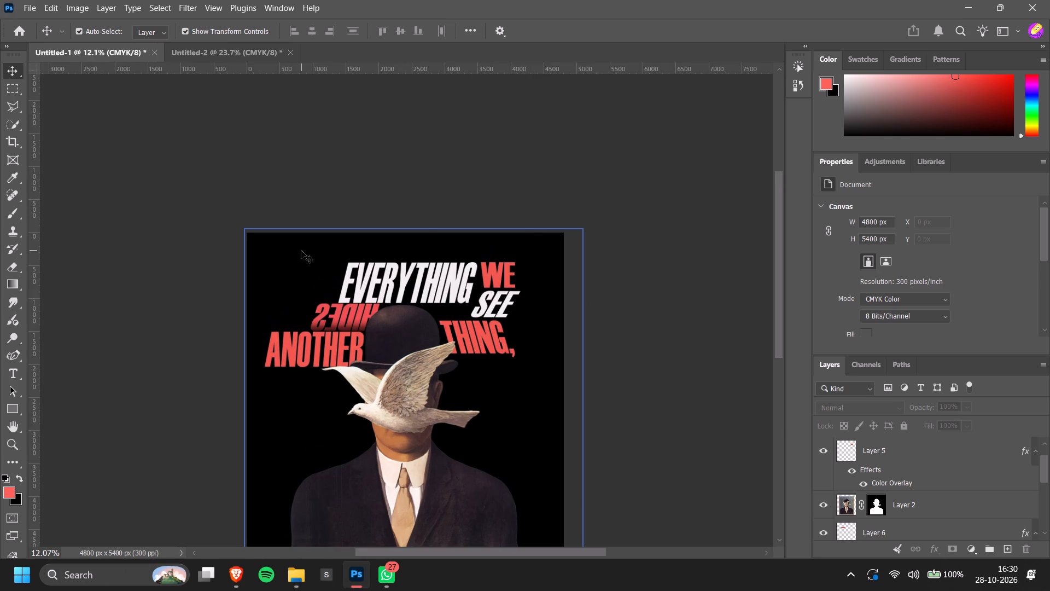
pyautogui.keyDown('alt'); pyautogui.scroll(4, 345, 263); pyautogui.keyUp('alt')
pyautogui.click(372, 310)
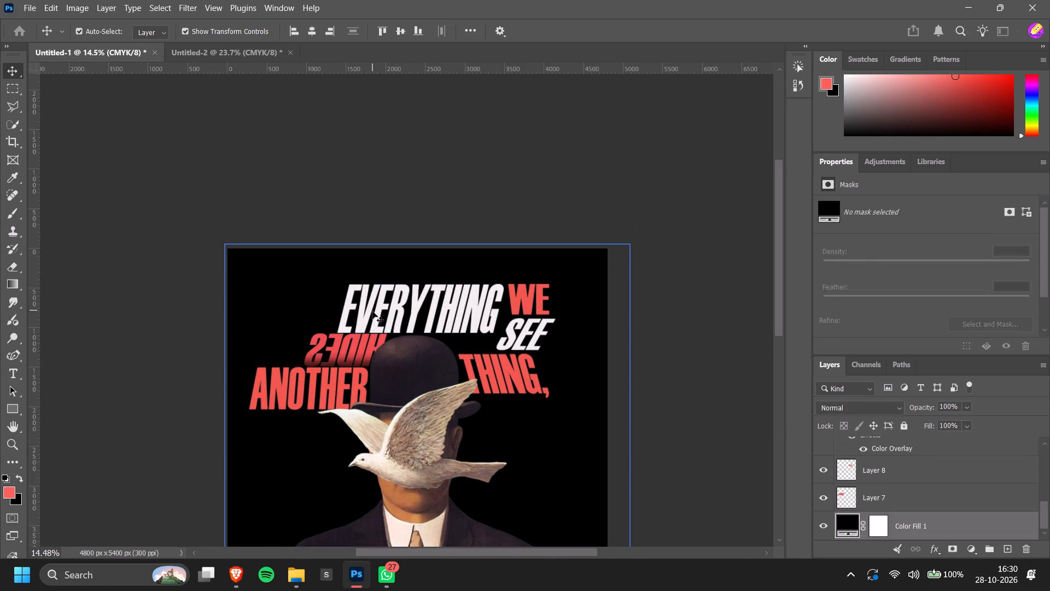
pyautogui.click(366, 311)
pyautogui.scroll(-4, 646, 307)
pyautogui.moveTo(445, 273); pyautogui.dragTo(445, 281)
pyautogui.click(741, 301)
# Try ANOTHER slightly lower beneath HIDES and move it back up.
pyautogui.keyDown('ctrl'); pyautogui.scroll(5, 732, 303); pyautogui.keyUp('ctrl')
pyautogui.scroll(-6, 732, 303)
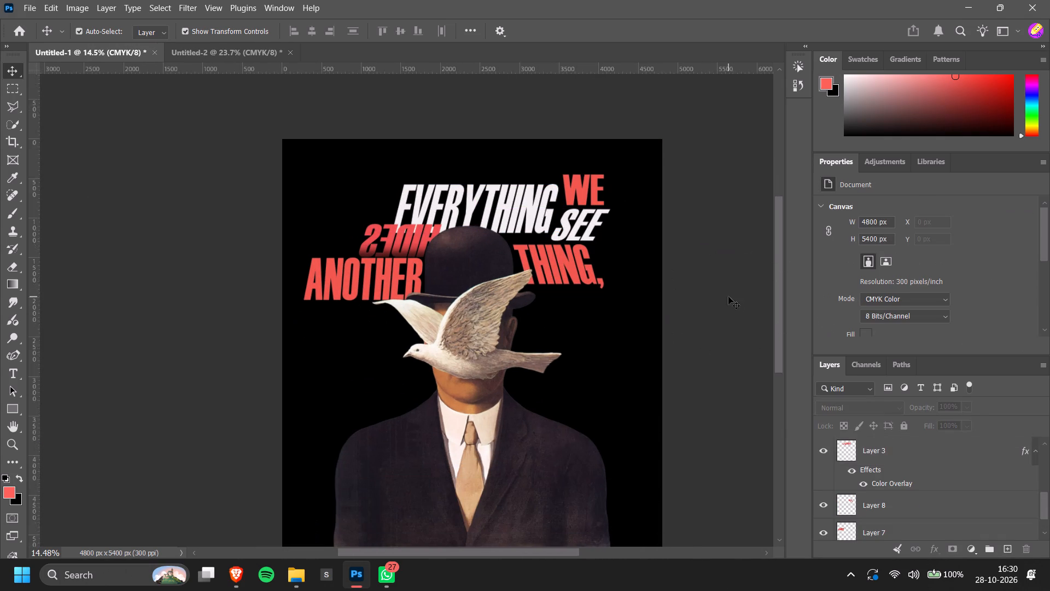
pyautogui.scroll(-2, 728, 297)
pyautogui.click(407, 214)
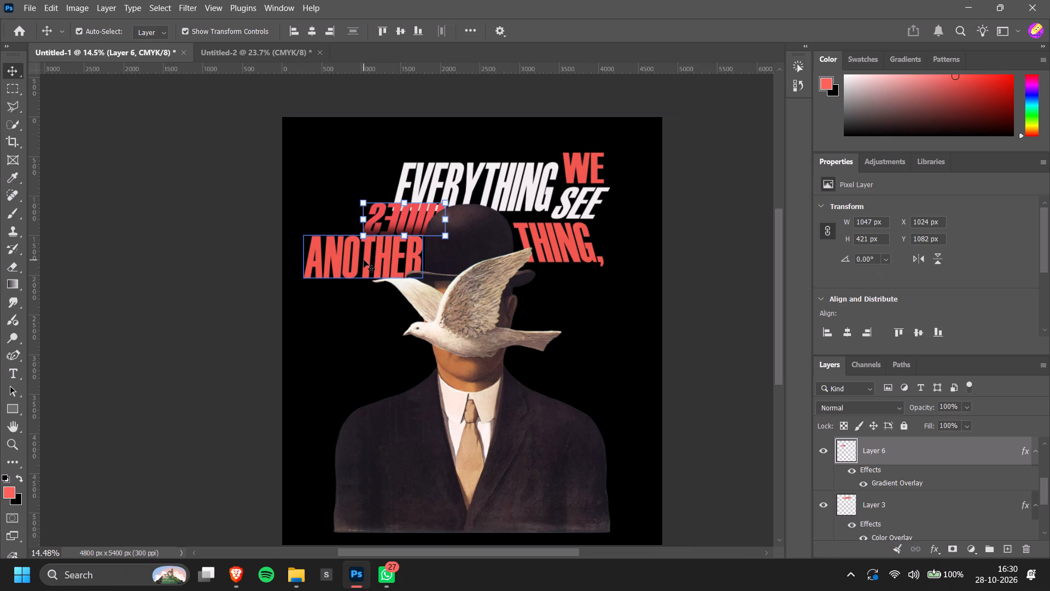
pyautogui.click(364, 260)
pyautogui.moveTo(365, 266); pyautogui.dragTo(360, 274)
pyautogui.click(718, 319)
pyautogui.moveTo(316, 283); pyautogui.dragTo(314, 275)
# Move THING, straight down to about X 2912, Y 1503 px, level with ANOTHER.
pyautogui.moveTo(580, 242); pyautogui.dragTo(581, 260)
pyautogui.click(743, 265)
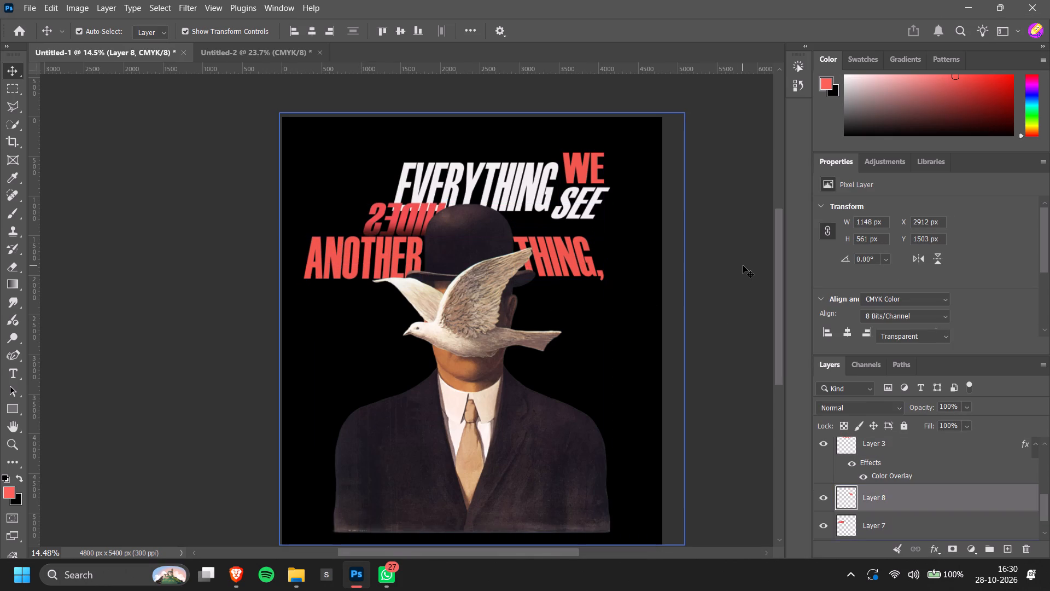
# Move HIDES horizontally out from behind the hat to about X 729, Y 1082 px, directly above ANOTHER.
pyautogui.click(387, 215)
pyautogui.click(416, 219)
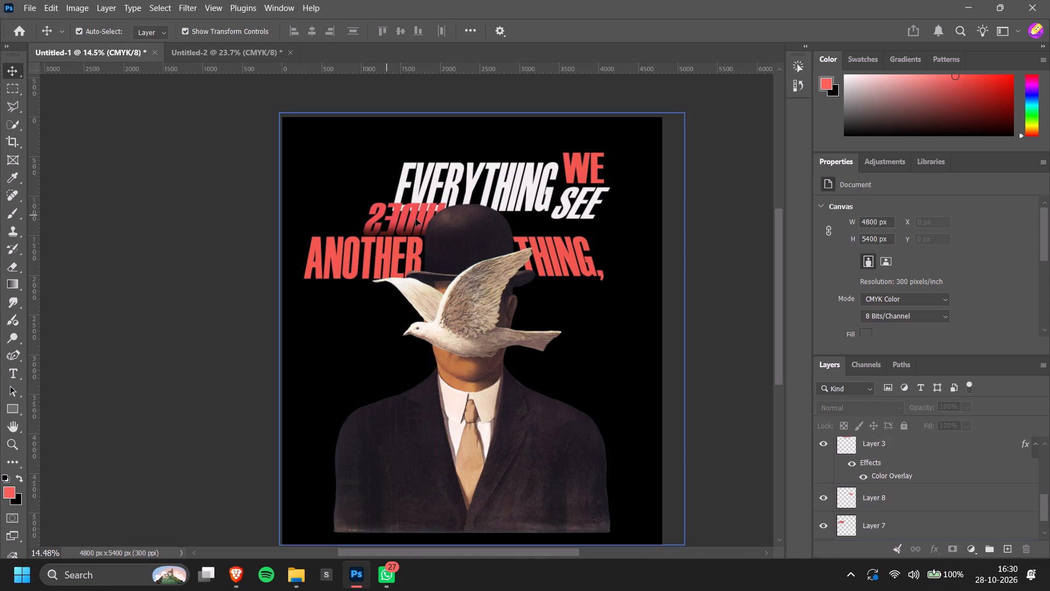
pyautogui.click(422, 219)
pyautogui.moveTo(422, 219); pyautogui.dragTo(383, 224)
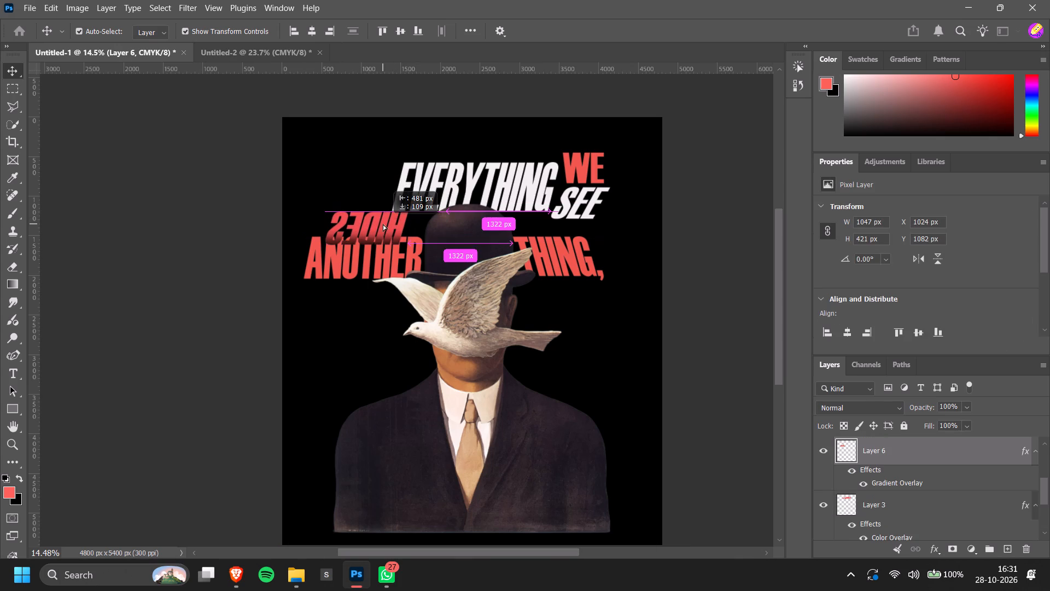
pyautogui.moveTo(383, 224); pyautogui.dragTo(394, 219)
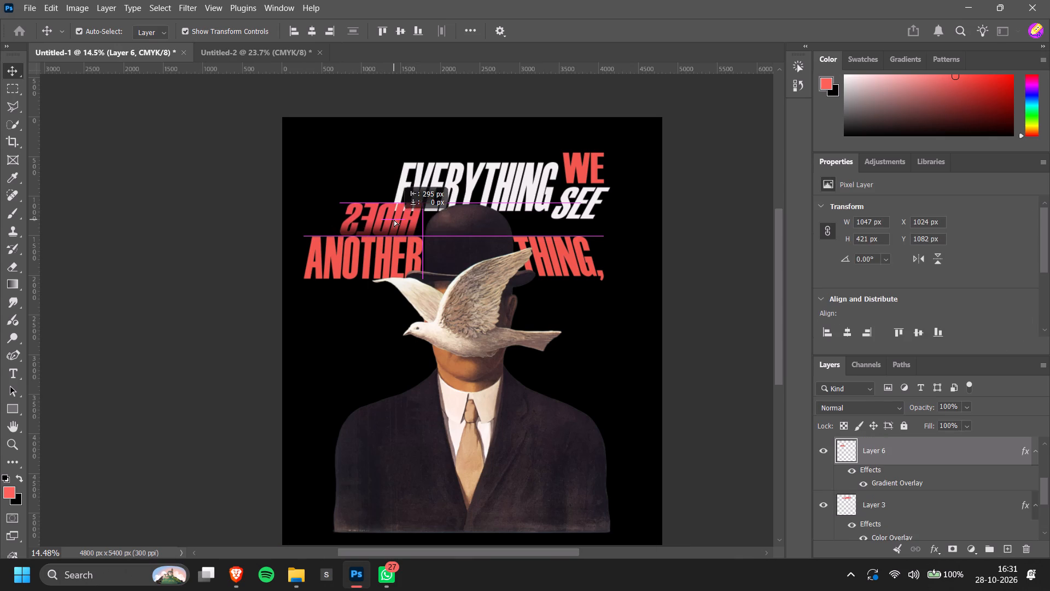
pyautogui.moveTo(394, 219); pyautogui.dragTo(403, 220)
pyautogui.click(725, 260)
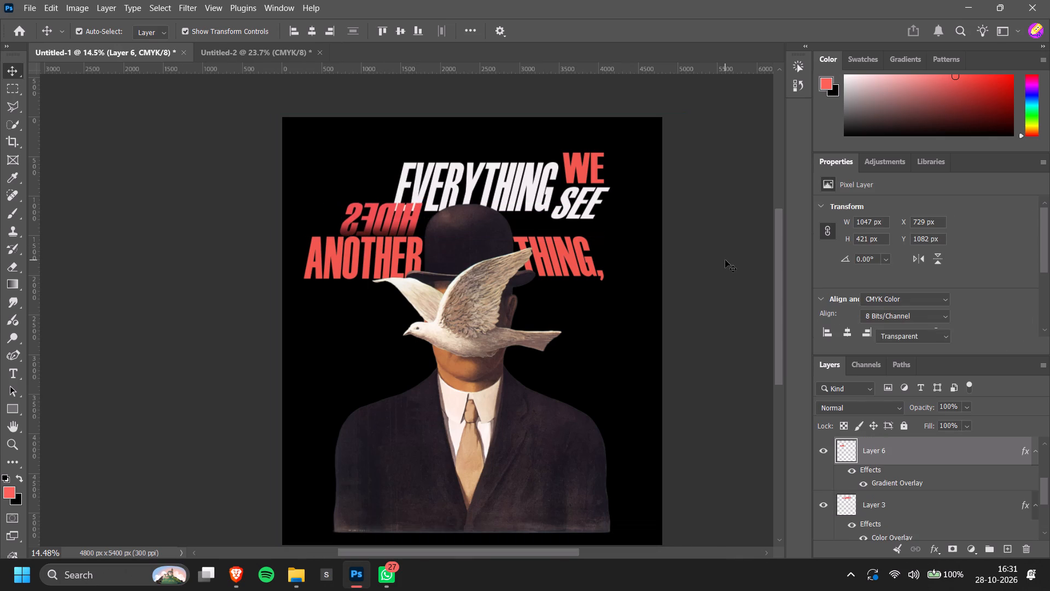
# Move SEE to about X 2790, Y 1191 px, under the end of EVERYTHING and beside the hat.
pyautogui.moveTo(592, 206); pyautogui.dragTo(548, 224)
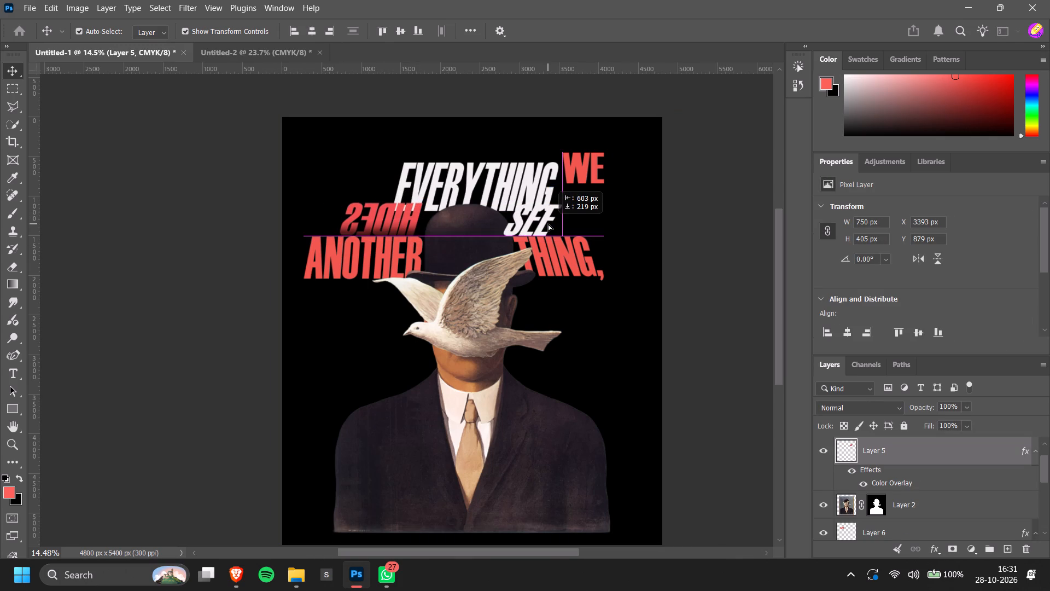
pyautogui.moveTo(548, 224); pyautogui.dragTo(547, 227)
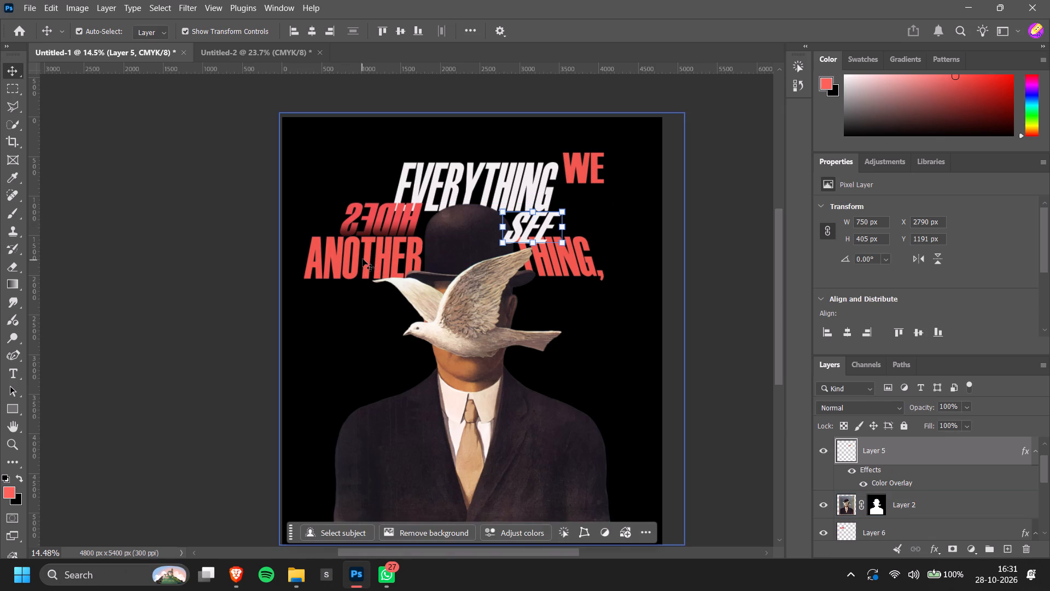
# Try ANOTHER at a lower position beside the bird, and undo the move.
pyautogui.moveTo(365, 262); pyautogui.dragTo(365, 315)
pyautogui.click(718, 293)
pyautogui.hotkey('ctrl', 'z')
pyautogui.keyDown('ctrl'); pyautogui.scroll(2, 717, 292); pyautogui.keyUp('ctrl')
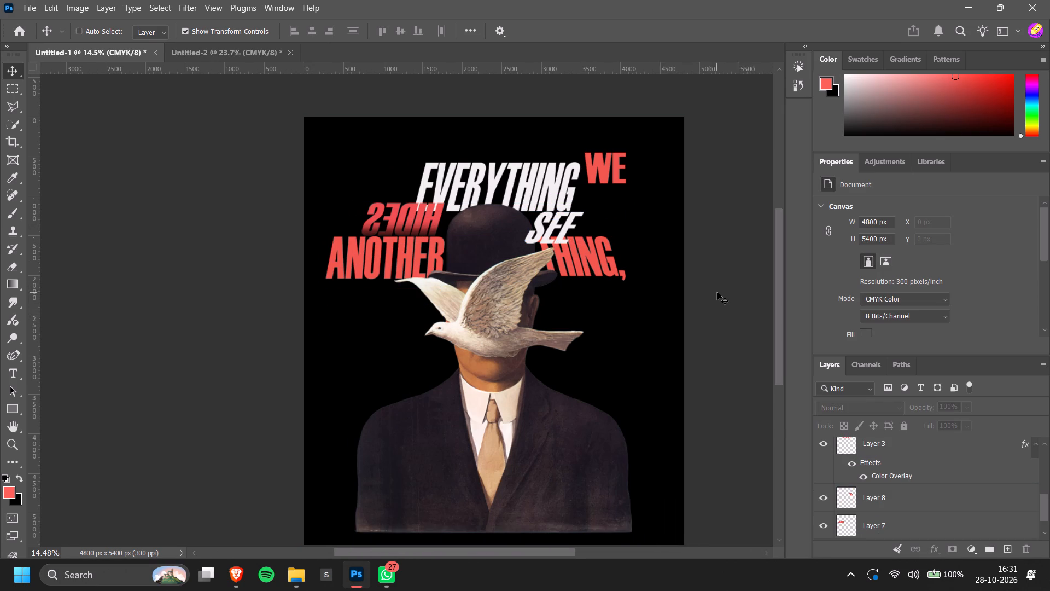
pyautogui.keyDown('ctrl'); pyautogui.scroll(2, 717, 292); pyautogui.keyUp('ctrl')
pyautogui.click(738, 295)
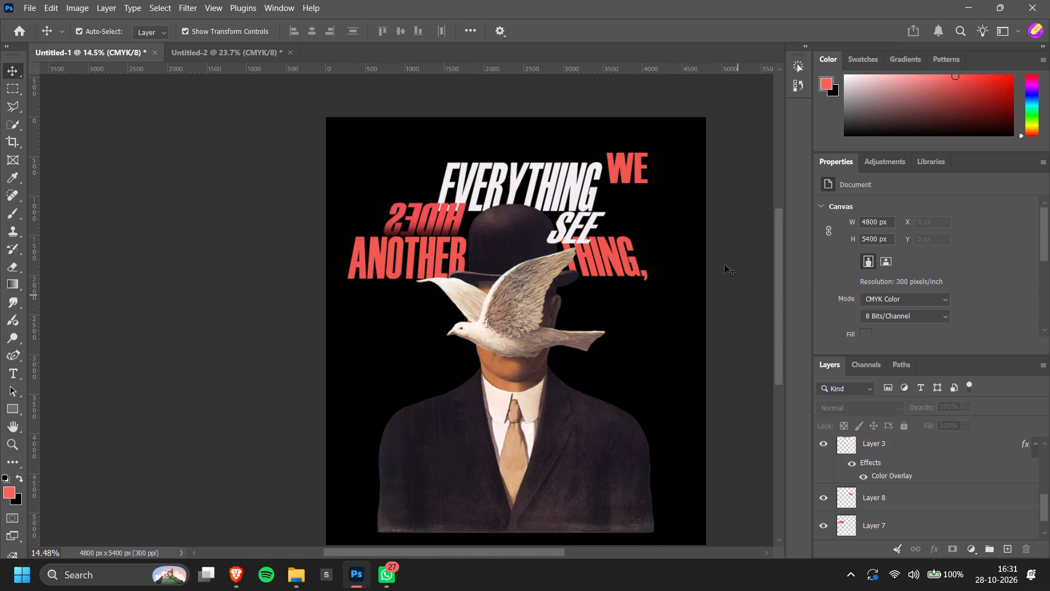
# Move WE straight down so it sits beside the lower end of EVERYTHING, just above SEE's level.
pyautogui.scroll(-1, 738, 292)
pyautogui.moveTo(621, 153); pyautogui.dragTo(624, 187)
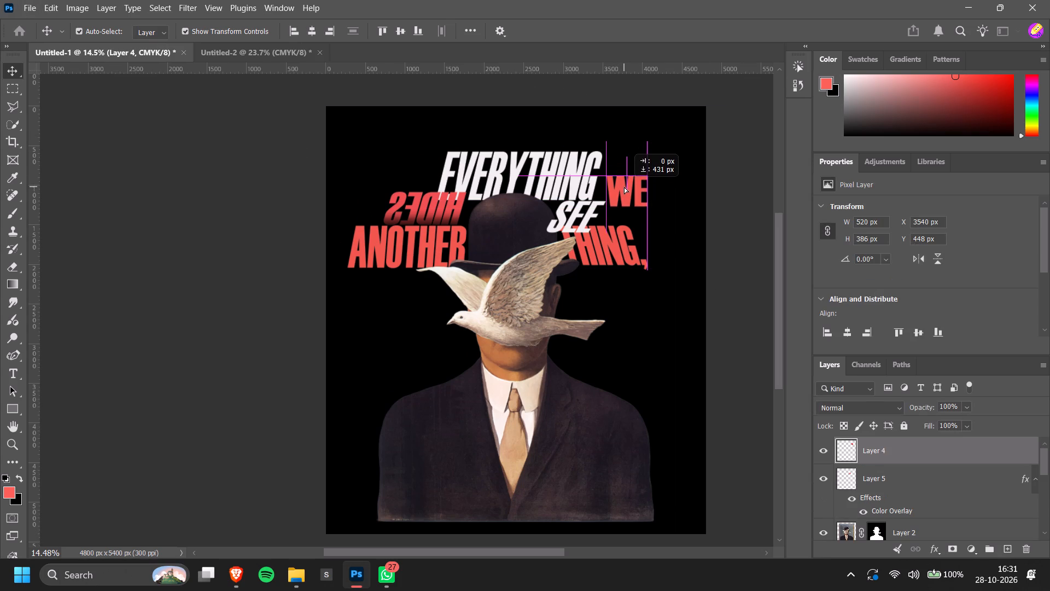
pyautogui.moveTo(624, 187); pyautogui.dragTo(624, 184)
# Shift SEE horizontally away from the hat to about X 2912, Y 1191 px, in line with the start of THING,.
pyautogui.moveTo(585, 225); pyautogui.dragTo(589, 226)
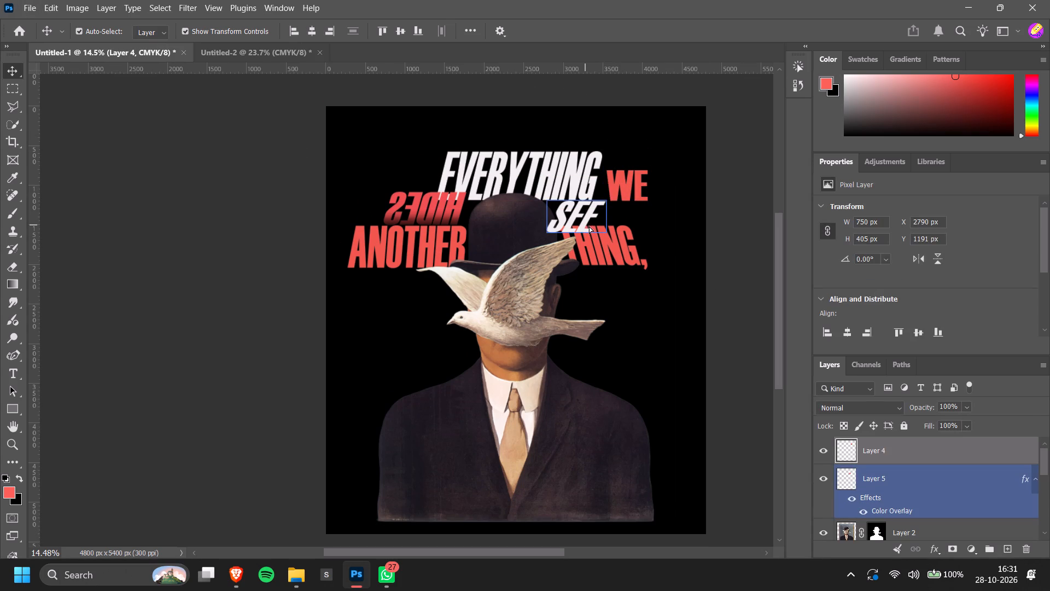
pyautogui.moveTo(589, 226); pyautogui.dragTo(592, 226)
pyautogui.click(761, 253)
pyautogui.keyDown('ctrl'); pyautogui.scroll(-2, 733, 257); pyautogui.keyUp('ctrl')
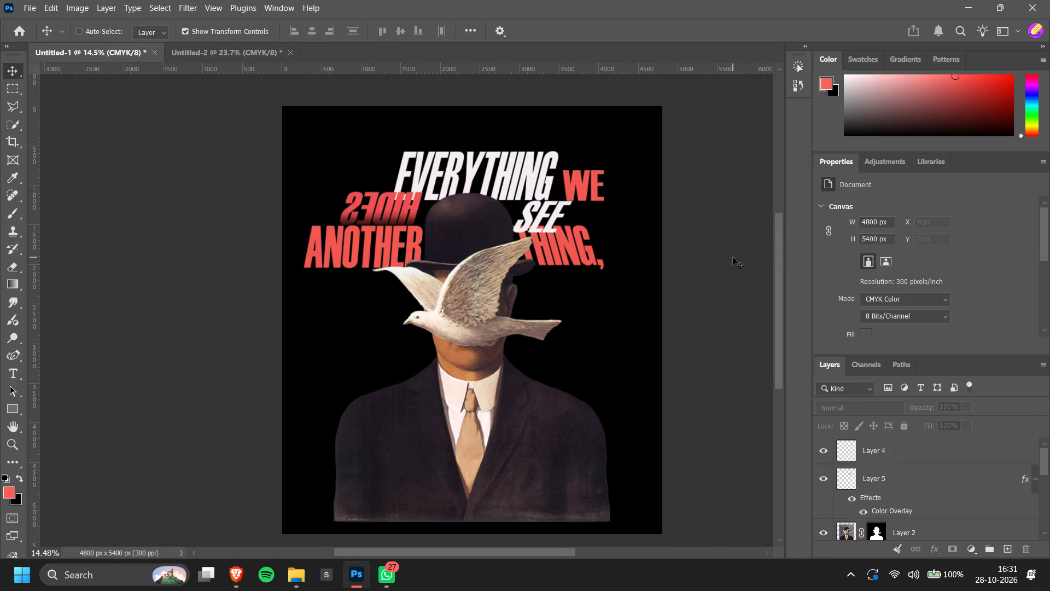
pyautogui.keyDown('ctrl'); pyautogui.scroll(-6, 733, 257); pyautogui.keyUp('ctrl')
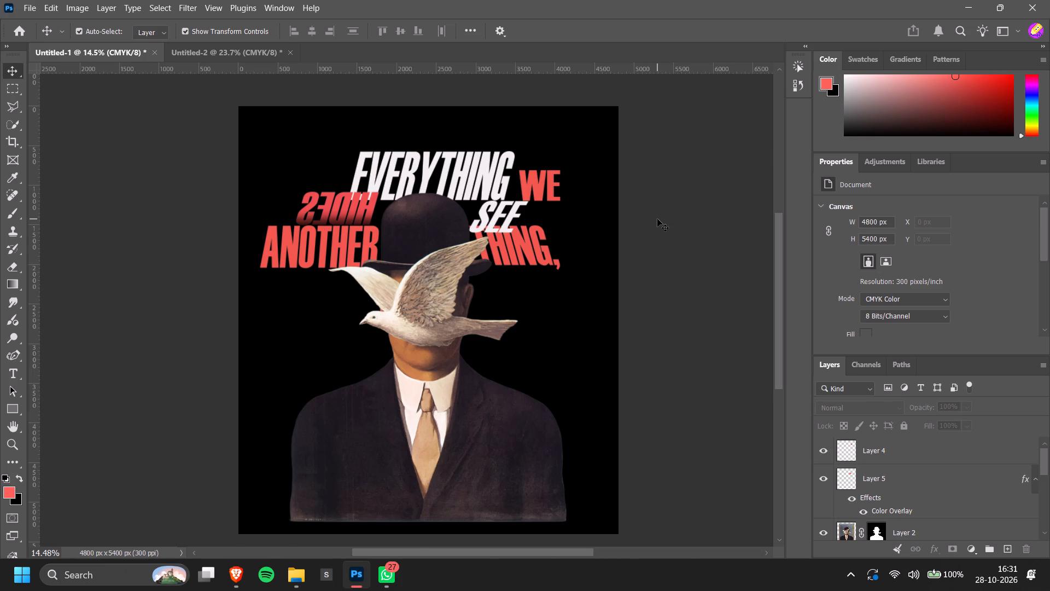
# Move SEE horizontally outward to about X 3800, Y 1191 px, beneath and past the end of WE.
pyautogui.scroll(3, 628, 204)
pyautogui.moveTo(509, 246); pyautogui.dragTo(585, 246)
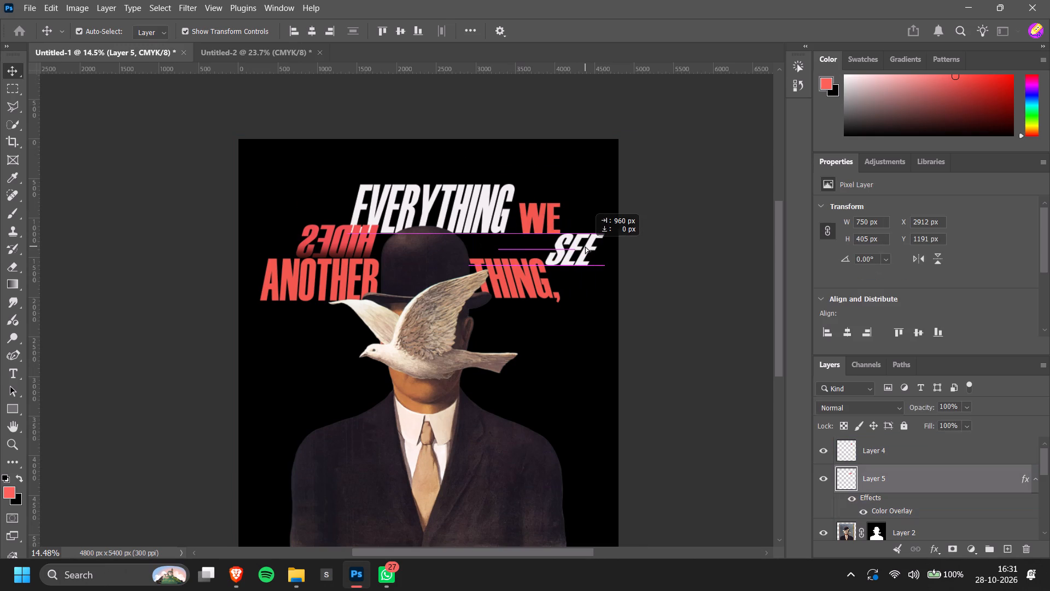
pyautogui.moveTo(585, 246); pyautogui.dragTo(583, 246)
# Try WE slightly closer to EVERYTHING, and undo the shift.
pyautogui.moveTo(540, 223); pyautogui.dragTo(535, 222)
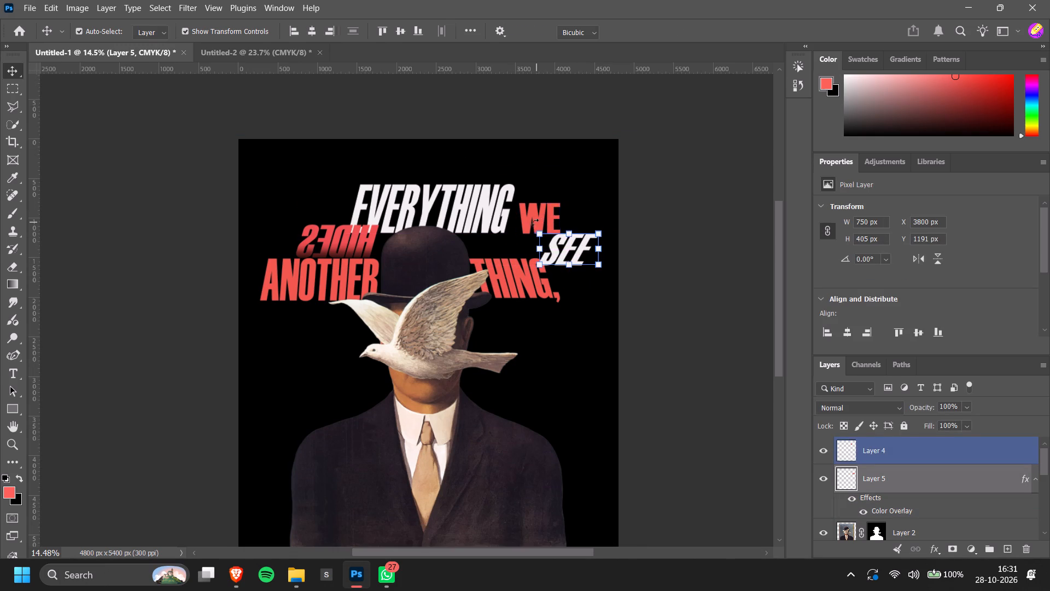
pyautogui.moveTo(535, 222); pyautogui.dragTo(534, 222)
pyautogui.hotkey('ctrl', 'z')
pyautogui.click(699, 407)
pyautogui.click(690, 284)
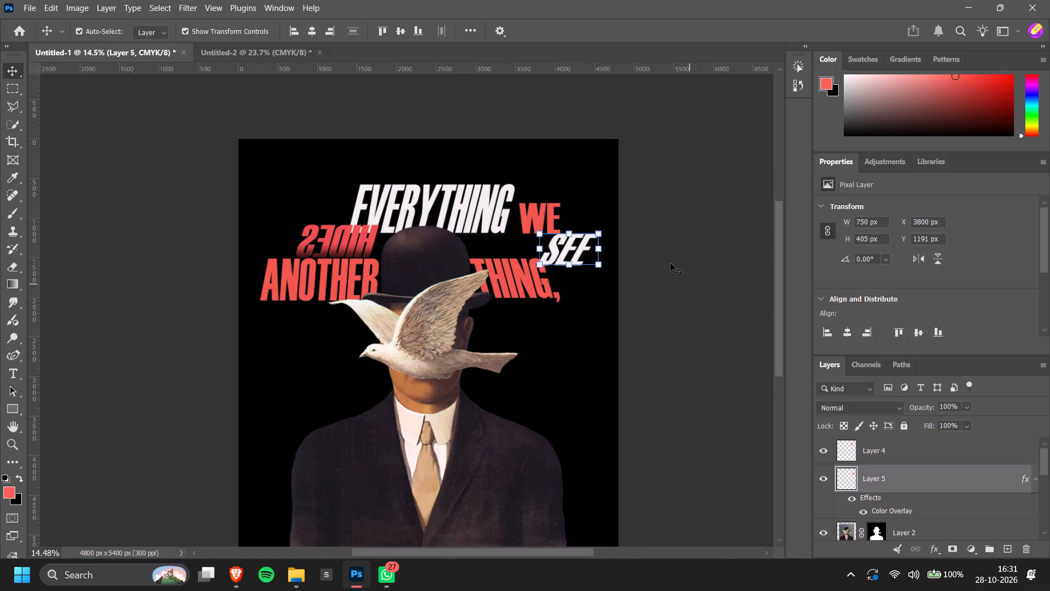
# Lower WE to about X 3486, Y 1082 px, level with HIDES, and shift SEE outward so it follows WE.
pyautogui.moveTo(539, 219); pyautogui.dragTo(531, 239)
pyautogui.moveTo(579, 256); pyautogui.dragTo(591, 256)
pyautogui.click(695, 286)
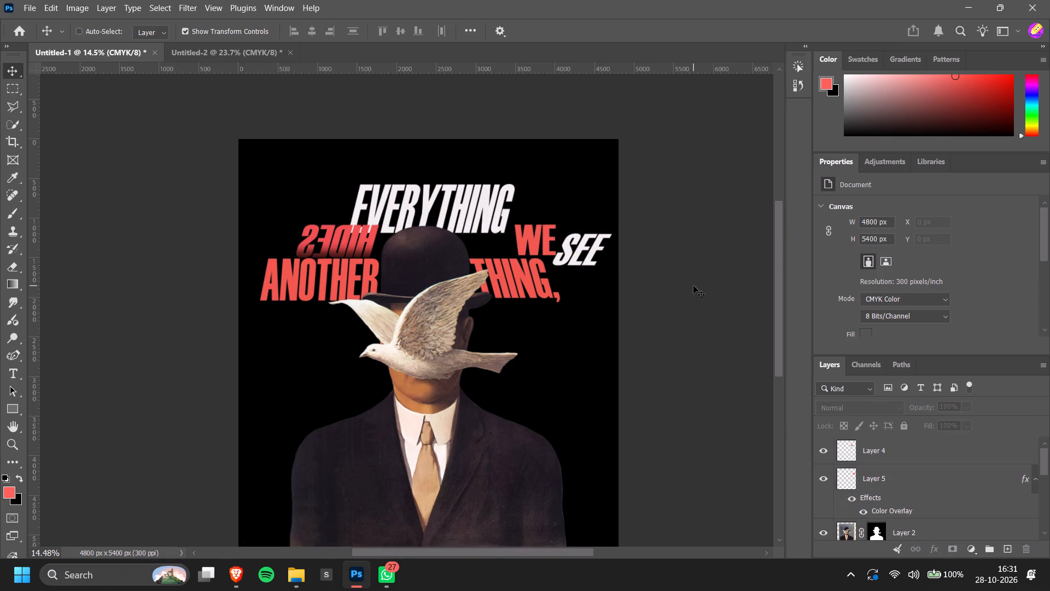
# Move THING, straight down to about X 2912, Y 1631 px, leaving a gap beneath WE.
pyautogui.keyDown('ctrl'); pyautogui.scroll(4, 693, 286); pyautogui.keyUp('ctrl')
pyautogui.moveTo(565, 276); pyautogui.dragTo(576, 306)
pyautogui.moveTo(576, 294); pyautogui.dragTo(581, 308)
pyautogui.moveTo(685, 315); pyautogui.dragTo(690, 315)
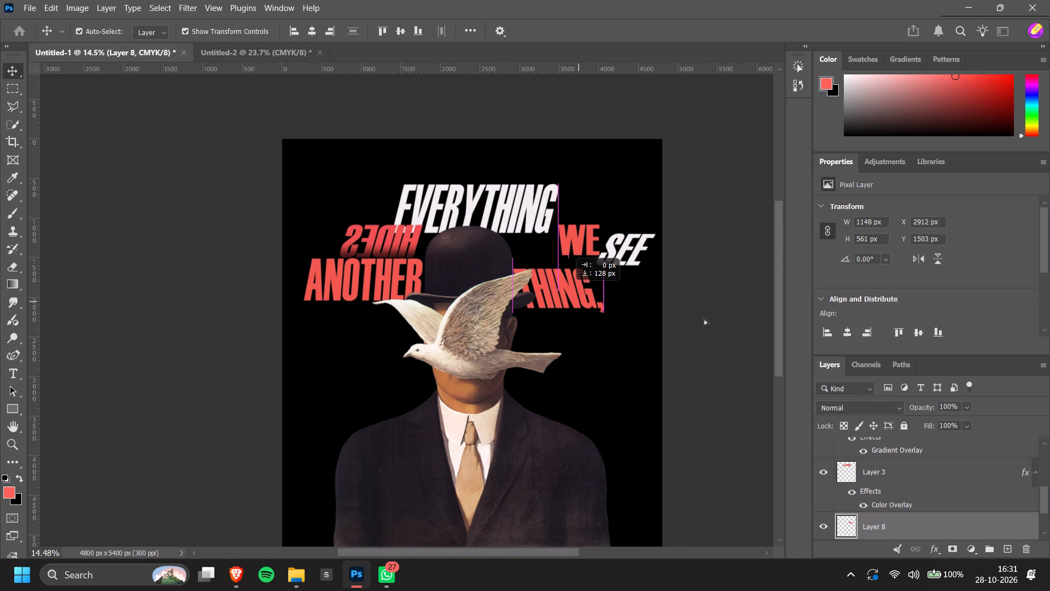
pyautogui.click(707, 316)
pyautogui.click(699, 298)
pyautogui.click(714, 304)
pyautogui.keyDown('ctrl'); pyautogui.scroll(2, 726, 306); pyautogui.keyUp('ctrl')
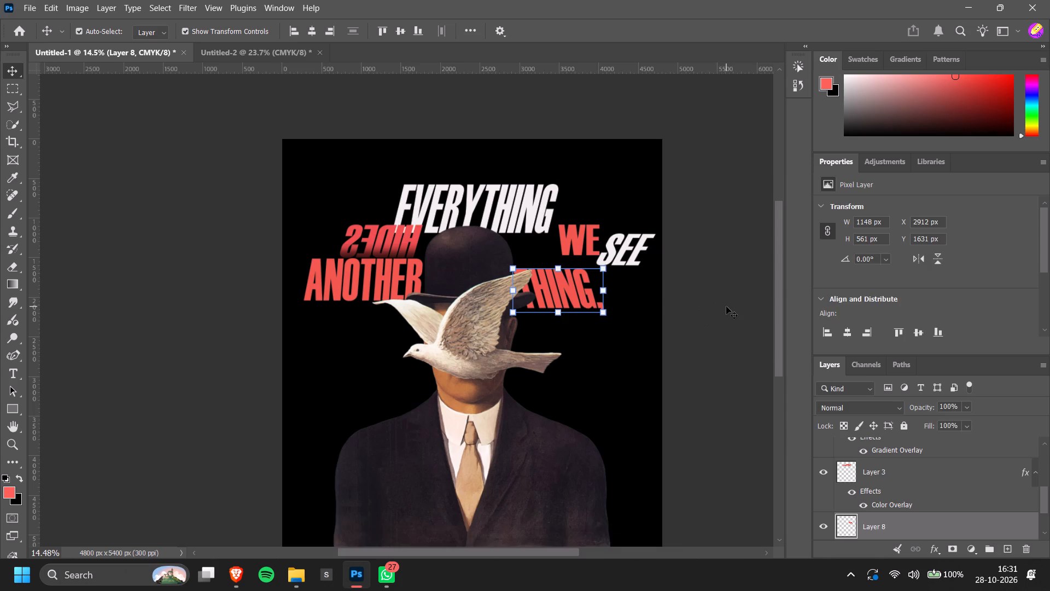
# Move WE slightly down and inward toward the hat, close above THING,.
pyautogui.click(606, 234)
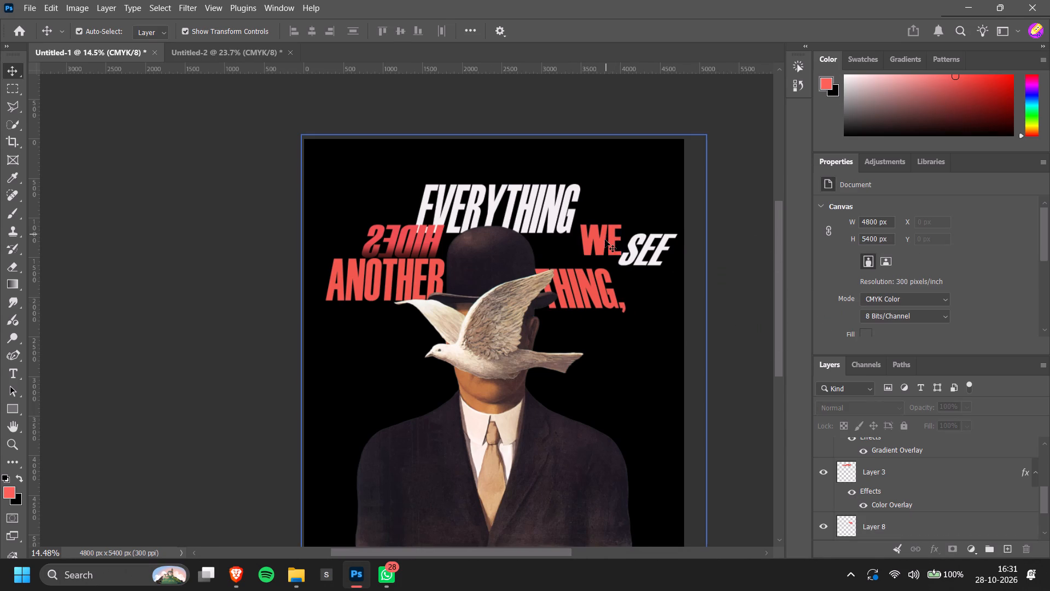
pyautogui.click(598, 244)
pyautogui.click(222, 276)
pyautogui.doubleClick(85, 266)
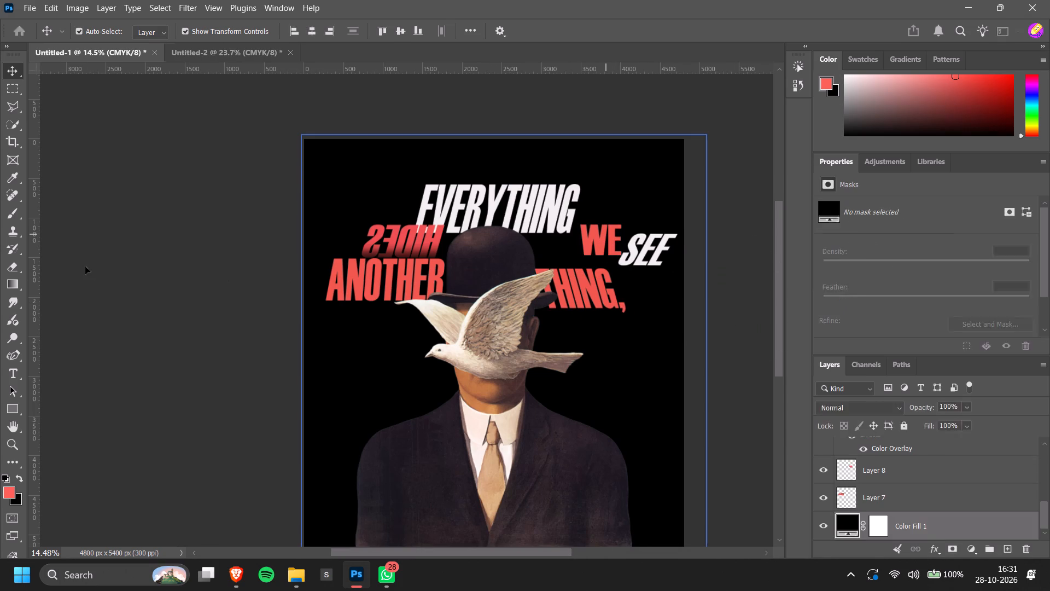
pyautogui.moveTo(597, 244); pyautogui.dragTo(582, 255)
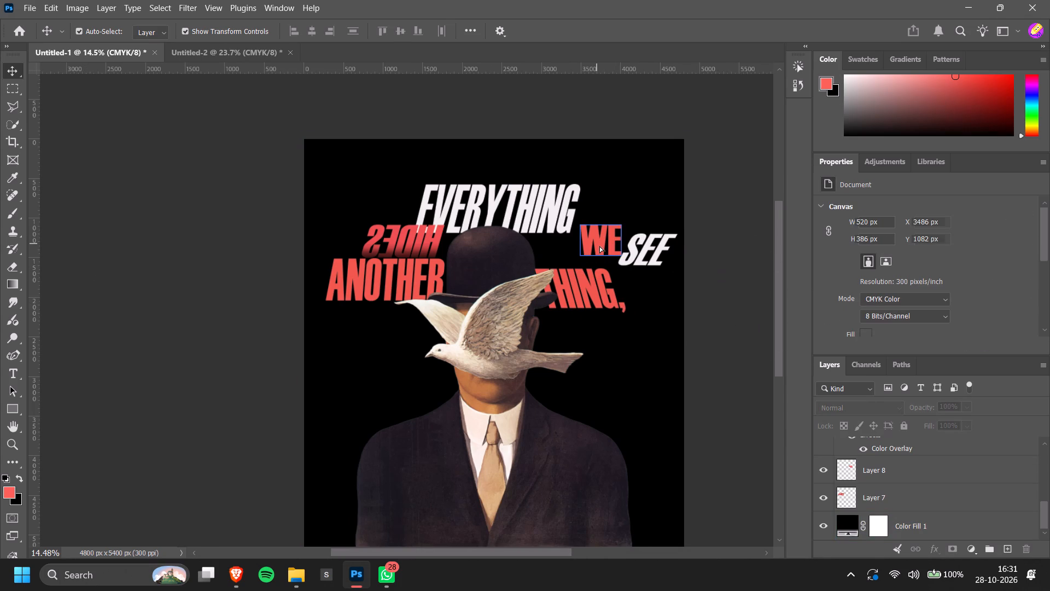
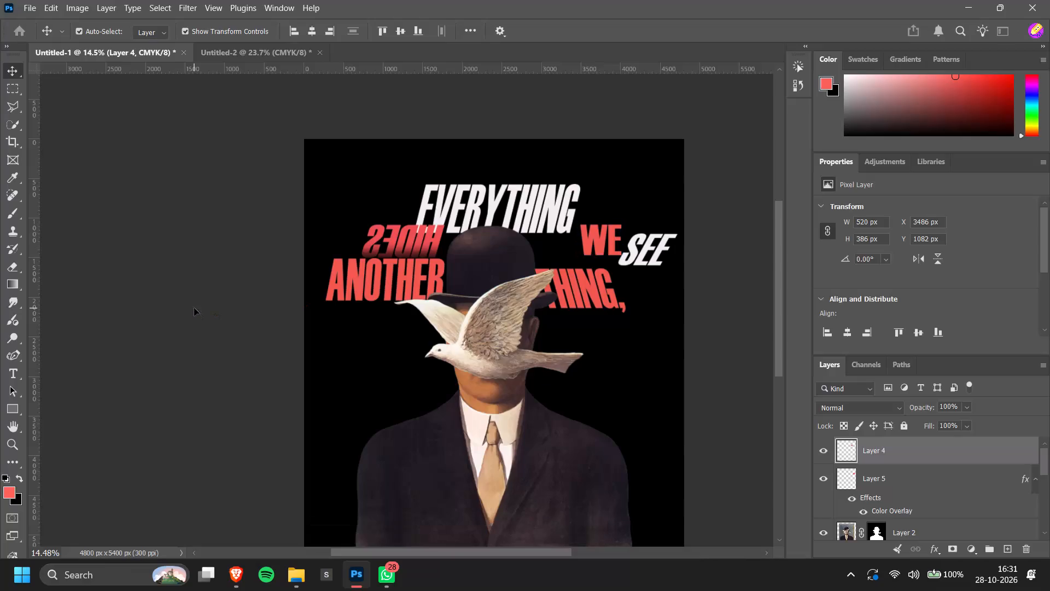
# Move the red word WE slightly down and inward toward the hat, so it sits closer above THING,.
pyautogui.moveTo(604, 237); pyautogui.dragTo(592, 247)
pyautogui.click(600, 244)
# Switch to the browser window with the René Magritte quotes page to check the quote's wording.
pyautogui.hotkey('alt', 'Tab')
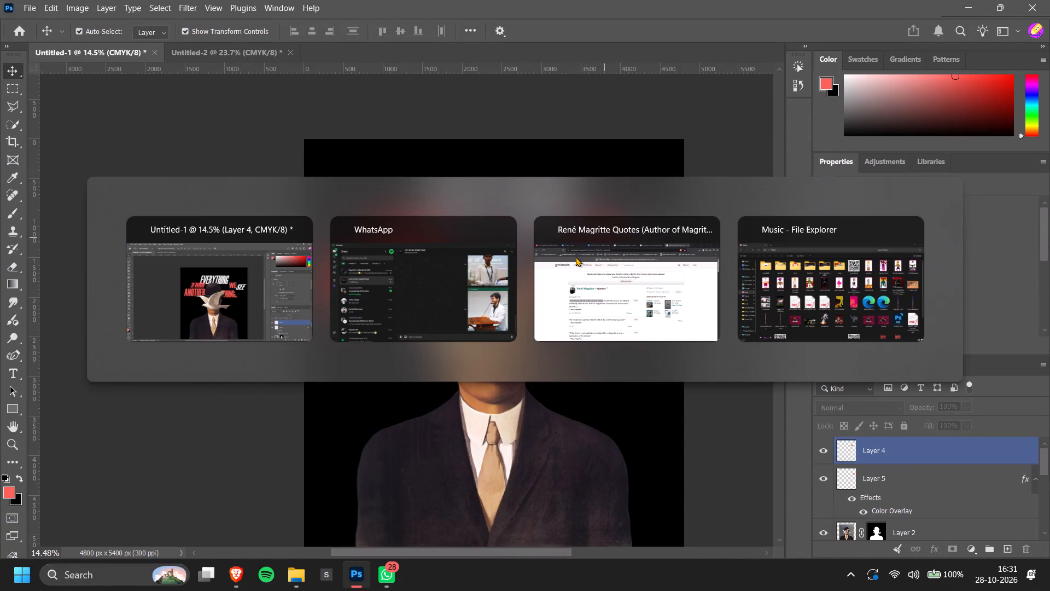
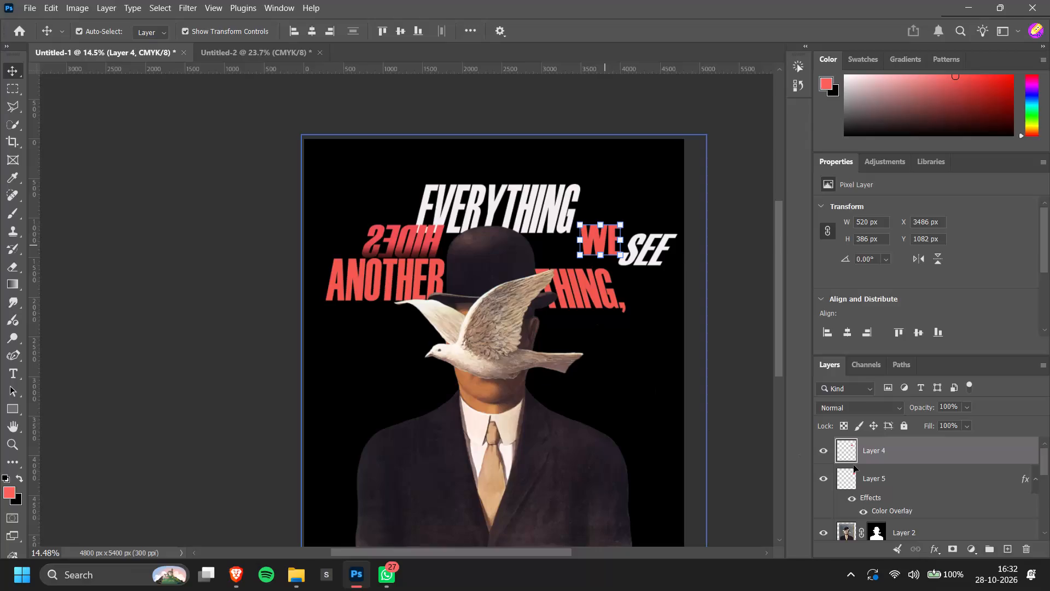
# Switch to the browser and open the personalities 2026 design from the Canva home page.
pyautogui.doubleClick(743, 428)
pyautogui.hotkey('alt', 'Tab')
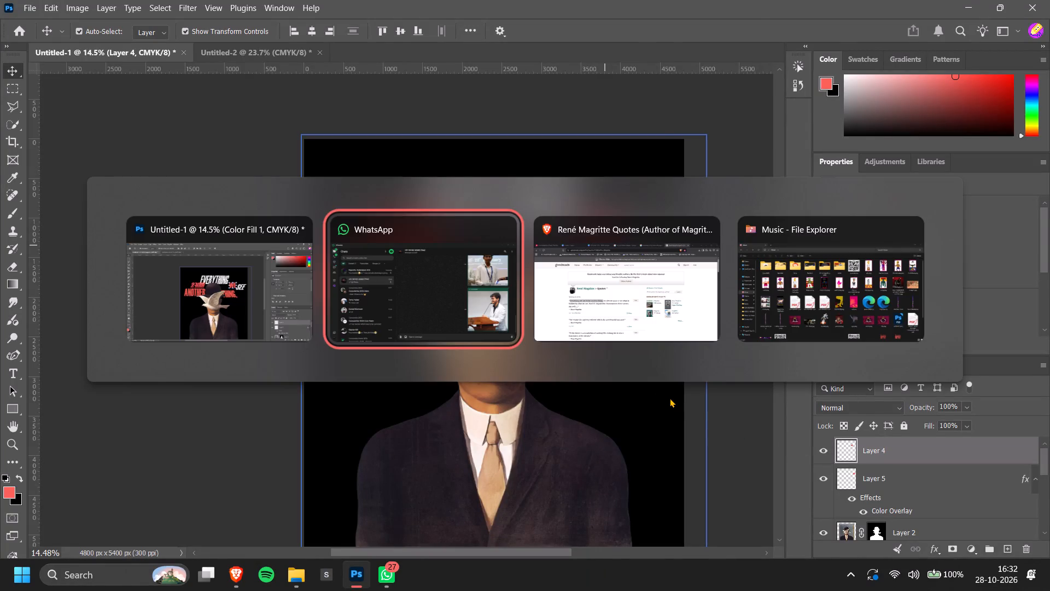
pyautogui.hotkey('alt', 'Tab')
pyautogui.click(190, 0)
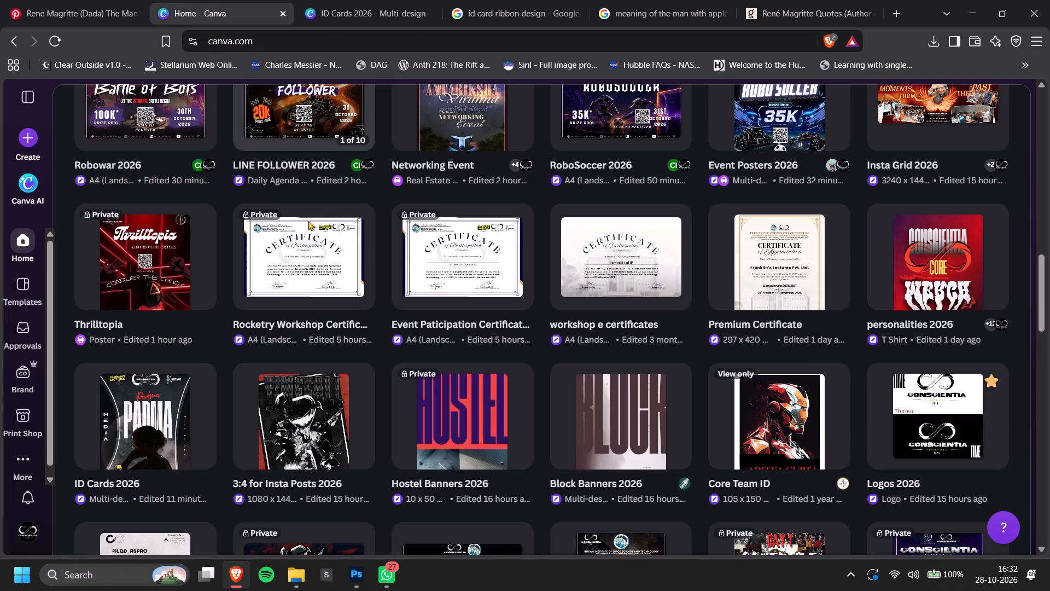
pyautogui.click(885, 277)
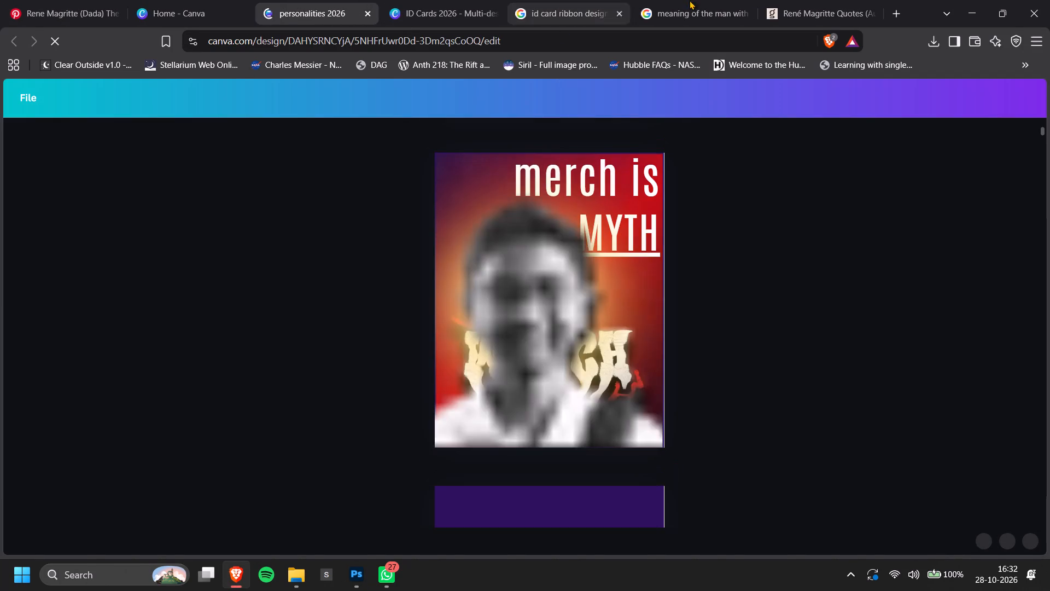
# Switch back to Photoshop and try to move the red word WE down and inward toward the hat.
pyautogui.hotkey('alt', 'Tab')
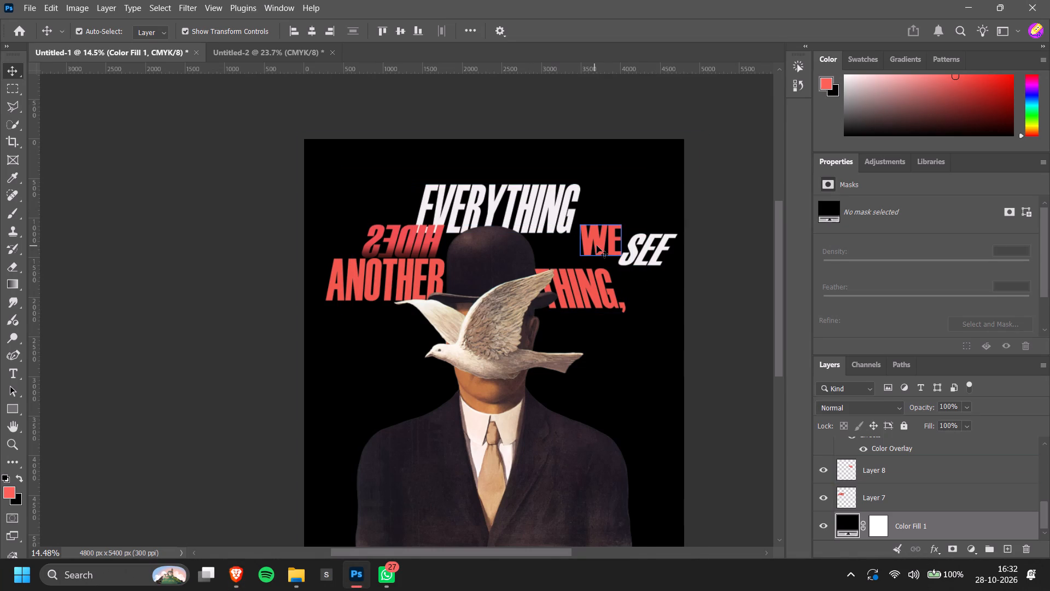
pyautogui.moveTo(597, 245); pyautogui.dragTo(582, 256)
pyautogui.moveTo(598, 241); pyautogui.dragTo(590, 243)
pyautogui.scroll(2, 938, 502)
# Return to the personalities 2026 design in the browser and duplicate page 29, the purple page with the FINANCE HEAD logo block.
pyautogui.hotkey('alt', 'Tab')
pyautogui.scroll(-9, 743, 259)
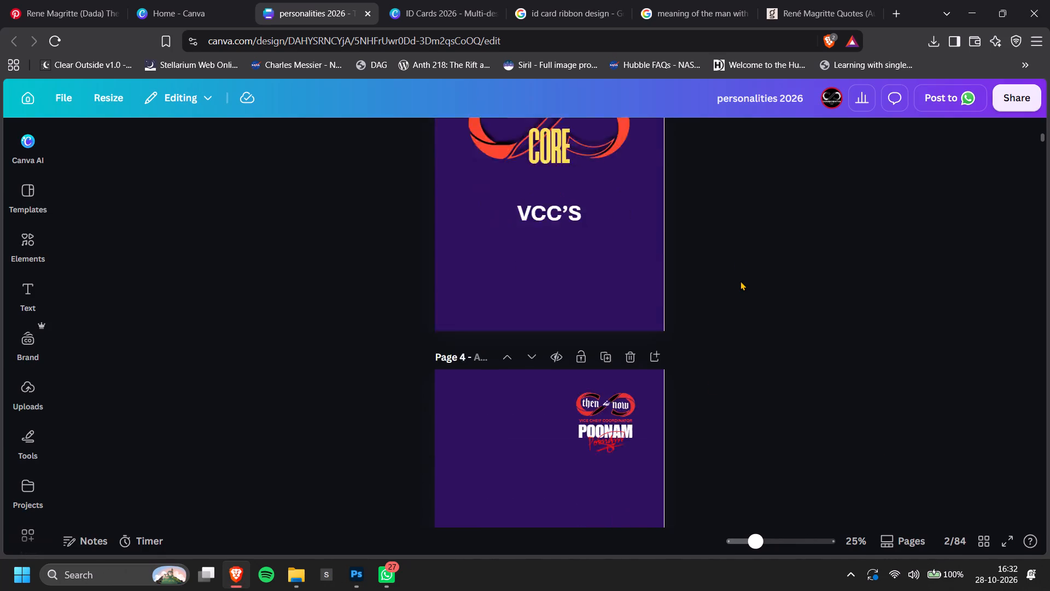
pyautogui.scroll(-9, 737, 282)
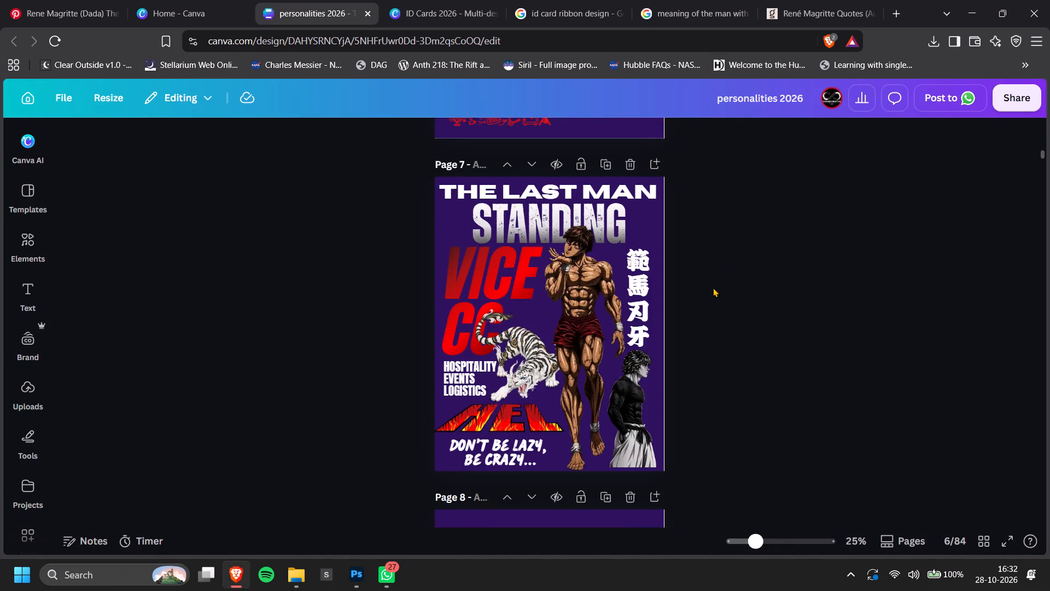
pyautogui.scroll(-7, 713, 289)
pyautogui.middleClick(856, 240)
pyautogui.scroll(1, 856, 240)
pyautogui.middleClick(833, 455)
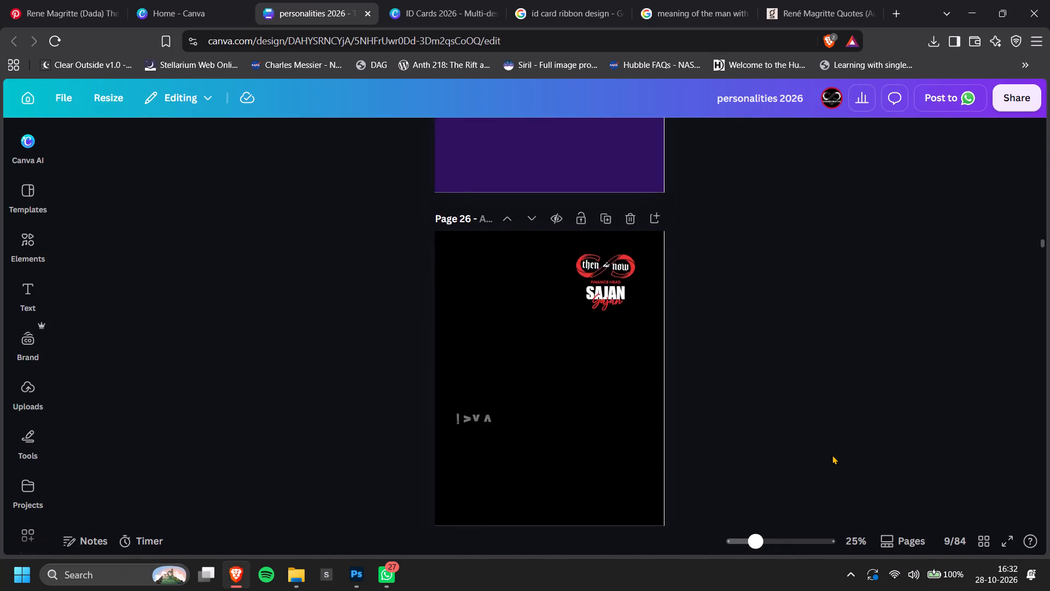
pyautogui.scroll(-5, 832, 454)
pyautogui.scroll(-4, 762, 304)
pyautogui.scroll(5, 772, 269)
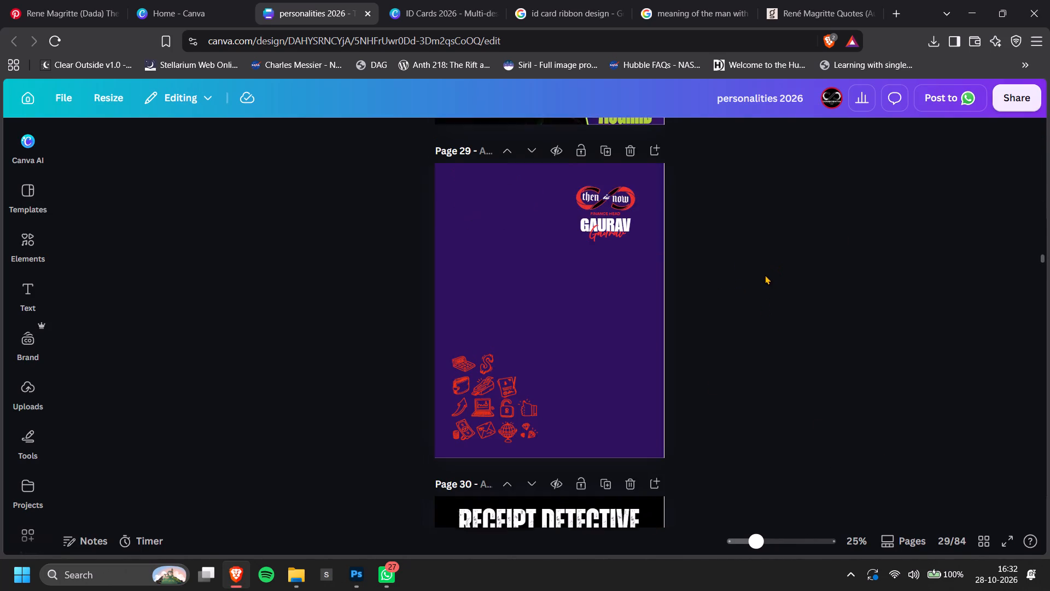
pyautogui.click(605, 232)
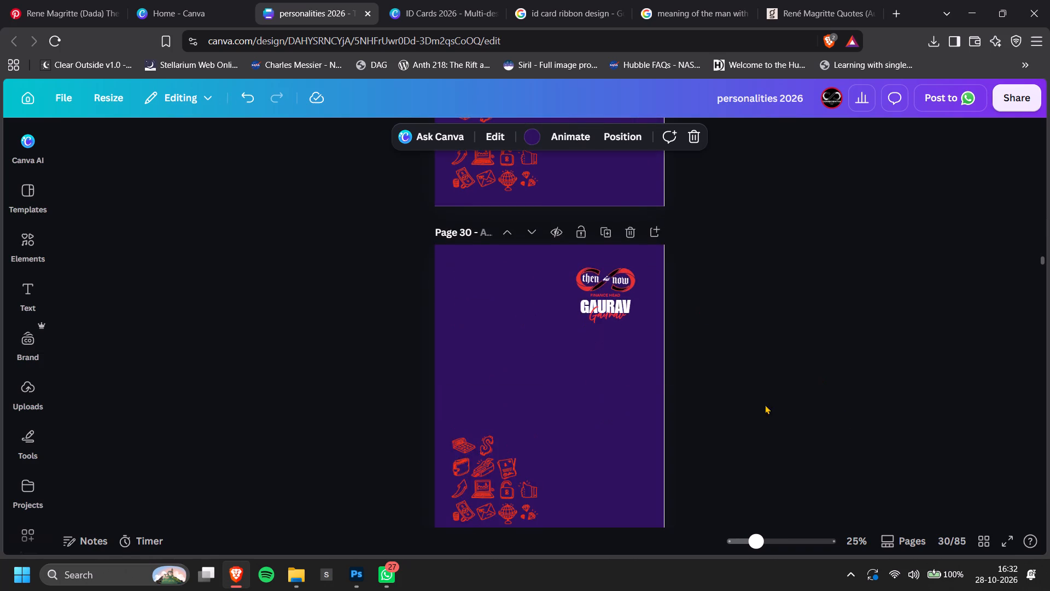
# On the duplicated page 30, replace both the white block-letter name and the red script name with Vaibhav.
pyautogui.keyDown('ctrl'); pyautogui.scroll(5, 630, 327); pyautogui.keyUp('ctrl')
pyautogui.doubleClick(694, 274)
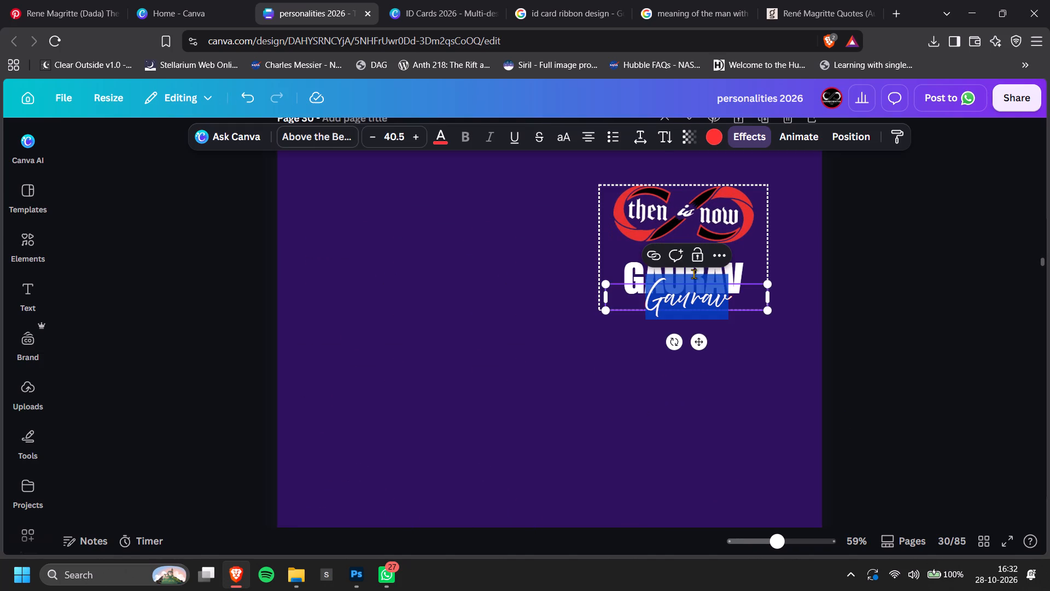
pyautogui.click(871, 247)
pyautogui.doubleClick(730, 266)
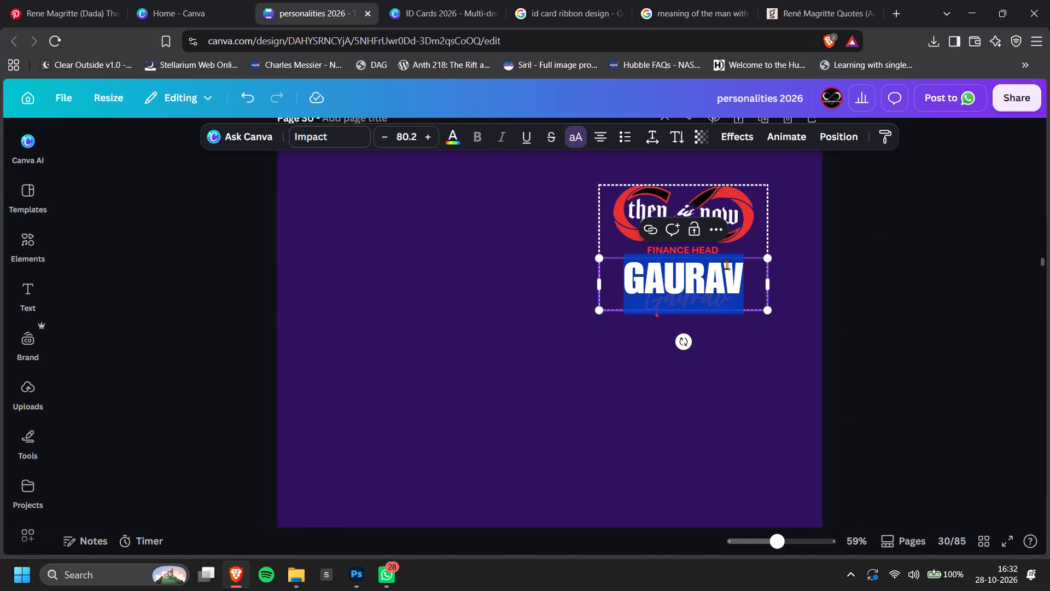
pyautogui.write('Vaibhav')
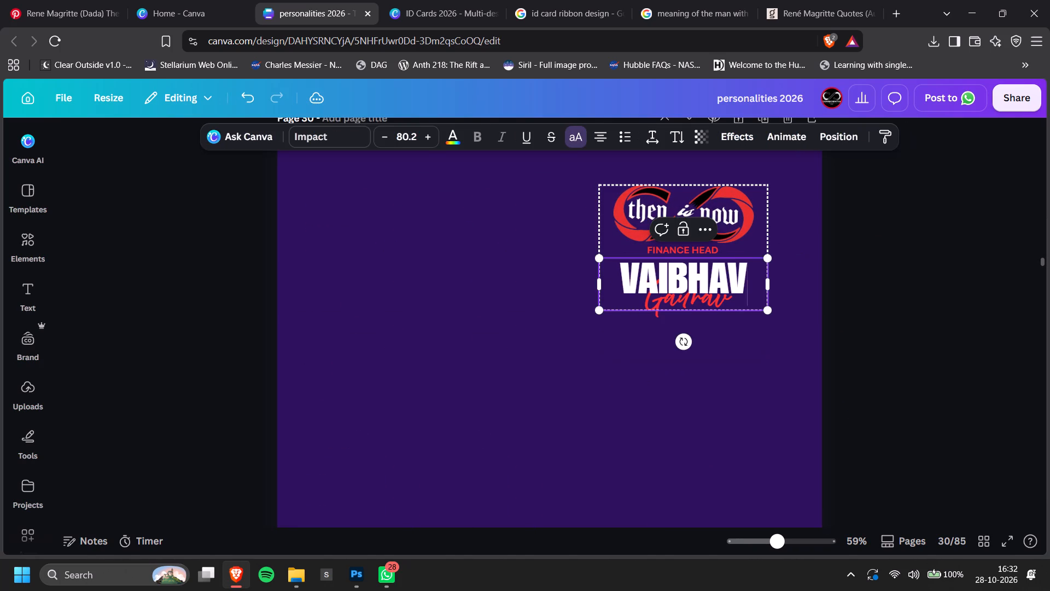
pyautogui.click(897, 227)
pyautogui.doubleClick(667, 306)
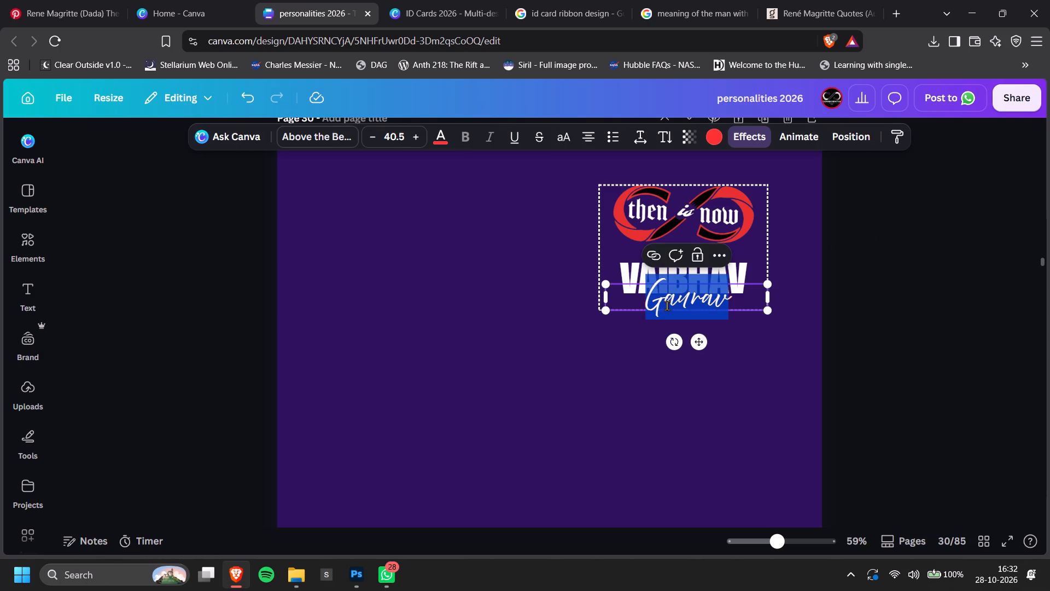
pyautogui.write('Vaibhav')
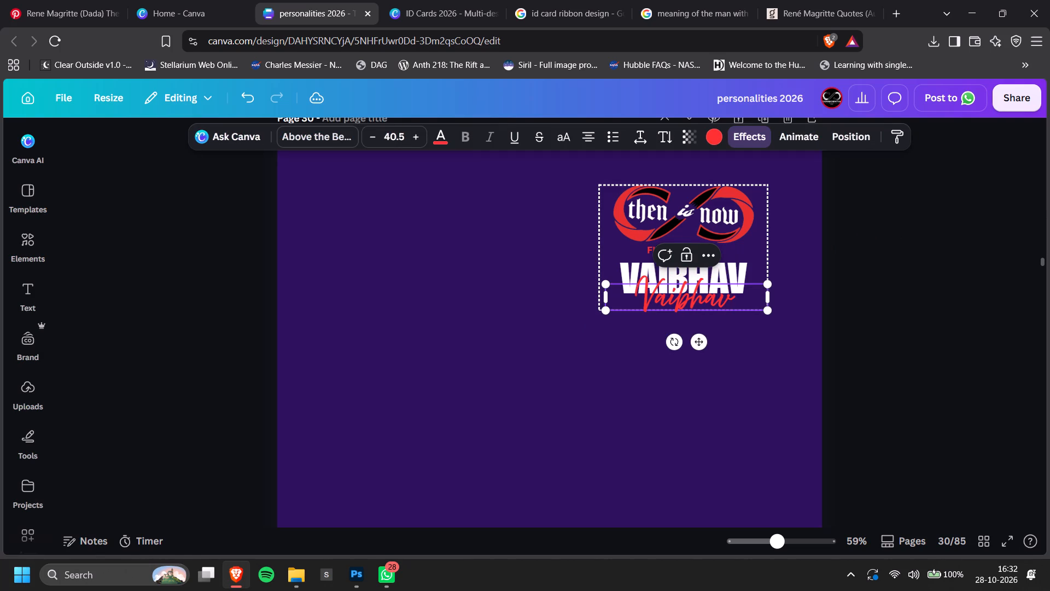
pyautogui.click(893, 262)
# Shrink the red script Vaibhav to font size 33.3 and reposition it centrally over the lower edge of the white name.
pyautogui.keyDown('ctrl'); pyautogui.scroll(3, 765, 276); pyautogui.keyUp('ctrl')
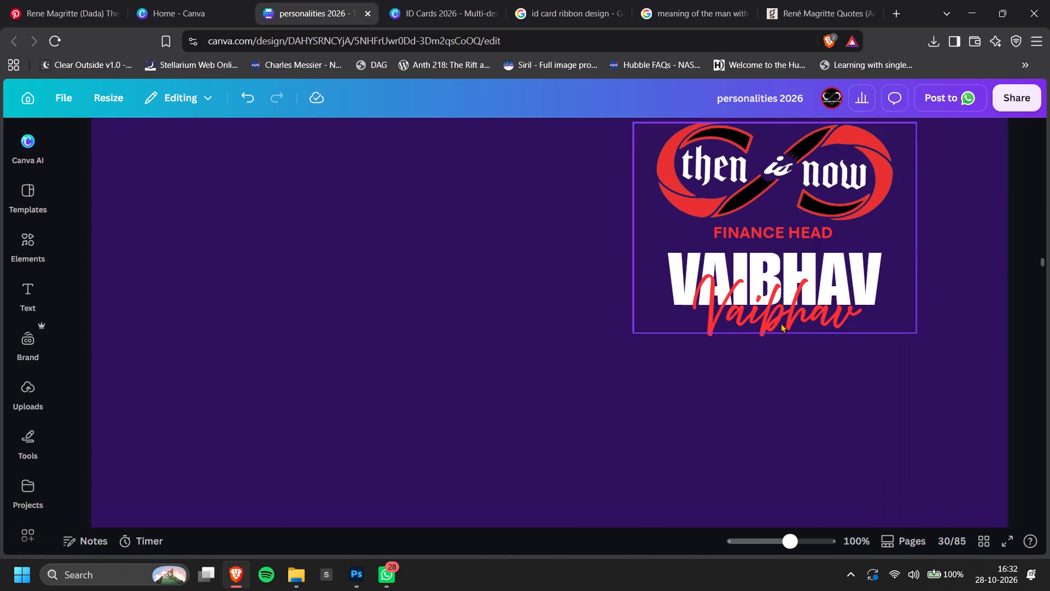
pyautogui.click(784, 323)
pyautogui.click(799, 317)
pyautogui.moveTo(799, 317); pyautogui.dragTo(798, 327)
pyautogui.moveTo(915, 344); pyautogui.dragTo(915, 342)
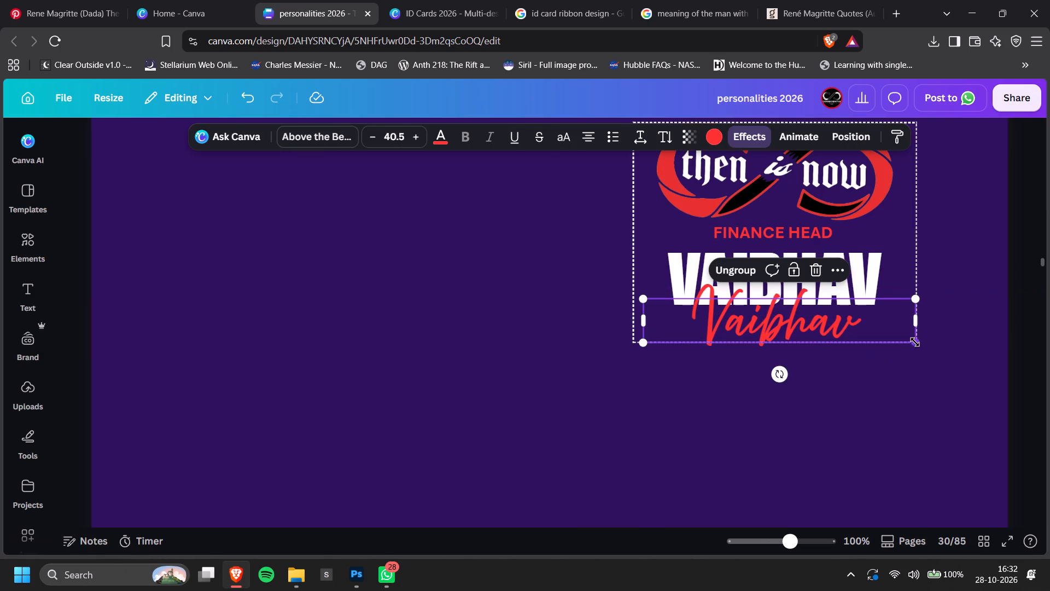
pyautogui.moveTo(915, 342); pyautogui.dragTo(868, 329)
pyautogui.moveTo(769, 311); pyautogui.dragTo(790, 315)
pyautogui.click(975, 291)
pyautogui.keyDown('ctrl'); pyautogui.scroll(-3, 971, 297); pyautogui.keyUp('ctrl')
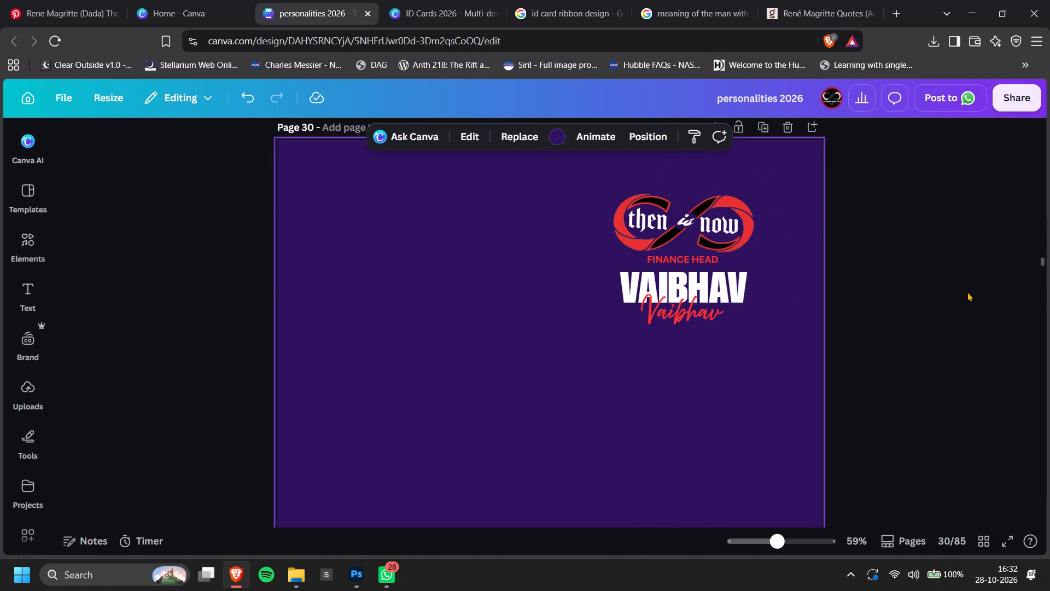
pyautogui.click(967, 292)
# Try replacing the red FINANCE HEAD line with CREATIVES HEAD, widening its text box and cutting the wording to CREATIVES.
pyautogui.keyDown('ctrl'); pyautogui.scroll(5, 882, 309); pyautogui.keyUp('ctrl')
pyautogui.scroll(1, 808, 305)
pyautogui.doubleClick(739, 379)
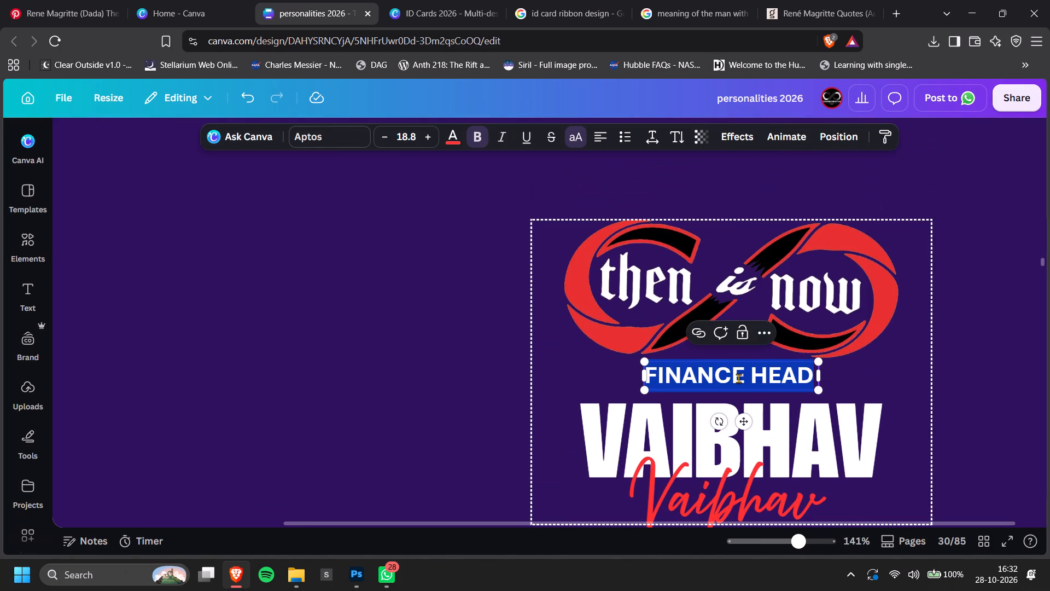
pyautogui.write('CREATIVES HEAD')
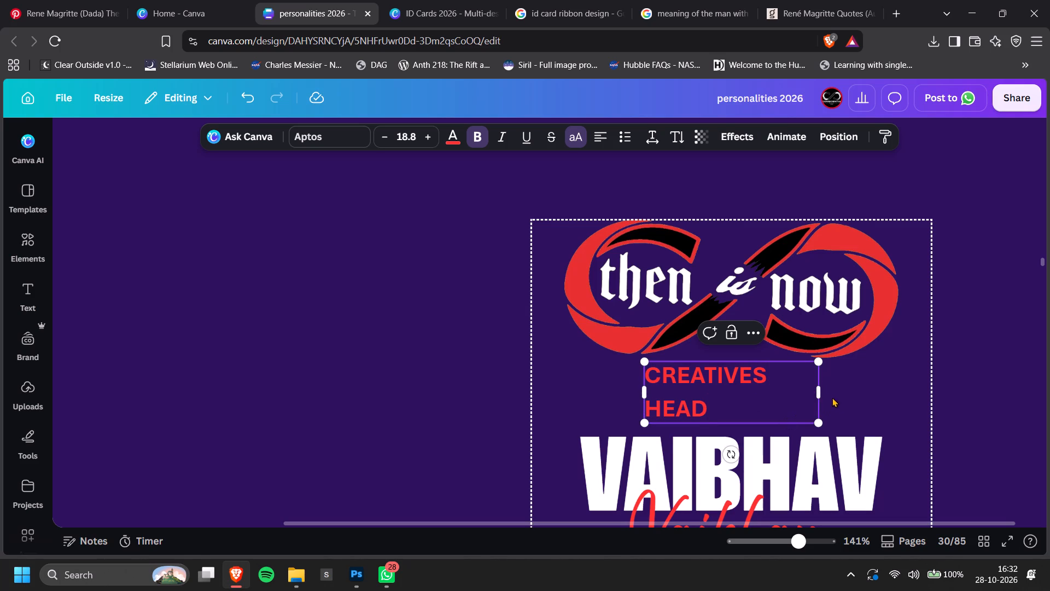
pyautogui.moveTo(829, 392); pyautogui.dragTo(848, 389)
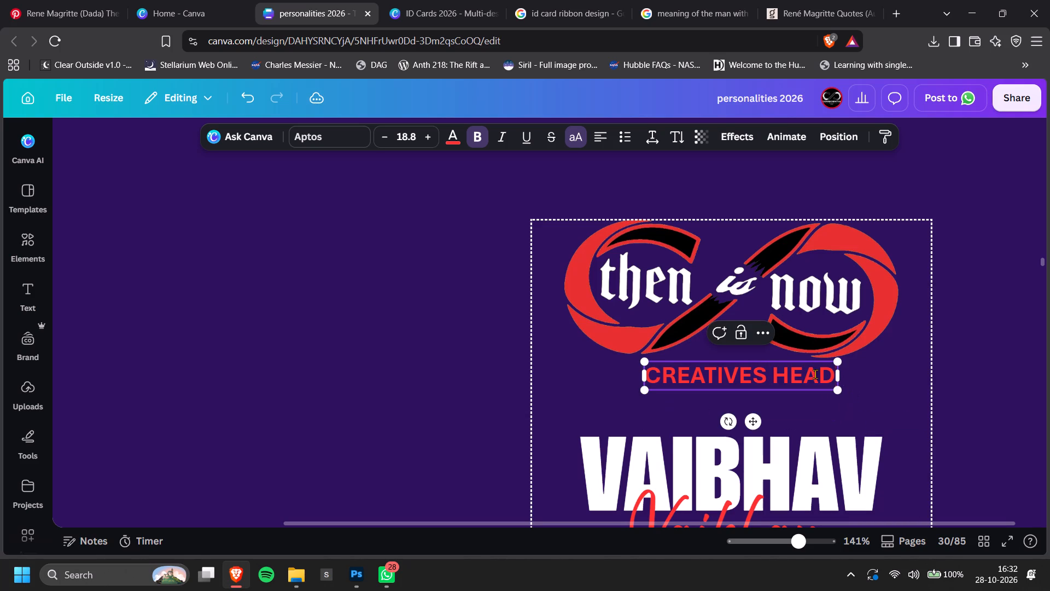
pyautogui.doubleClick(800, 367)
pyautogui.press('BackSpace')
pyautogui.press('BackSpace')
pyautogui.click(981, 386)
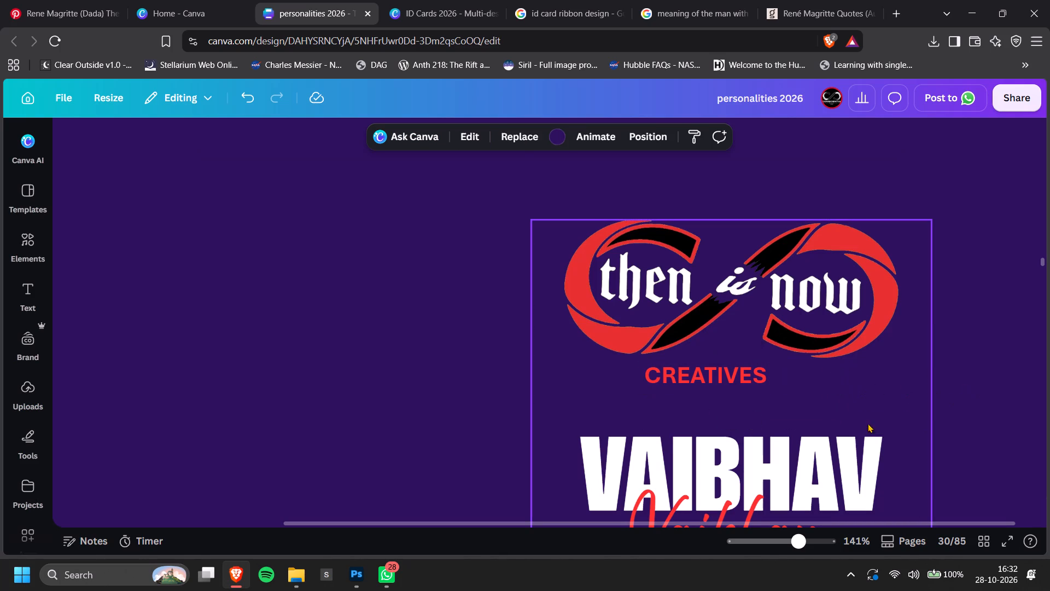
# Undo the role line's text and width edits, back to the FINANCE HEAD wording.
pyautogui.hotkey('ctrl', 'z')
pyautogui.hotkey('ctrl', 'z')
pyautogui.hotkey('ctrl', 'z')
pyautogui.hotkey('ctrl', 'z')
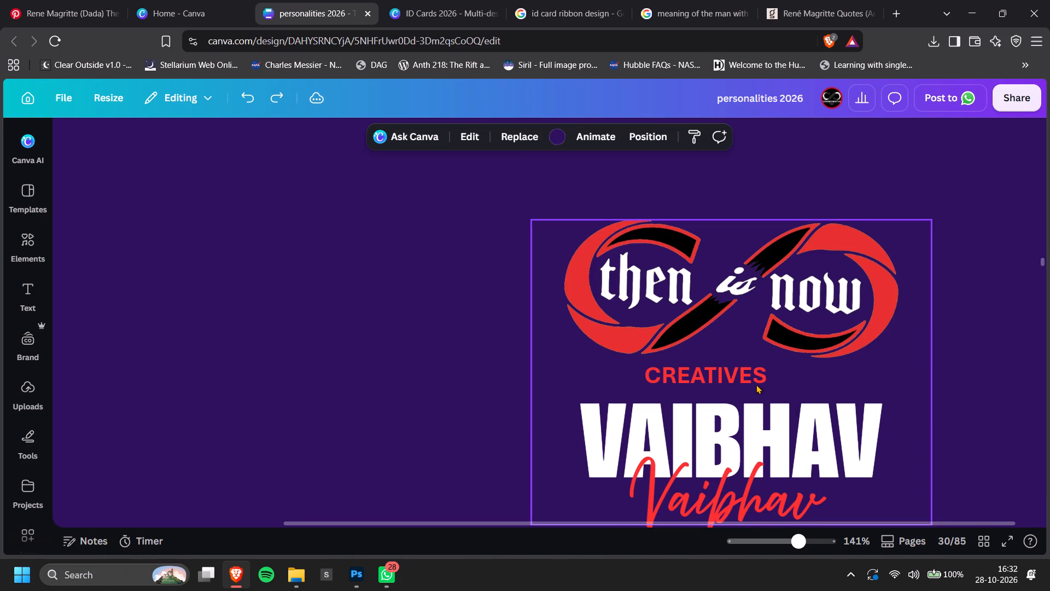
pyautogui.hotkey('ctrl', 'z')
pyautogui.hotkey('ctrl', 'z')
# Widen the FINANCE HEAD text box slightly and center-align its text.
pyautogui.click(749, 380)
pyautogui.click(765, 374)
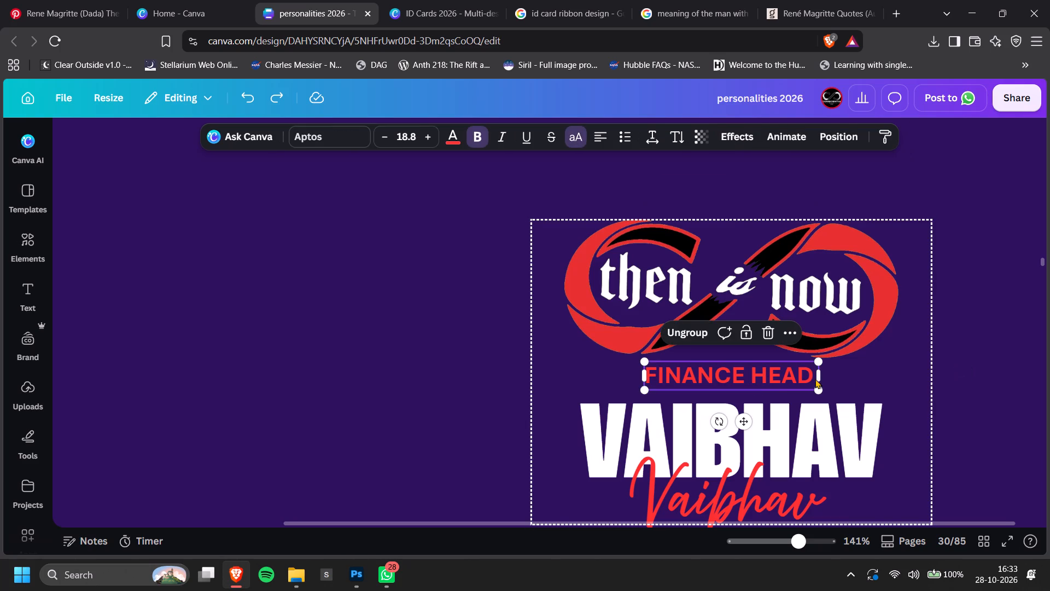
pyautogui.moveTo(819, 376); pyautogui.dragTo(834, 376)
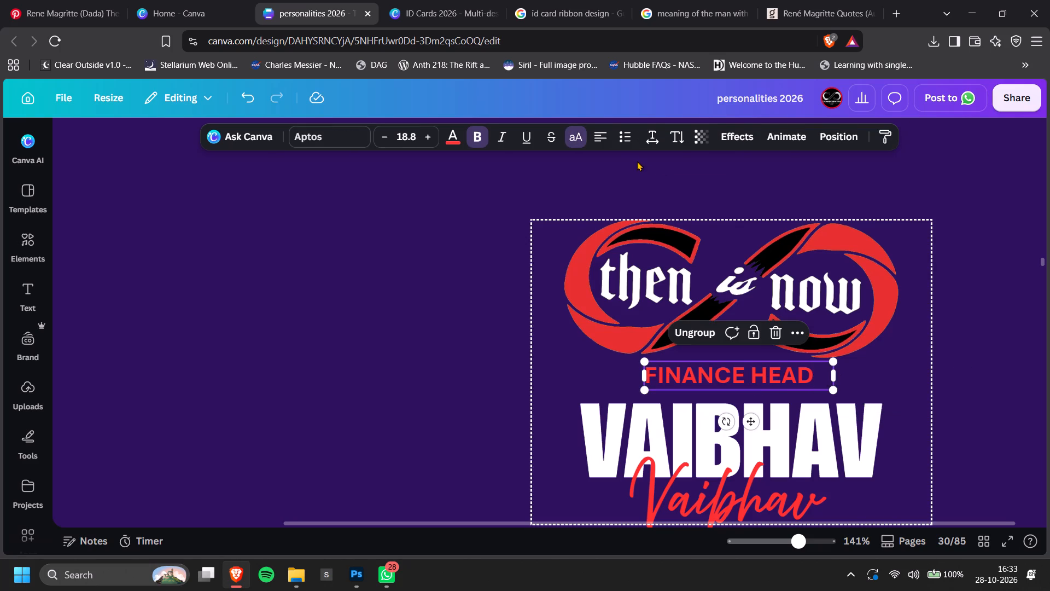
pyautogui.click(584, 126)
pyautogui.click(596, 138)
# Replace the role text with CREATIVES HEAD, KINDA and widen its text box so it fits on one line.
pyautogui.doubleClick(738, 379)
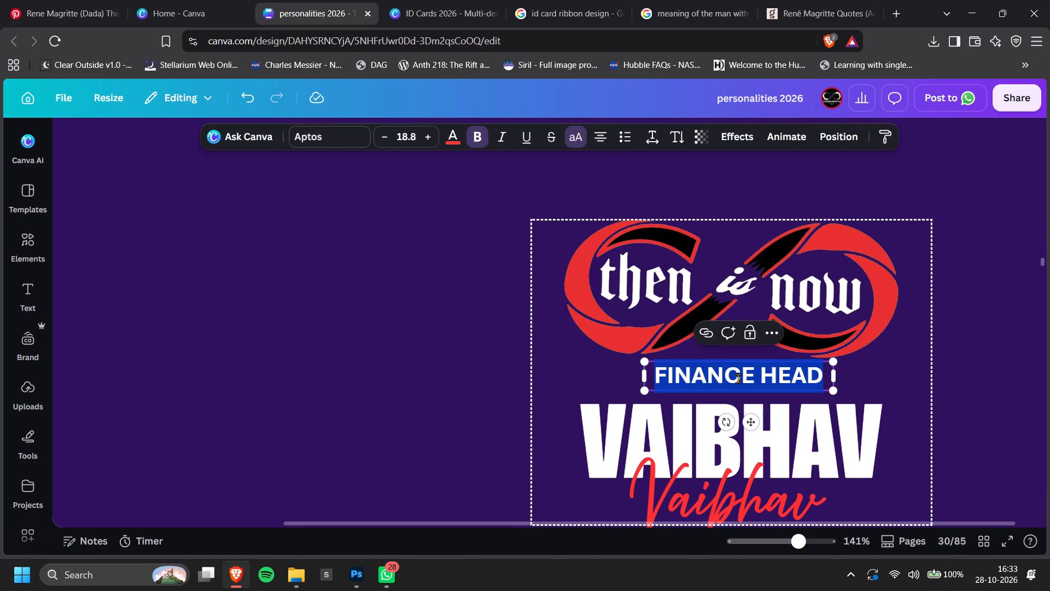
pyautogui.write('CREATIVES')
pyautogui.press('space')
pyautogui.write('HEAD')
pyautogui.write(',')
pyautogui.press('space')
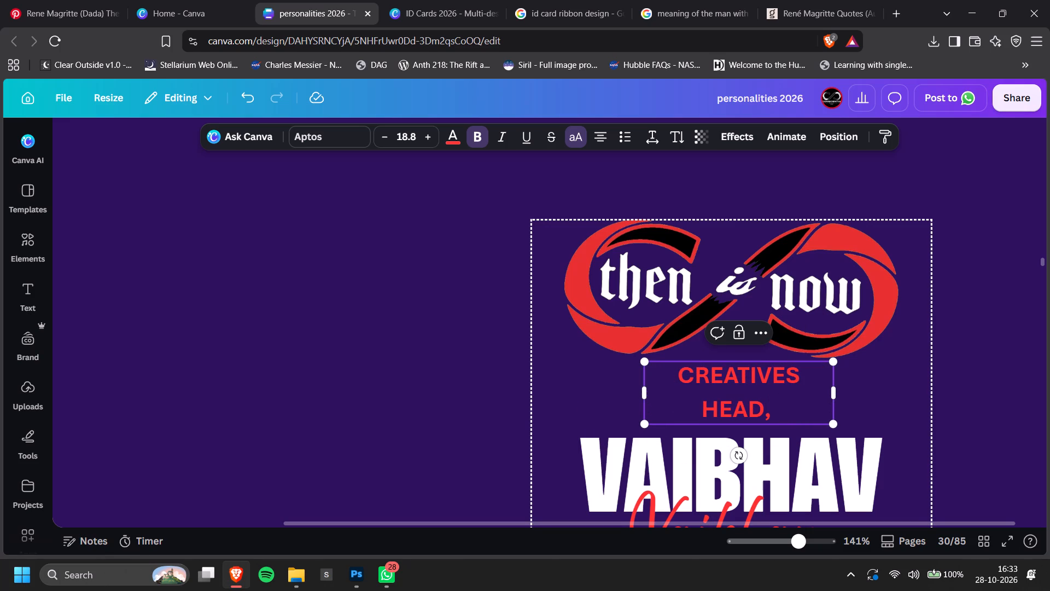
pyautogui.write('KINDA')
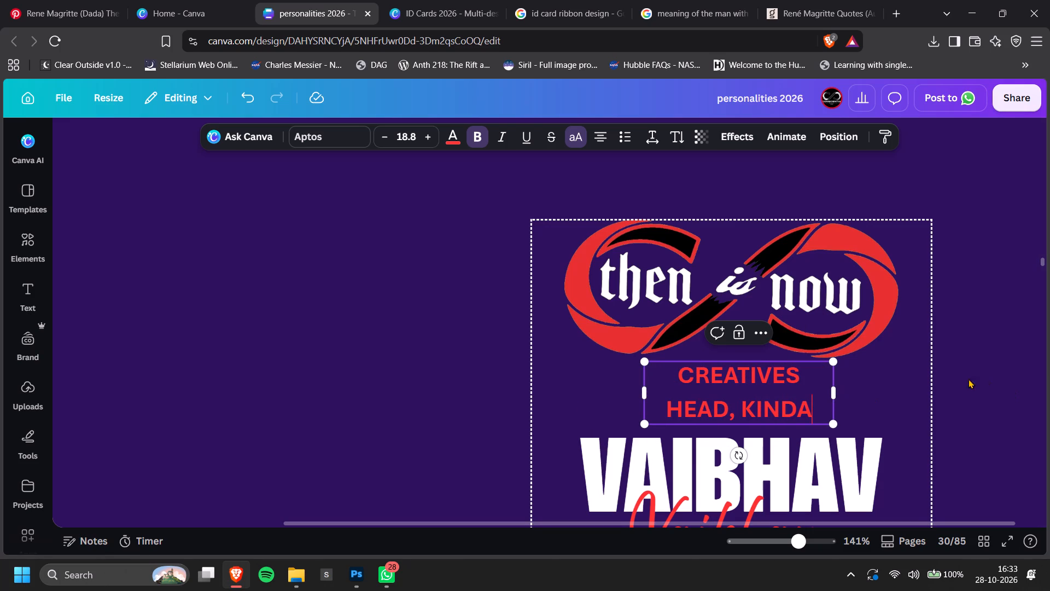
pyautogui.moveTo(839, 394); pyautogui.dragTo(885, 391)
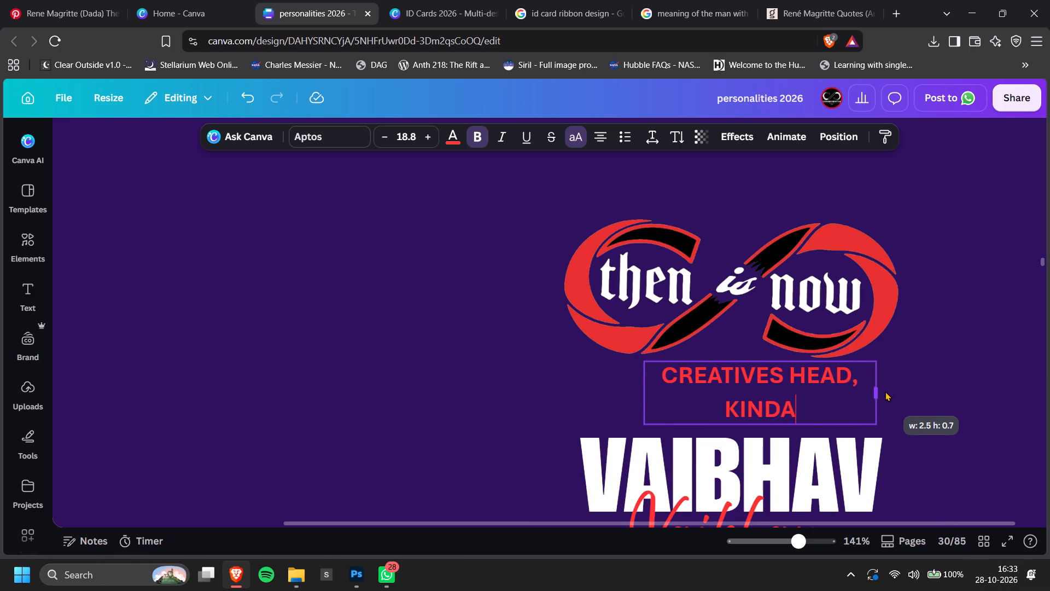
pyautogui.moveTo(885, 391); pyautogui.dragTo(925, 395)
pyautogui.moveTo(881, 373); pyautogui.dragTo(868, 373)
pyautogui.click(995, 326)
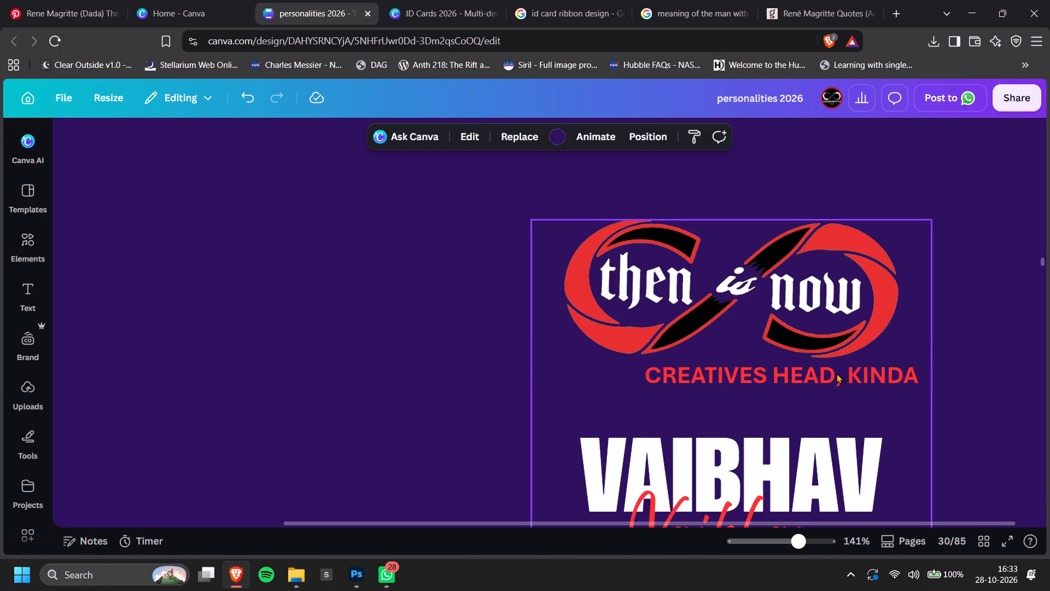
# Move the CREATIVES HEAD, KINDA line so it is centered beneath the then is now logo.
pyautogui.click(837, 373)
pyautogui.click(843, 379)
pyautogui.moveTo(848, 379); pyautogui.dragTo(797, 380)
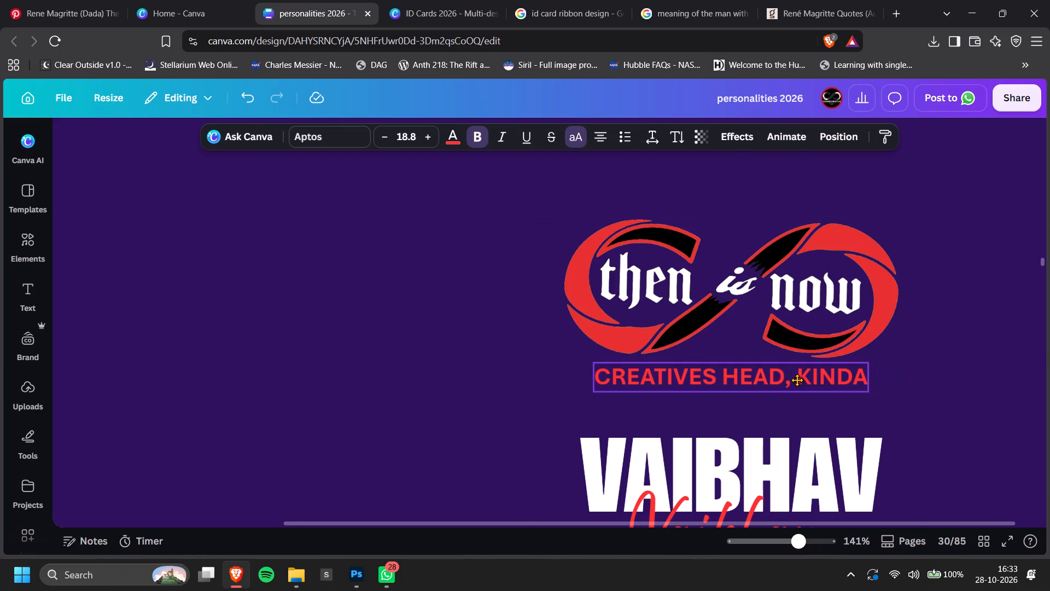
pyautogui.moveTo(797, 380); pyautogui.dragTo(795, 380)
# Move the white block-letter VAIBHAV up, close beneath the role line.
pyautogui.click(801, 447)
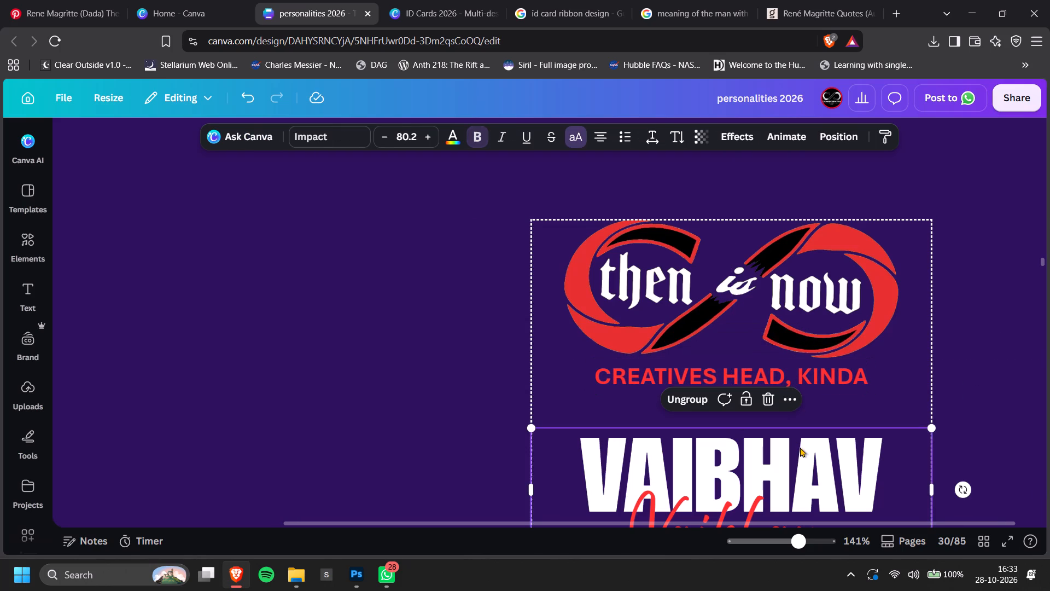
pyautogui.moveTo(795, 448); pyautogui.dragTo(794, 410)
# Move the red script Vaibhav up to overlap the bottom edge of the white name, and nudge it slightly left.
pyautogui.scroll(-1, 794, 414)
pyautogui.click(734, 343)
pyautogui.moveTo(755, 356); pyautogui.dragTo(771, 316)
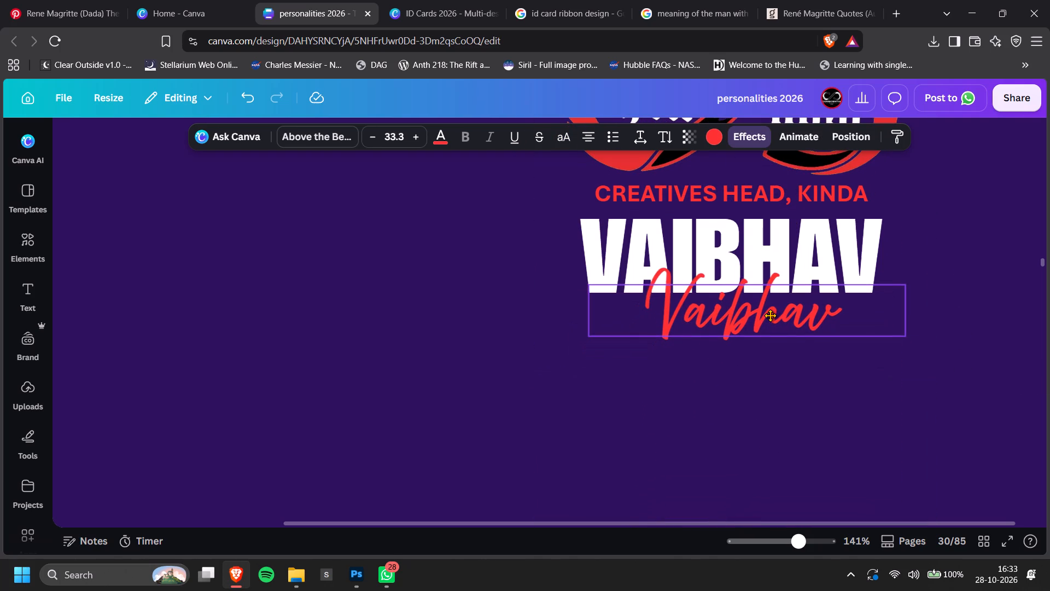
pyautogui.moveTo(771, 316); pyautogui.dragTo(771, 316)
pyautogui.click(1022, 300)
pyautogui.scroll(1, 1012, 308)
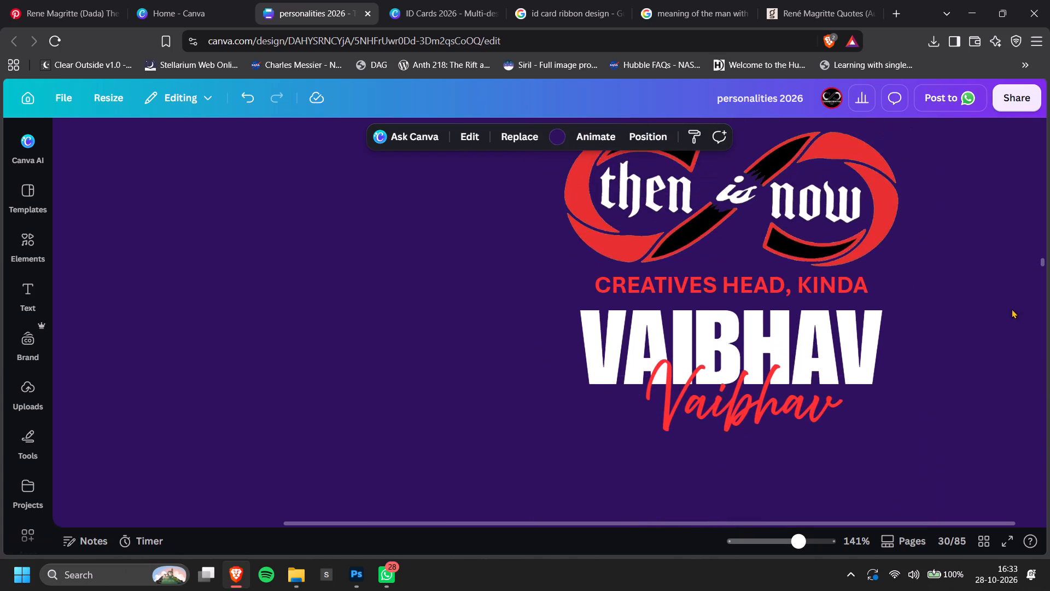
pyautogui.keyDown('ctrl'); pyautogui.scroll(-2, 949, 333); pyautogui.keyUp('ctrl')
pyautogui.click(816, 378)
pyautogui.click(826, 377)
pyautogui.moveTo(825, 380); pyautogui.dragTo(820, 381)
pyautogui.click(917, 378)
pyautogui.keyDown('ctrl'); pyautogui.scroll(-3, 928, 382); pyautogui.keyUp('ctrl')
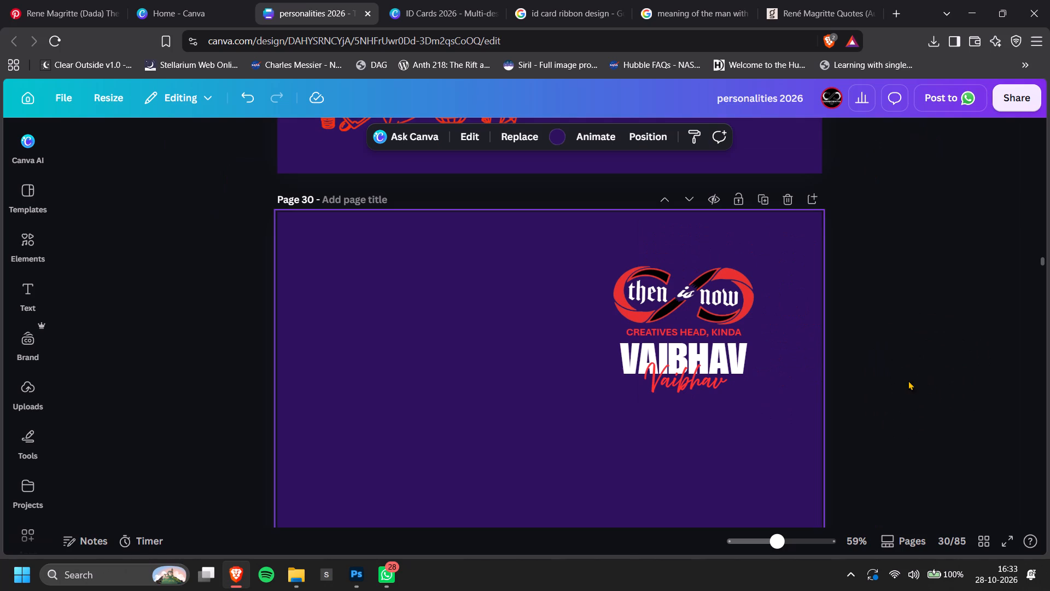
# Scale the CREATIVES HEAD, KINDA text down about its center to font size 18.1.
pyautogui.keyDown('ctrl'); pyautogui.scroll(4, 646, 317); pyautogui.keyUp('ctrl')
pyautogui.keyDown('ctrl'); pyautogui.scroll(1, 761, 384); pyautogui.keyUp('ctrl')
pyautogui.click(830, 345)
pyautogui.click(848, 341)
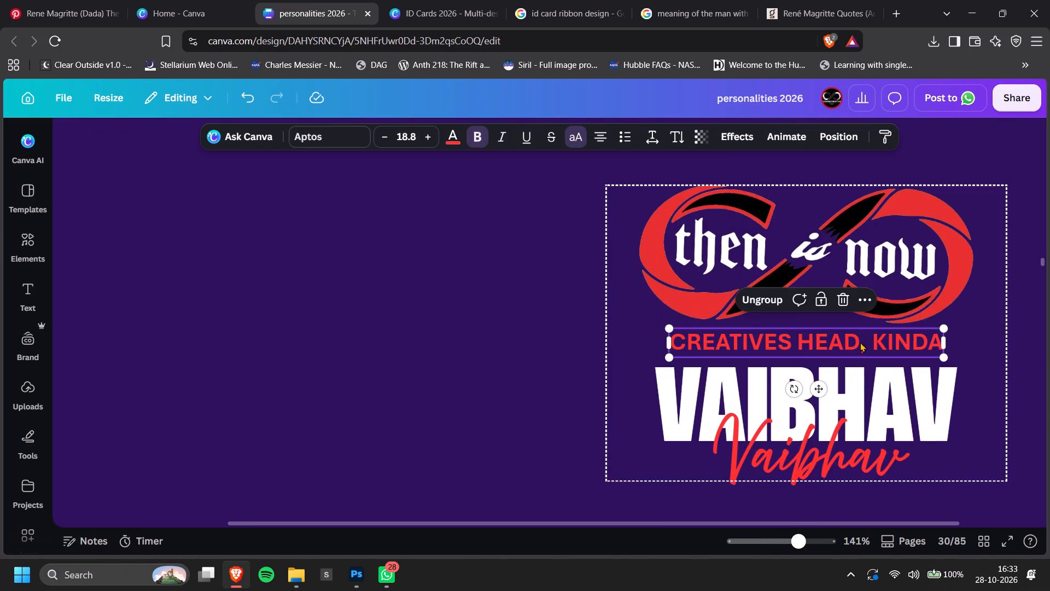
pyautogui.click(860, 342)
pyautogui.moveTo(941, 324); pyautogui.dragTo(938, 327)
pyautogui.moveTo(938, 327); pyautogui.dragTo(931, 329)
pyautogui.click(872, 350)
pyautogui.click(991, 507)
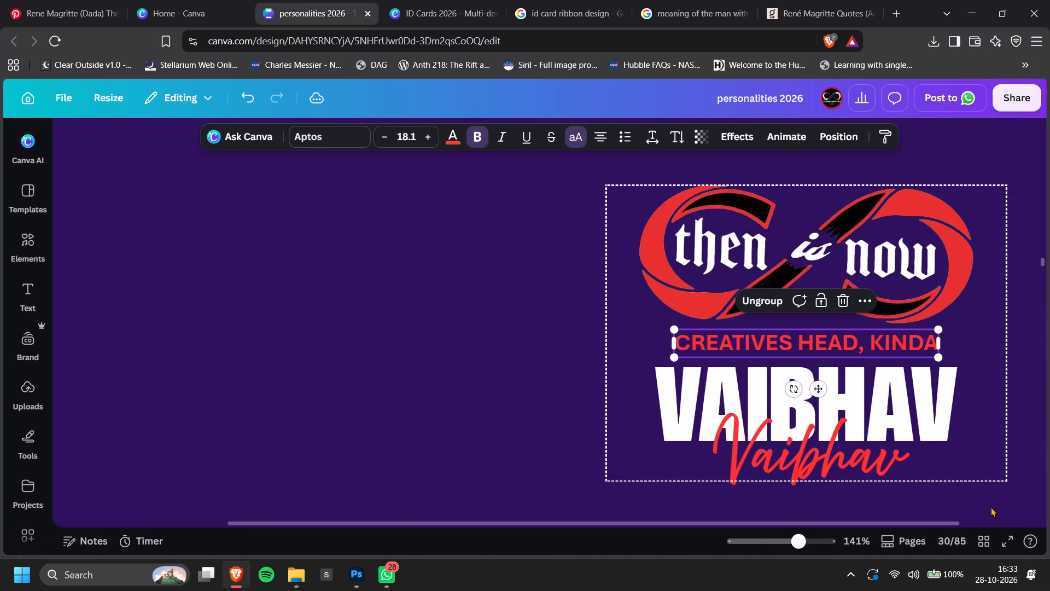
# Delete the red finance doodle icon set from the lower part of page 30.
pyautogui.keyDown('ctrl'); pyautogui.scroll(-5, 971, 487); pyautogui.keyUp('ctrl')
pyautogui.click(891, 439)
pyautogui.scroll(-5, 891, 438)
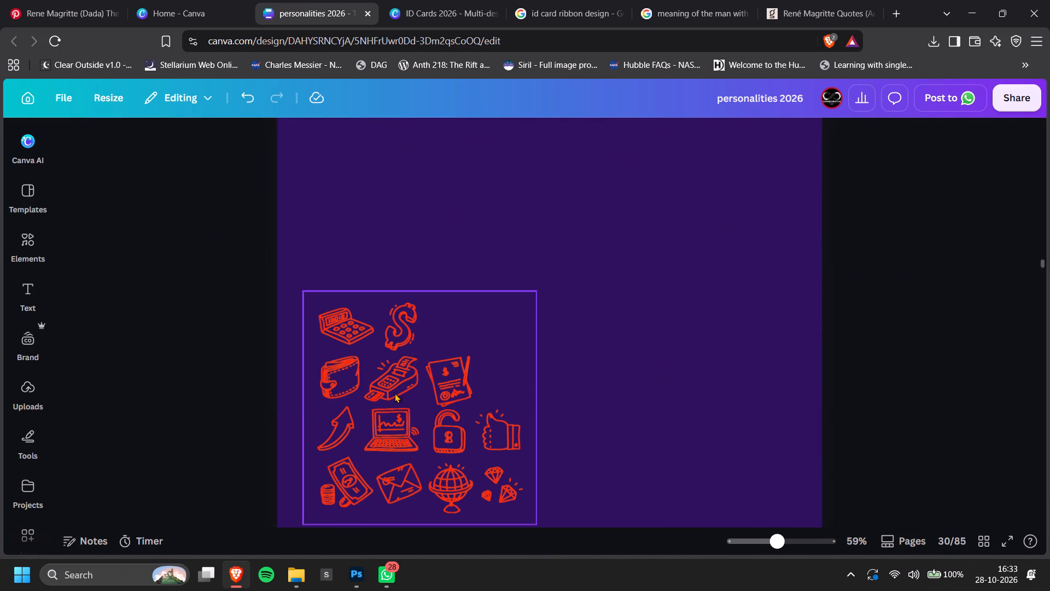
pyautogui.click(395, 393)
pyautogui.press('BackSpace')
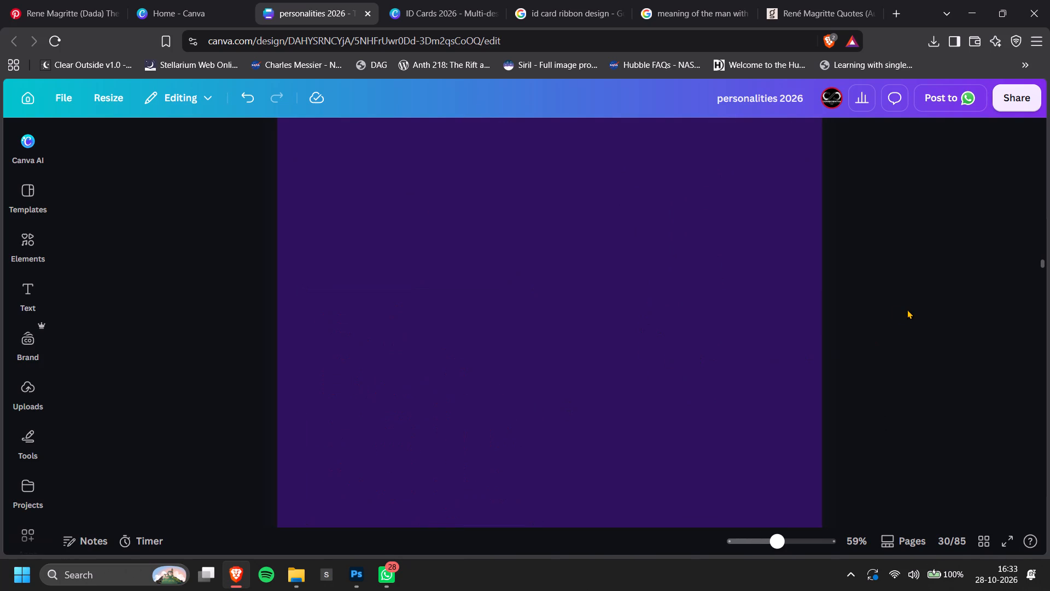
pyautogui.click(907, 309)
# Search Pinterest for "van gogh stary night silhoutte".
pyautogui.click(118, 3)
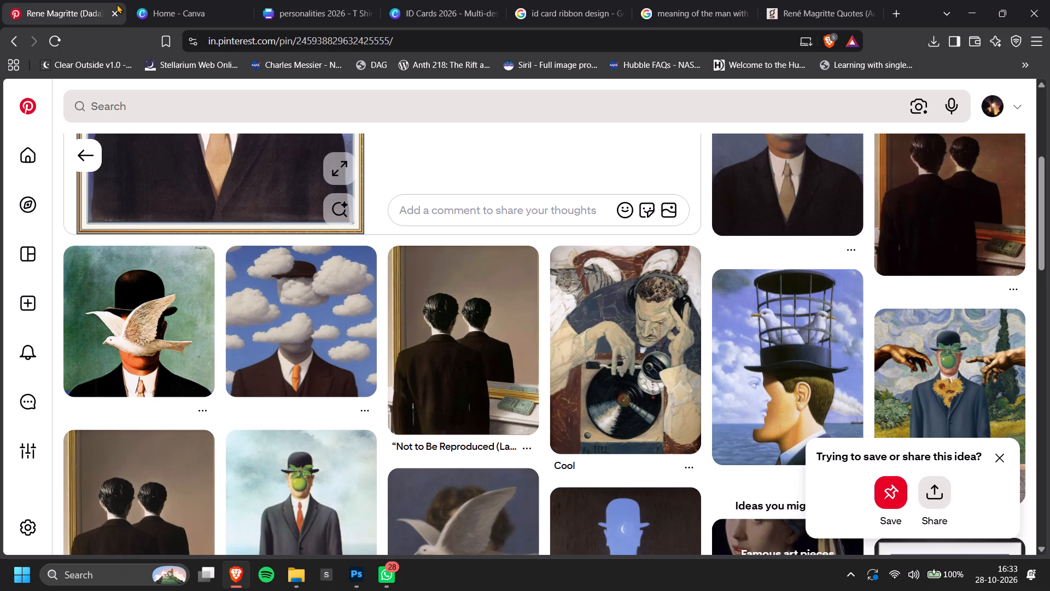
pyautogui.scroll(3, 363, 146)
pyautogui.click(393, 117)
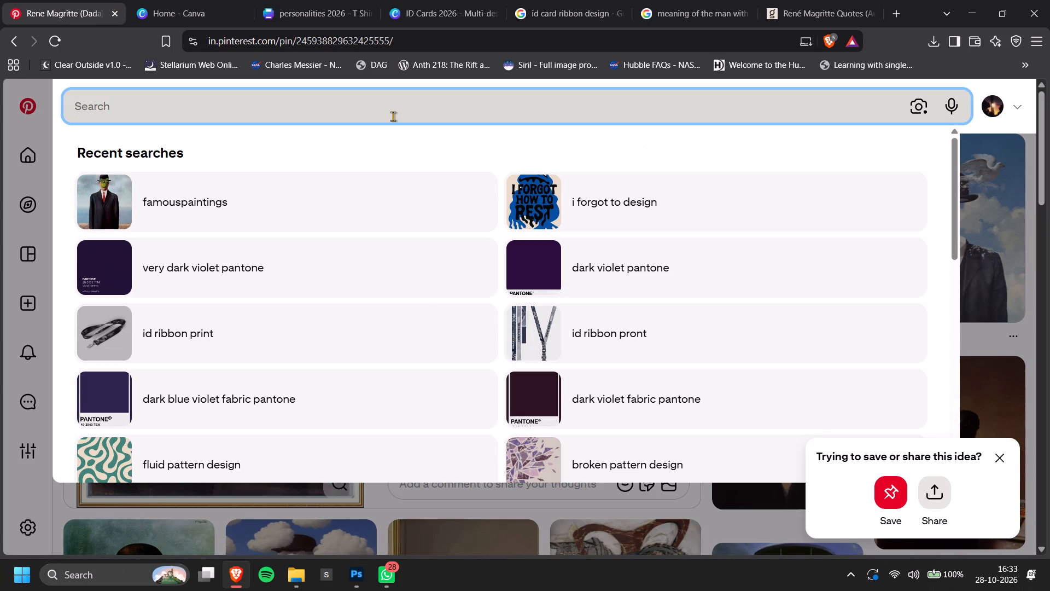
pyautogui.write('van gogh stary night silhoutte')
pyautogui.press('Return')
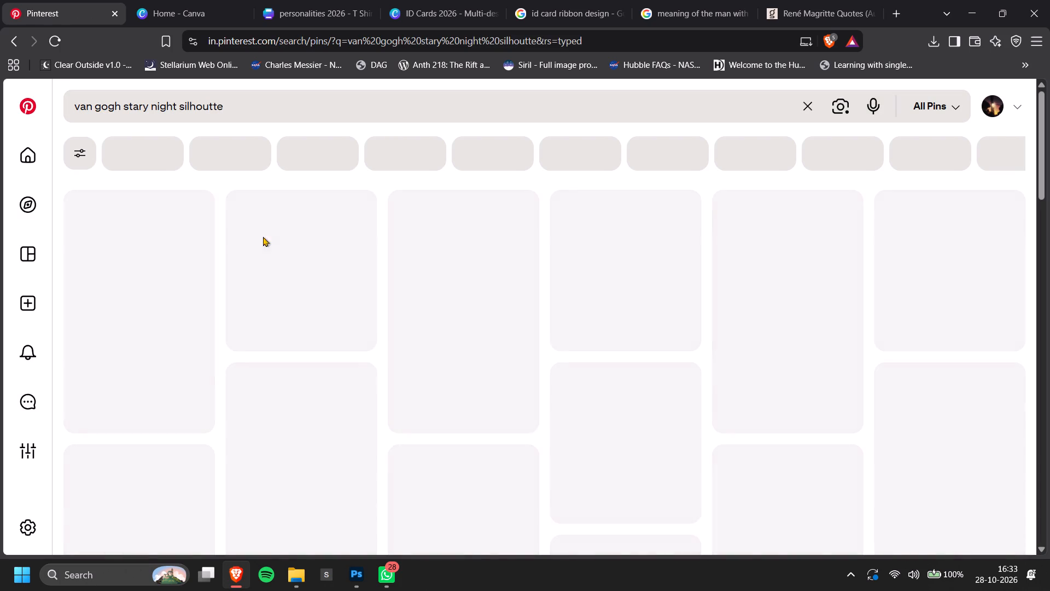
# In Photoshop, move the red WE about 39 px left and 109 px down, level with SEE, and nudge SEE slightly up.
pyautogui.hotkey('alt', 'Tab')
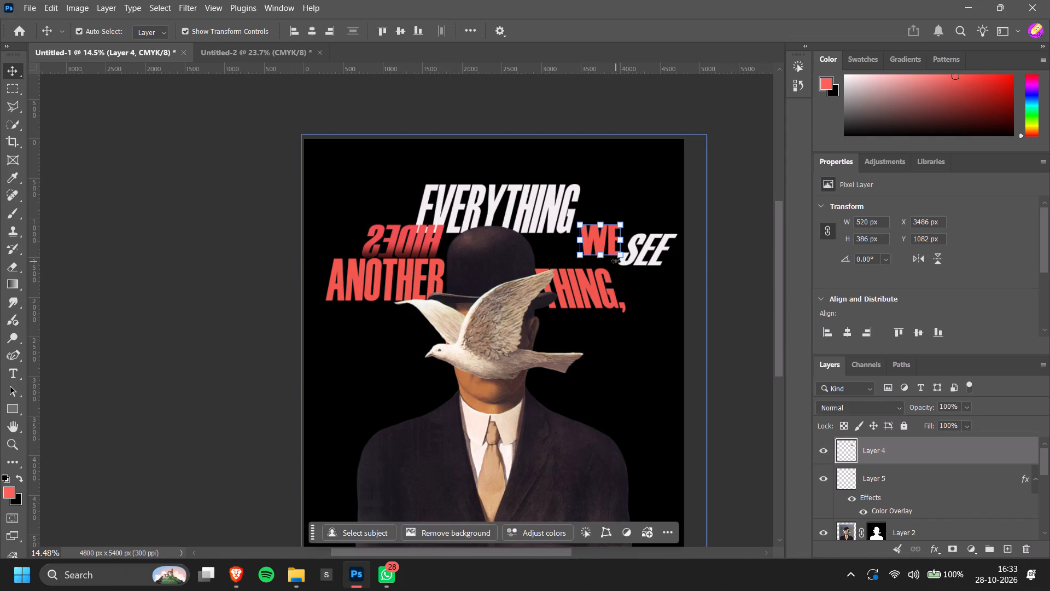
pyautogui.moveTo(604, 246); pyautogui.dragTo(596, 254)
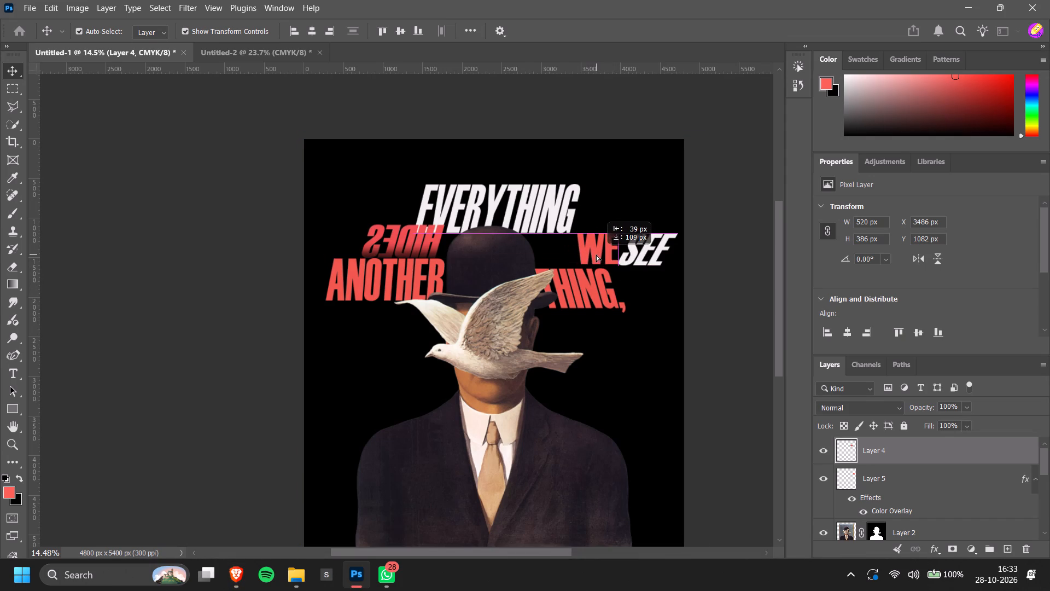
pyautogui.moveTo(596, 254); pyautogui.dragTo(598, 254)
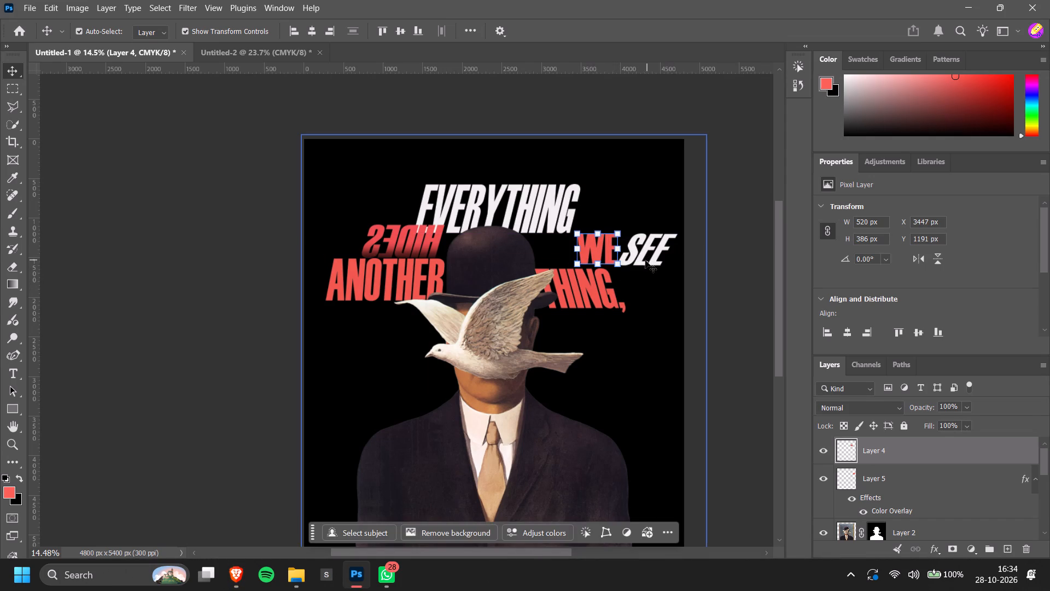
pyautogui.click(639, 262)
pyautogui.click(638, 260)
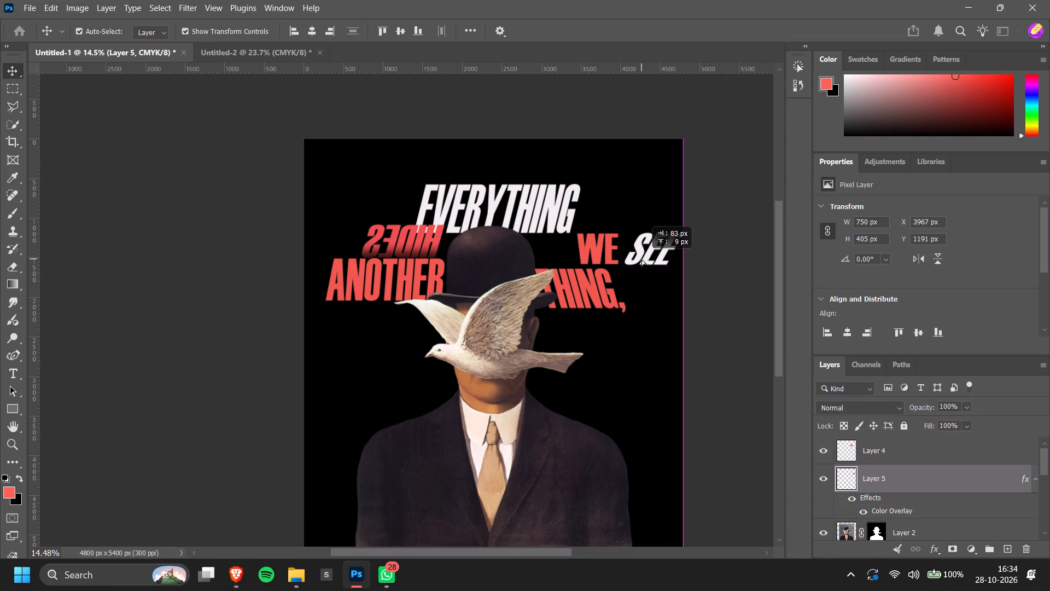
pyautogui.click(737, 274)
pyautogui.keyDown('ctrl'); pyautogui.scroll(-1, 711, 266); pyautogui.keyUp('ctrl')
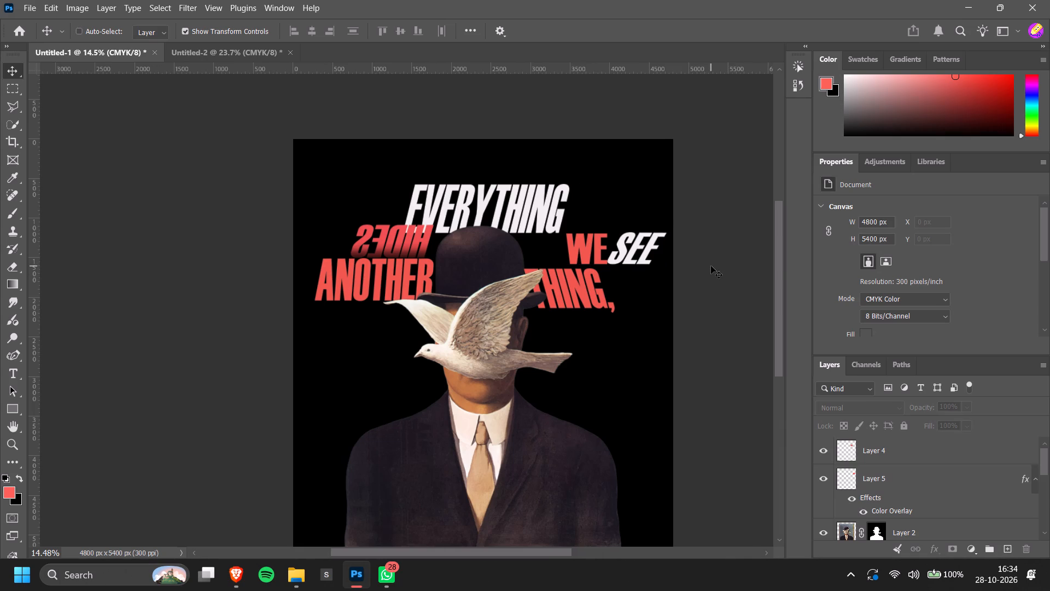
# Narrow the white word EVERYTHING to 90.74% width and center it horizontally on the canvas.
pyautogui.keyDown('alt'); pyautogui.scroll(6, 580, 249); pyautogui.keyUp('alt')
pyautogui.moveTo(499, 182); pyautogui.dragTo(490, 181)
pyautogui.keyDown('ctrl'); pyautogui.moveTo(555, 179); pyautogui.dragTo(527, 179); pyautogui.keyUp('ctrl')
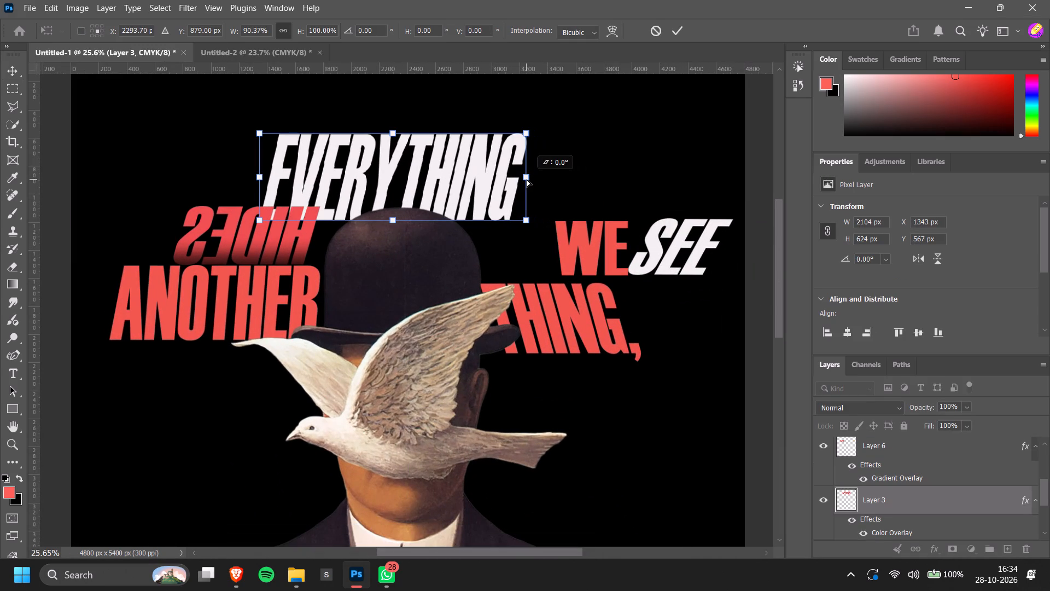
pyautogui.keyDown('ctrl'); pyautogui.moveTo(527, 179); pyautogui.dragTo(528, 179); pyautogui.keyUp('ctrl')
pyautogui.moveTo(481, 183); pyautogui.dragTo(491, 184)
pyautogui.click(520, 254)
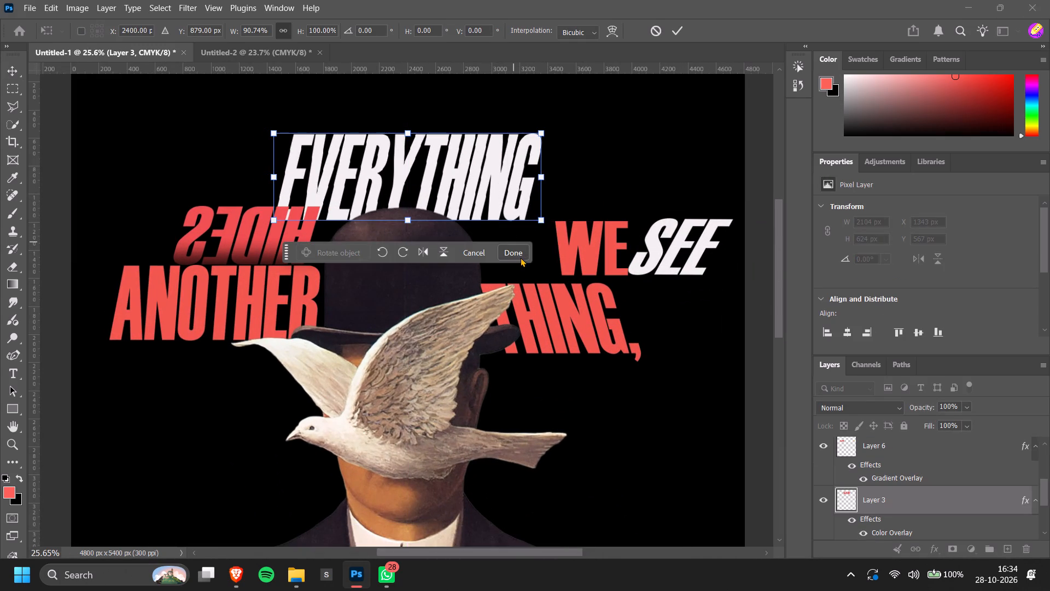
# Move the red WE about 141 px left, keeping it level below the end of EVERYTHING.
pyautogui.keyDown('ctrl'); pyautogui.scroll(3, 435, 199); pyautogui.keyUp('ctrl')
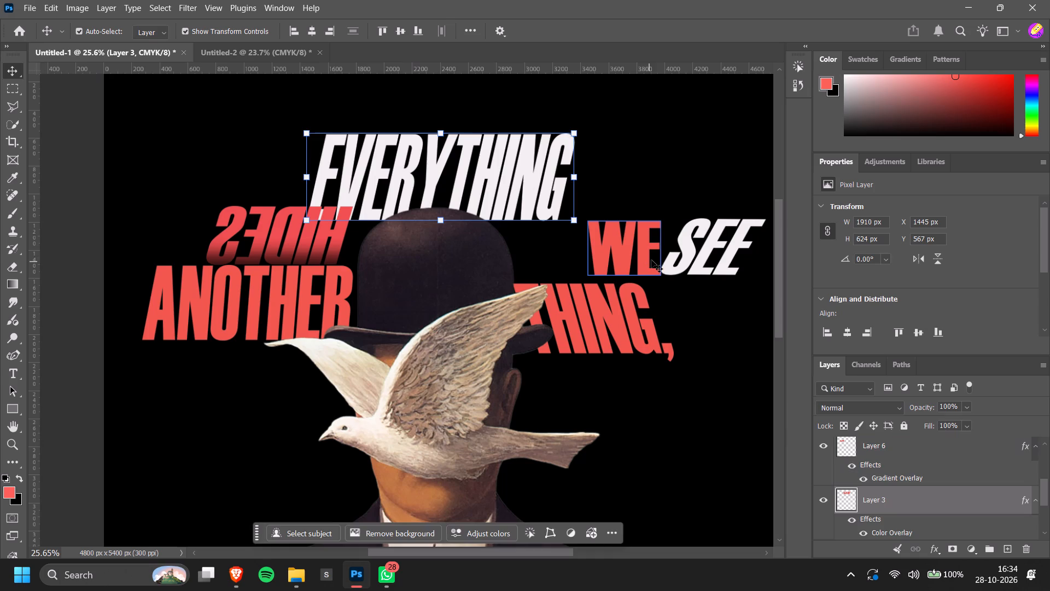
pyautogui.moveTo(644, 257); pyautogui.dragTo(598, 262)
pyautogui.moveTo(609, 257); pyautogui.dragTo(604, 259)
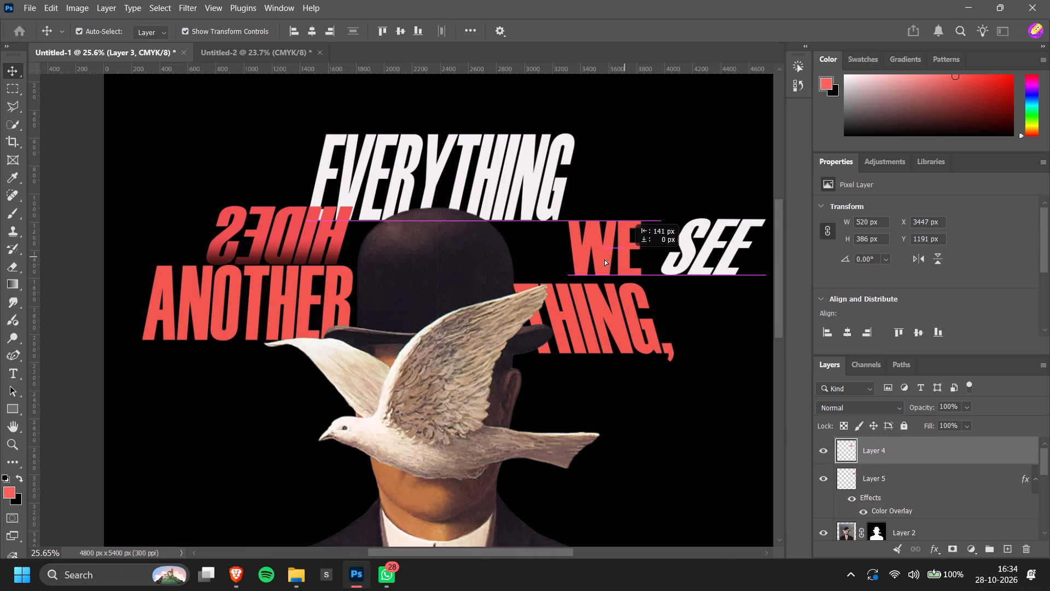
pyautogui.moveTo(604, 259); pyautogui.dragTo(600, 260)
pyautogui.click(714, 413)
# Move the white SEE about 97 px left so it sits close beside WE.
pyautogui.hotkey('alt', 'Tab')
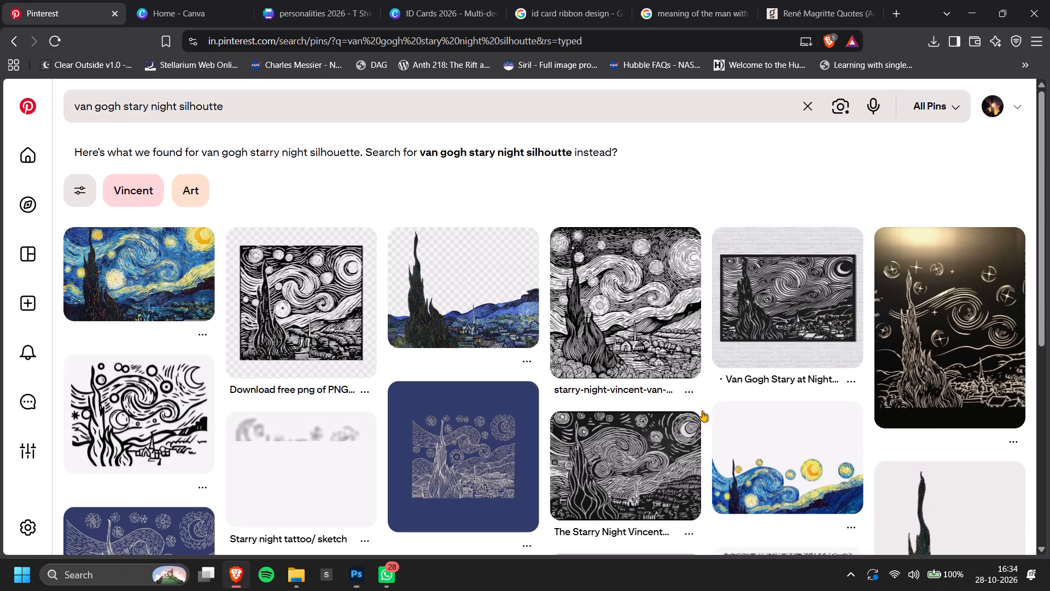
pyautogui.hotkey('alt', 'Tab')
pyautogui.click(700, 258)
pyautogui.click(703, 263)
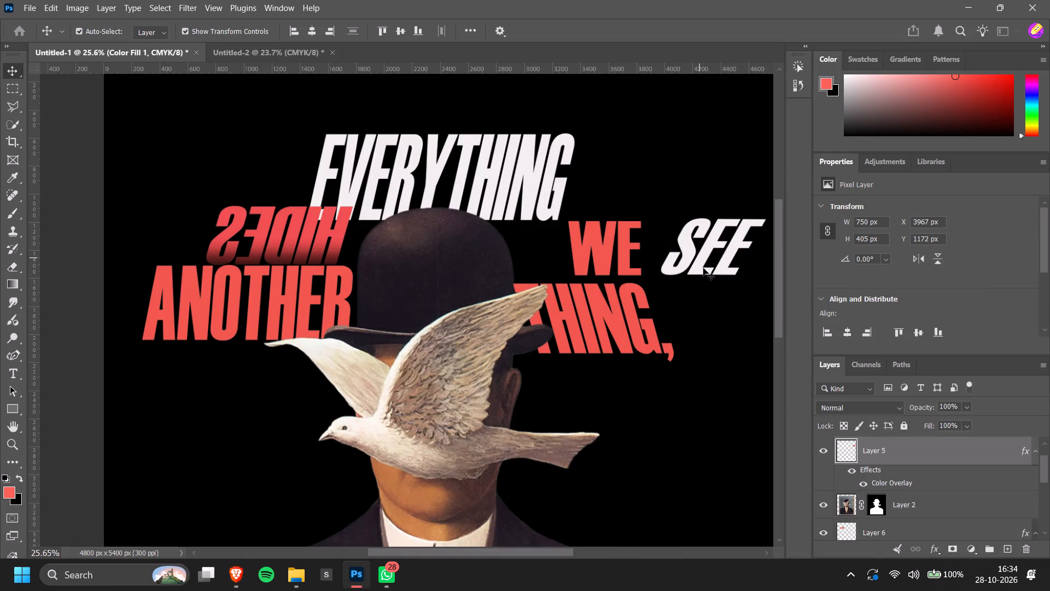
pyautogui.click(700, 268)
pyautogui.moveTo(699, 268); pyautogui.dragTo(684, 269)
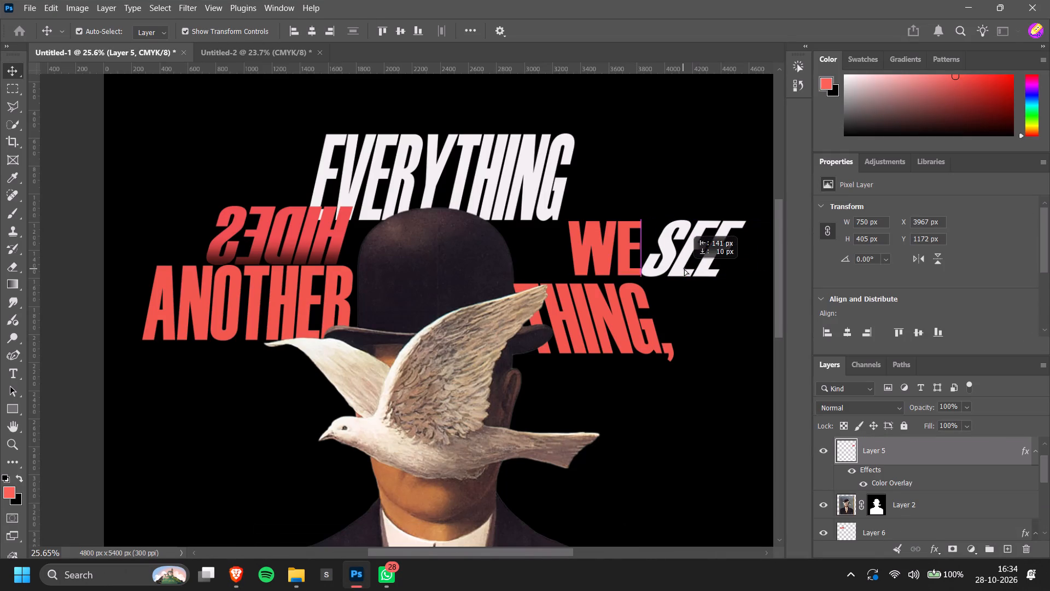
pyautogui.moveTo(684, 269); pyautogui.dragTo(686, 268)
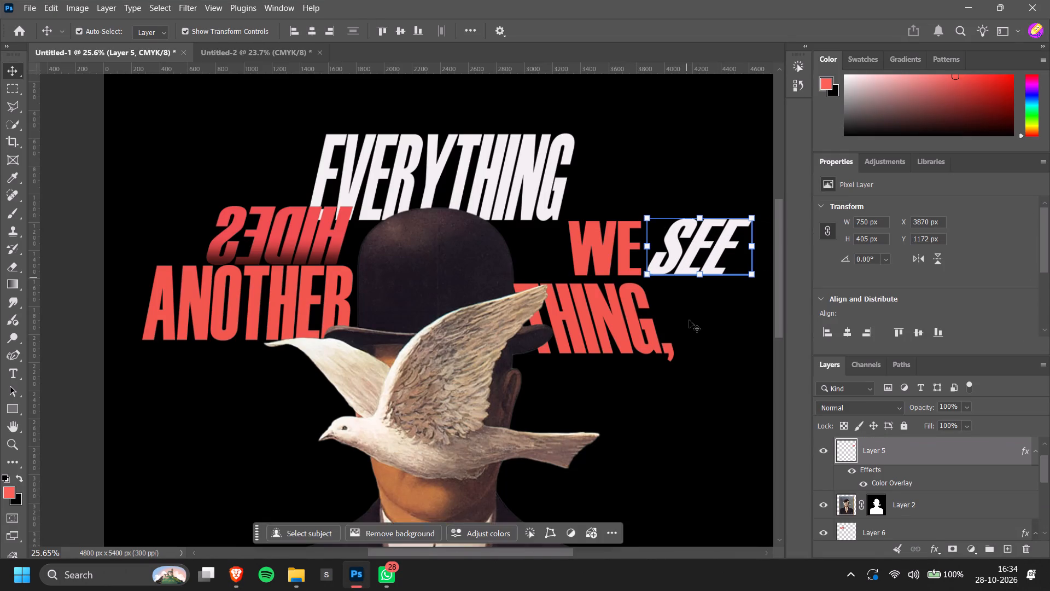
pyautogui.click(705, 385)
# Switch to Pinterest, browse the Starry Night line-art pins, and copy the abstract night sky drawing with the large spiral.
pyautogui.hotkey('alt', 'Tab')
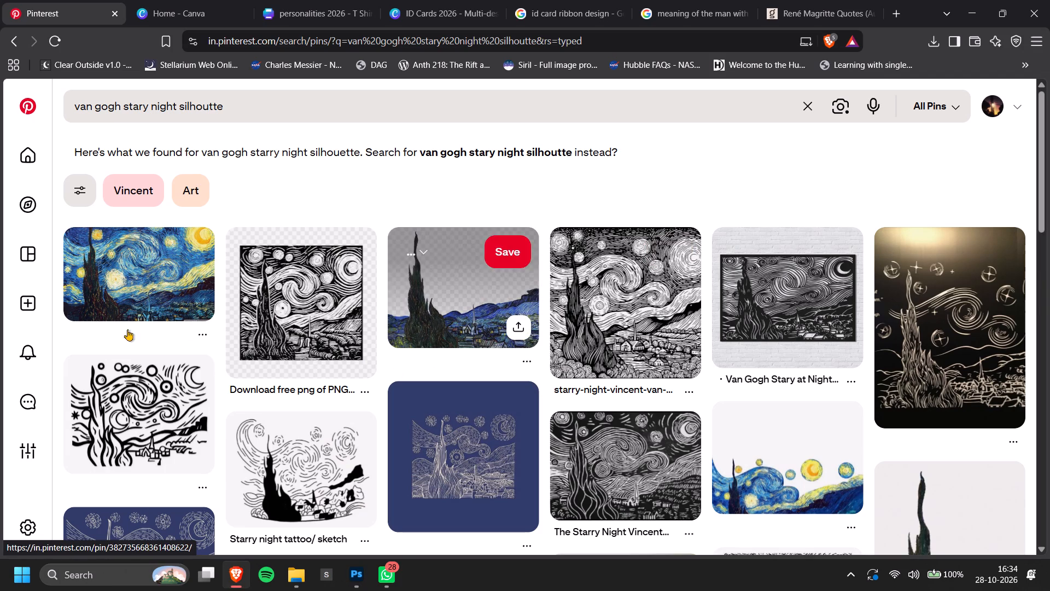
pyautogui.click(109, 428)
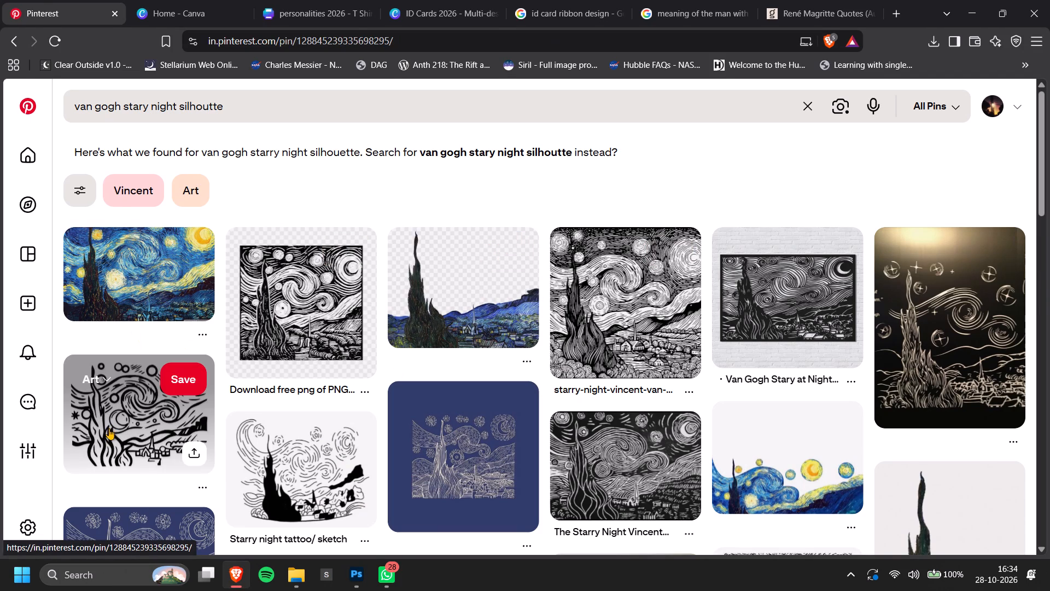
pyautogui.scroll(3, 293, 373)
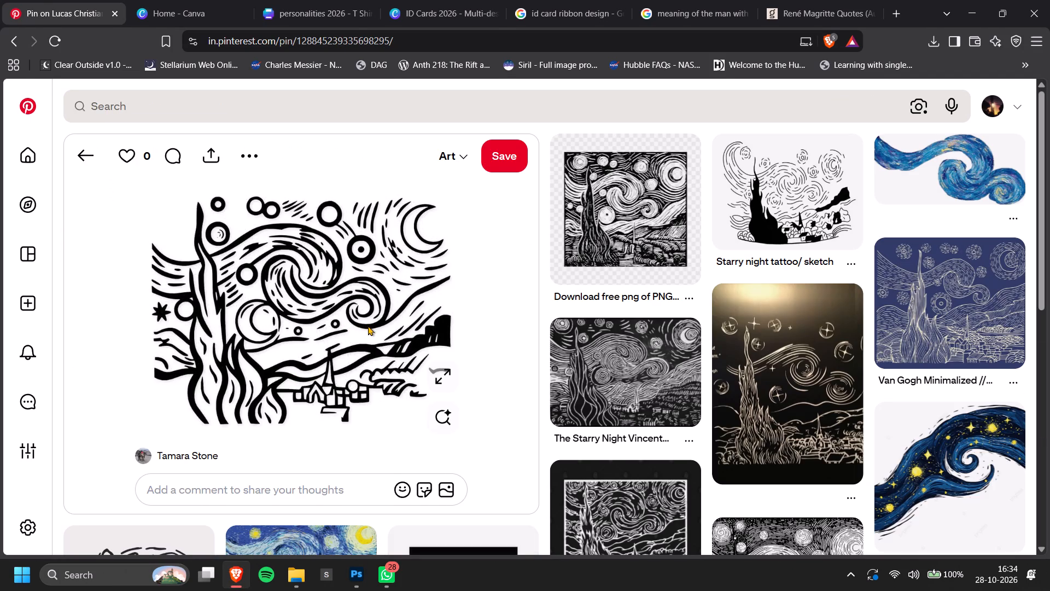
pyautogui.scroll(-3, 368, 332)
pyautogui.scroll(4, 365, 345)
pyautogui.scroll(-3, 338, 345)
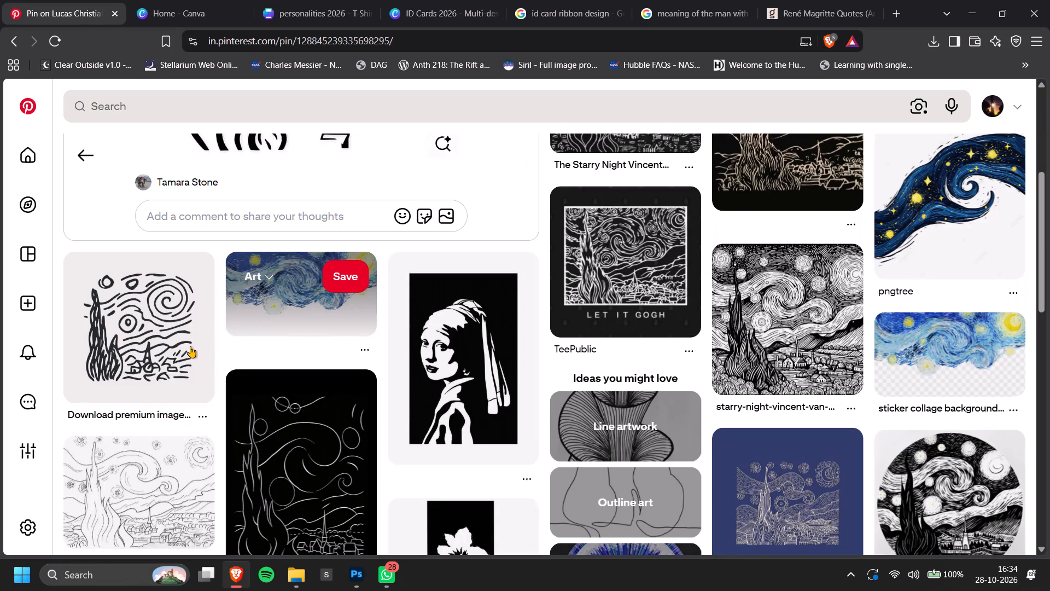
pyautogui.click(149, 345)
pyautogui.scroll(3, 289, 339)
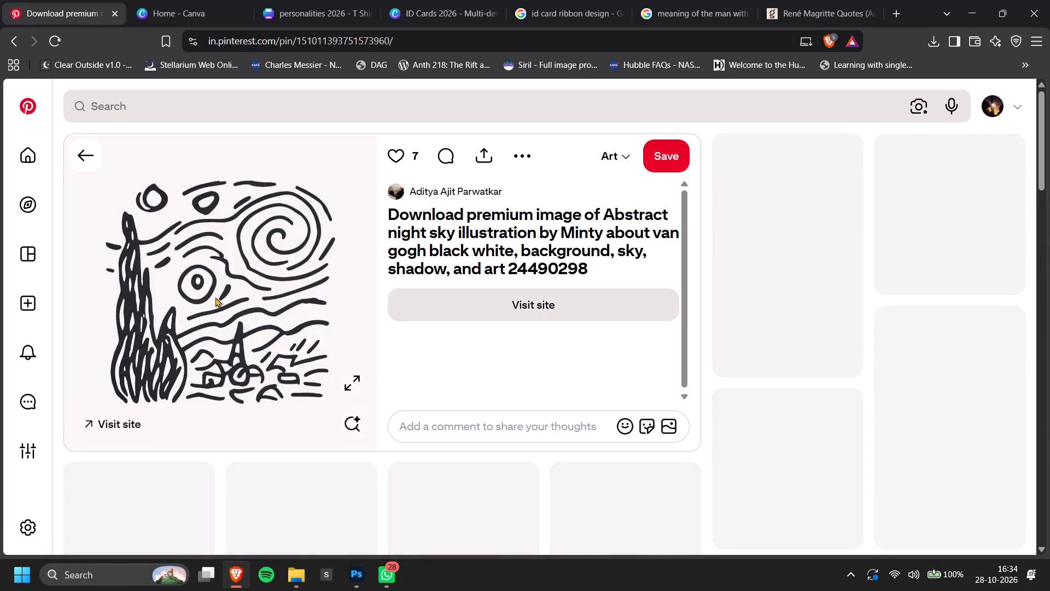
pyautogui.scroll(-3, 215, 296)
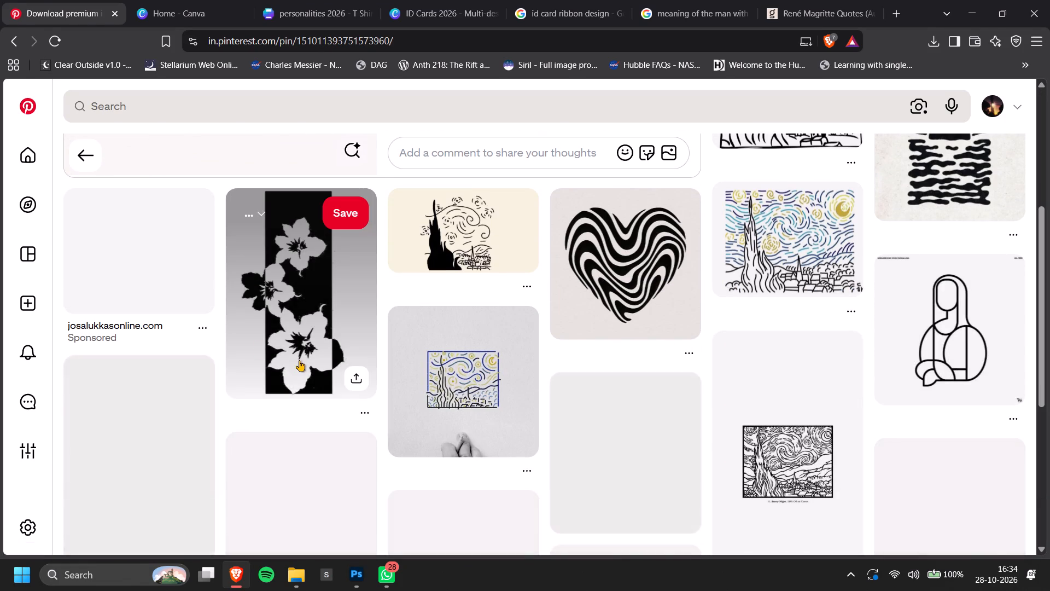
pyautogui.scroll(5, 269, 367)
pyautogui.rightClick(198, 296)
pyautogui.click(252, 352)
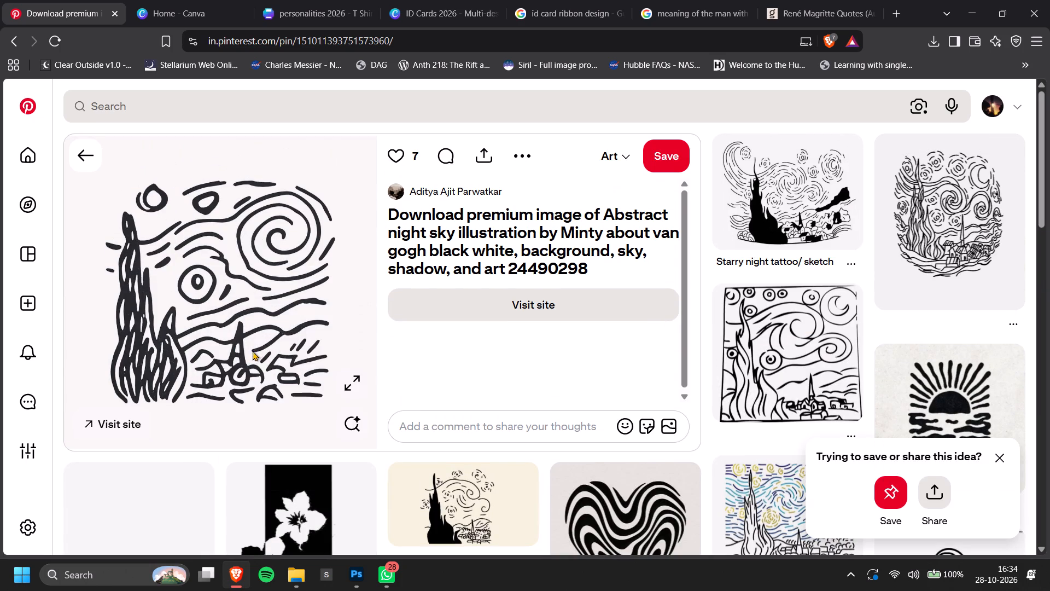
# Paste the copied Starry Night drawing onto page 30 of the personalities 2026 design in Canva.
pyautogui.click(353, 0)
pyautogui.hotkey('ctrl', 'v')
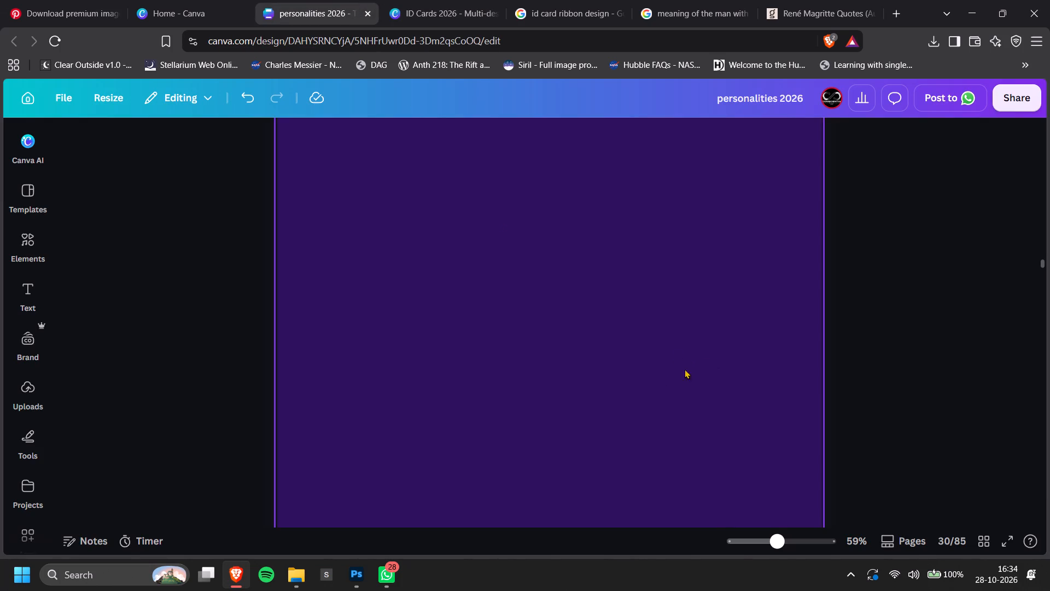
# Run background removal on the pasted Starry Night drawing and move it lower on the page.
pyautogui.click(454, 136)
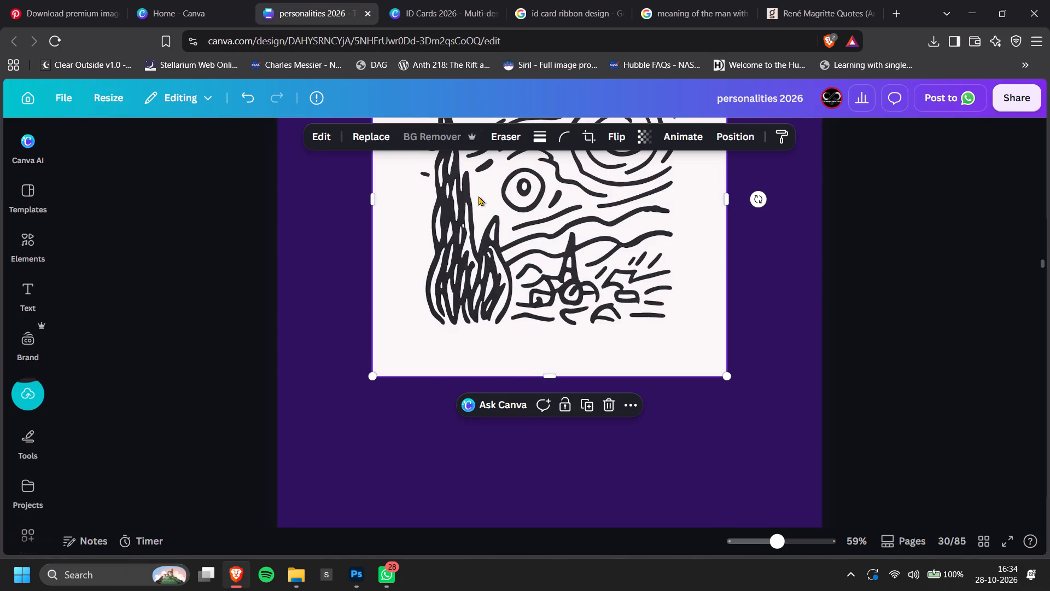
pyautogui.moveTo(506, 225); pyautogui.dragTo(489, 343)
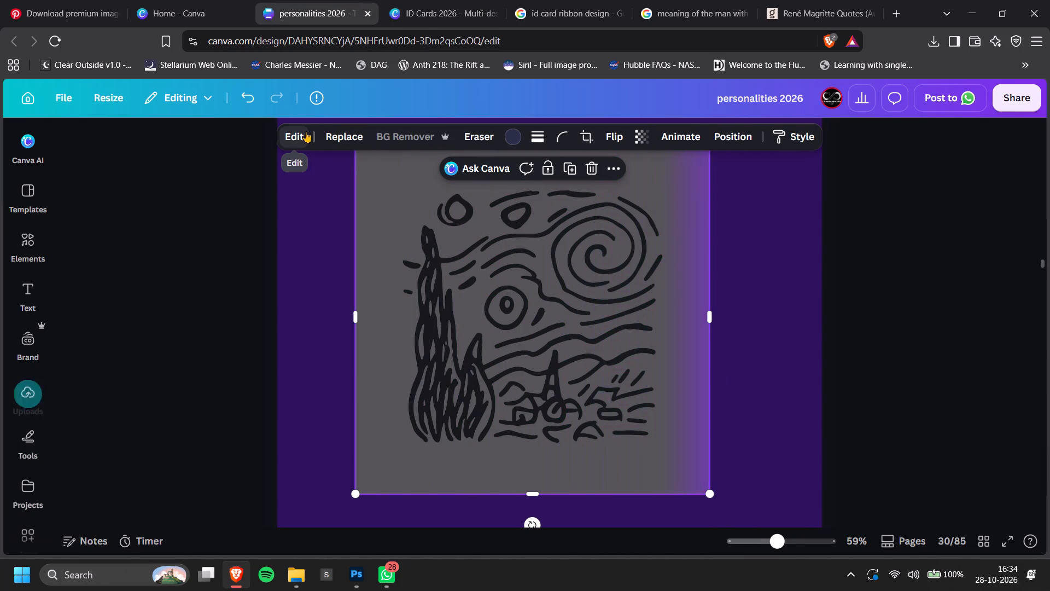
# Apply the Mustard duotone filter to the Starry Night drawing on page 30.
pyautogui.click(306, 131)
pyautogui.scroll(-3, 184, 371)
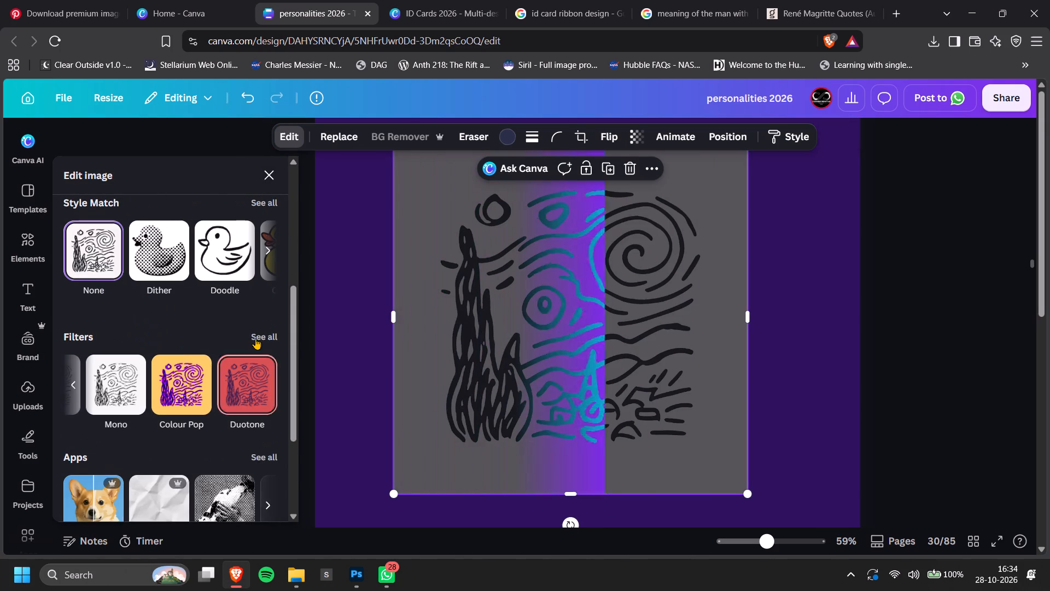
pyautogui.click(258, 335)
pyautogui.scroll(-15, 198, 383)
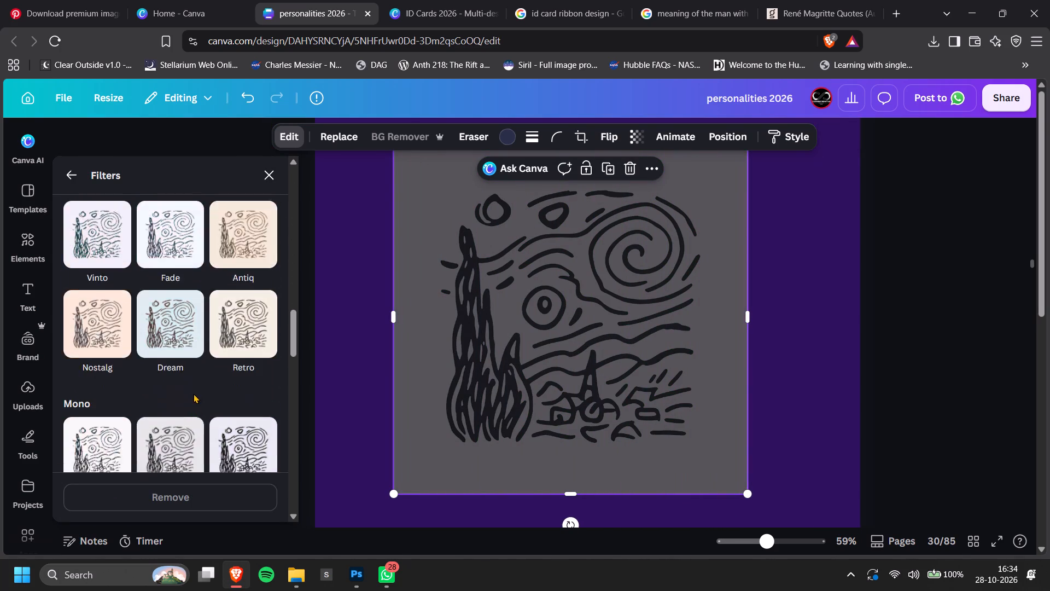
pyautogui.scroll(-5, 194, 393)
pyautogui.click(180, 400)
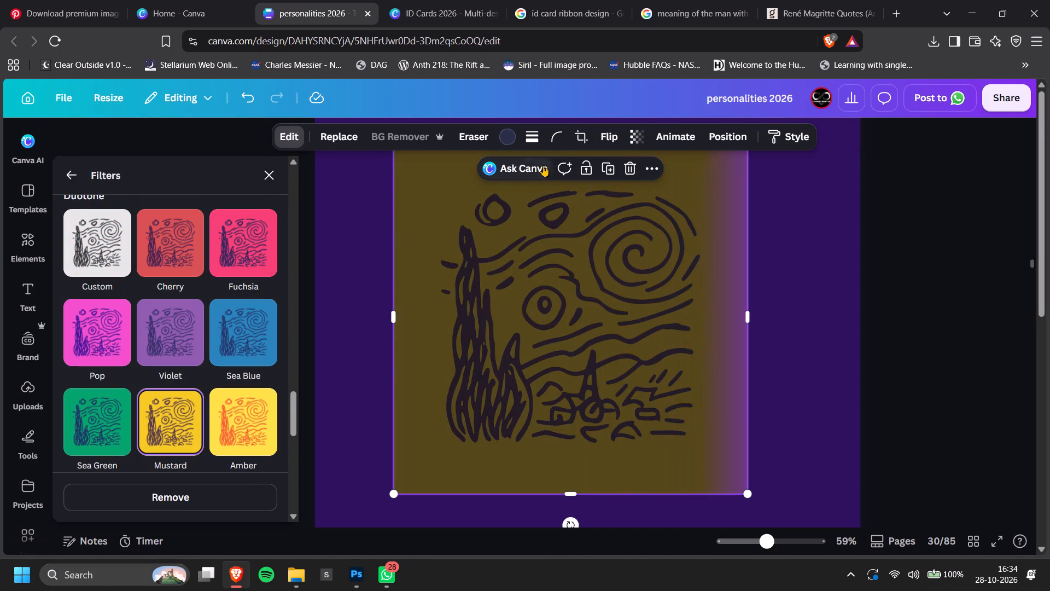
# Set both the highlights and shadows colours of the drawing's duotone filter to white, #FFFFFF.
pyautogui.scroll(-1, 243, 389)
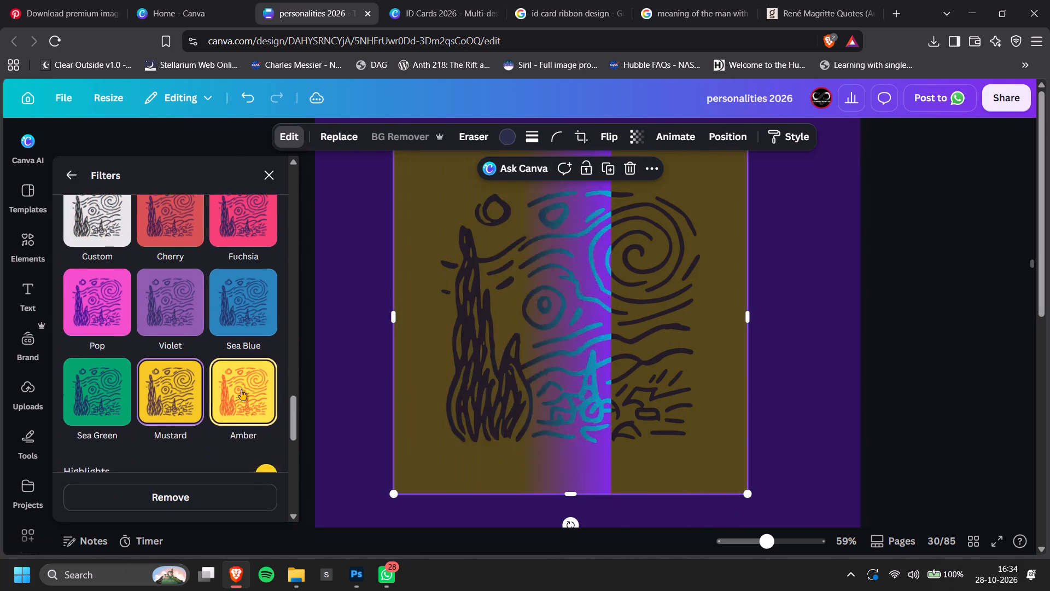
pyautogui.click(258, 414)
pyautogui.moveTo(391, 292); pyautogui.dragTo(212, 254)
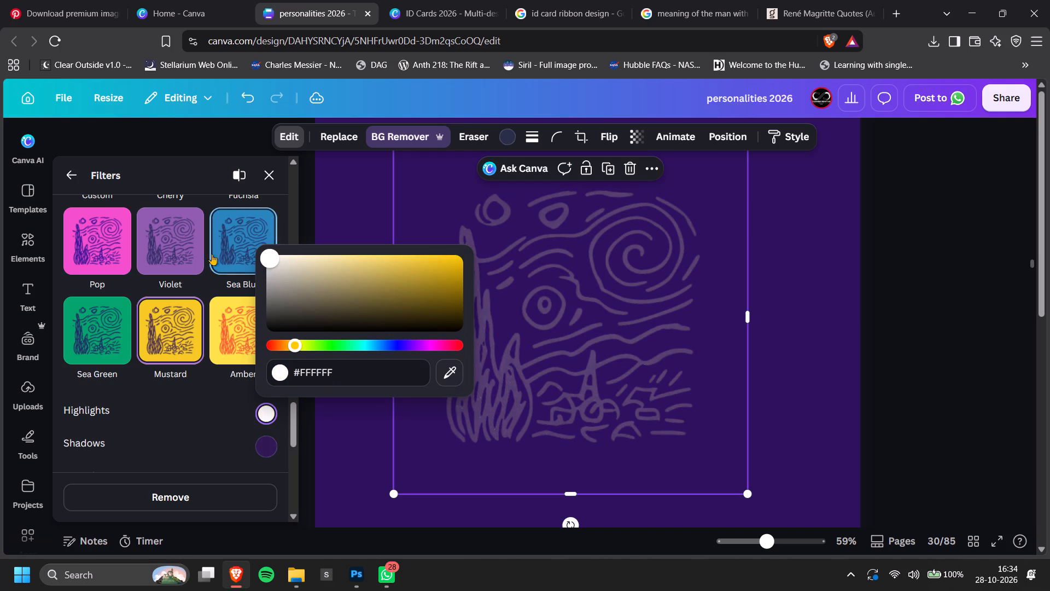
pyautogui.moveTo(212, 254); pyautogui.dragTo(211, 254)
pyautogui.click(268, 440)
pyautogui.moveTo(285, 298); pyautogui.dragTo(205, 245)
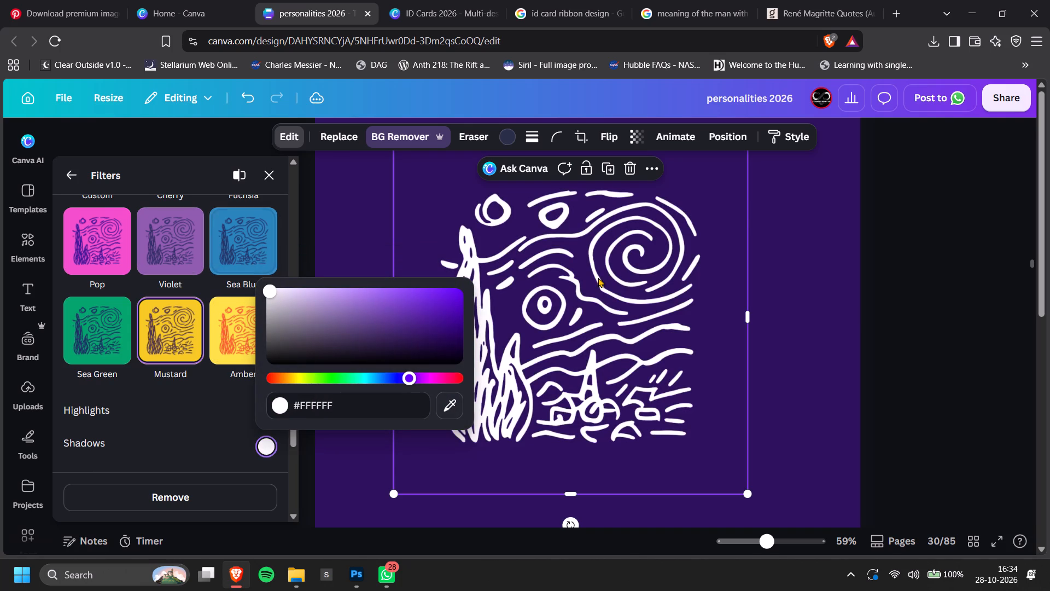
pyautogui.click(213, 423)
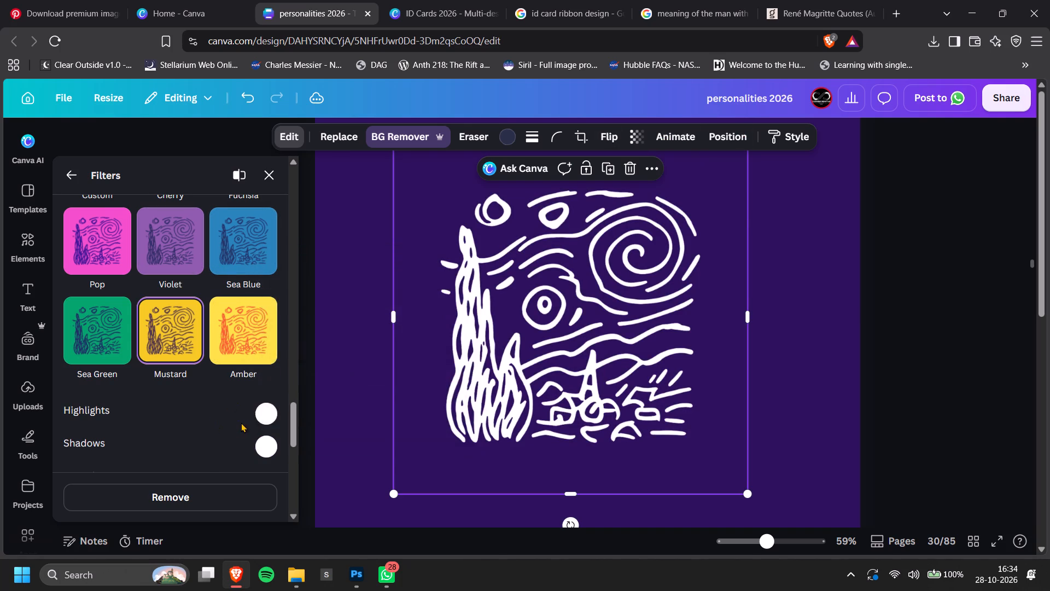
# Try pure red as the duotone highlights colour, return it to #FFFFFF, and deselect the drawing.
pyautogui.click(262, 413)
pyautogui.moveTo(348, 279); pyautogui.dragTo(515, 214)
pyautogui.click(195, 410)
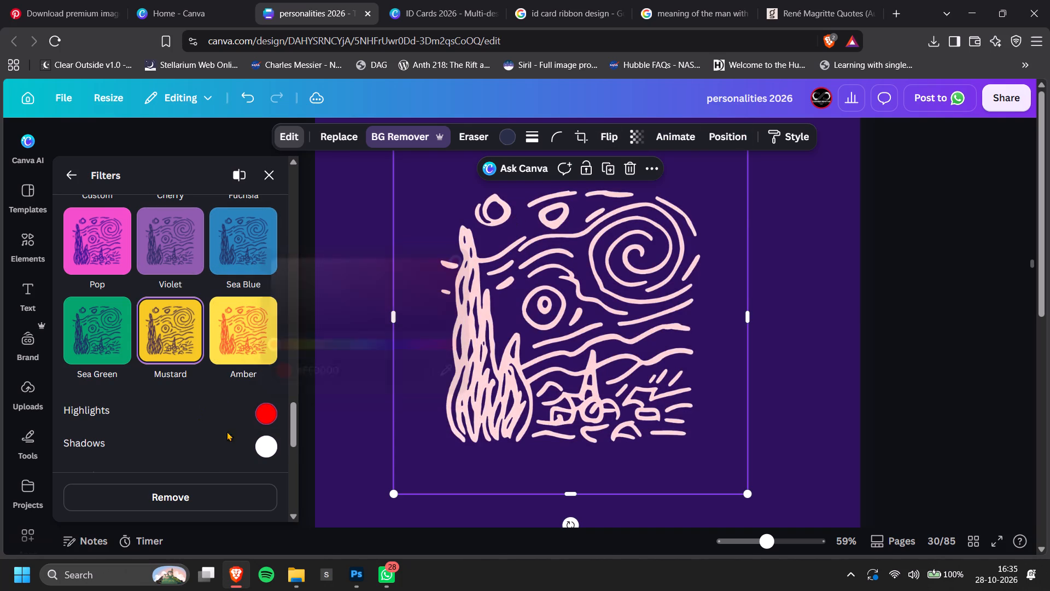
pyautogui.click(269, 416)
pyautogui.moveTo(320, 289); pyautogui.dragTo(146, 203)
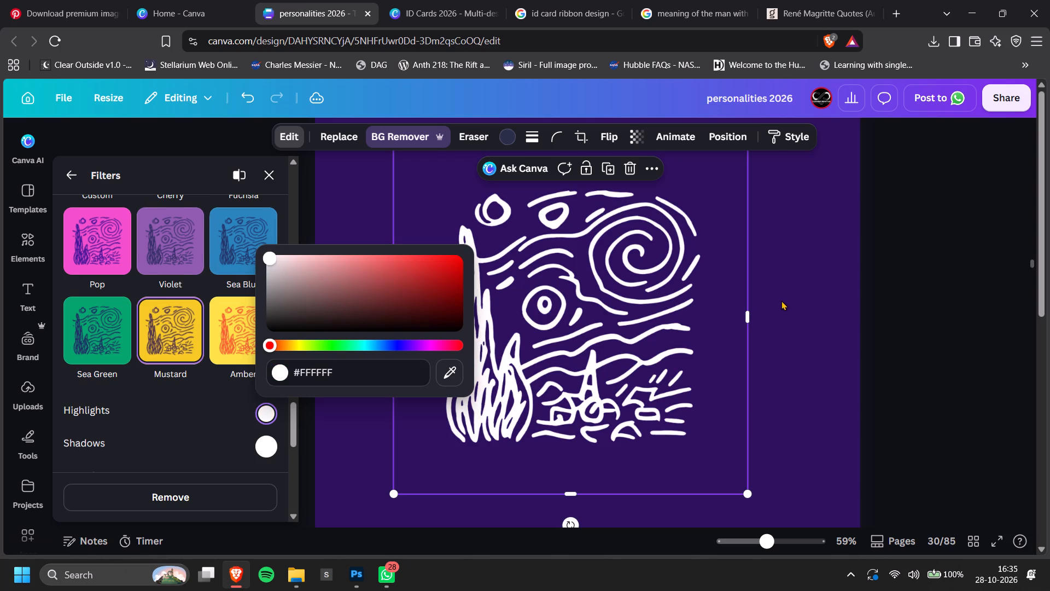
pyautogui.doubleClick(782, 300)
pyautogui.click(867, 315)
# Shrink the white Starry Night drawing and place it in the bottom-left corner of page 30.
pyautogui.keyDown('ctrl'); pyautogui.scroll(-4, 865, 317); pyautogui.keyUp('ctrl')
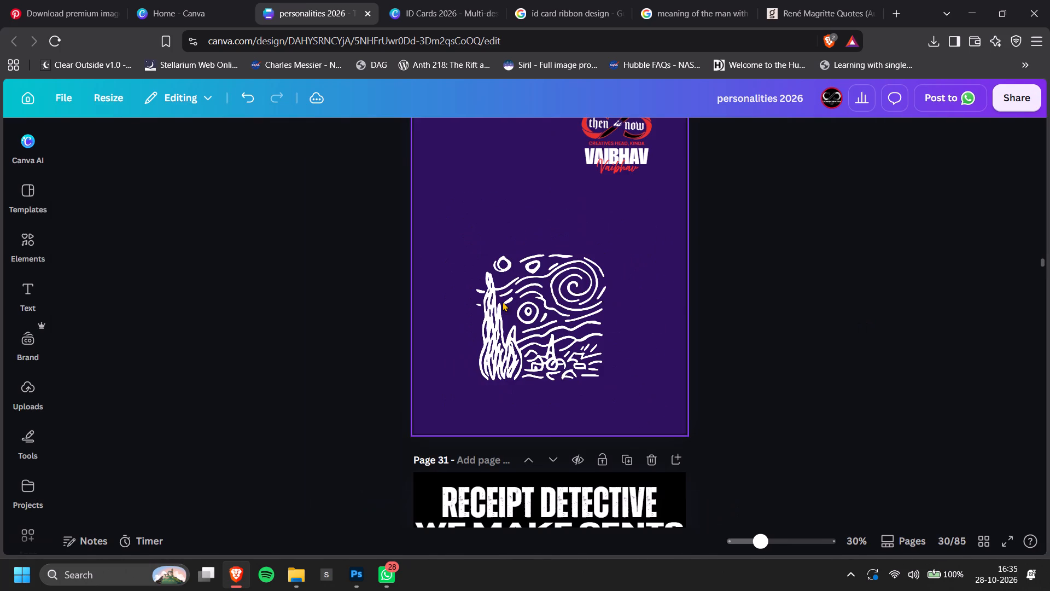
pyautogui.click(503, 302)
pyautogui.moveTo(632, 230); pyautogui.dragTo(562, 281)
pyautogui.moveTo(503, 364); pyautogui.dragTo(449, 392)
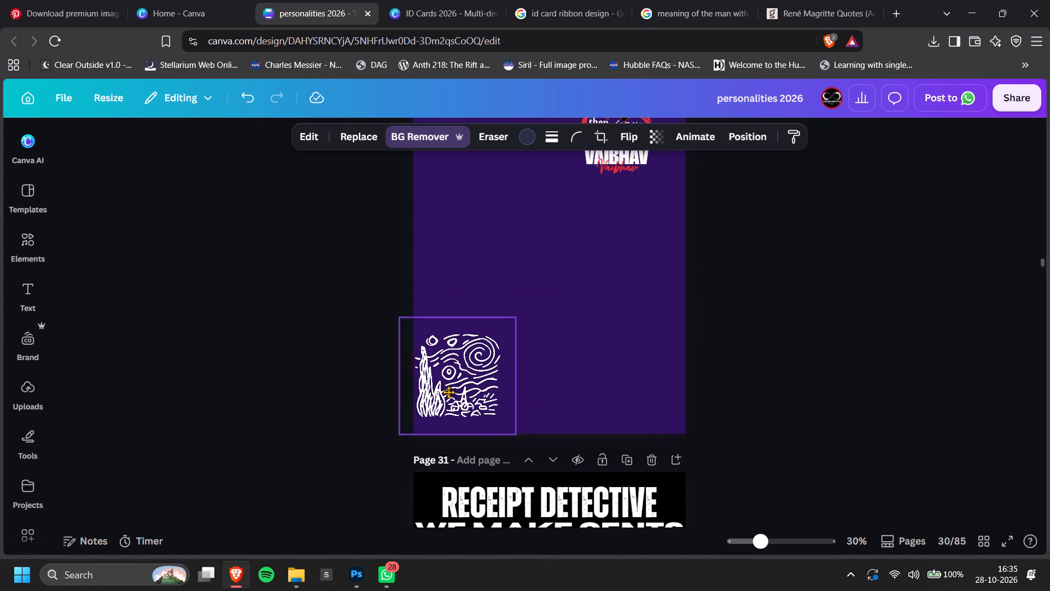
pyautogui.moveTo(449, 392); pyautogui.dragTo(464, 392)
pyautogui.click(806, 332)
pyautogui.keyDown('ctrl'); pyautogui.scroll(-2, 796, 335); pyautogui.keyUp('ctrl')
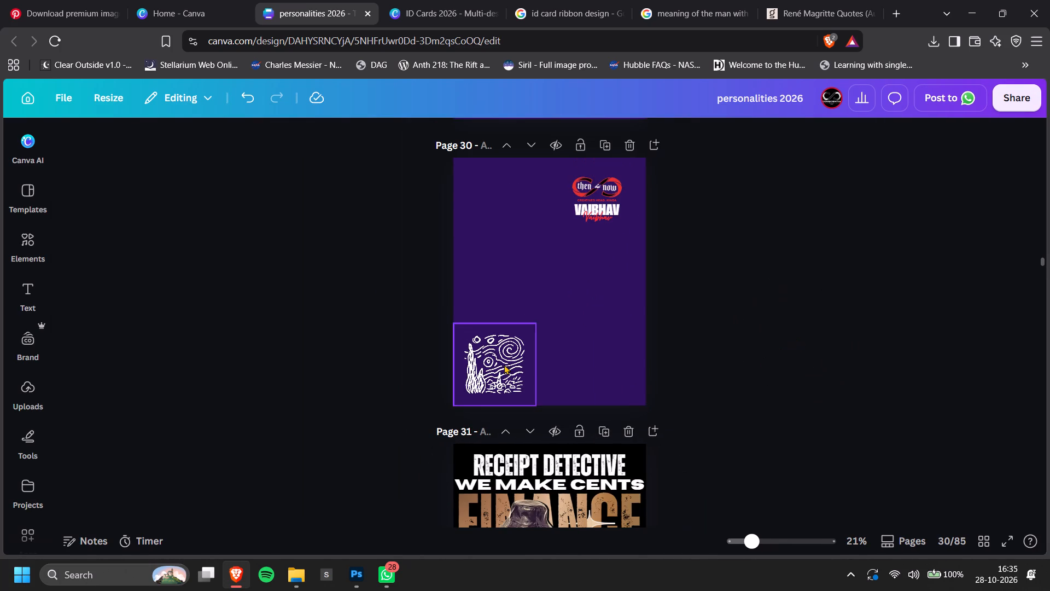
pyautogui.keyDown('ctrl'); pyautogui.scroll(3, 503, 365); pyautogui.keyUp('ctrl')
pyautogui.click(491, 366)
# Switch to Pinterest and look through the "van gogh stary night silhoutte" results for more artwork.
pyautogui.click(214, 0)
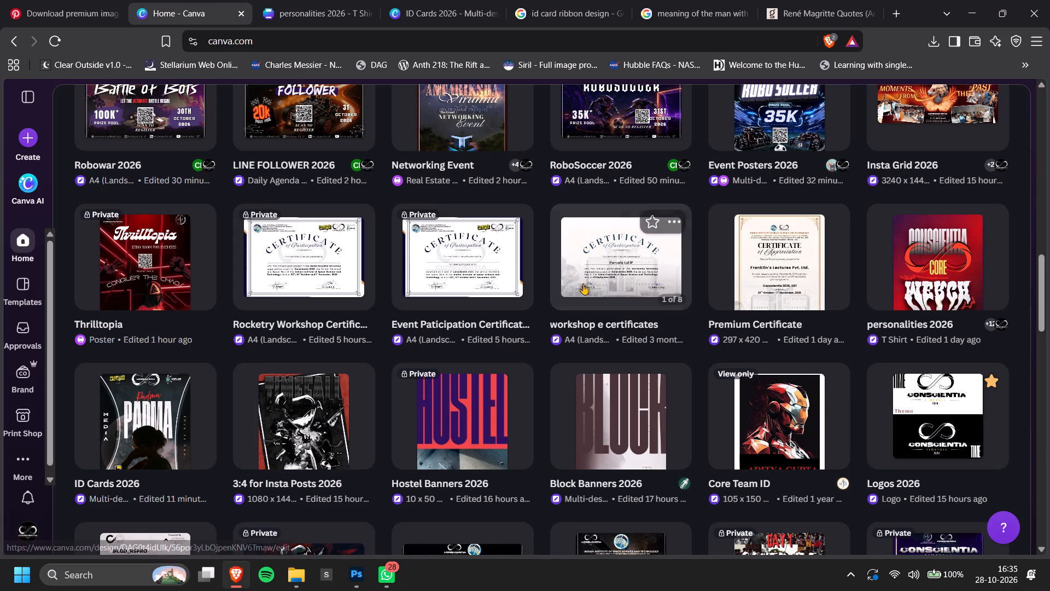
pyautogui.moveTo(155, 0); pyautogui.dragTo(144, 0)
pyautogui.click(85, 0)
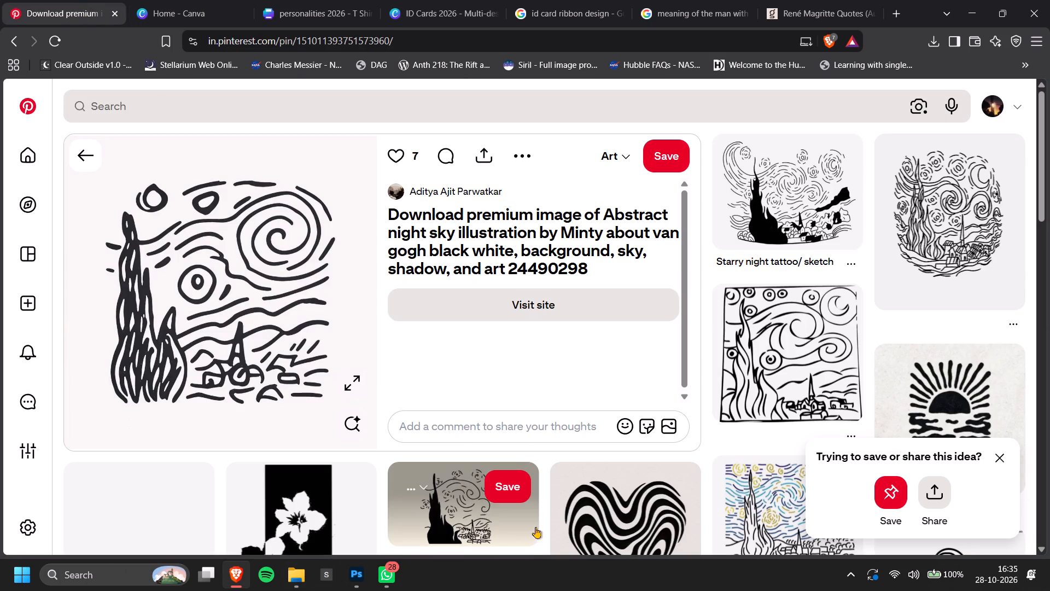
pyautogui.scroll(-1, 524, 459)
pyautogui.click(81, 140)
pyautogui.click(81, 147)
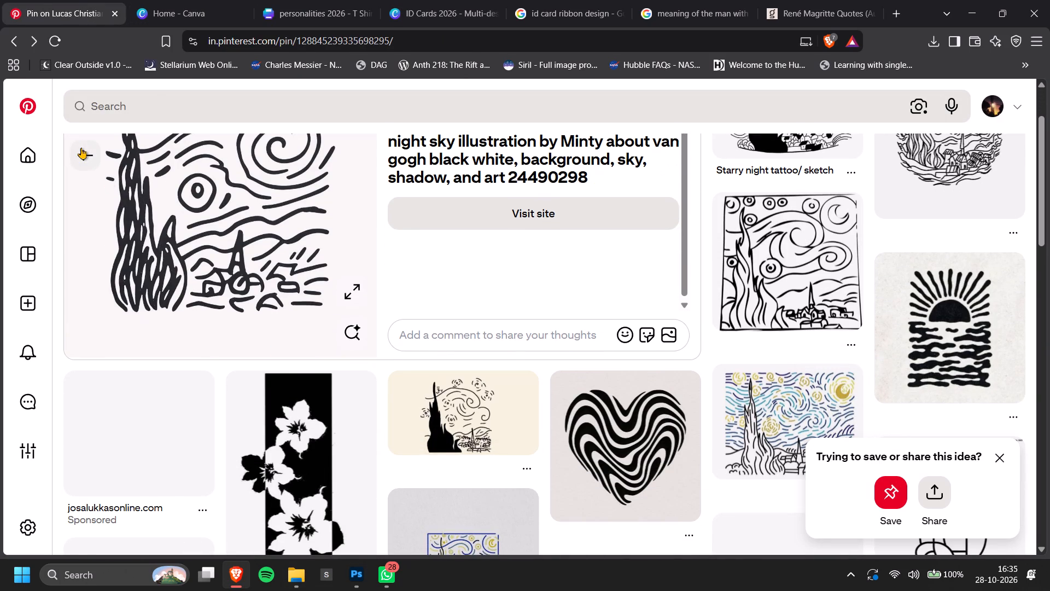
pyautogui.scroll(-2, 310, 356)
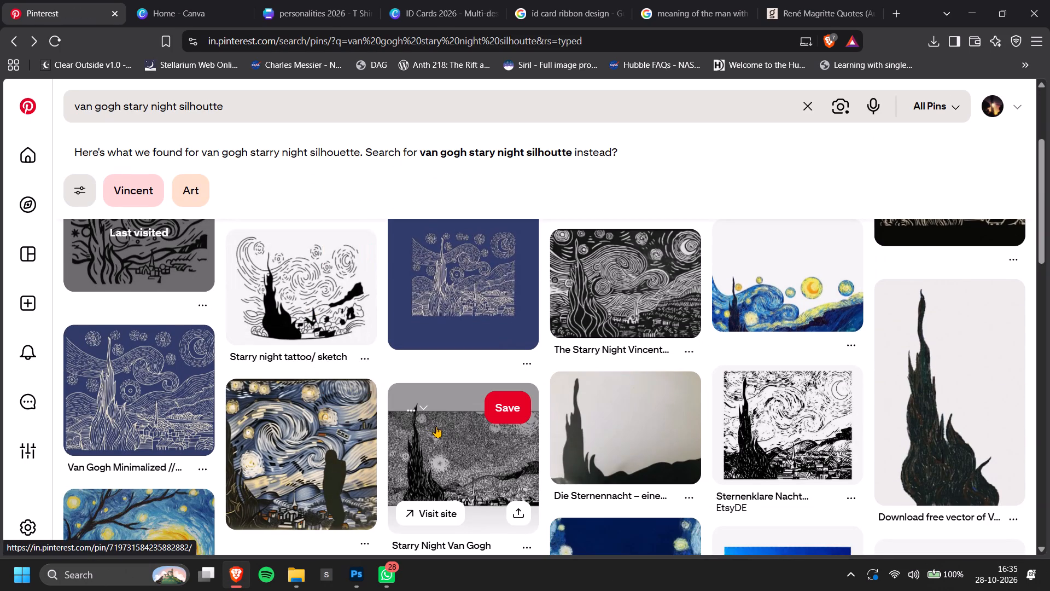
pyautogui.scroll(-6, 436, 426)
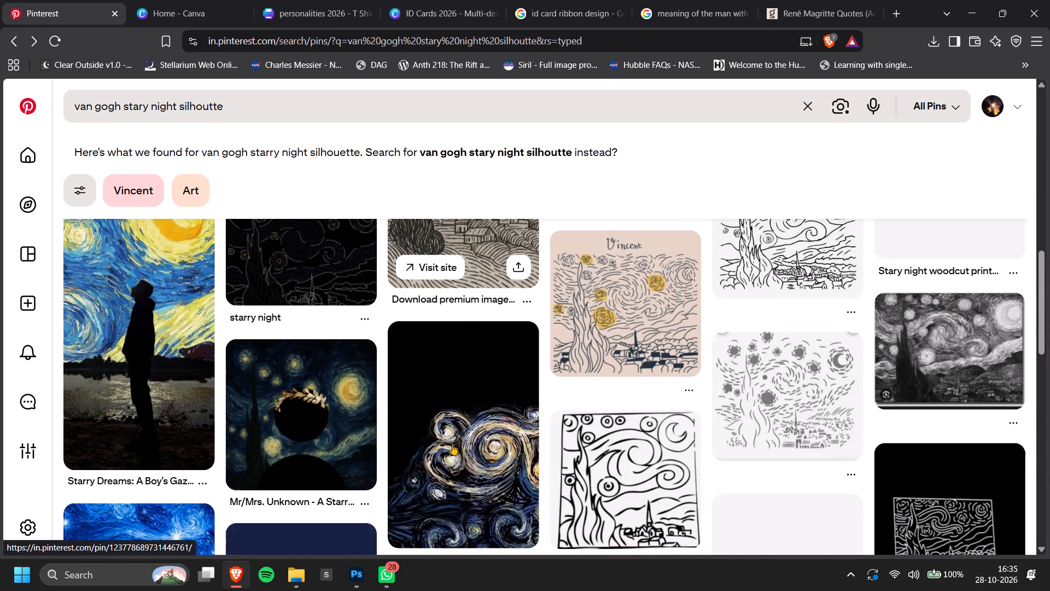
pyautogui.scroll(10, 452, 444)
pyautogui.scroll(4, 186, 276)
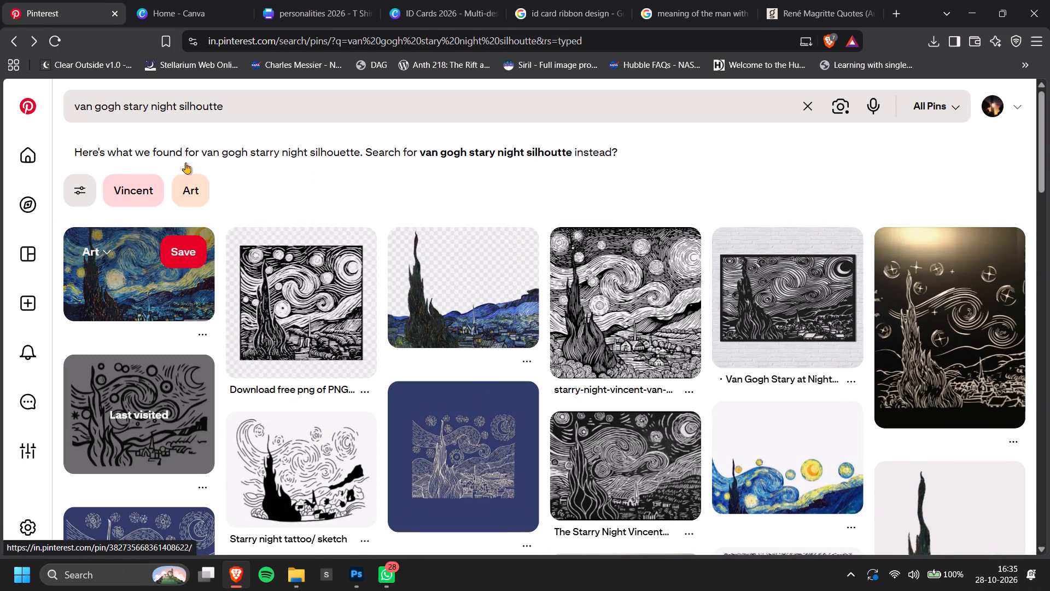
# Replace the Pinterest search with "famous paintign silhoutte" and run it.
pyautogui.click(807, 105)
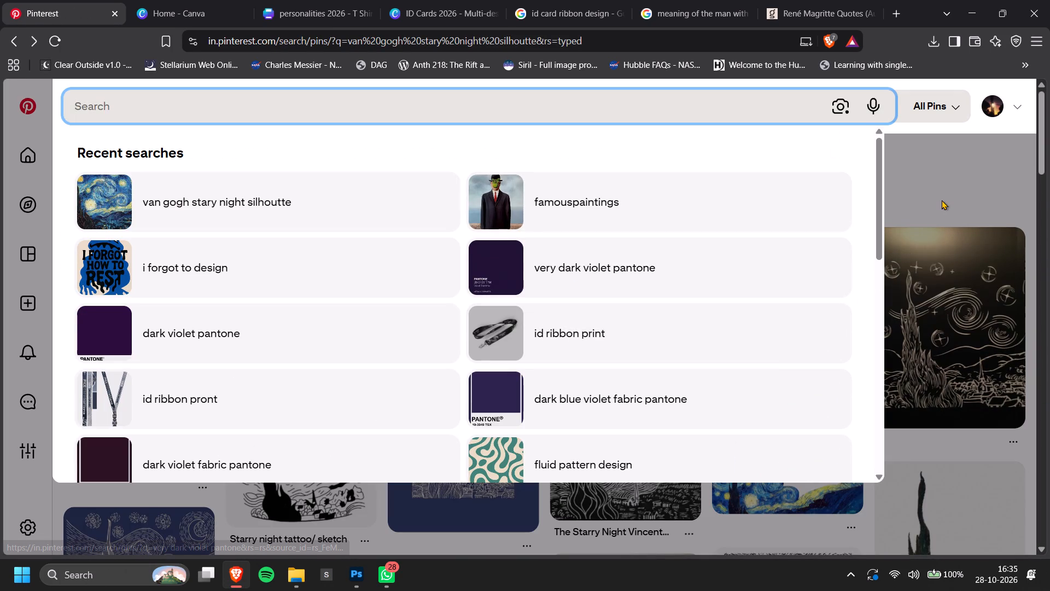
pyautogui.click(308, 101)
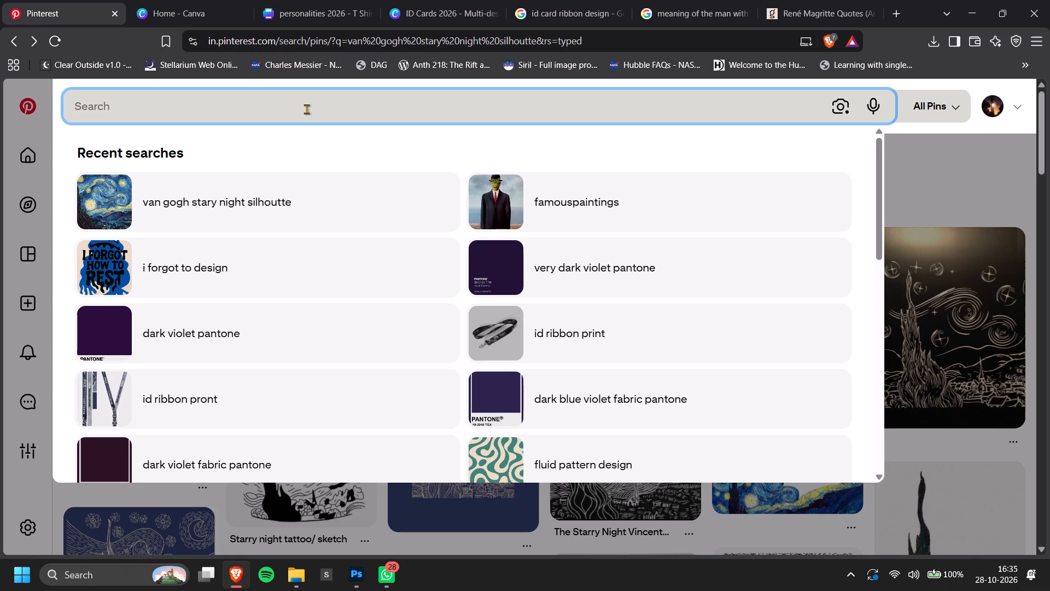
pyautogui.write('fa,')
pyautogui.press('BackSpace')
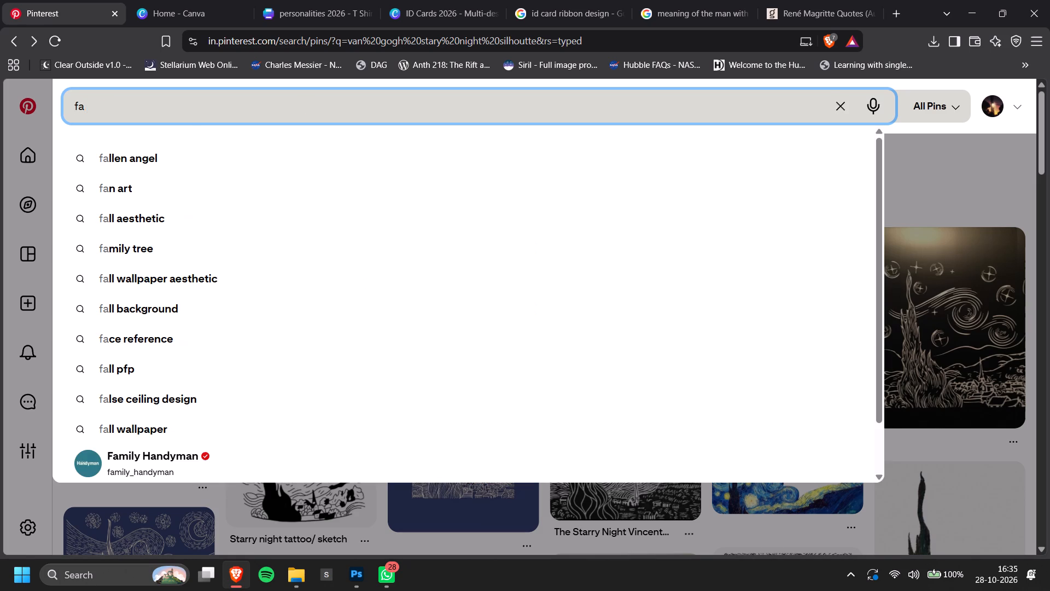
pyautogui.write('mous')
pyautogui.press('space')
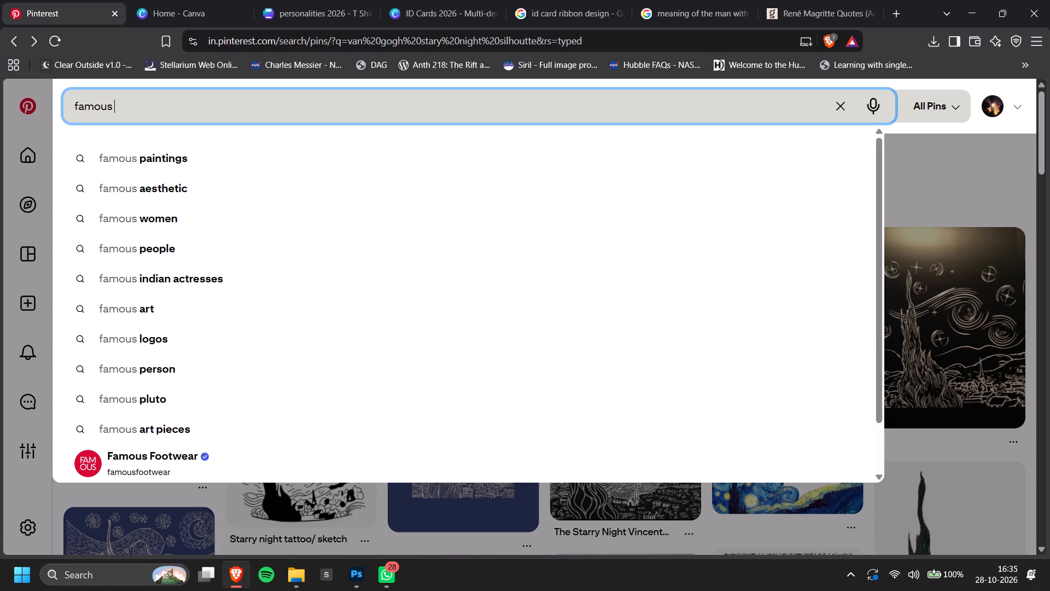
pyautogui.write('a')
pyautogui.press('BackSpace')
pyautogui.write('paintign')
pyautogui.press('space')
pyautogui.write('silhoutte')
pyautogui.press('Return')
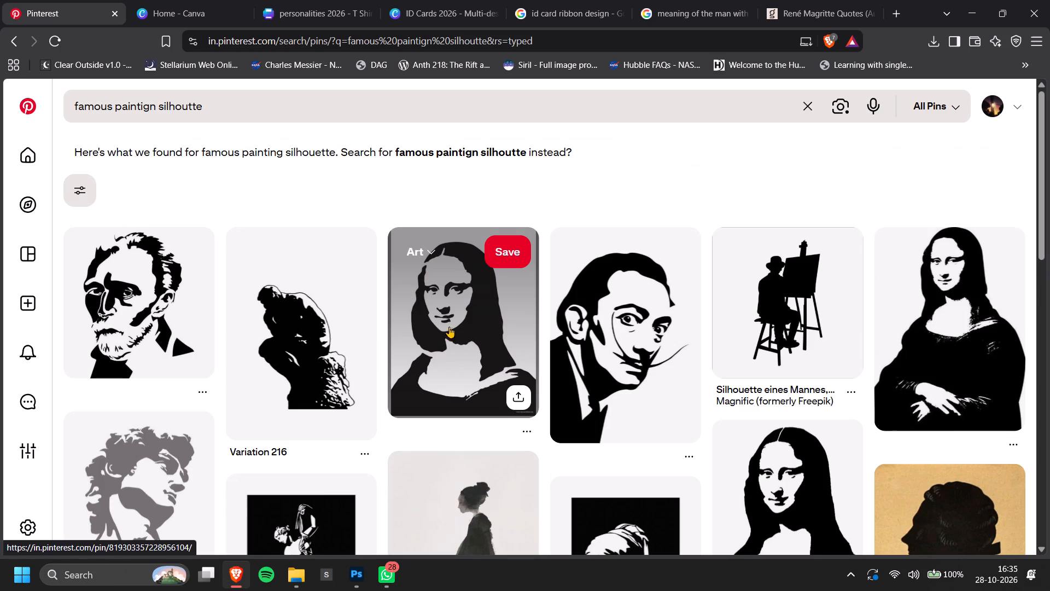
# Look through the famous painting silhouette pins for usable art, and clear the search text.
pyautogui.scroll(-1, 633, 150)
pyautogui.scroll(-2, 609, 253)
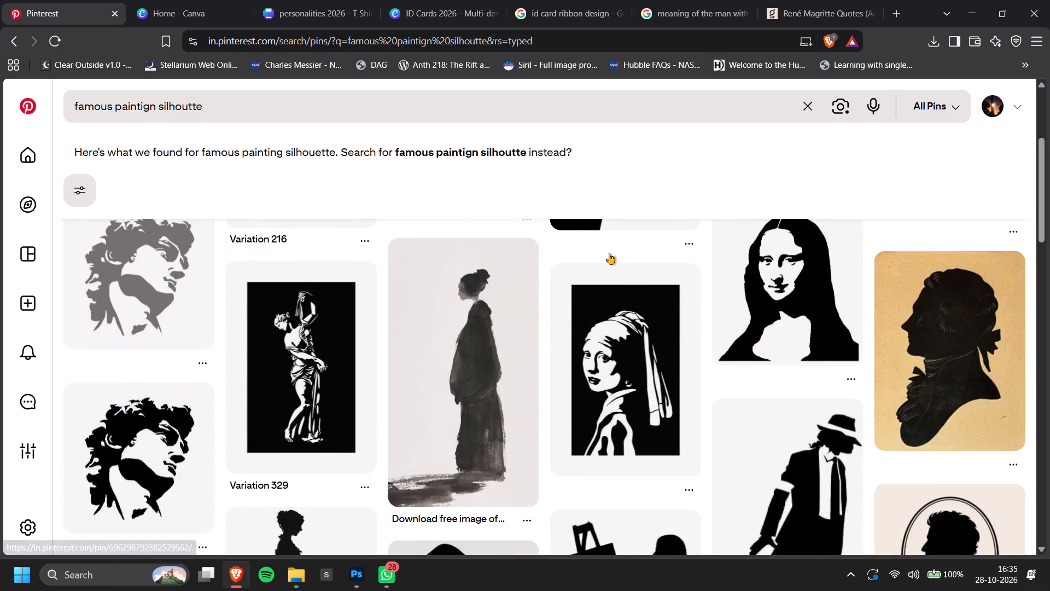
pyautogui.scroll(-2, 603, 349)
pyautogui.scroll(-4, 462, 363)
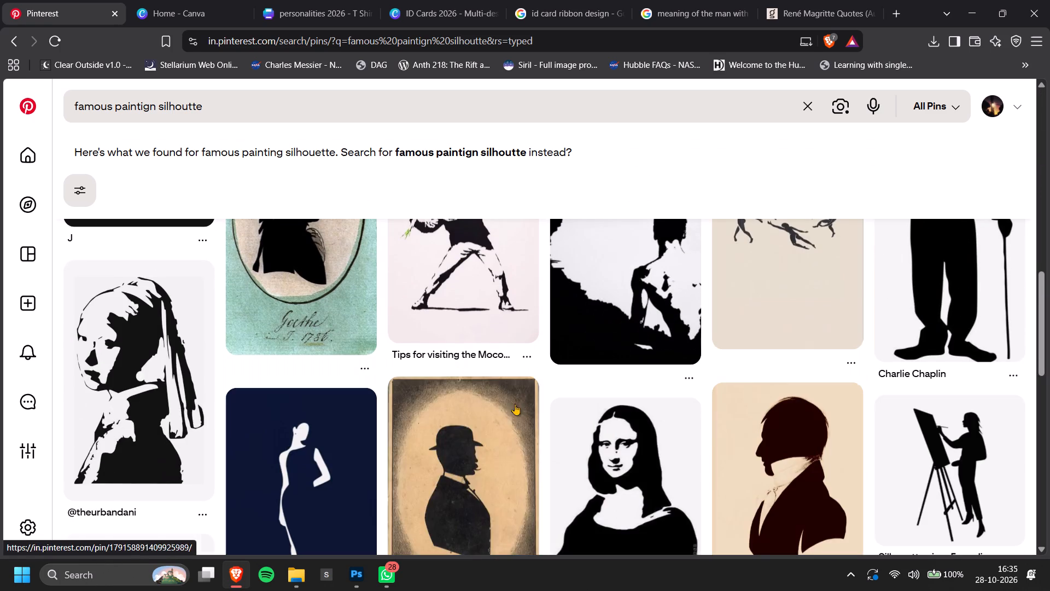
pyautogui.scroll(1, 493, 409)
pyautogui.scroll(-4, 493, 408)
pyautogui.scroll(3, 493, 407)
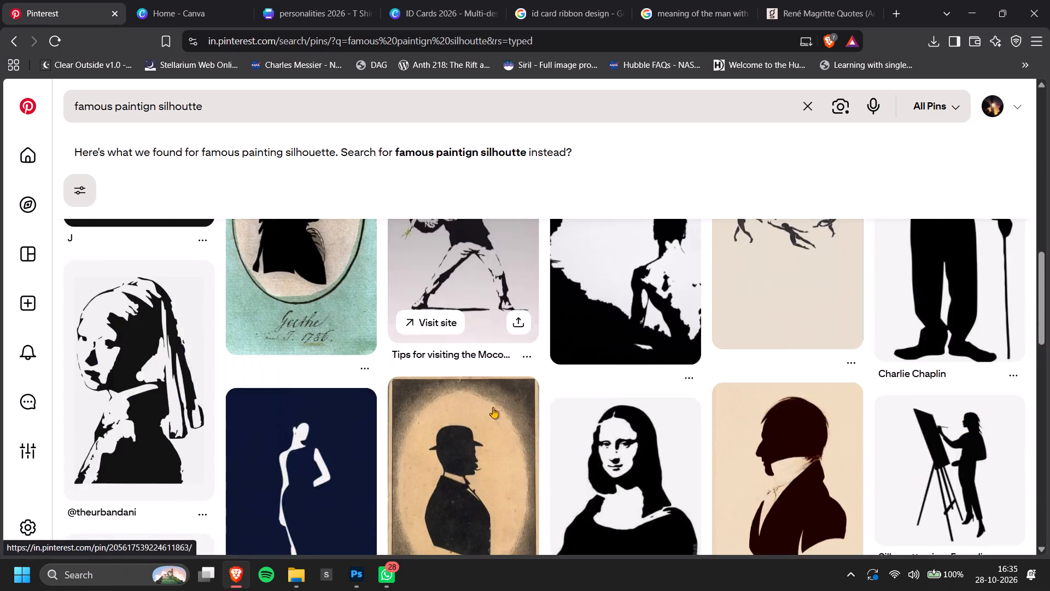
pyautogui.scroll(-3, 493, 407)
pyautogui.scroll(11, 492, 409)
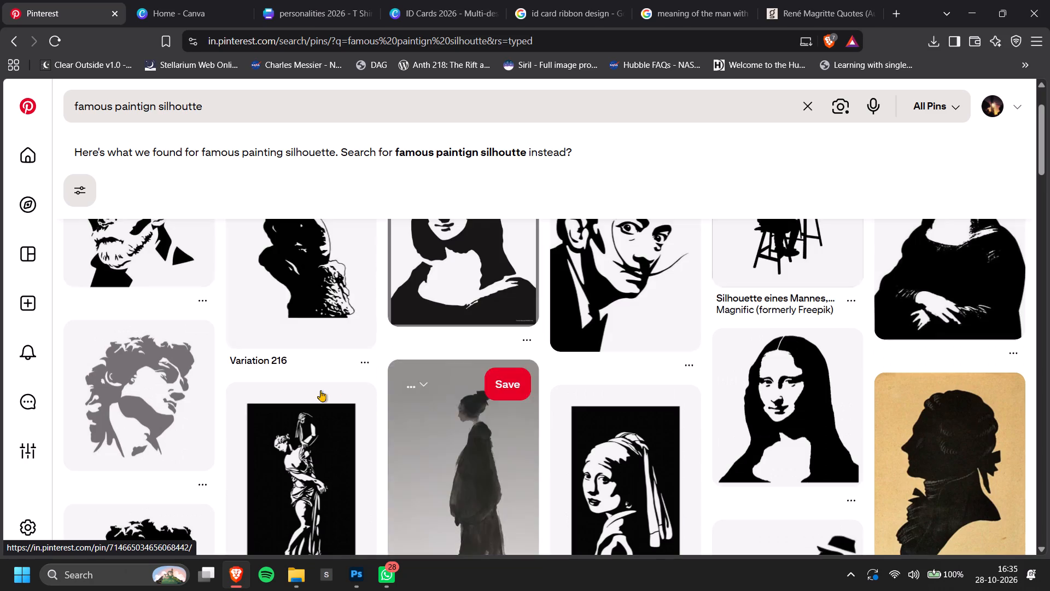
pyautogui.scroll(3, 226, 379)
pyautogui.scroll(-10, 648, 251)
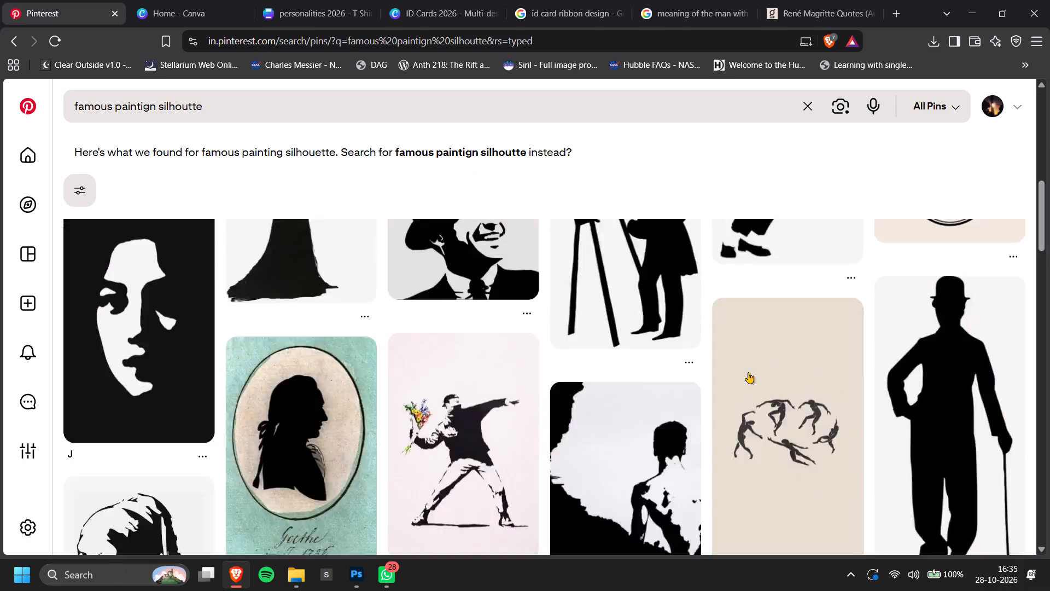
pyautogui.scroll(-3, 821, 368)
pyautogui.scroll(8, 293, 292)
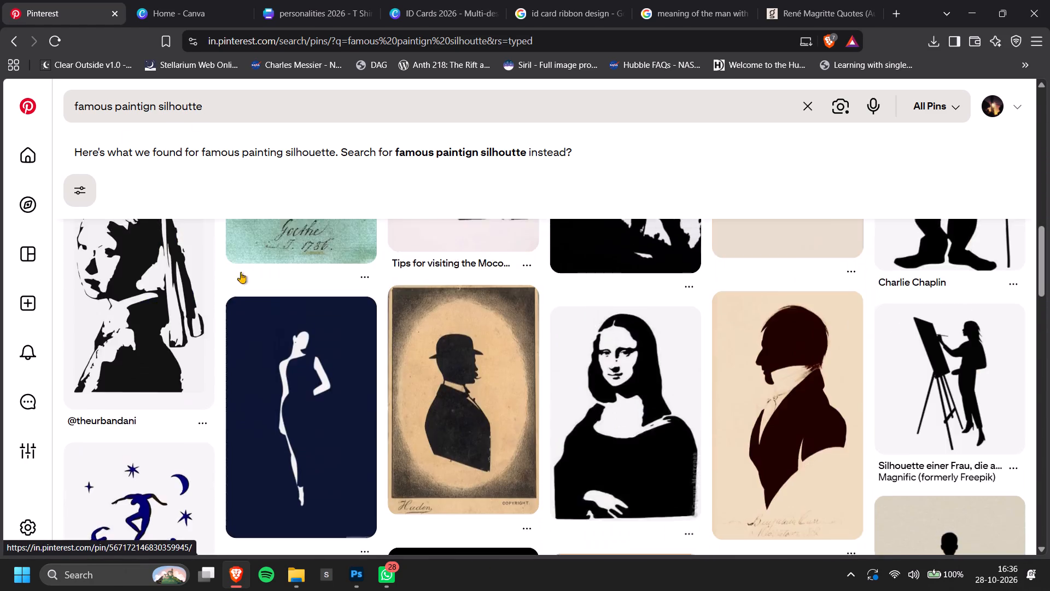
pyautogui.scroll(7, 241, 272)
pyautogui.click(804, 110)
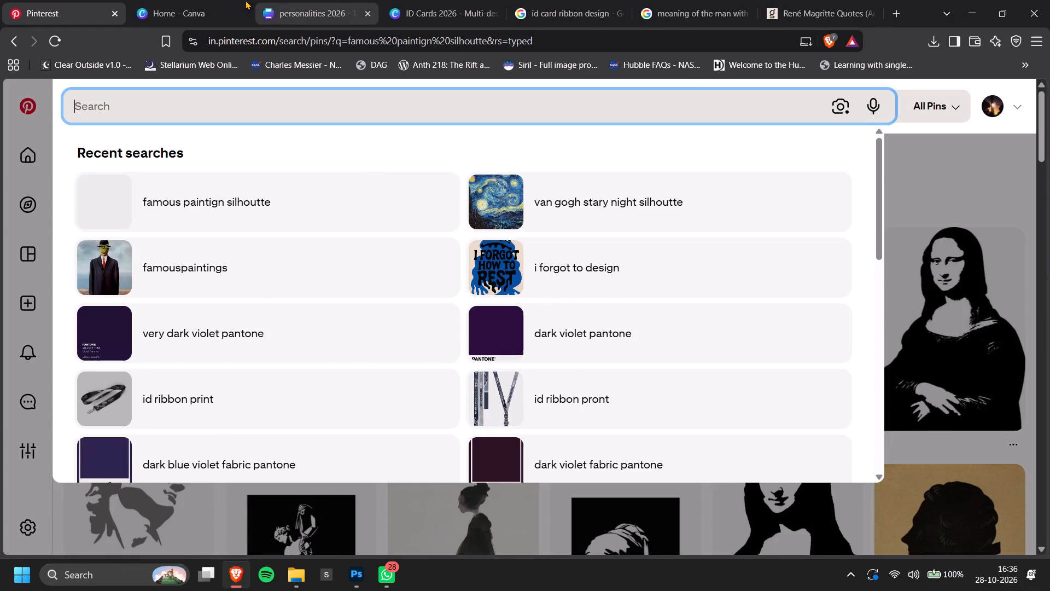
# Switch to Photoshop, slant the red WE to about -16.8° at about 120% height, and set it beside SEE.
pyautogui.click(299, 0)
pyautogui.click(862, 280)
pyautogui.hotkey('alt', 'Tab')
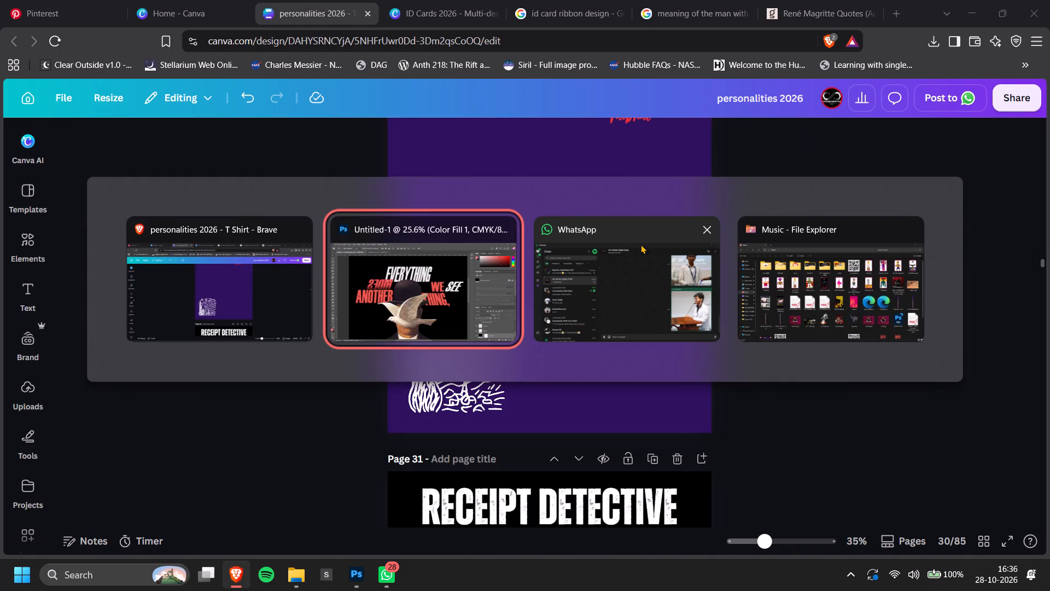
pyautogui.moveTo(621, 246); pyautogui.dragTo(614, 246)
pyautogui.keyDown('ctrl'); pyautogui.moveTo(593, 221); pyautogui.dragTo(591, 228); pyautogui.keyUp('ctrl')
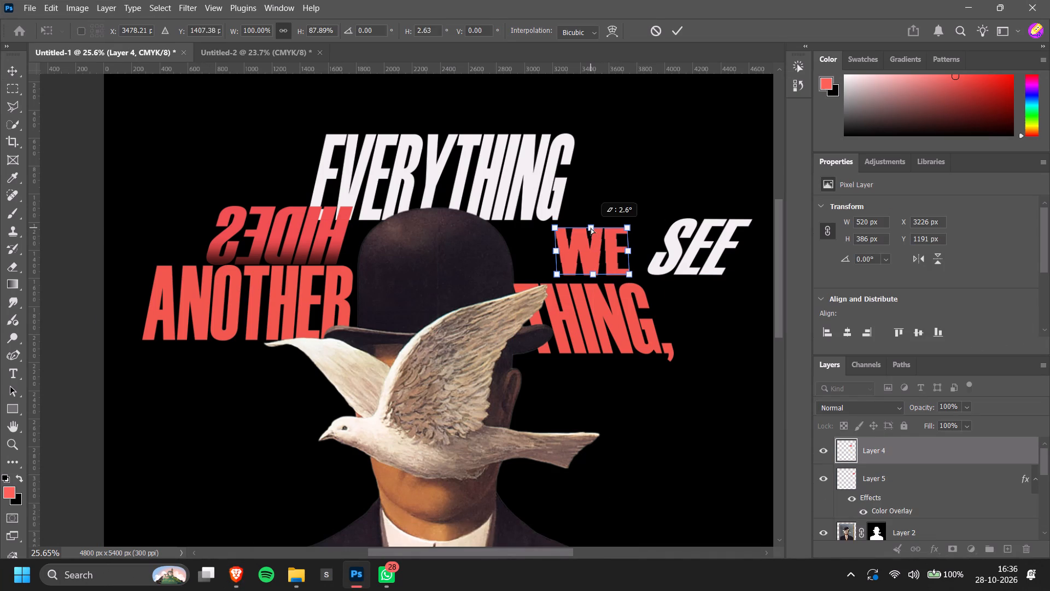
pyautogui.keyDown('ctrl'); pyautogui.moveTo(591, 228); pyautogui.dragTo(611, 210); pyautogui.keyUp('ctrl')
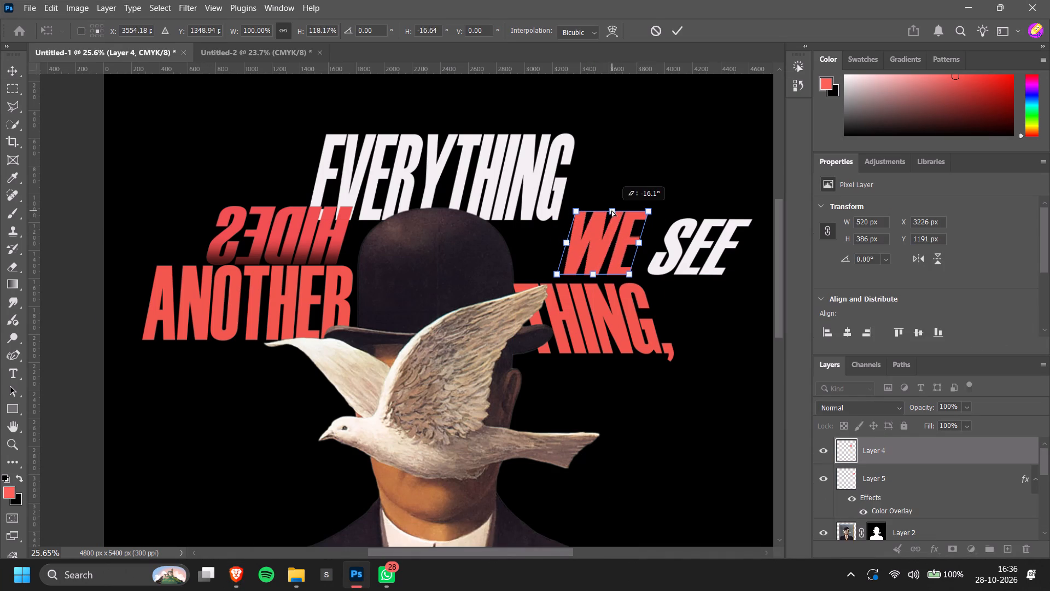
pyautogui.keyDown('ctrl'); pyautogui.moveTo(611, 210); pyautogui.dragTo(612, 210); pyautogui.keyUp('ctrl')
pyautogui.moveTo(615, 251); pyautogui.dragTo(608, 250)
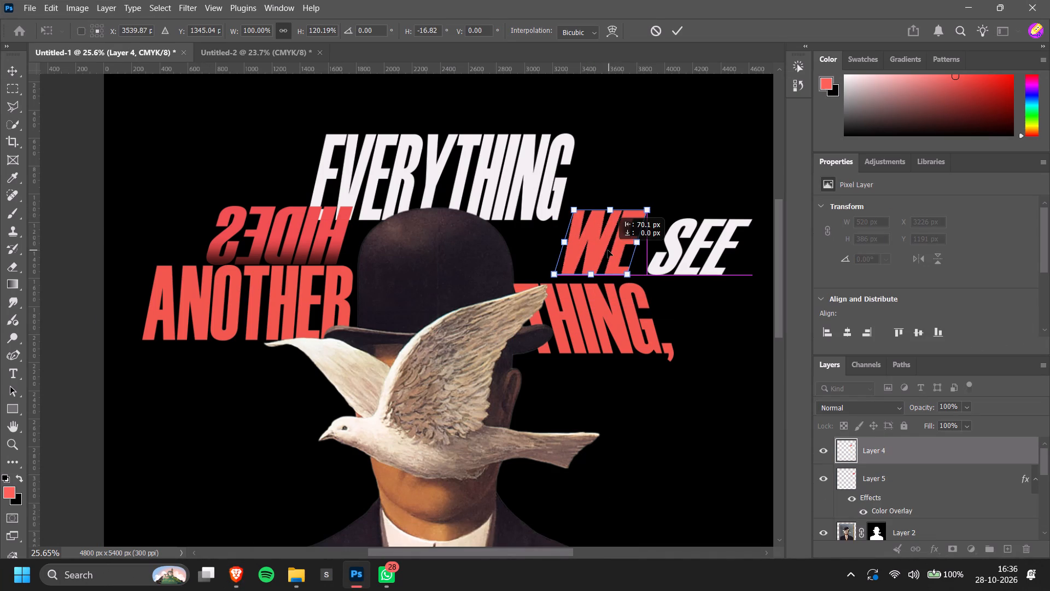
pyautogui.moveTo(608, 250); pyautogui.dragTo(607, 250)
pyautogui.click(694, 307)
pyautogui.click(722, 333)
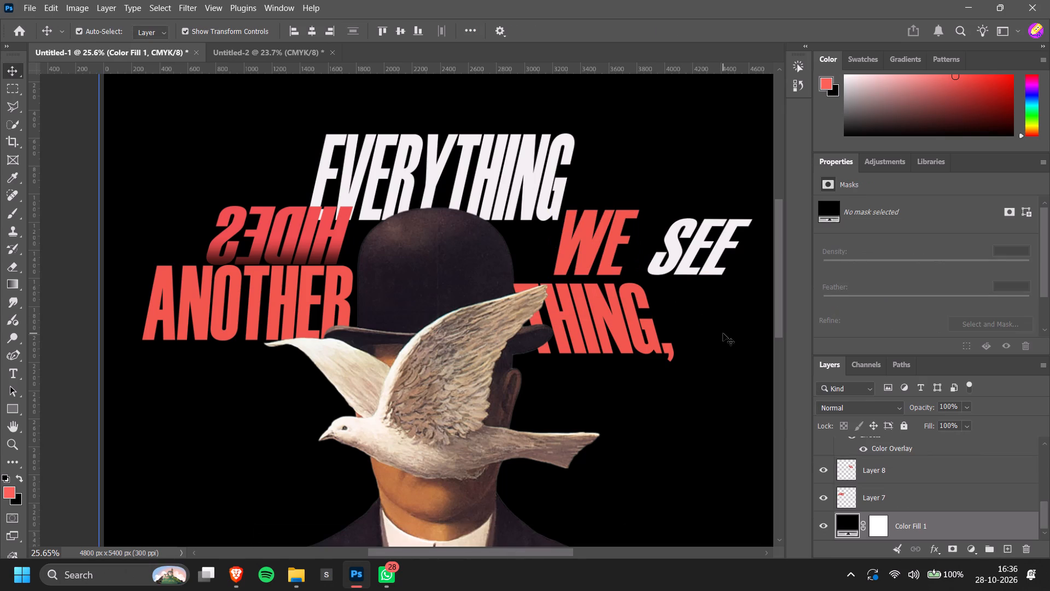
# Move the white SEE slightly closer to the red WE.
pyautogui.moveTo(712, 268); pyautogui.dragTo(704, 267)
pyautogui.click(751, 371)
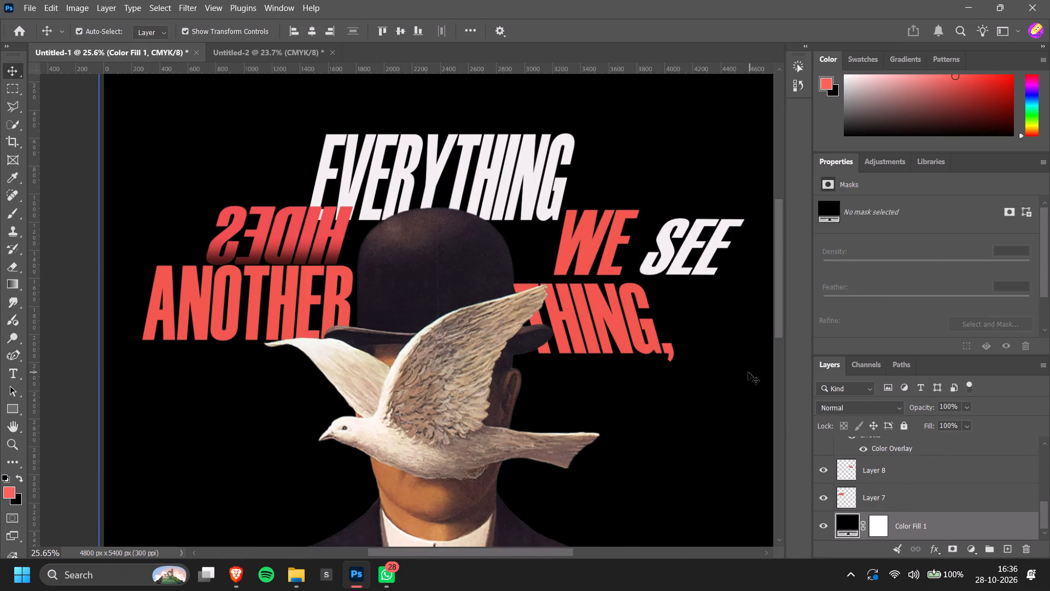
pyautogui.keyDown('ctrl'); pyautogui.scroll(-4, 730, 368); pyautogui.keyUp('ctrl')
pyautogui.keyDown('alt'); pyautogui.scroll(-3, 726, 368); pyautogui.keyUp('alt')
# Switch to Pinterest in Brave and replace the search with "eye".
pyautogui.hotkey('alt', 'Tab')
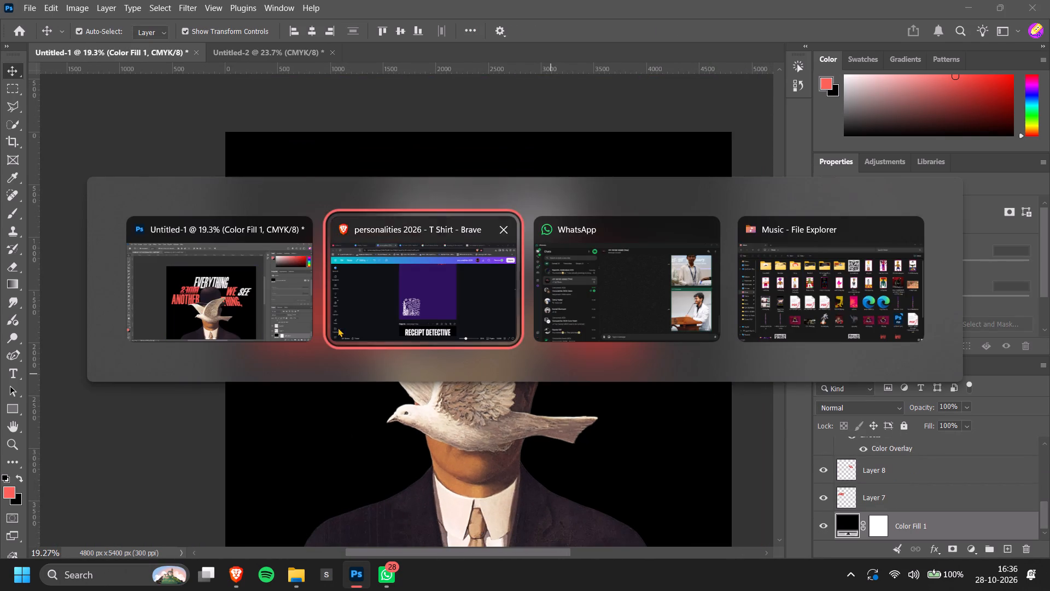
pyautogui.click(56, 0)
pyautogui.click(342, 99)
pyautogui.write('eye')
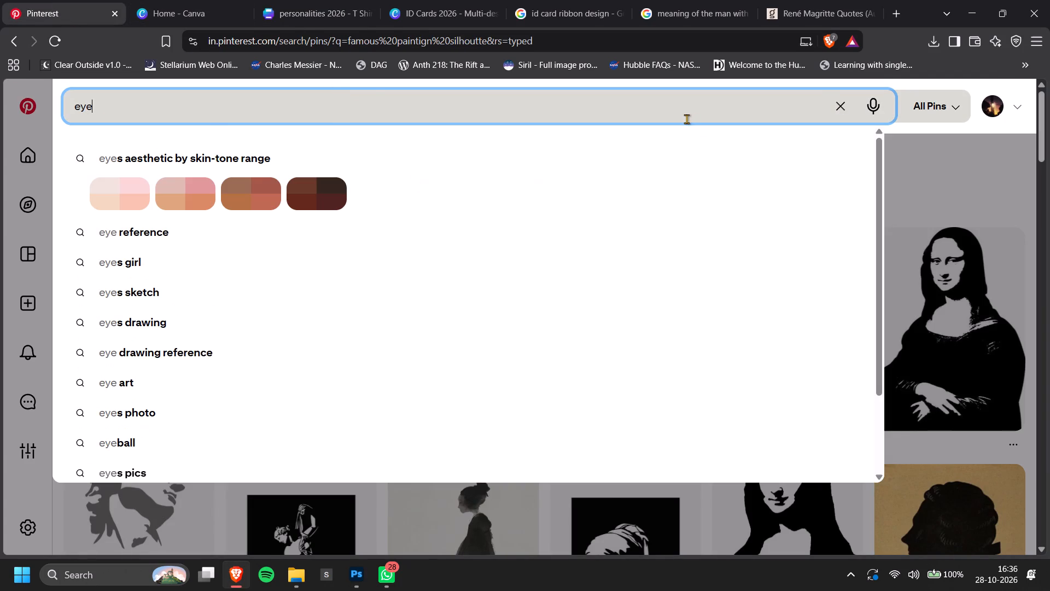
pyautogui.press('Return')
pyautogui.hotkey('alt', 'Tab')
pyautogui.hotkey('alt', 'Tab')
pyautogui.hotkey('alt', 'Tab')
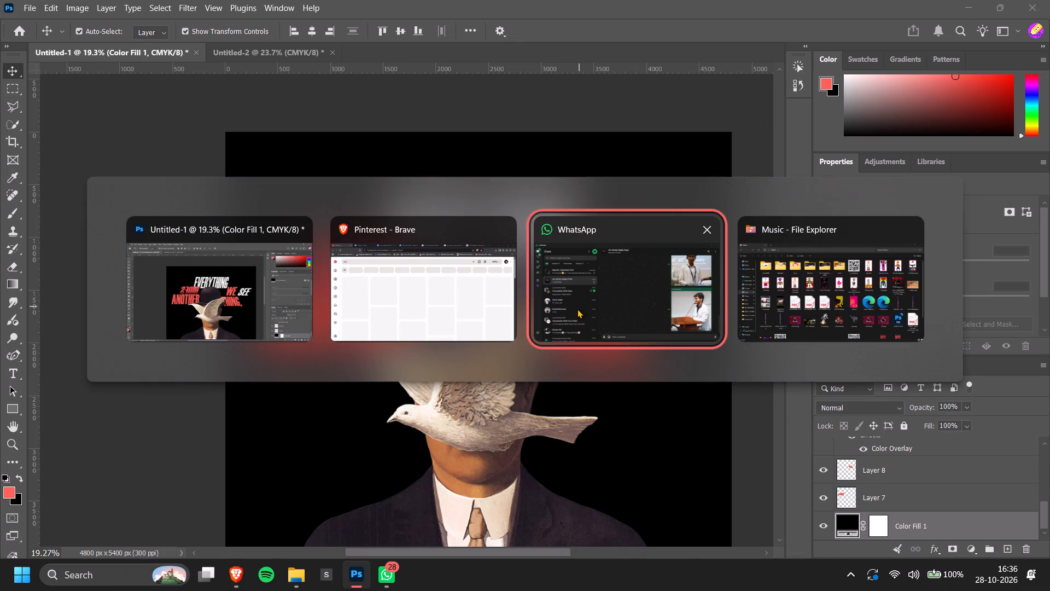
pyautogui.hotkey('alt', 'Tab')
pyautogui.hotkey('alt', 'Tab')
pyautogui.hotkey('alt', 'Tab')
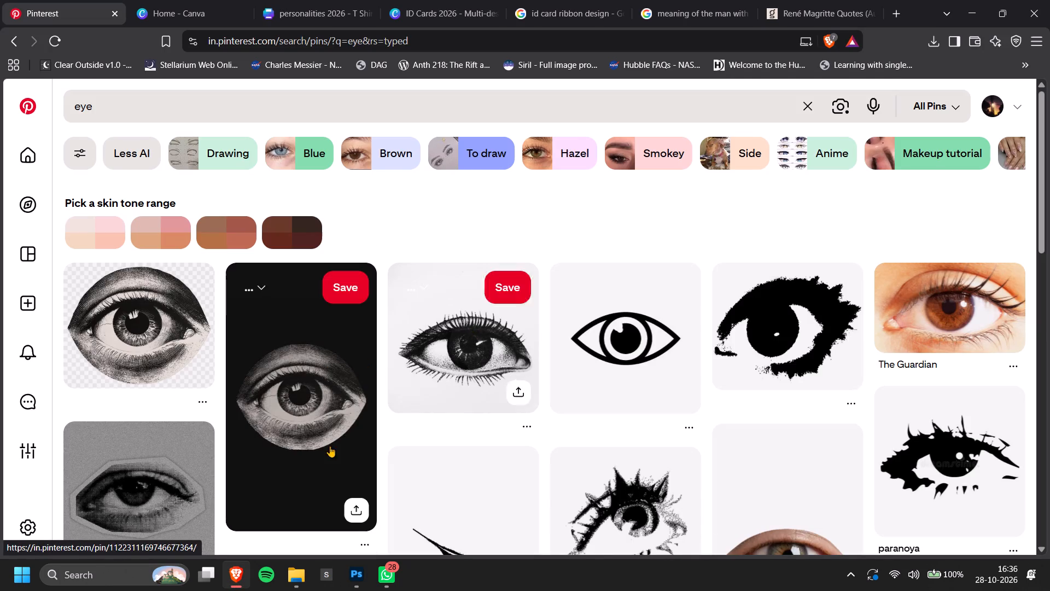
# Browse the black eye drawings and copy the image of the narrow eye with long, thick spiky lashes.
pyautogui.click(789, 349)
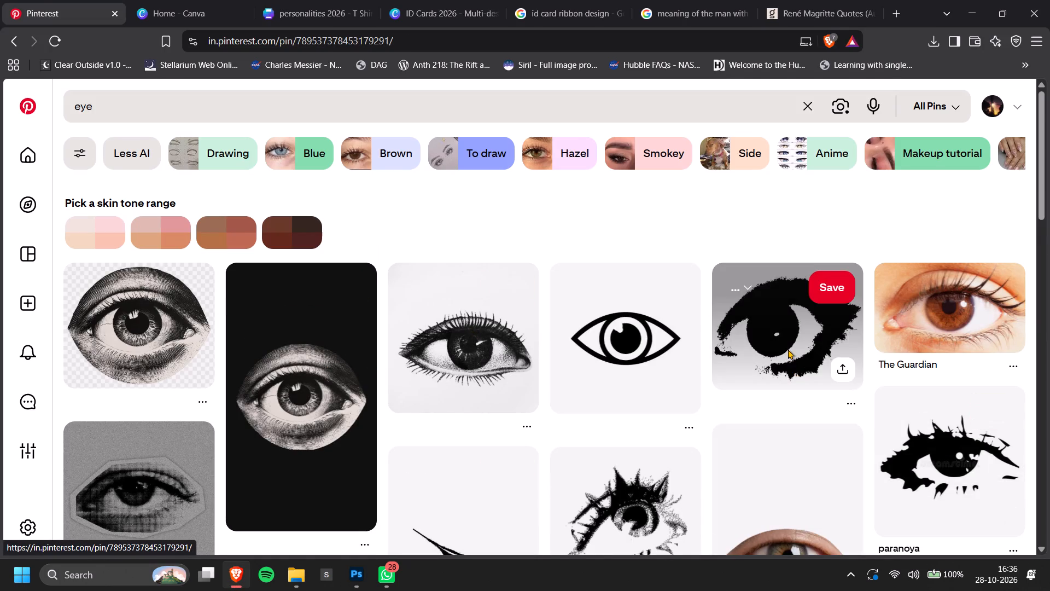
pyautogui.rightClick(177, 264)
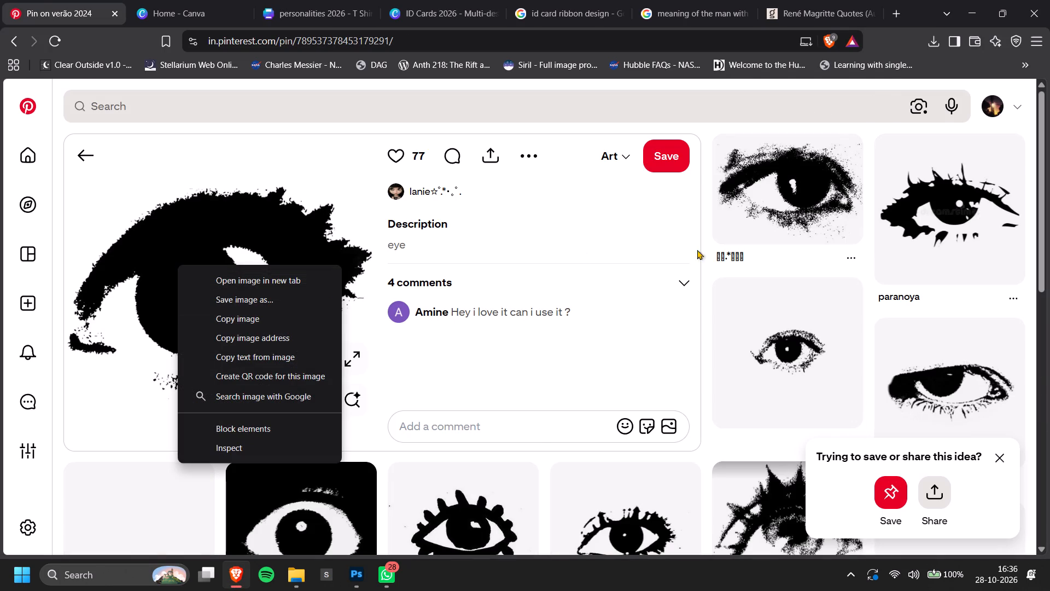
pyautogui.click(87, 153)
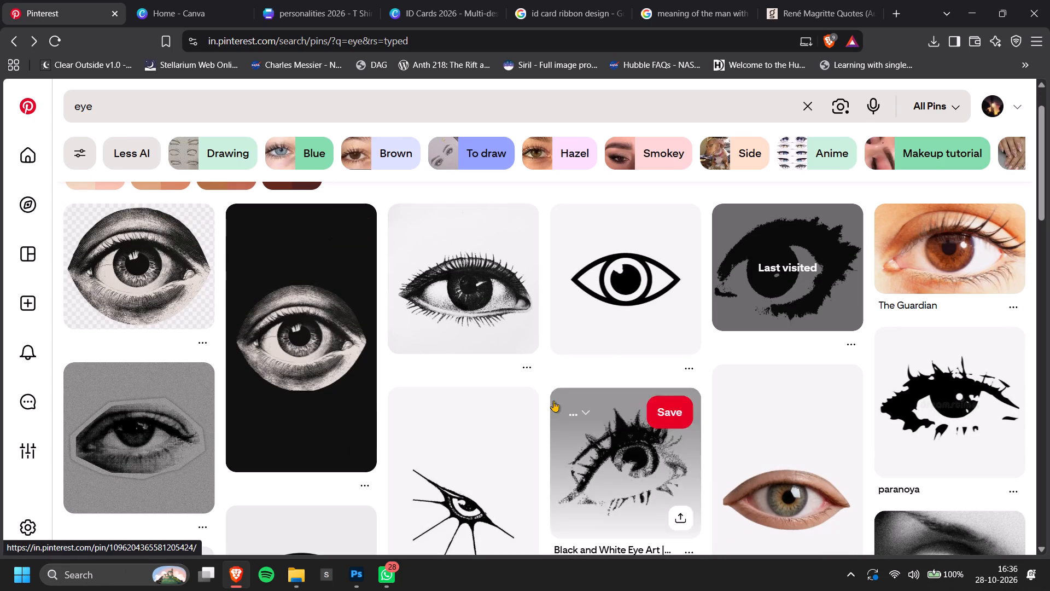
pyautogui.scroll(-1, 520, 459)
pyautogui.click(474, 426)
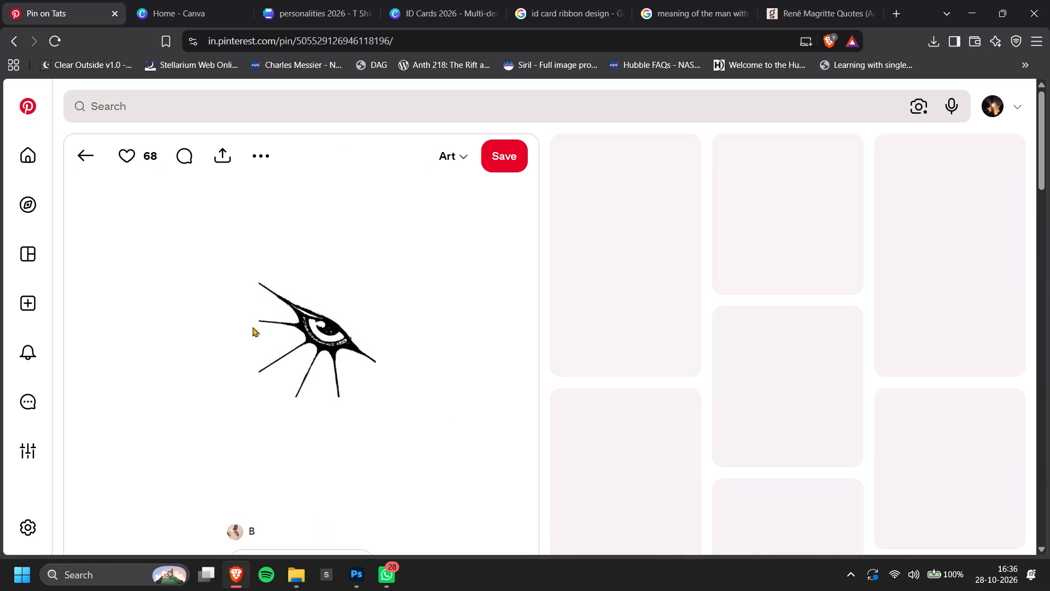
pyautogui.rightClick(310, 343)
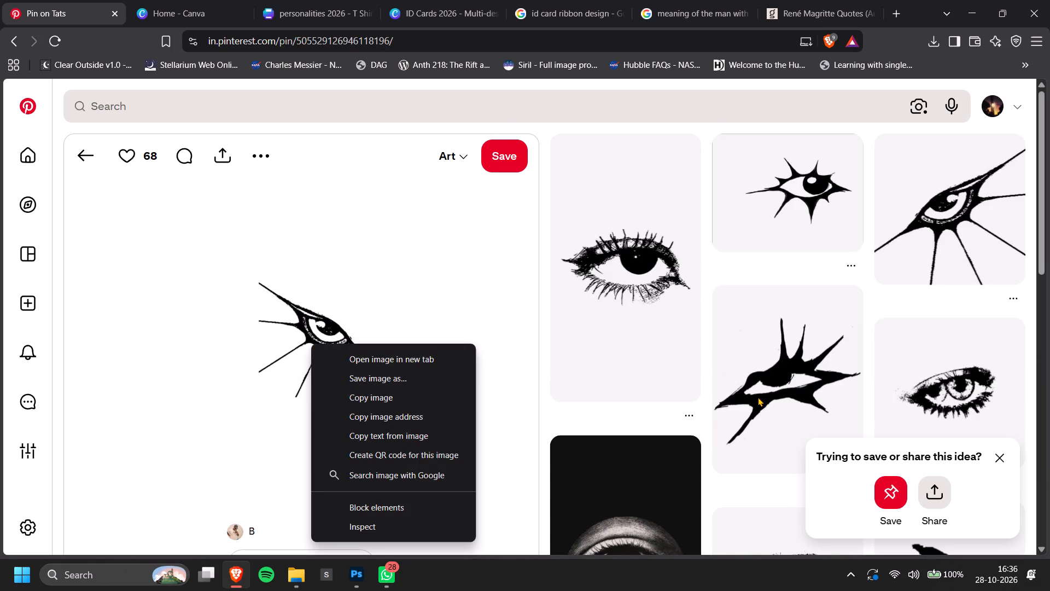
pyautogui.click(792, 400)
pyautogui.rightClick(299, 314)
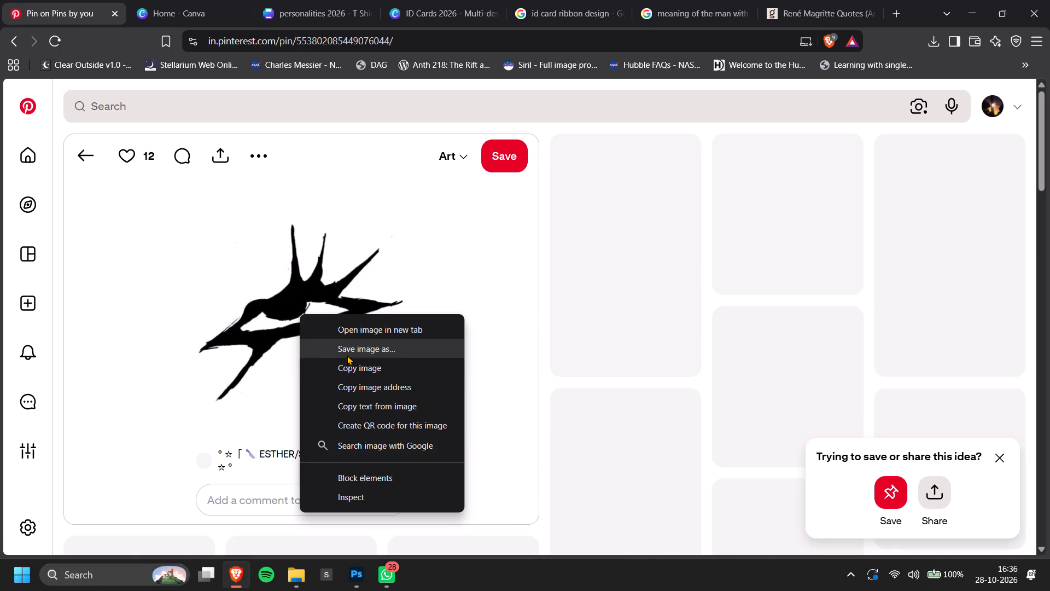
pyautogui.click(355, 371)
# Switch to Photoshop, paste the eye image into the poster, move its layer above all others, and place it over the hat and dove.
pyautogui.hotkey('alt', 'Tab')
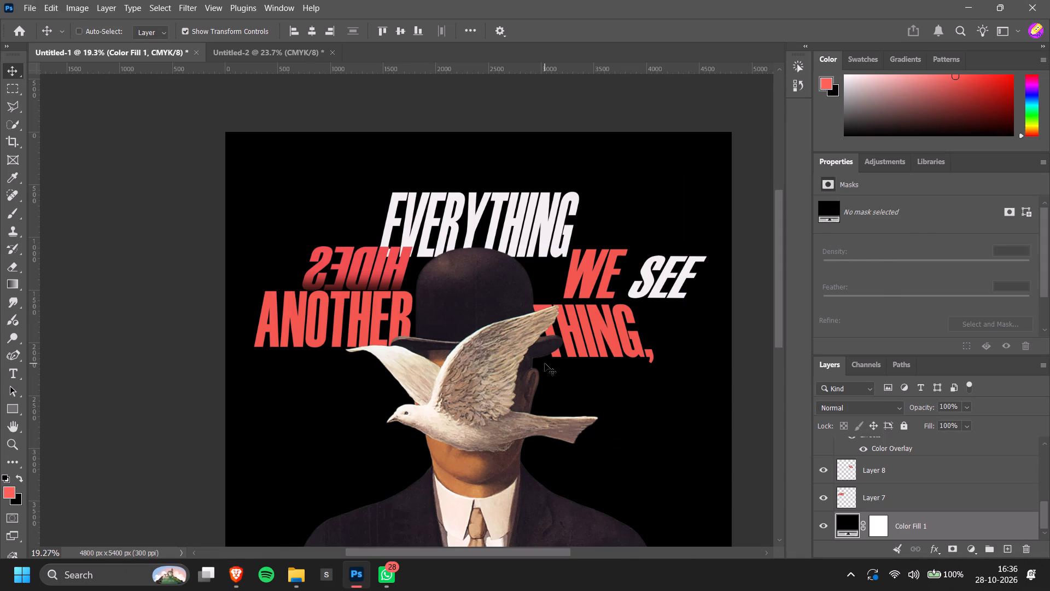
pyautogui.hotkey('ctrl', 'v')
pyautogui.moveTo(499, 338); pyautogui.dragTo(565, 357)
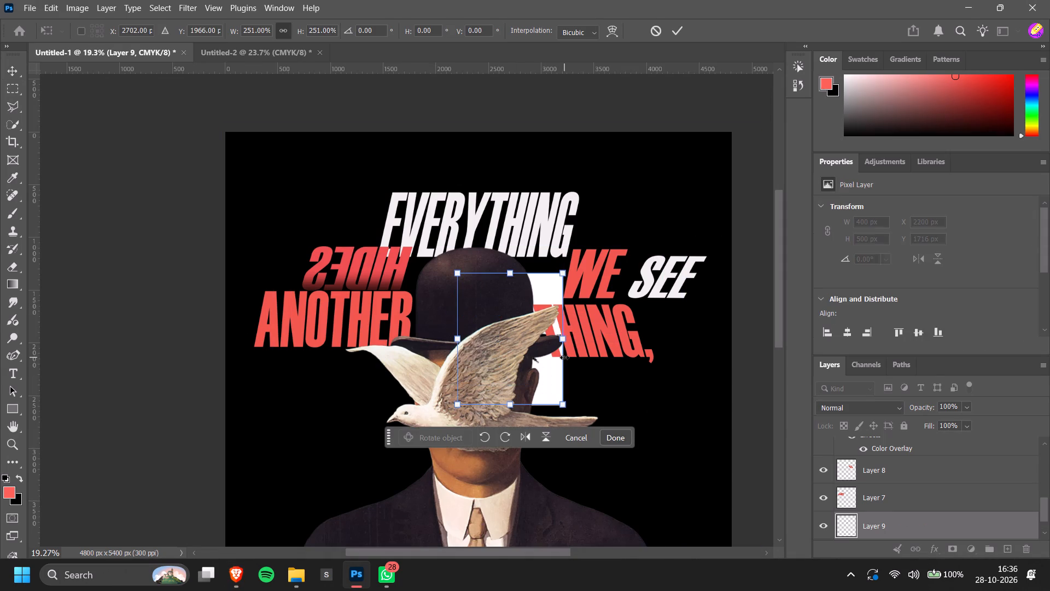
pyautogui.moveTo(943, 519); pyautogui.dragTo(948, 432)
pyautogui.moveTo(526, 351); pyautogui.dragTo(489, 365)
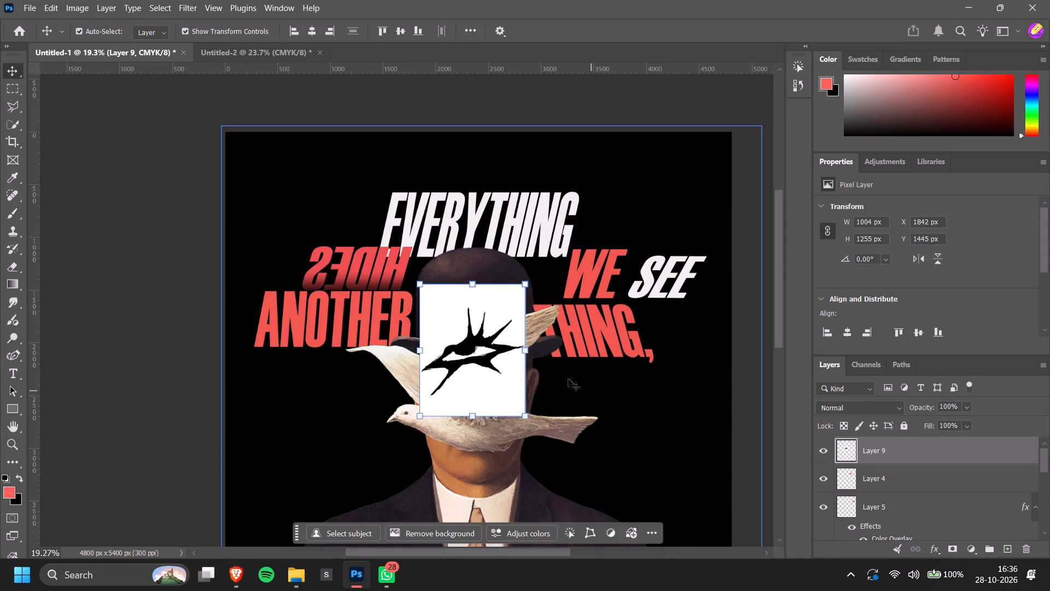
# Convert the pasted eye layer to a Smart Object and open its contents for editing.
pyautogui.rightClick(883, 449)
pyautogui.click(933, 387)
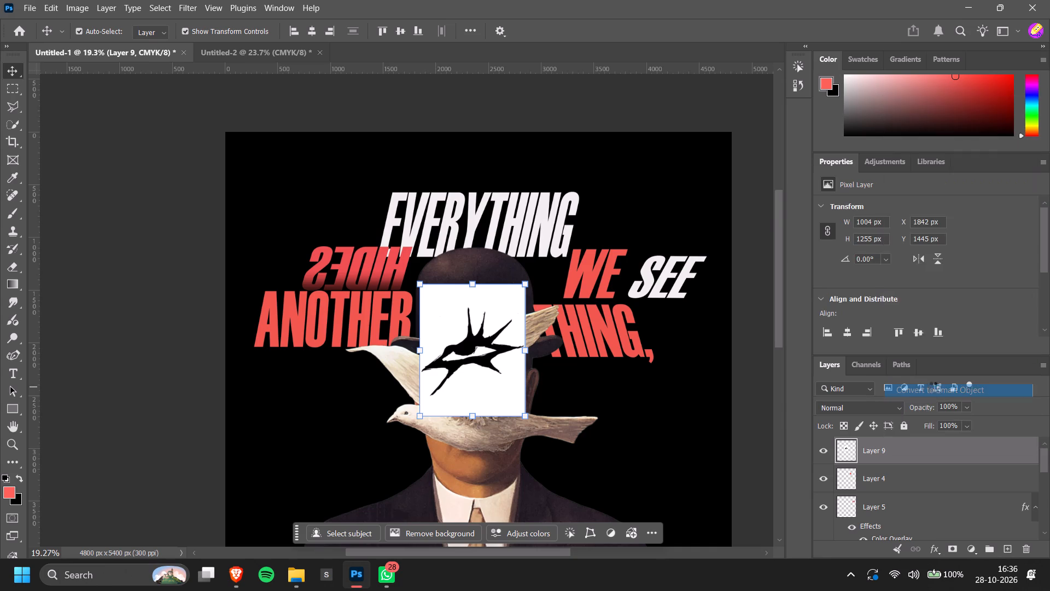
pyautogui.doubleClick(850, 450)
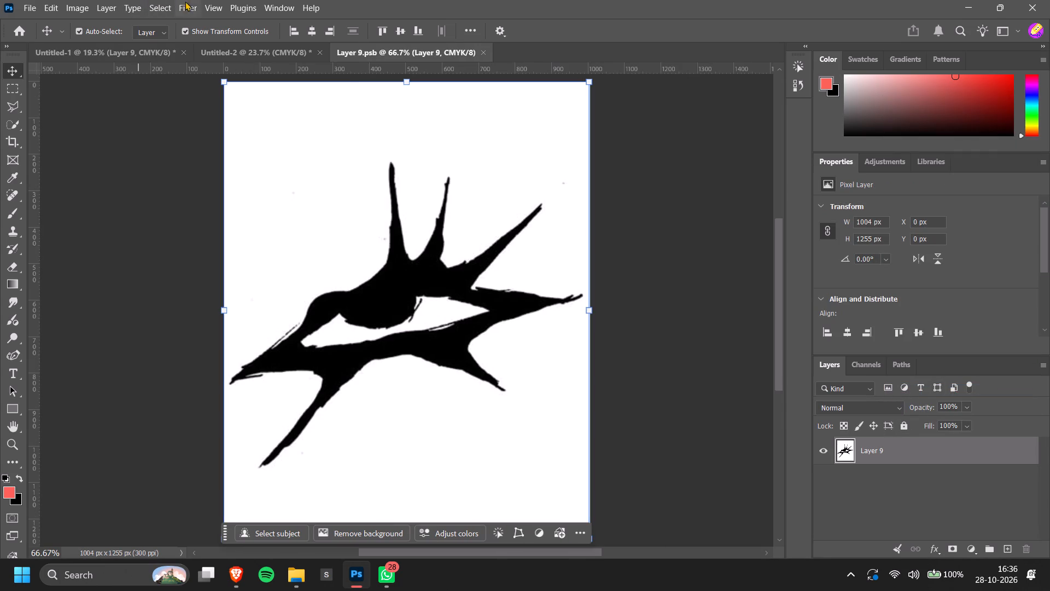
# Select the black eye shape with Color Range, mask out the white background, and save the smart object's contents.
pyautogui.click(188, 1)
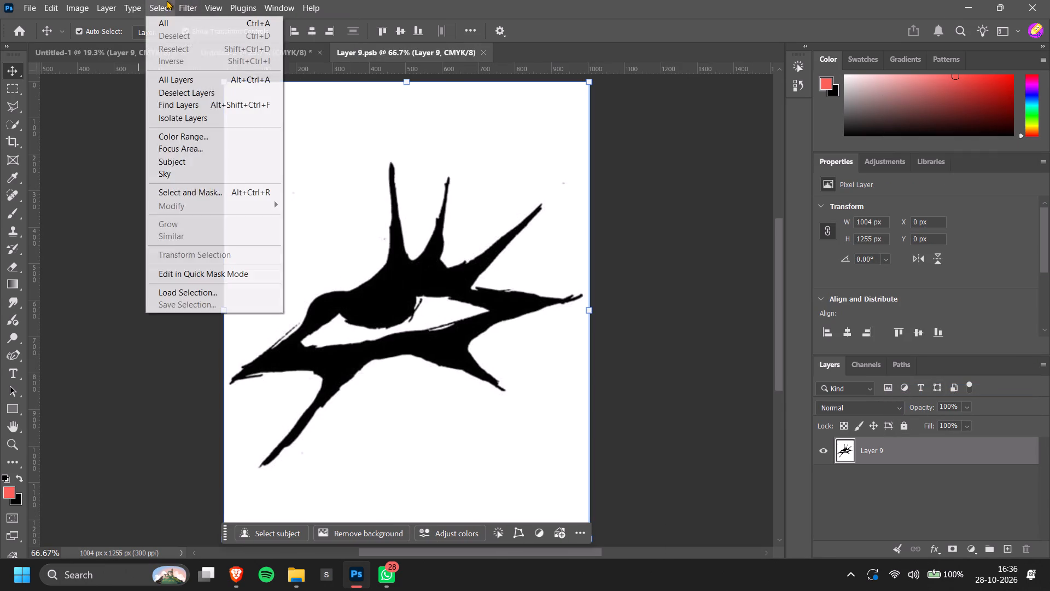
pyautogui.click(206, 142)
pyautogui.click(415, 269)
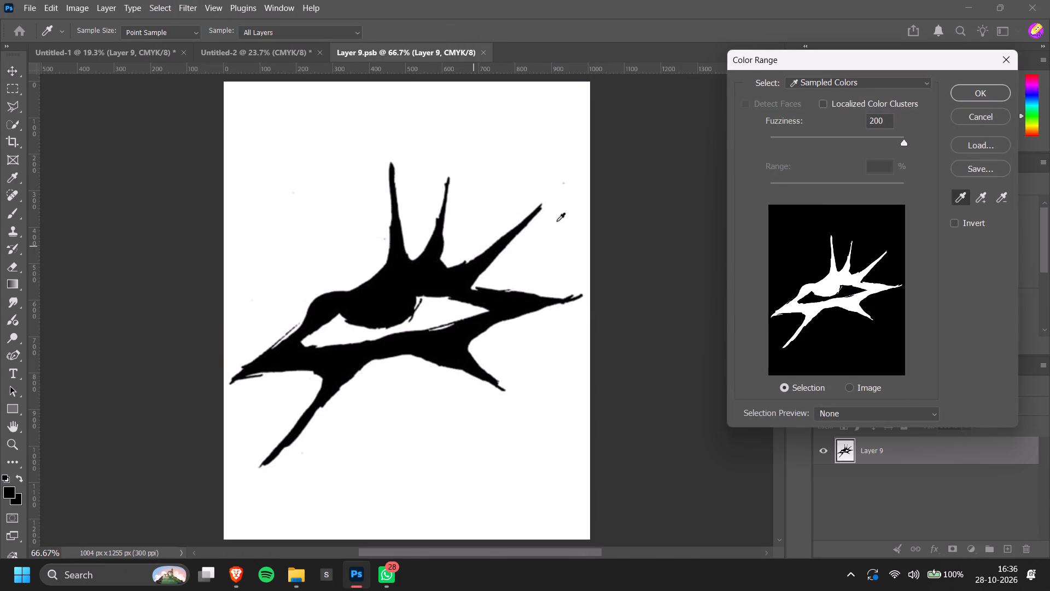
pyautogui.click(964, 104)
pyautogui.click(967, 96)
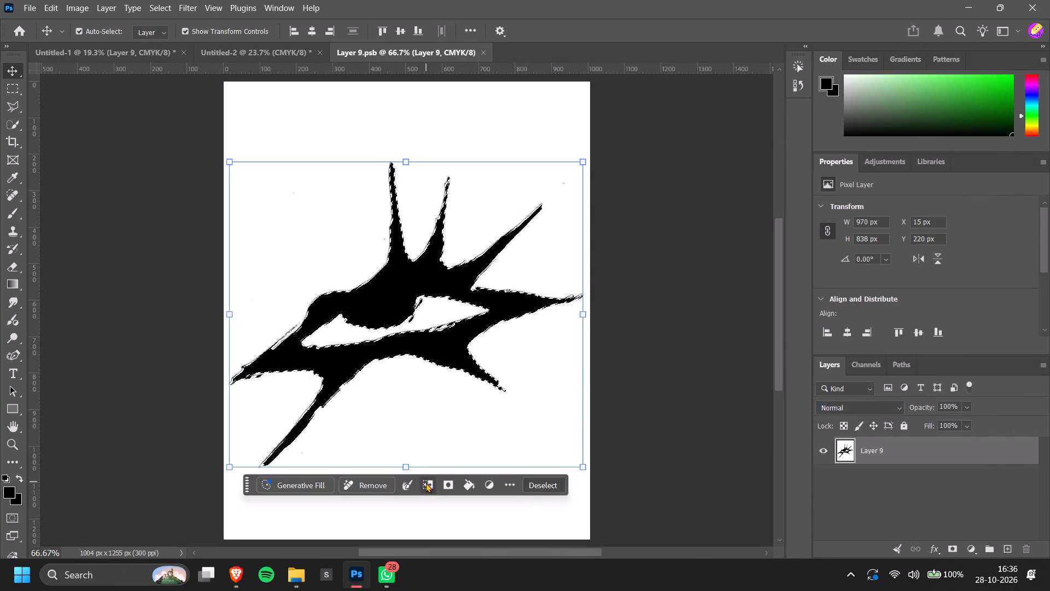
pyautogui.click(447, 484)
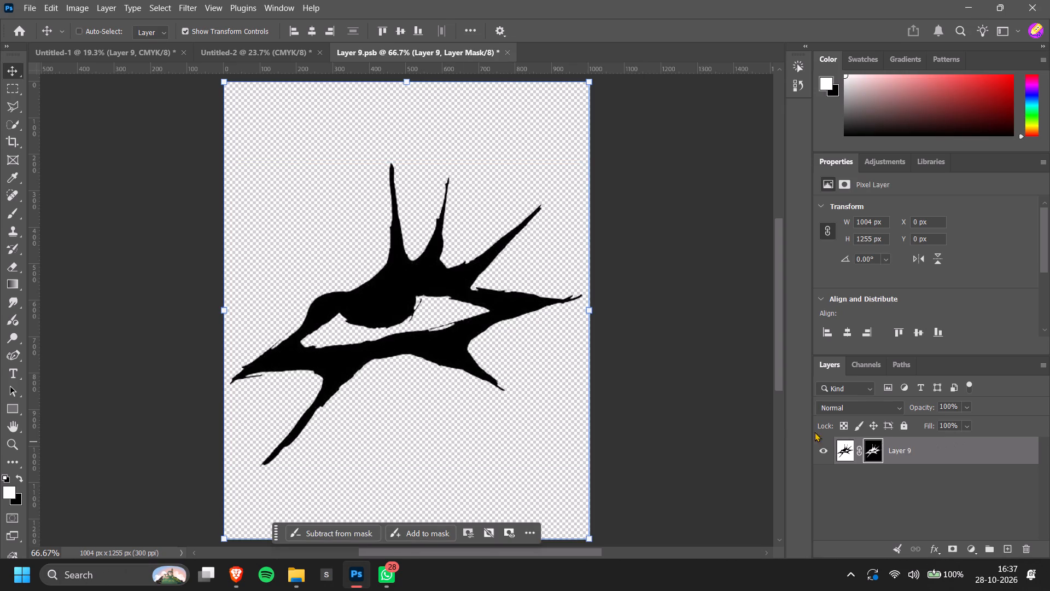
pyautogui.hotkey('ctrl', 's')
# Close the Untitled-2 banner document, saving it as the Photoshop file "Ribbon" in Documents with Maximize Compatibility on.
pyautogui.click(250, 48)
pyautogui.click(137, 62)
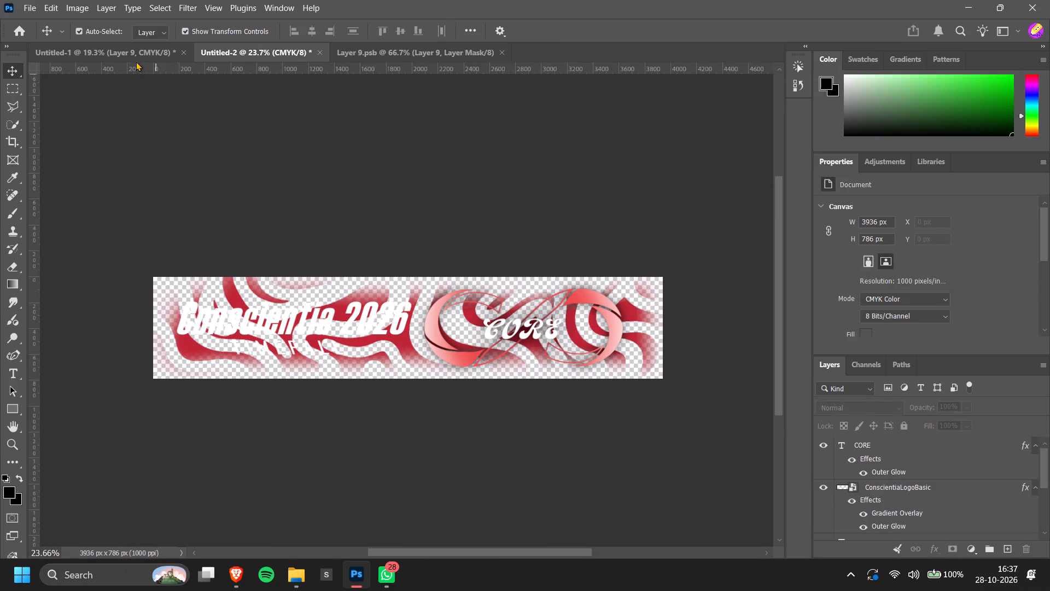
pyautogui.click(138, 51)
pyautogui.click(323, 58)
pyautogui.click(323, 52)
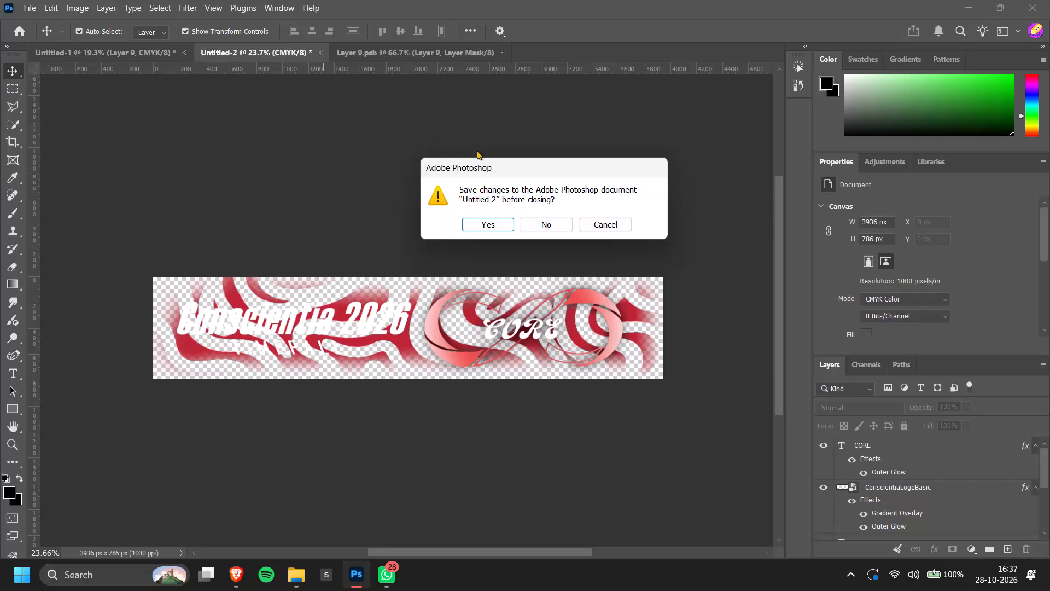
pyautogui.click(494, 223)
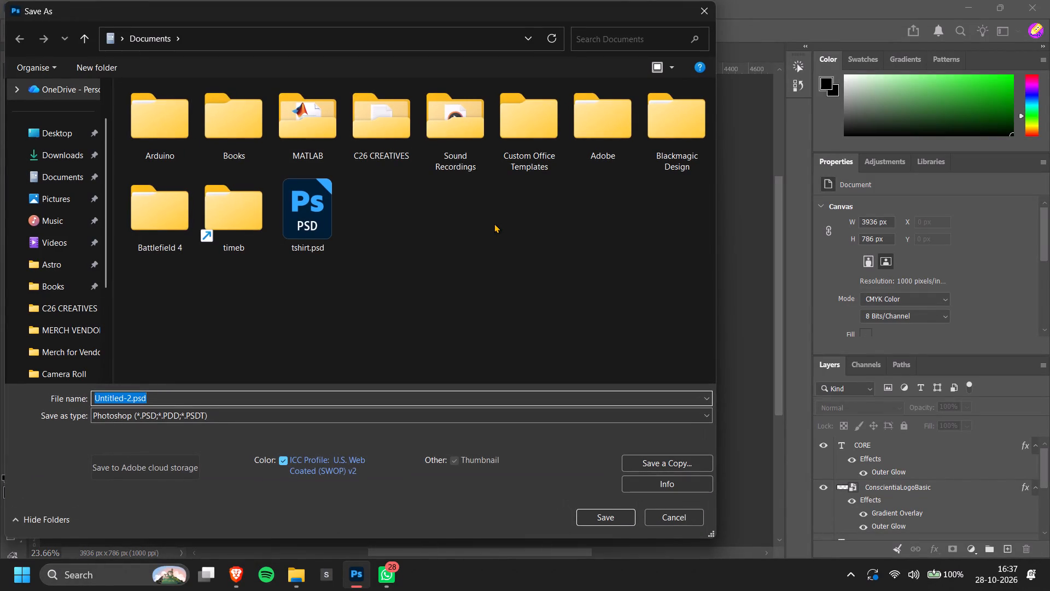
pyautogui.write('Ribbon')
pyautogui.press('Return')
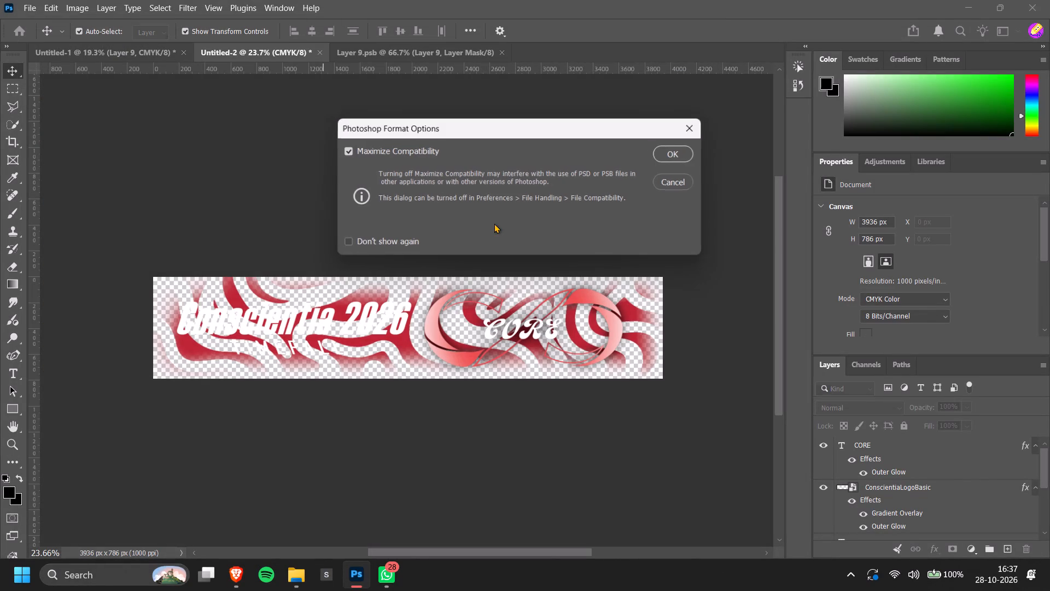
pyautogui.click(670, 148)
# In Untitled-1, give the eye layer an off-white Color Overlay, Normal mode at 100% opacity, with Outer Glow off.
pyautogui.click(143, 52)
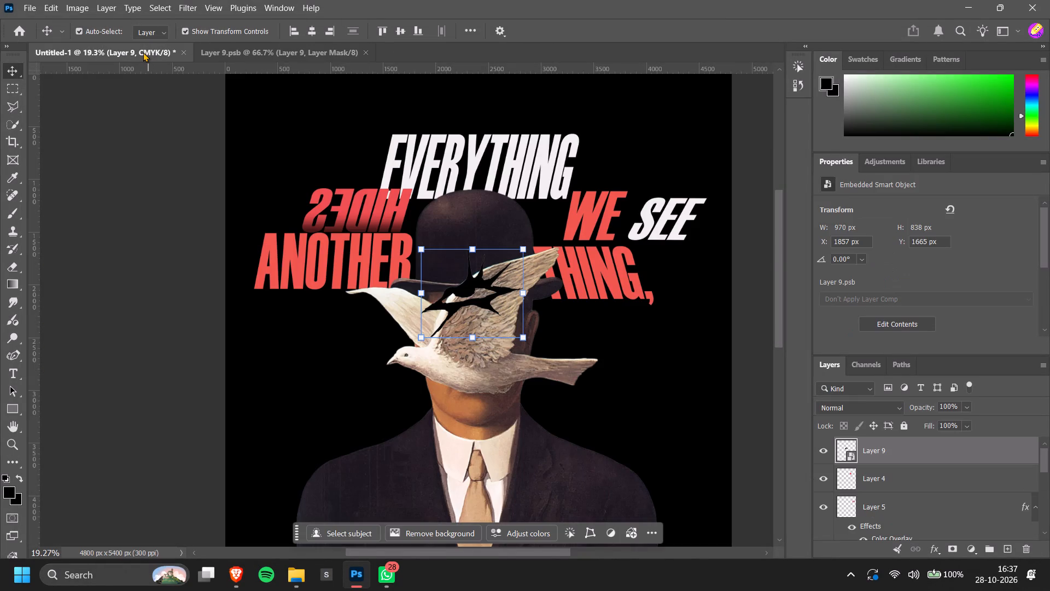
pyautogui.doubleClick(972, 461)
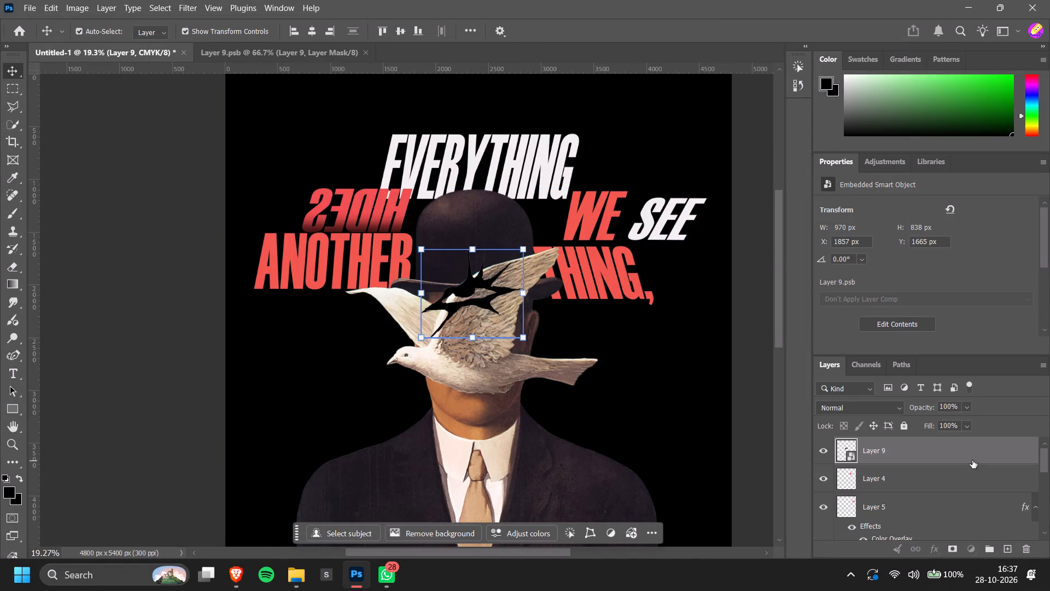
pyautogui.click(529, 466)
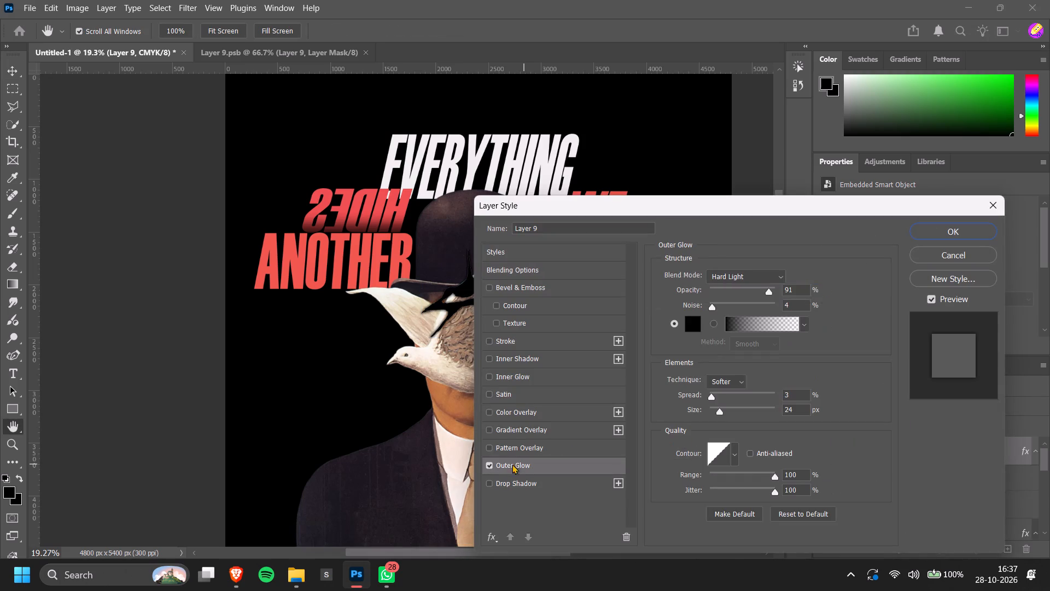
pyautogui.click(486, 464)
pyautogui.click(511, 412)
pyautogui.keyDown('ctrl'); pyautogui.scroll(-2, 383, 354); pyautogui.keyUp('ctrl')
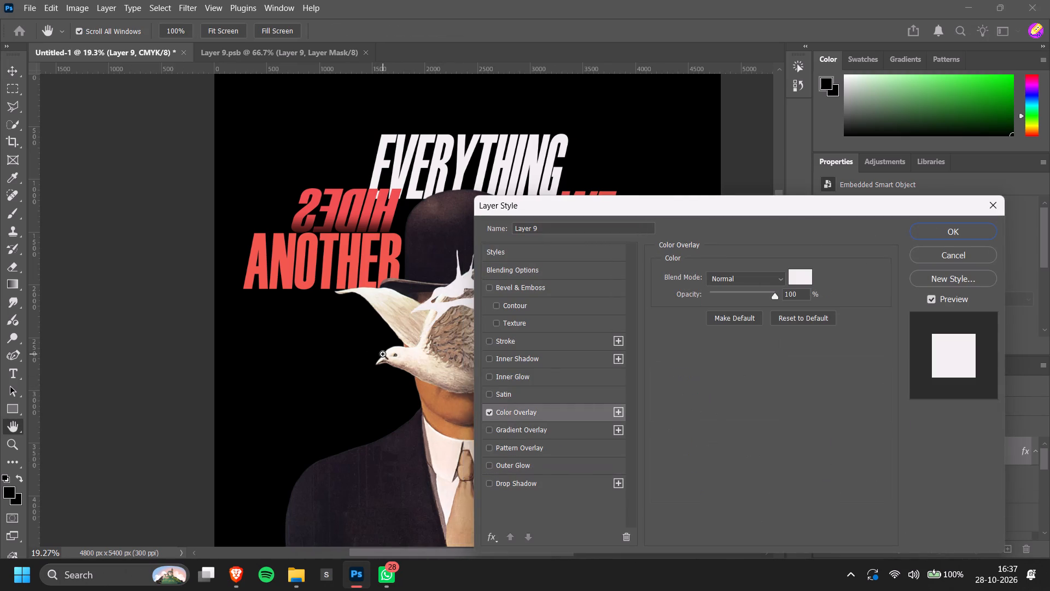
pyautogui.keyDown('ctrl'); pyautogui.scroll(-9, 383, 354); pyautogui.keyUp('ctrl')
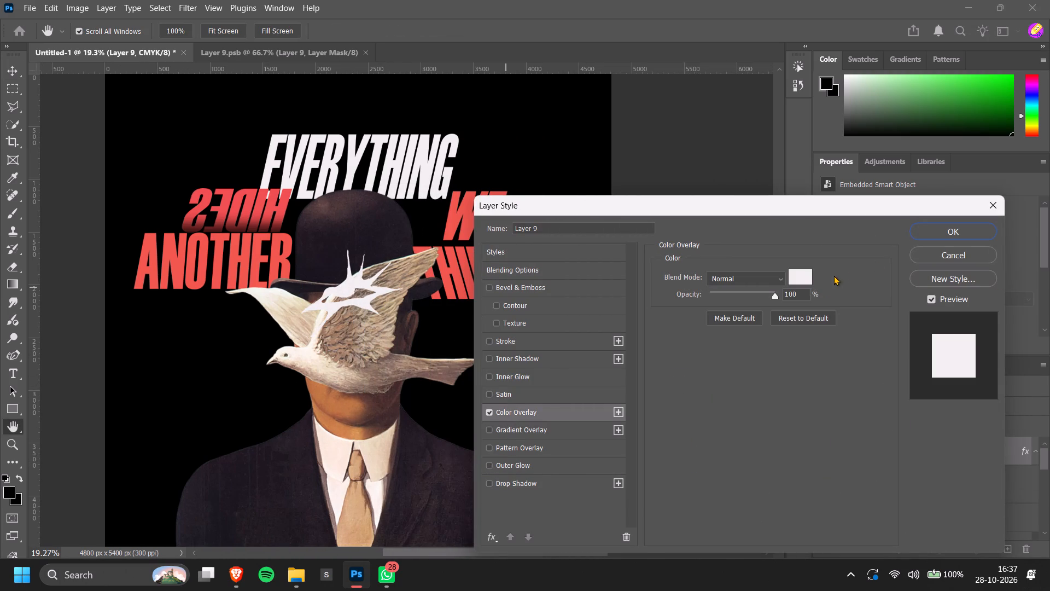
pyautogui.click(973, 224)
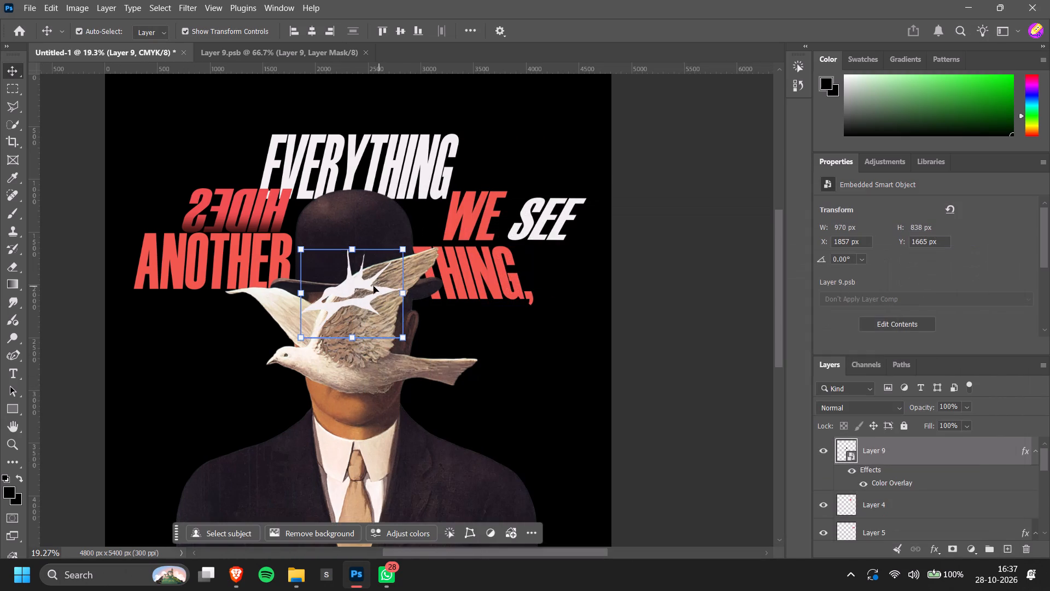
# Move the white eye beside EVERYTHING and above WE SEE, at about X 3330 px, Y 455 px.
pyautogui.moveTo(360, 282); pyautogui.dragTo(516, 152)
pyautogui.click(704, 350)
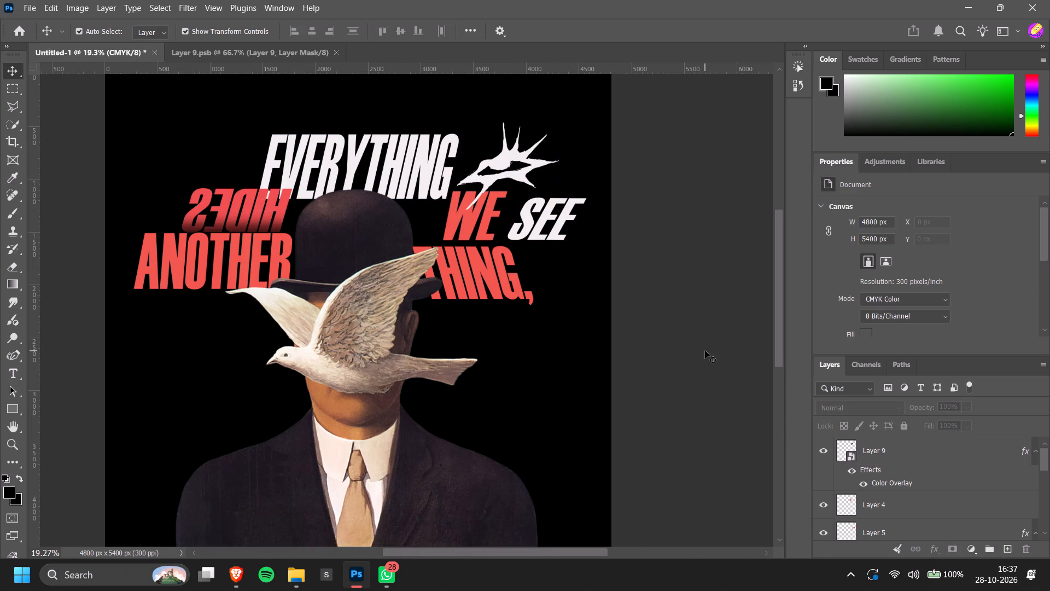
pyautogui.keyDown('alt'); pyautogui.scroll(-3, 705, 351); pyautogui.keyUp('alt')
pyautogui.scroll(3, 690, 350)
pyautogui.keyDown('alt'); pyautogui.scroll(4, 623, 297); pyautogui.keyUp('alt')
pyautogui.moveTo(531, 203); pyautogui.dragTo(545, 200)
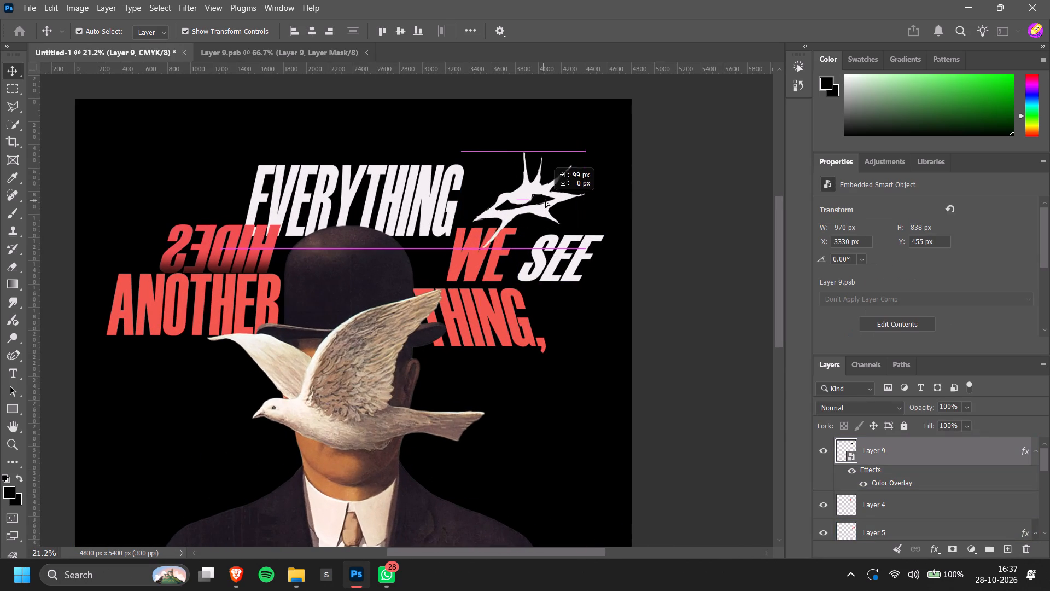
pyautogui.moveTo(545, 200); pyautogui.dragTo(546, 200)
pyautogui.click(716, 244)
# Move EVERYTHING up and to the left, to about X 1294 px, Y 489 px.
pyautogui.scroll(3, 717, 247)
pyautogui.moveTo(440, 233); pyautogui.dragTo(429, 231)
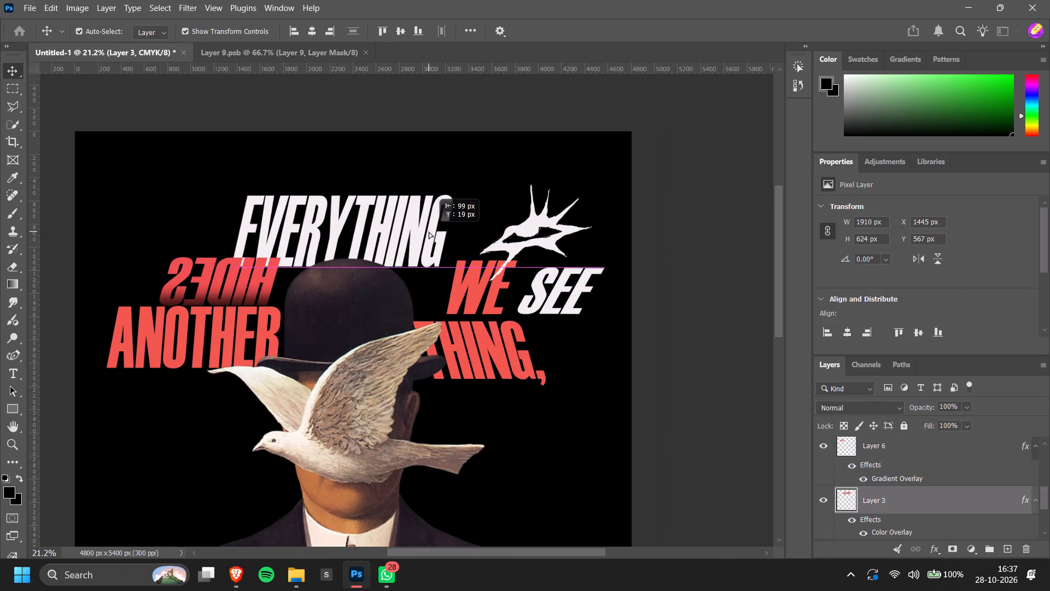
pyautogui.moveTo(429, 231); pyautogui.dragTo(423, 227)
pyautogui.click(687, 348)
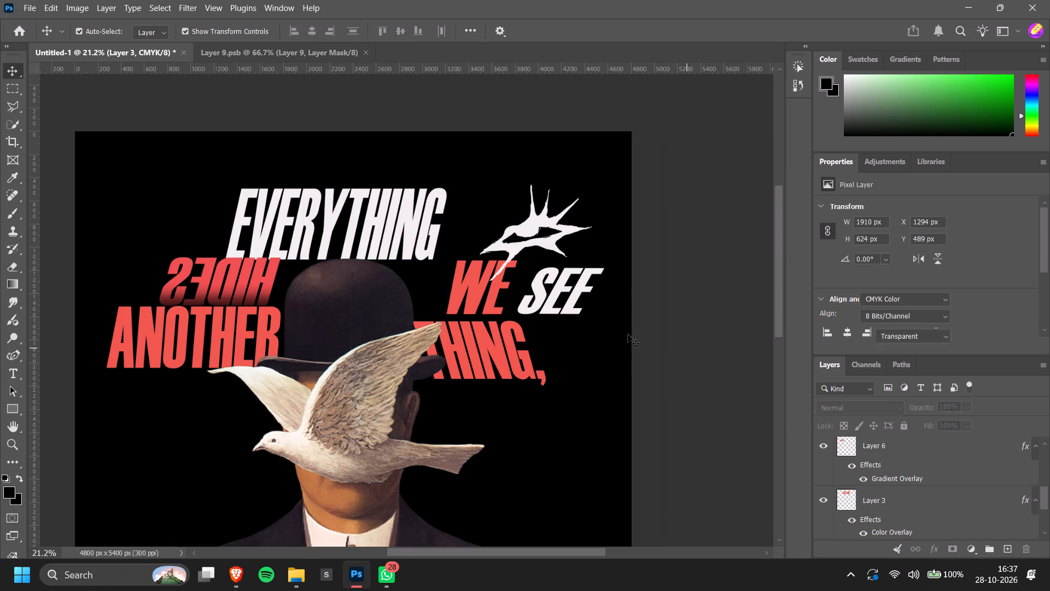
# Move the red WE left and slightly up, to X 3058 px, Y 1082 px.
pyautogui.moveTo(474, 288); pyautogui.dragTo(457, 286)
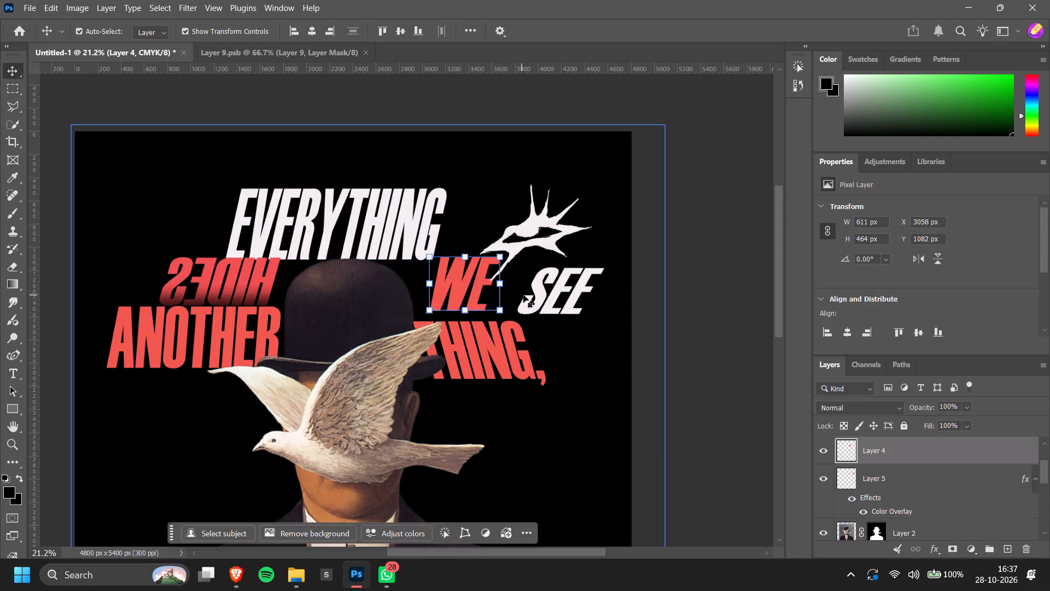
# Move the white SEE left, close beside the red WE, to about X 3596 px, Y 1141 px.
pyautogui.moveTo(540, 294); pyautogui.dragTo(517, 293)
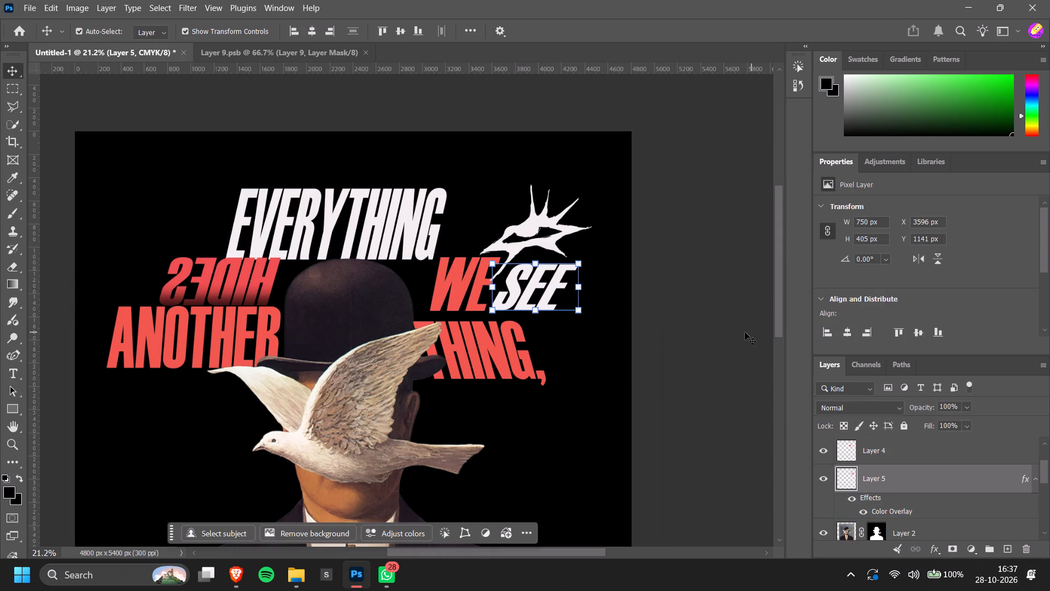
pyautogui.click(547, 300)
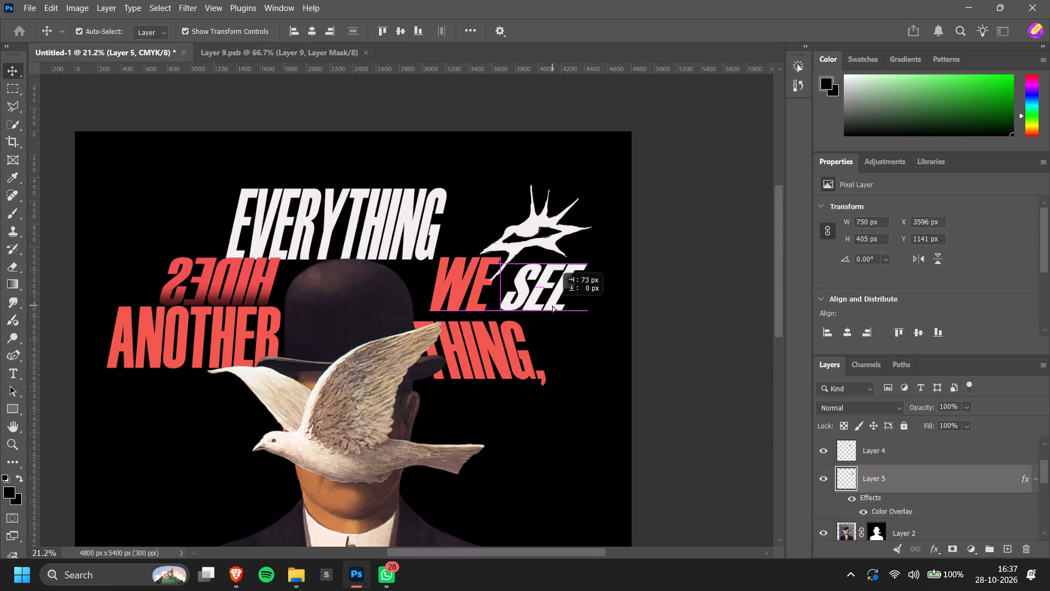
pyautogui.click(736, 370)
pyautogui.keyDown('alt'); pyautogui.scroll(-5, 655, 379); pyautogui.keyUp('alt')
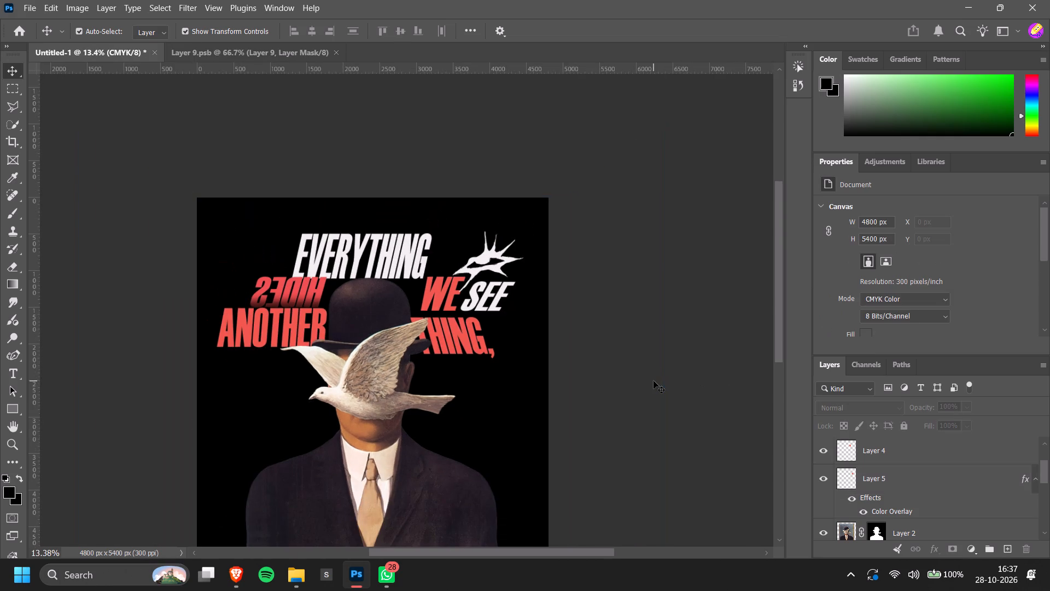
# Nudge the red WE and the white SEE slightly left.
pyautogui.keyDown('alt'); pyautogui.scroll(12, 436, 248); pyautogui.keyUp('alt')
pyautogui.moveTo(439, 323); pyautogui.dragTo(435, 322)
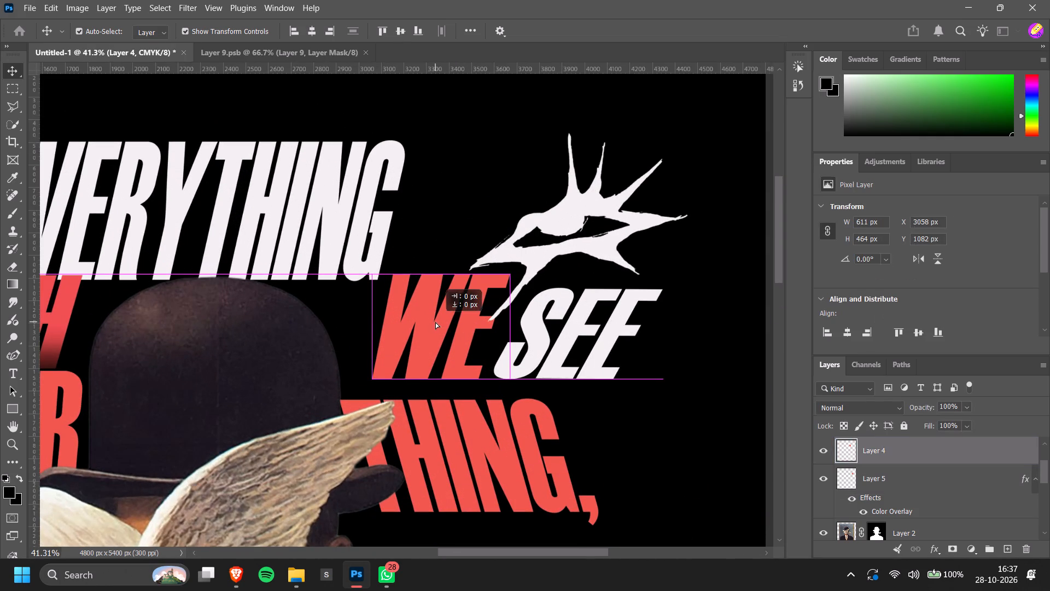
pyautogui.moveTo(435, 322); pyautogui.dragTo(432, 322)
pyautogui.moveTo(548, 341); pyautogui.dragTo(541, 341)
# Nudge the white eye slightly right and up, to X 3501 px, Y 440 px.
pyautogui.click(606, 250)
pyautogui.moveTo(468, 134); pyautogui.dragTo(466, 132)
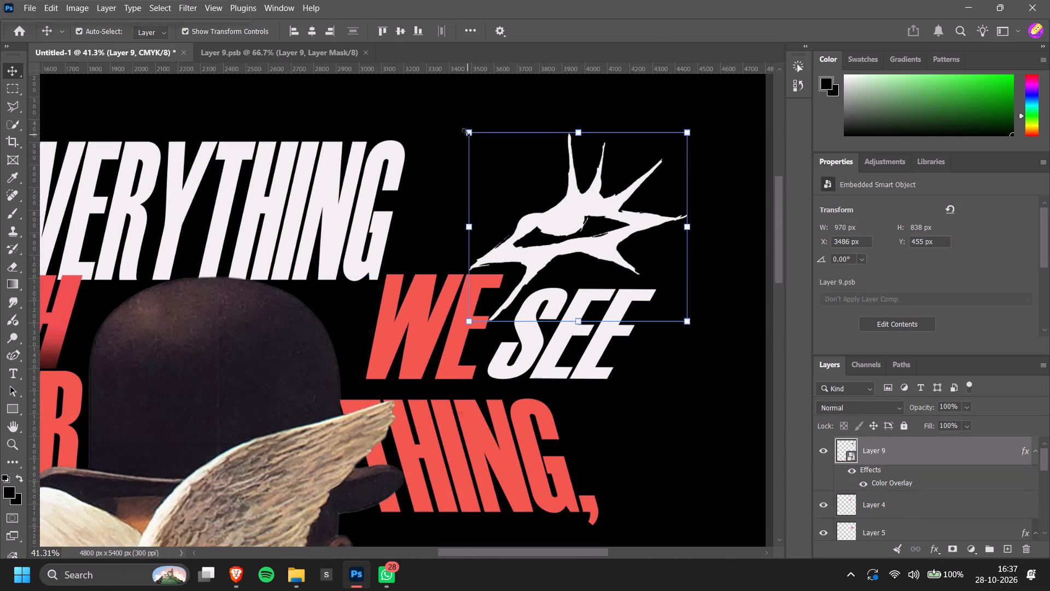
pyautogui.moveTo(466, 132); pyautogui.dragTo(474, 131)
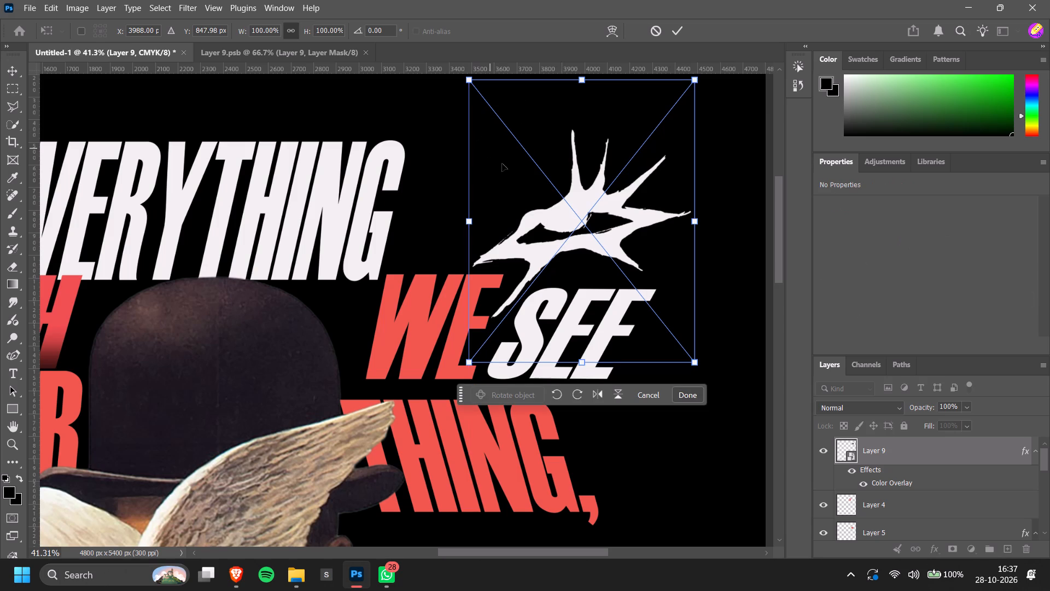
pyautogui.click(729, 531)
# Check the adjusted eye and words against the rest of the poster, glancing at the eye reference on Pinterest.
pyautogui.keyDown('alt'); pyautogui.scroll(-15, 716, 495); pyautogui.keyUp('alt')
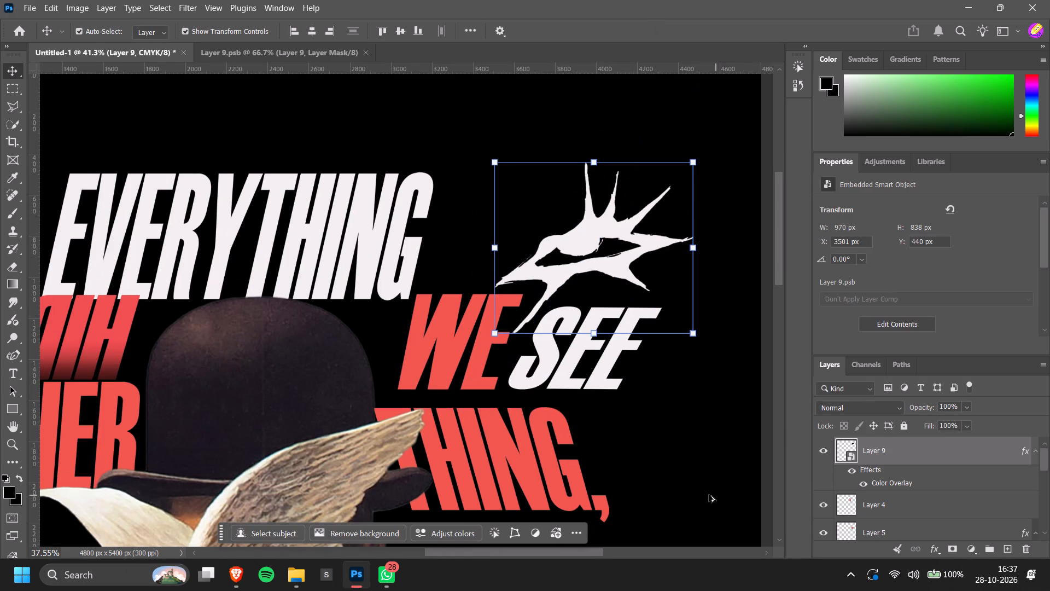
pyautogui.scroll(-7, 668, 440)
pyautogui.hotkey('alt', 'Tab')
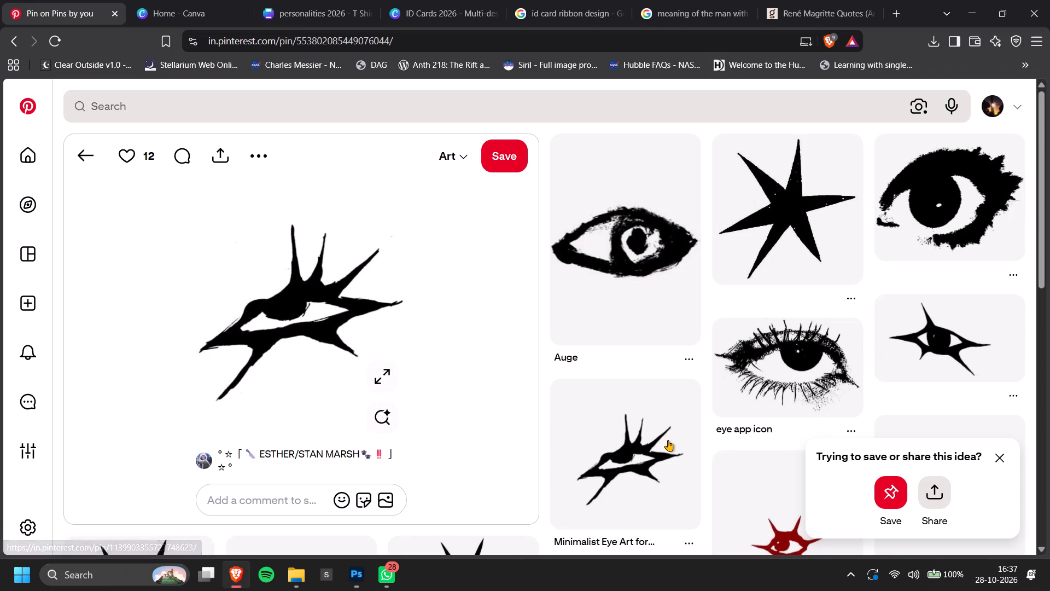
pyautogui.hotkey('alt', 'Tab')
pyautogui.keyDown('alt'); pyautogui.scroll(-6, 655, 435); pyautogui.keyUp('alt')
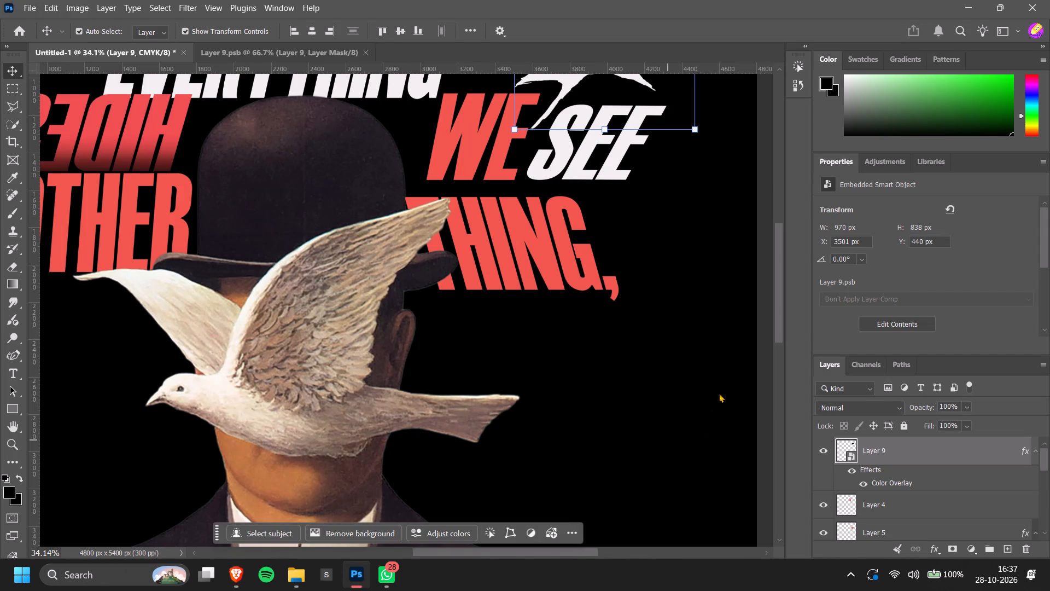
pyautogui.click(765, 399)
pyautogui.click(765, 401)
pyautogui.keyDown('alt'); pyautogui.scroll(-3, 755, 412); pyautogui.keyUp('alt')
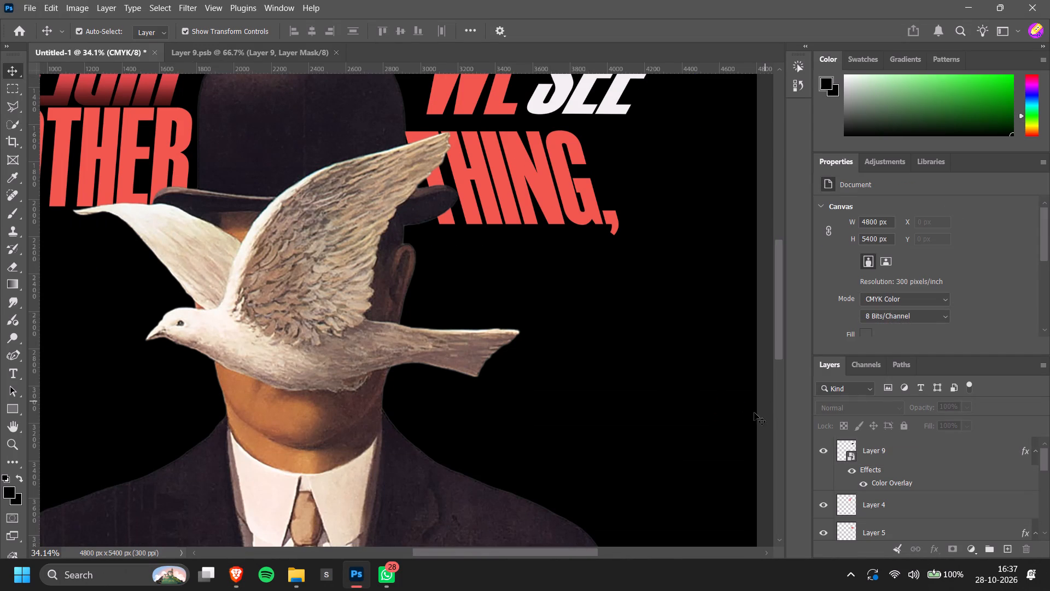
pyautogui.keyDown('alt'); pyautogui.scroll(-4, 754, 413); pyautogui.keyUp('alt')
# Switch to Brave and copy the remainder of the Magritte quote, from "we always want to see" to "too well", on Goodreads.
pyautogui.hotkey('alt', 'Tab')
pyautogui.click(716, 0)
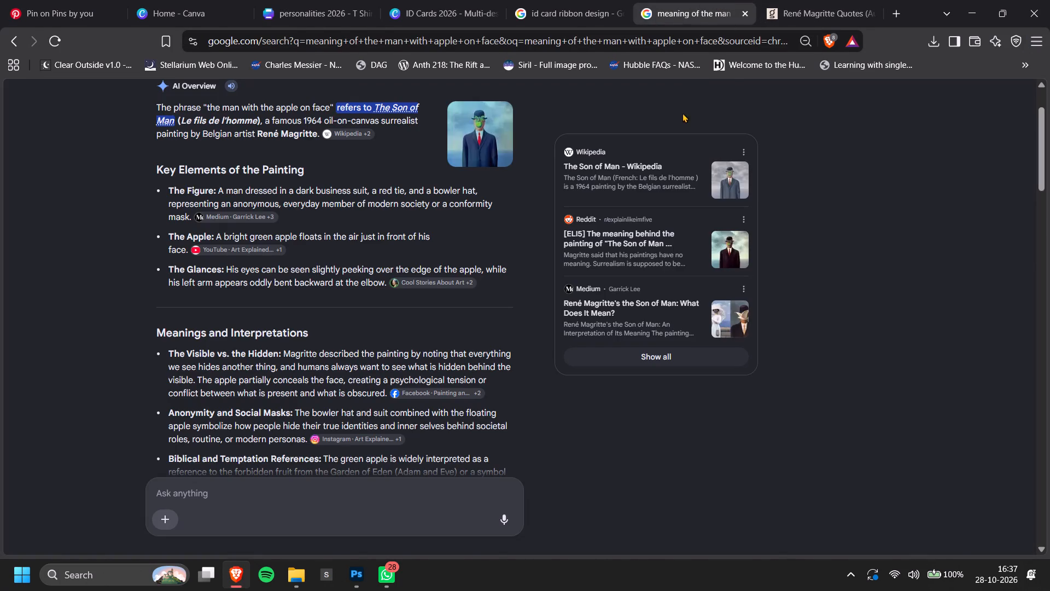
pyautogui.click(558, 4)
pyautogui.click(780, 0)
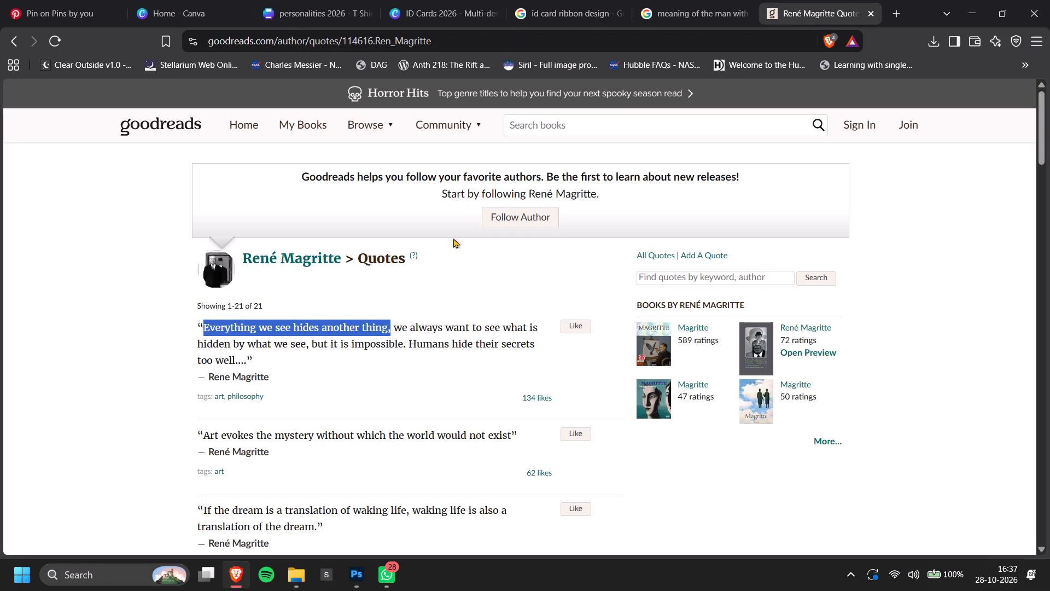
pyautogui.click(400, 326)
pyautogui.moveTo(397, 328); pyautogui.dragTo(427, 340)
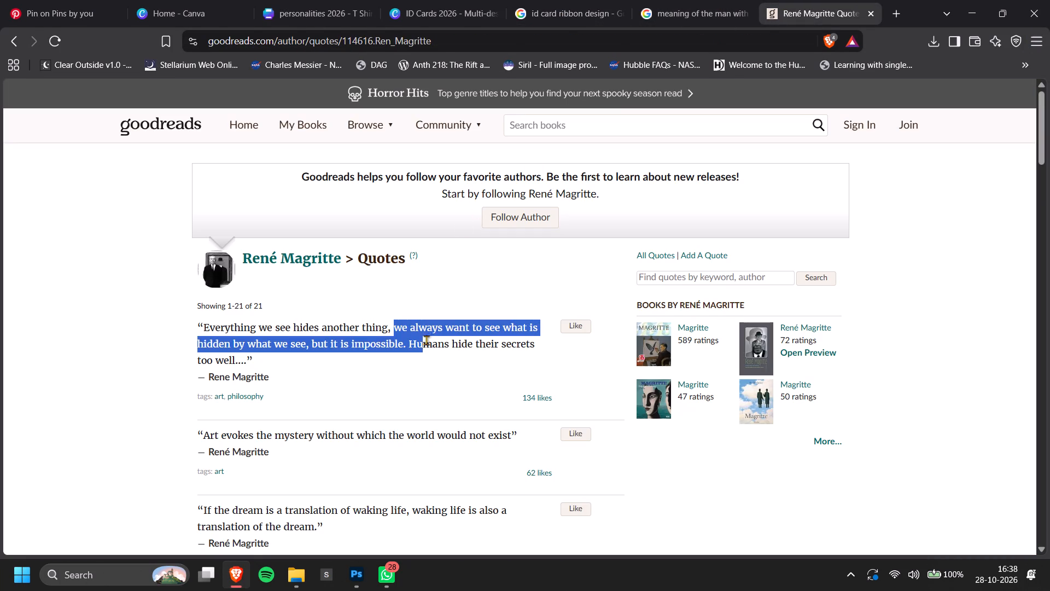
pyautogui.moveTo(427, 340); pyautogui.dragTo(299, 356)
pyautogui.hotkey('ctrl', 'c')
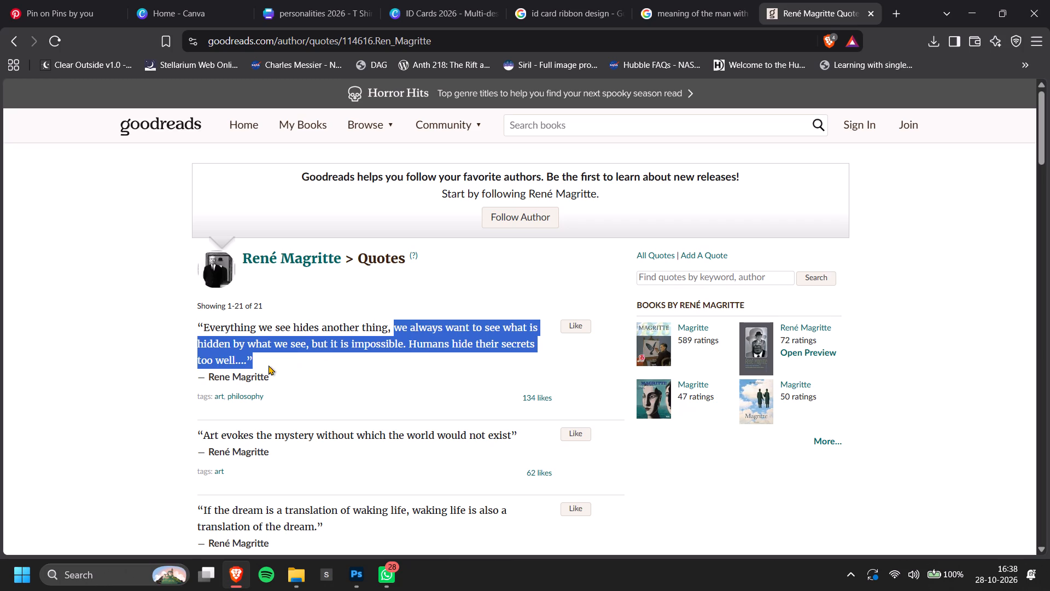
pyautogui.click(422, 340)
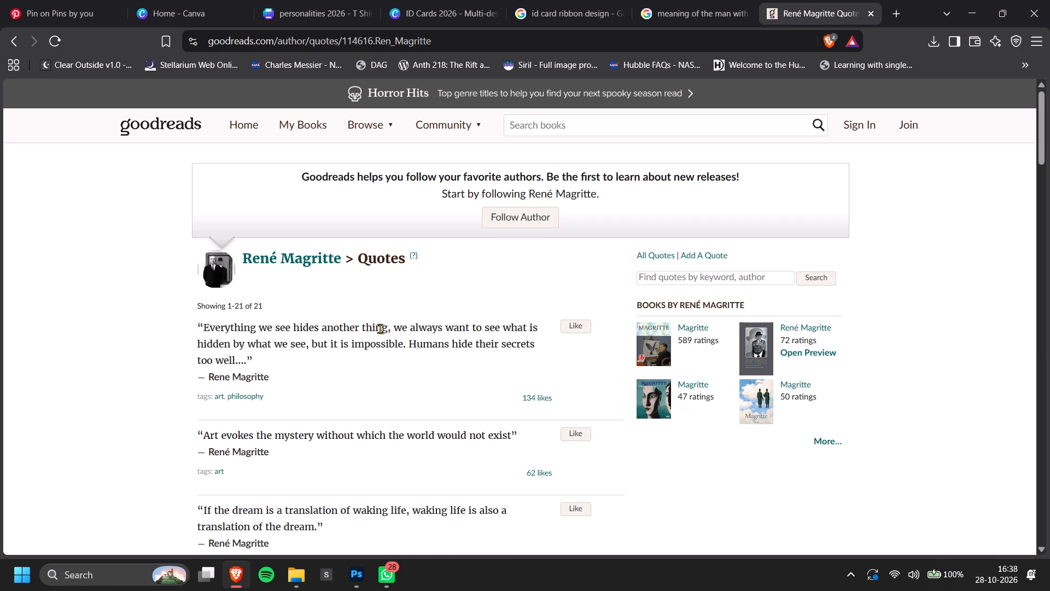
# Return to Photoshop and examine how the headline words and the eye are arranged around the bowler hat.
pyautogui.hotkey('alt', 'Tab')
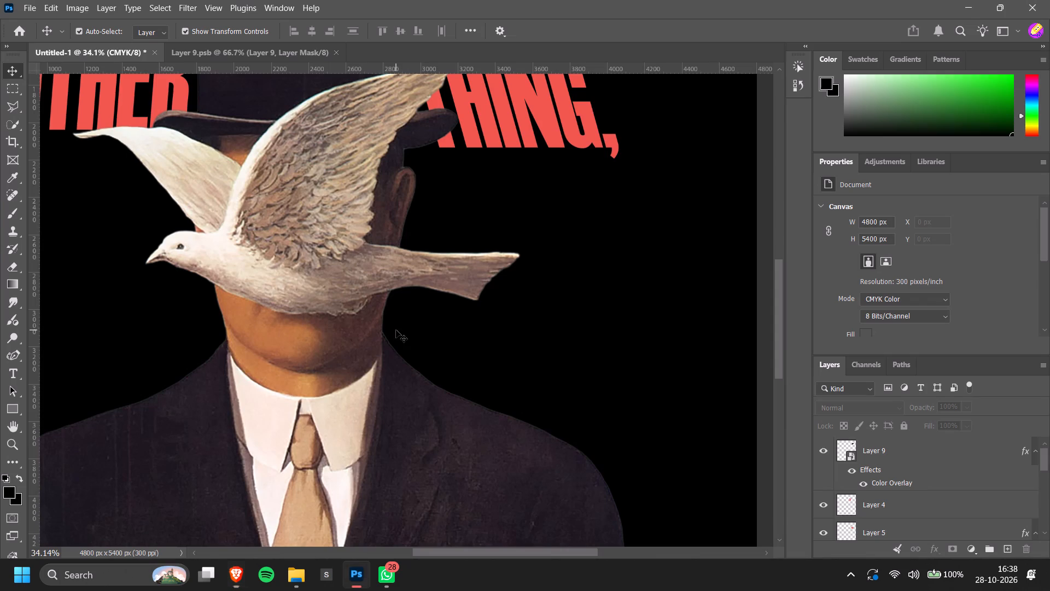
pyautogui.keyDown('alt'); pyautogui.scroll(-9, 604, 331); pyautogui.keyUp('alt')
pyautogui.scroll(4, 715, 253)
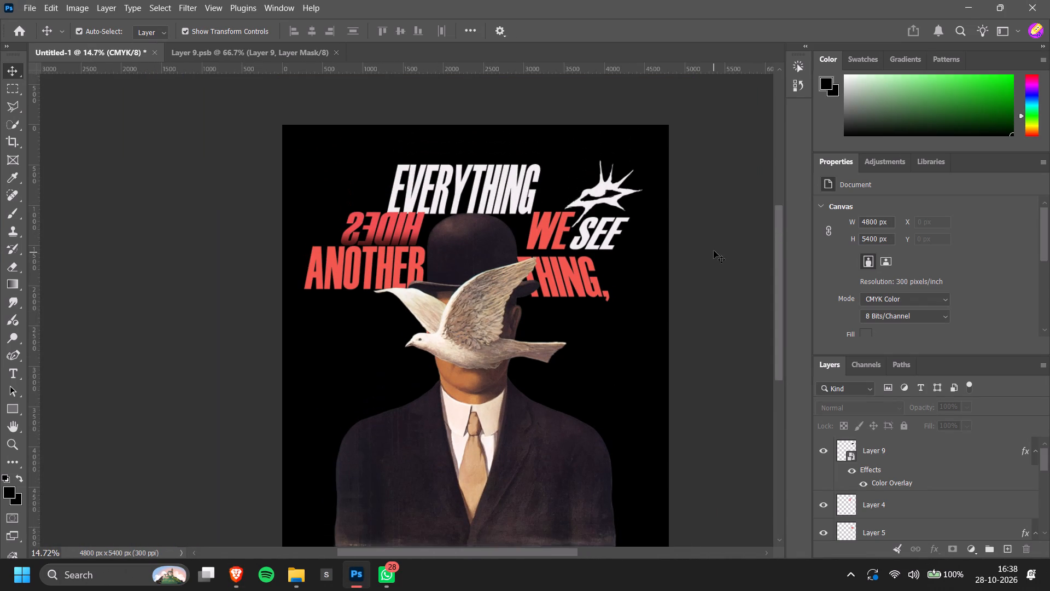
pyautogui.scroll(1, 714, 250)
pyautogui.keyDown('alt'); pyautogui.scroll(7, 491, 191); pyautogui.keyUp('alt')
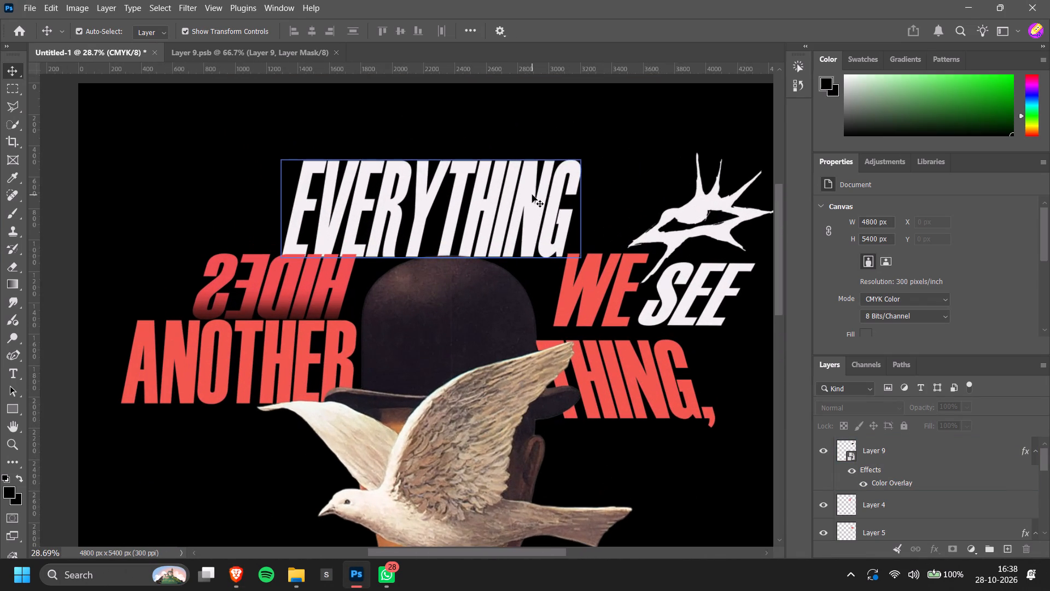
pyautogui.keyDown('ctrl'); pyautogui.scroll(-4, 532, 195); pyautogui.keyUp('ctrl')
pyautogui.scroll(2, 518, 200)
pyautogui.click(511, 217)
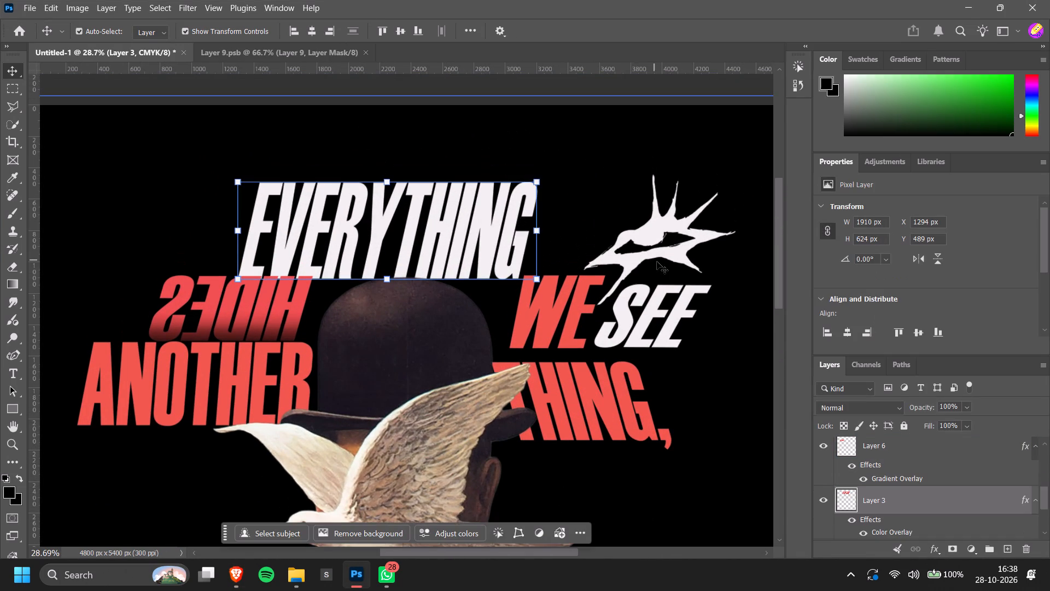
pyautogui.keyDown('ctrl'); pyautogui.scroll(-4, 676, 245); pyautogui.keyUp('ctrl')
pyautogui.click(748, 277)
pyautogui.keyDown('alt'); pyautogui.scroll(-5, 724, 253); pyautogui.keyUp('alt')
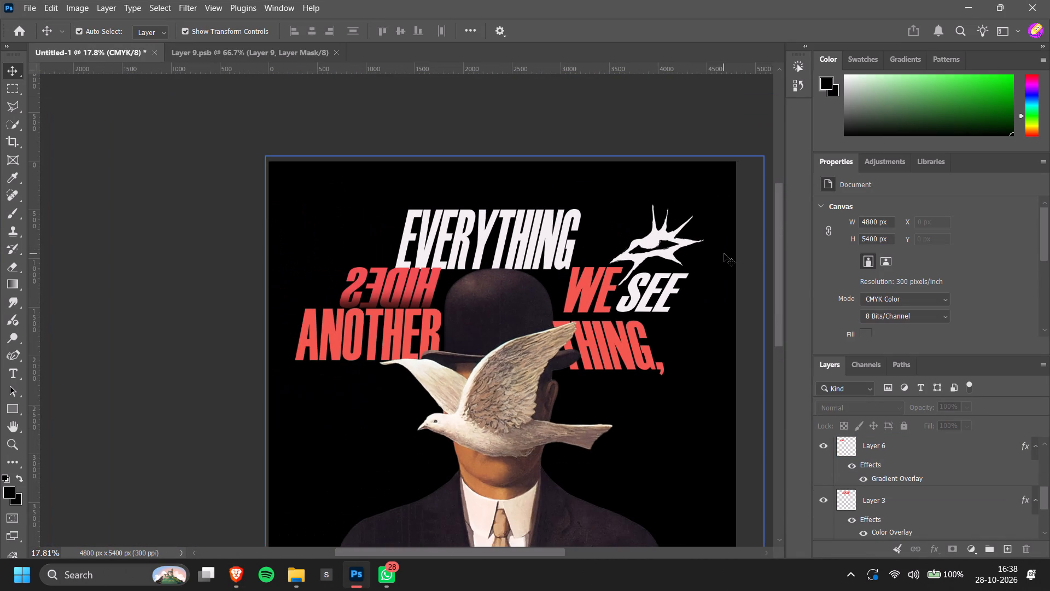
pyautogui.keyDown('ctrl'); pyautogui.scroll(-4, 724, 253); pyautogui.keyUp('ctrl')
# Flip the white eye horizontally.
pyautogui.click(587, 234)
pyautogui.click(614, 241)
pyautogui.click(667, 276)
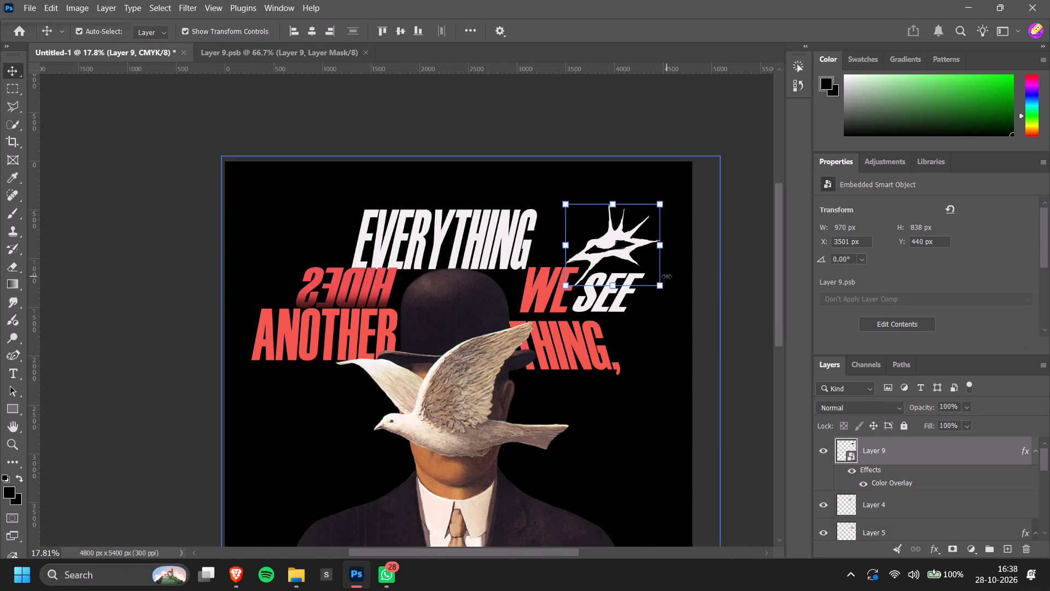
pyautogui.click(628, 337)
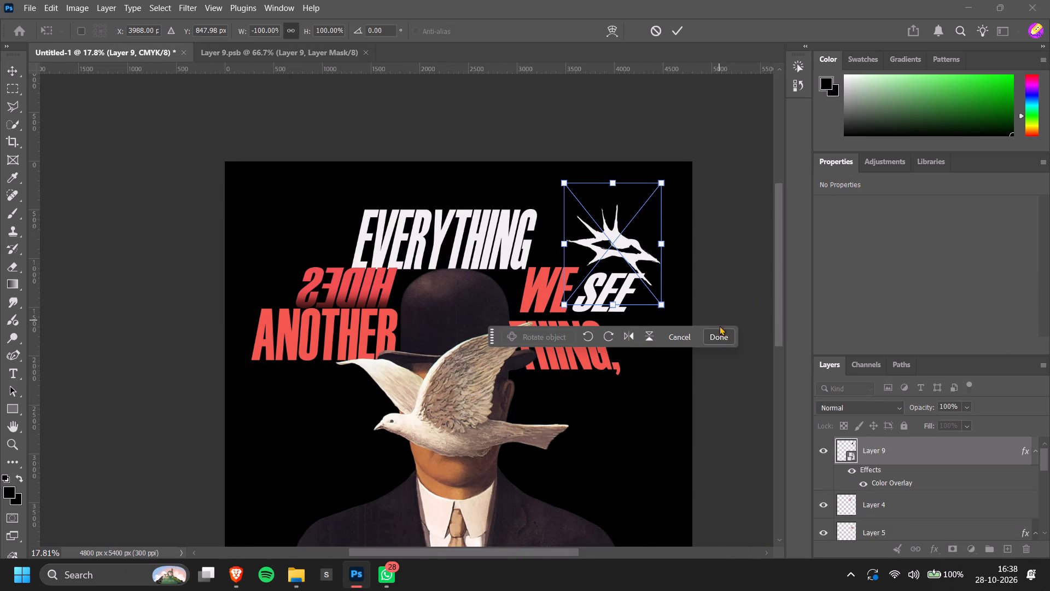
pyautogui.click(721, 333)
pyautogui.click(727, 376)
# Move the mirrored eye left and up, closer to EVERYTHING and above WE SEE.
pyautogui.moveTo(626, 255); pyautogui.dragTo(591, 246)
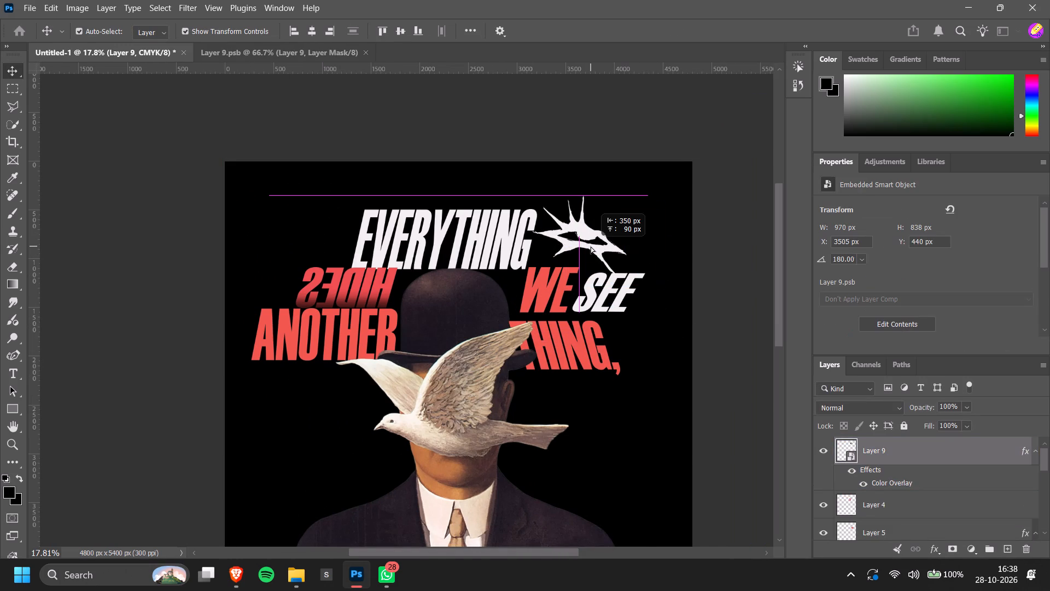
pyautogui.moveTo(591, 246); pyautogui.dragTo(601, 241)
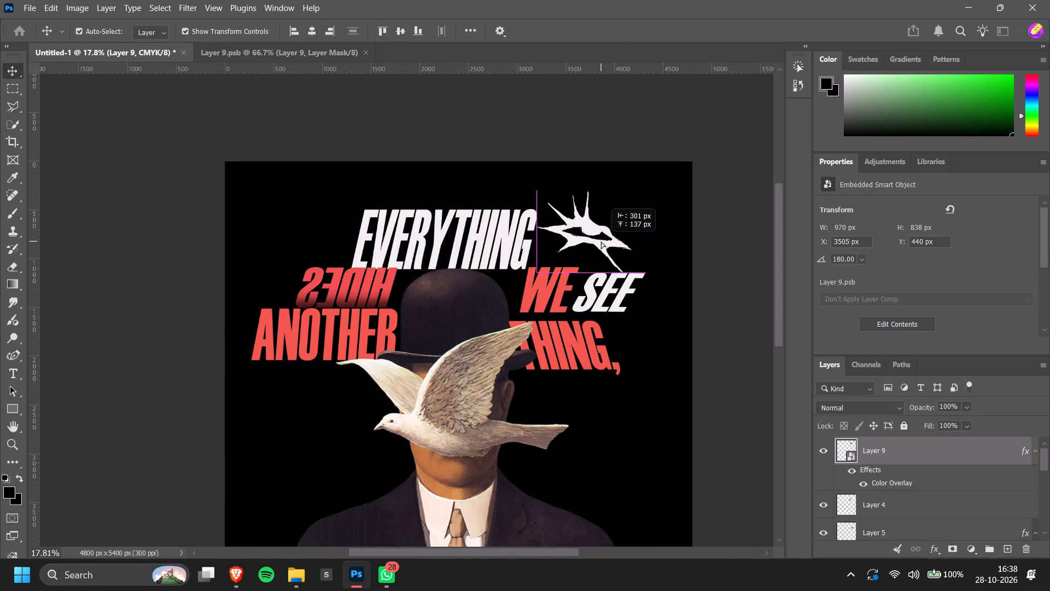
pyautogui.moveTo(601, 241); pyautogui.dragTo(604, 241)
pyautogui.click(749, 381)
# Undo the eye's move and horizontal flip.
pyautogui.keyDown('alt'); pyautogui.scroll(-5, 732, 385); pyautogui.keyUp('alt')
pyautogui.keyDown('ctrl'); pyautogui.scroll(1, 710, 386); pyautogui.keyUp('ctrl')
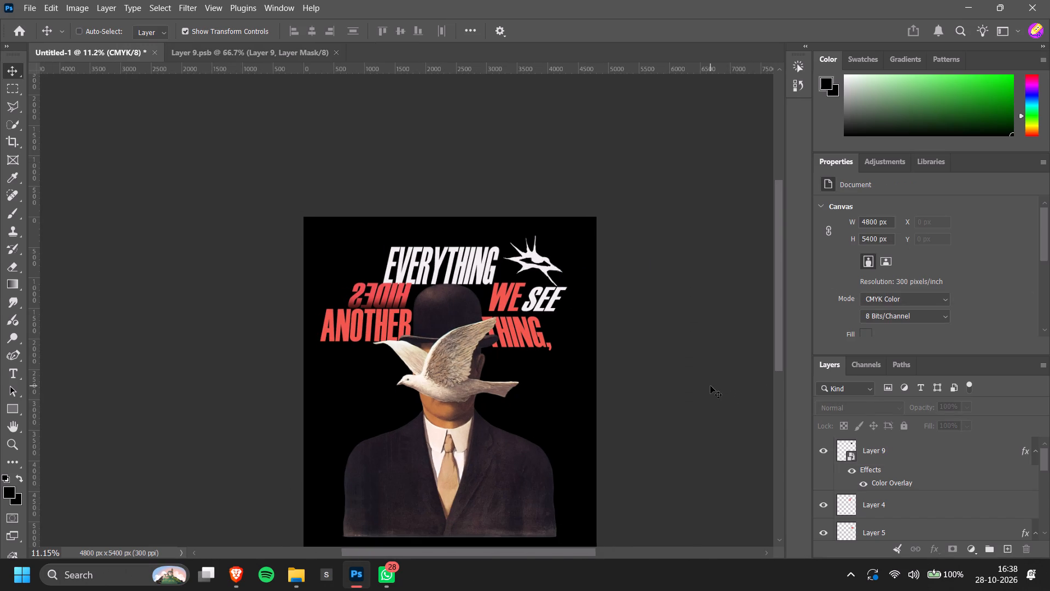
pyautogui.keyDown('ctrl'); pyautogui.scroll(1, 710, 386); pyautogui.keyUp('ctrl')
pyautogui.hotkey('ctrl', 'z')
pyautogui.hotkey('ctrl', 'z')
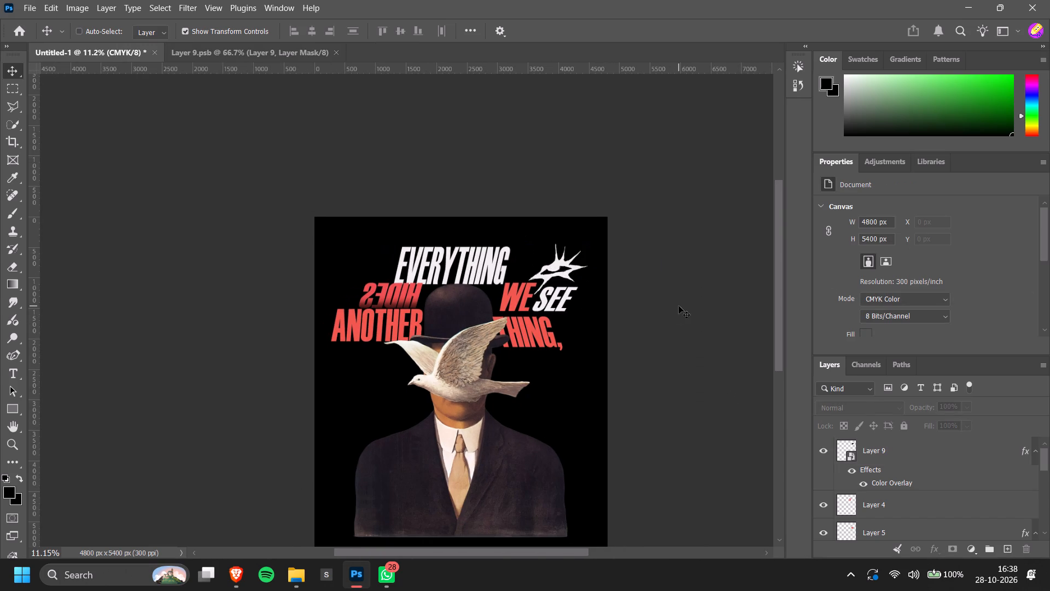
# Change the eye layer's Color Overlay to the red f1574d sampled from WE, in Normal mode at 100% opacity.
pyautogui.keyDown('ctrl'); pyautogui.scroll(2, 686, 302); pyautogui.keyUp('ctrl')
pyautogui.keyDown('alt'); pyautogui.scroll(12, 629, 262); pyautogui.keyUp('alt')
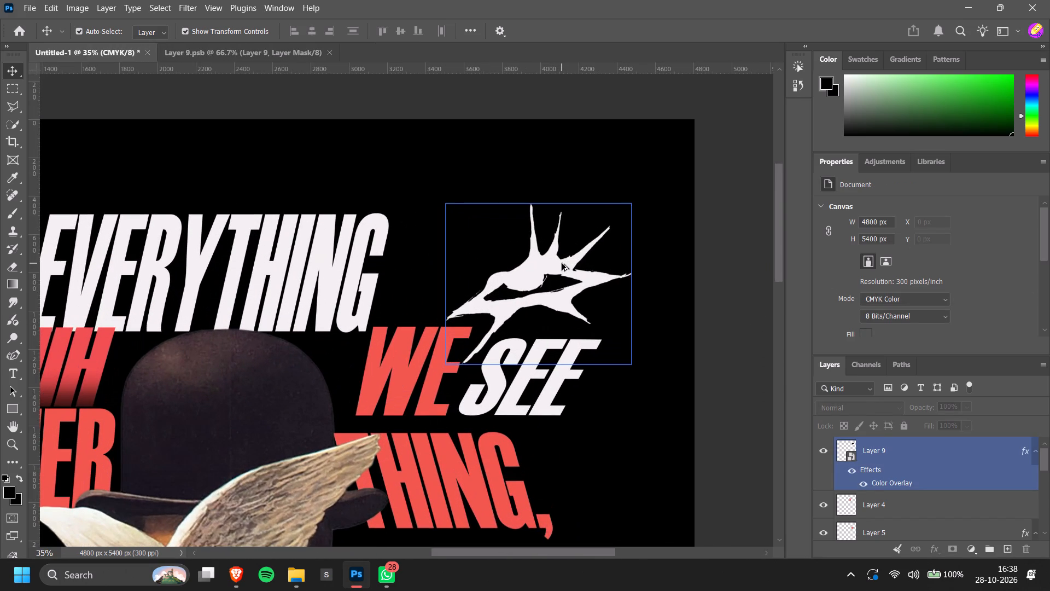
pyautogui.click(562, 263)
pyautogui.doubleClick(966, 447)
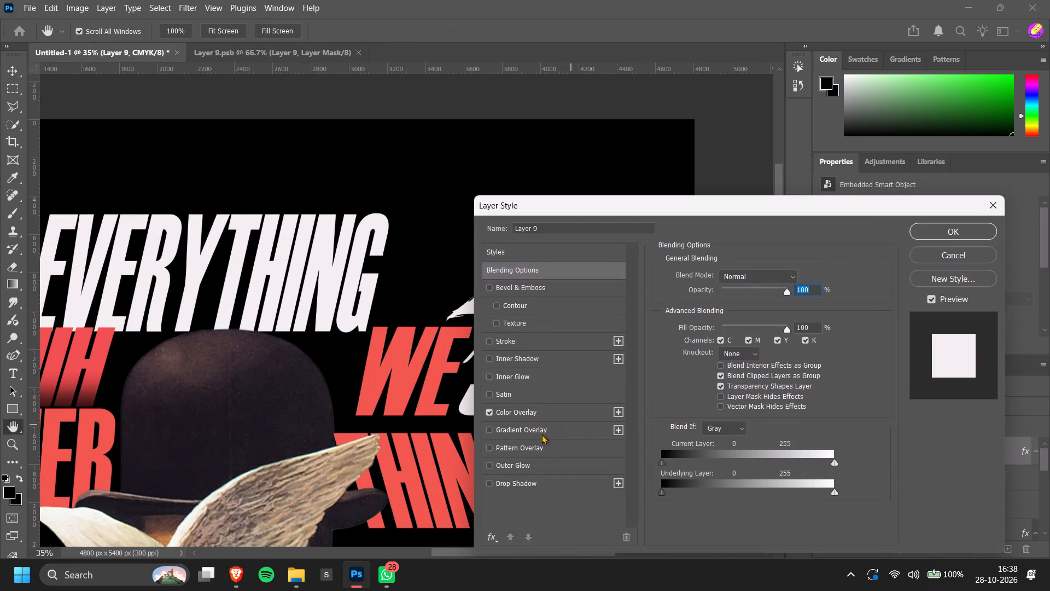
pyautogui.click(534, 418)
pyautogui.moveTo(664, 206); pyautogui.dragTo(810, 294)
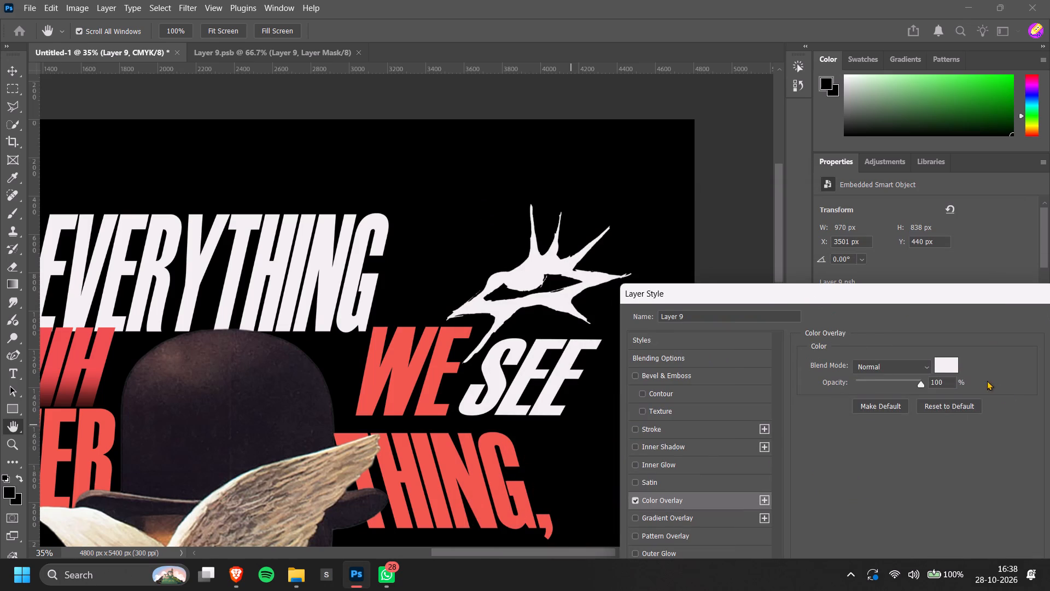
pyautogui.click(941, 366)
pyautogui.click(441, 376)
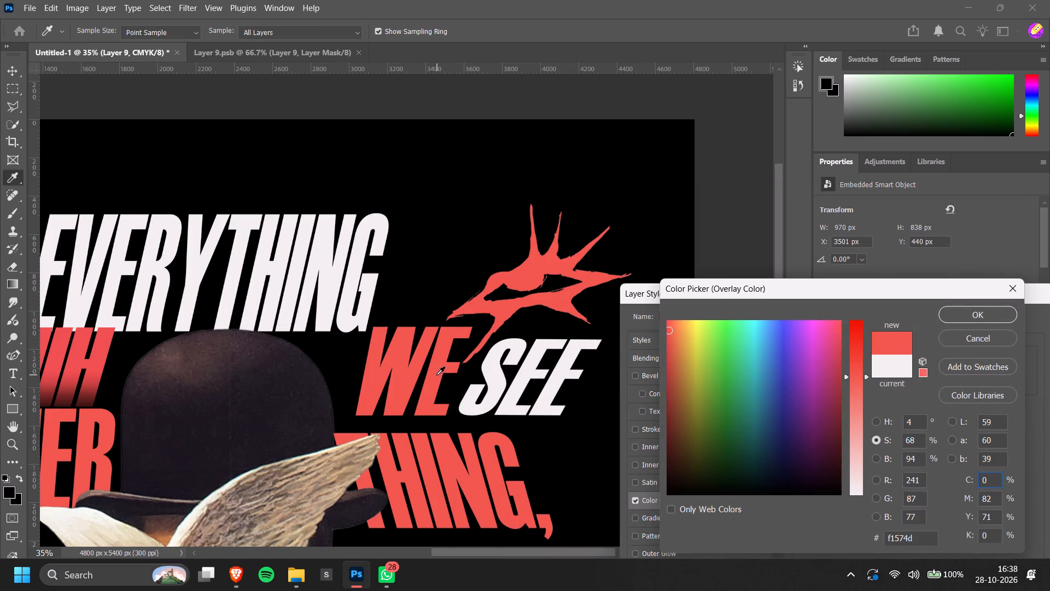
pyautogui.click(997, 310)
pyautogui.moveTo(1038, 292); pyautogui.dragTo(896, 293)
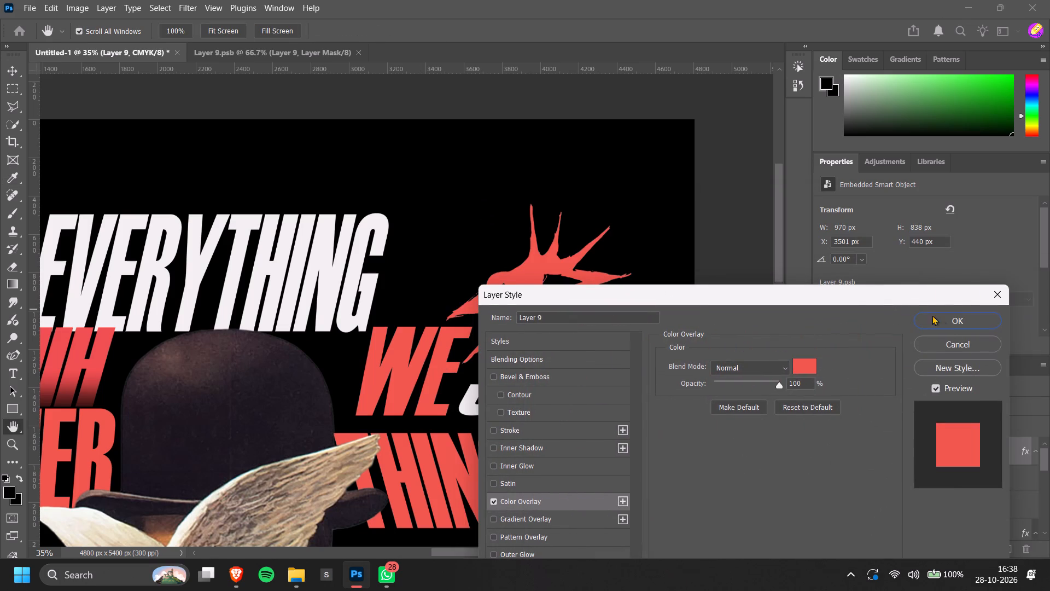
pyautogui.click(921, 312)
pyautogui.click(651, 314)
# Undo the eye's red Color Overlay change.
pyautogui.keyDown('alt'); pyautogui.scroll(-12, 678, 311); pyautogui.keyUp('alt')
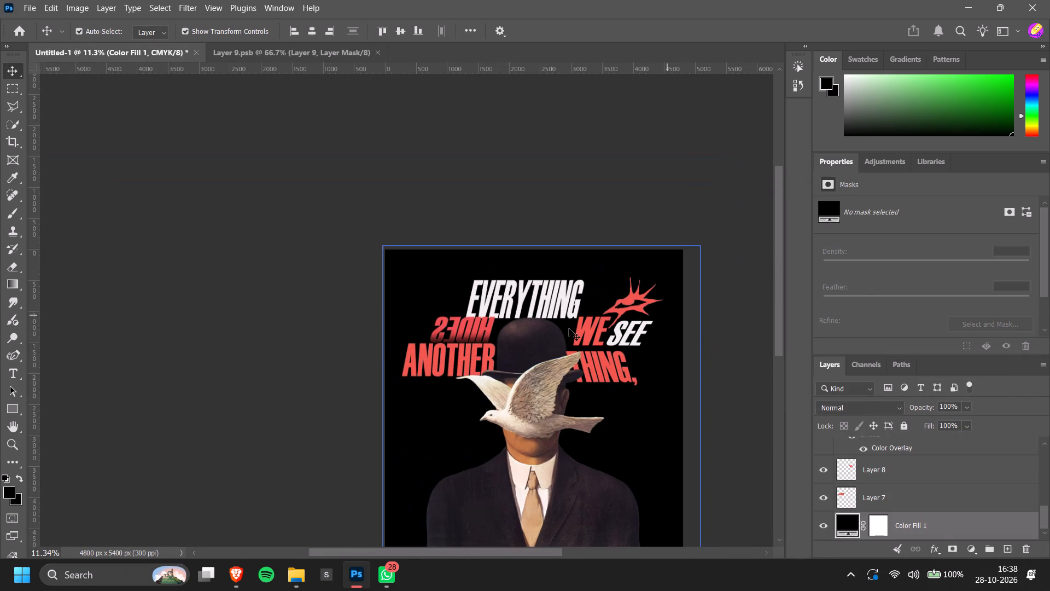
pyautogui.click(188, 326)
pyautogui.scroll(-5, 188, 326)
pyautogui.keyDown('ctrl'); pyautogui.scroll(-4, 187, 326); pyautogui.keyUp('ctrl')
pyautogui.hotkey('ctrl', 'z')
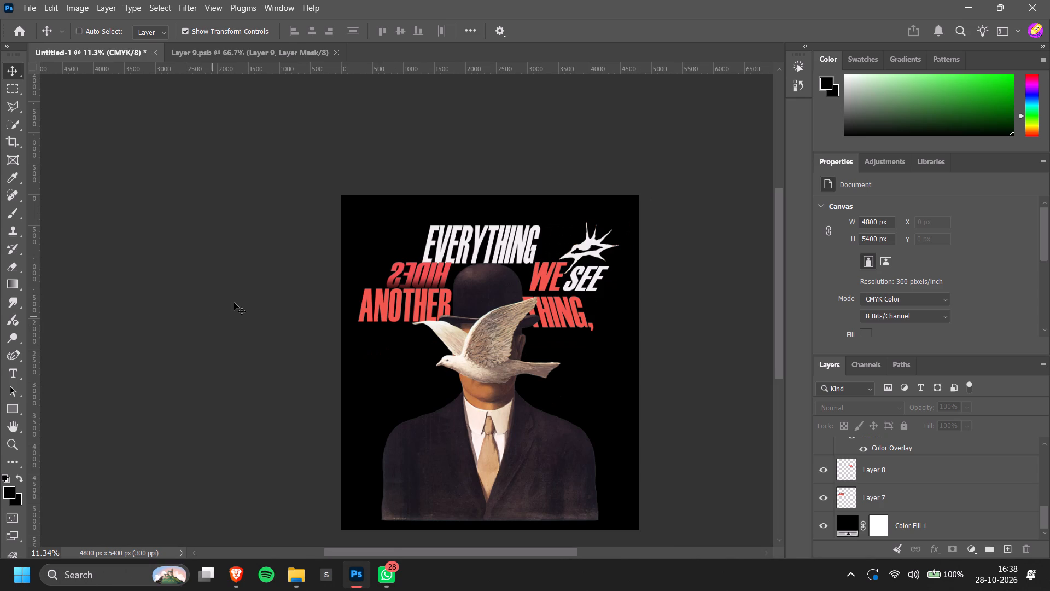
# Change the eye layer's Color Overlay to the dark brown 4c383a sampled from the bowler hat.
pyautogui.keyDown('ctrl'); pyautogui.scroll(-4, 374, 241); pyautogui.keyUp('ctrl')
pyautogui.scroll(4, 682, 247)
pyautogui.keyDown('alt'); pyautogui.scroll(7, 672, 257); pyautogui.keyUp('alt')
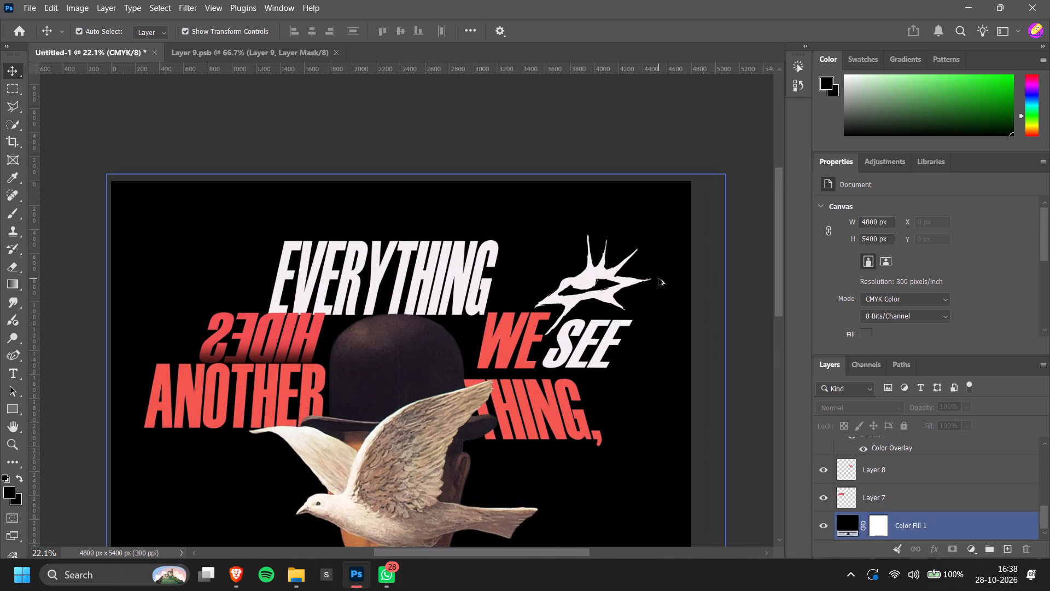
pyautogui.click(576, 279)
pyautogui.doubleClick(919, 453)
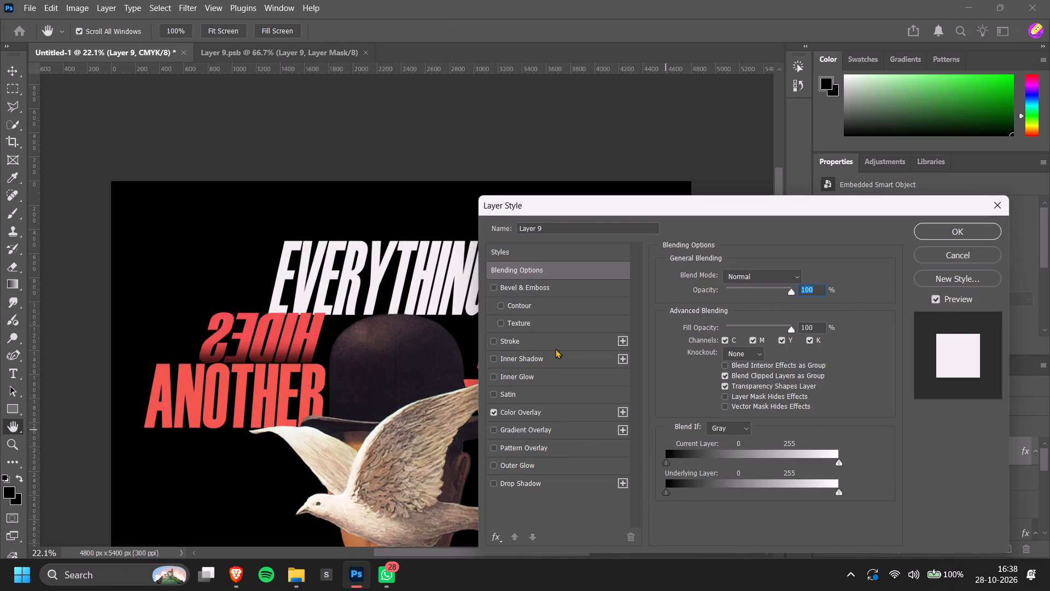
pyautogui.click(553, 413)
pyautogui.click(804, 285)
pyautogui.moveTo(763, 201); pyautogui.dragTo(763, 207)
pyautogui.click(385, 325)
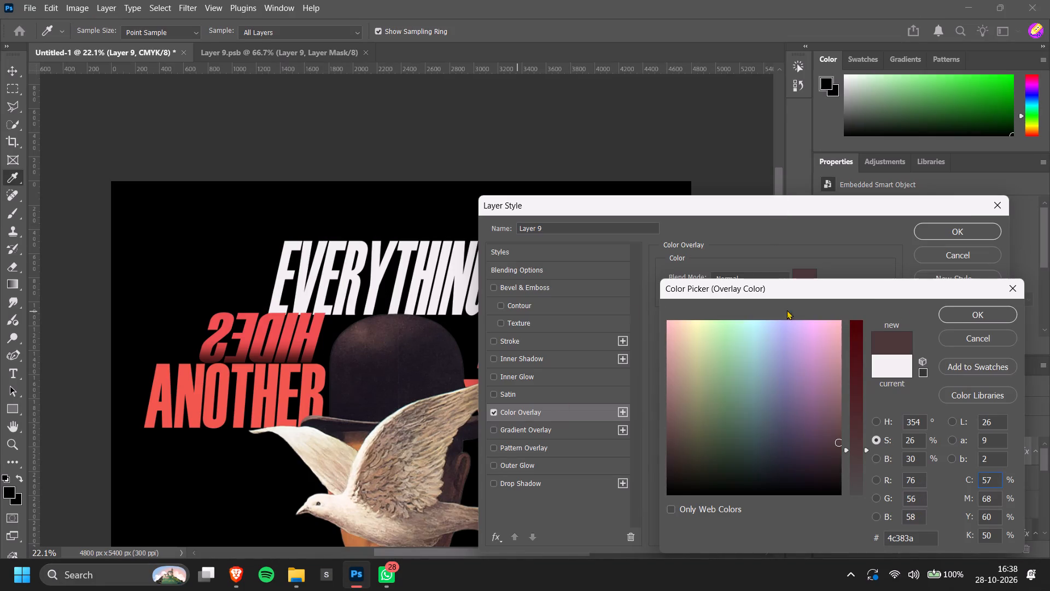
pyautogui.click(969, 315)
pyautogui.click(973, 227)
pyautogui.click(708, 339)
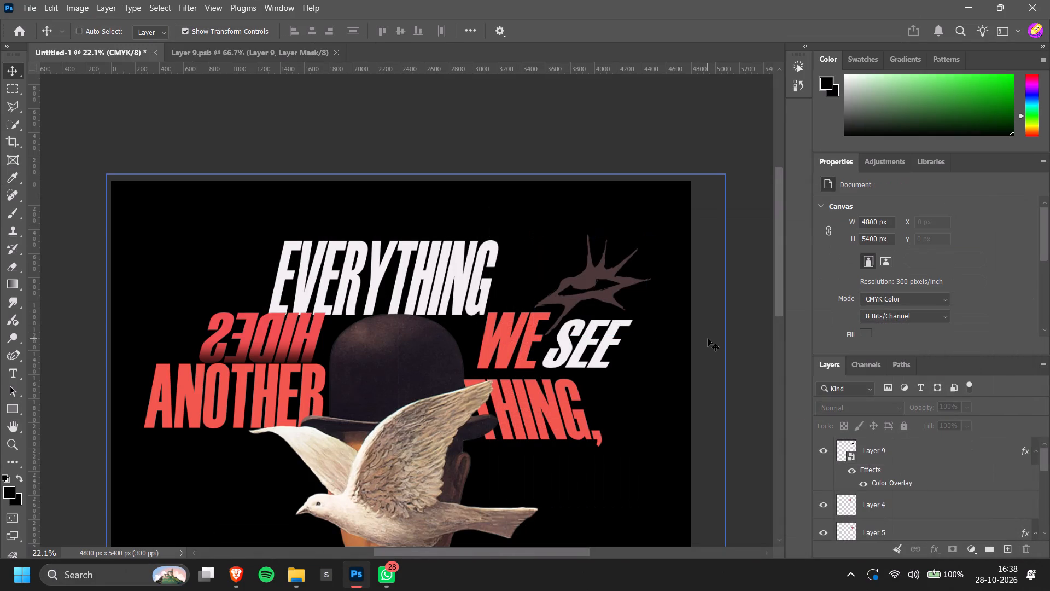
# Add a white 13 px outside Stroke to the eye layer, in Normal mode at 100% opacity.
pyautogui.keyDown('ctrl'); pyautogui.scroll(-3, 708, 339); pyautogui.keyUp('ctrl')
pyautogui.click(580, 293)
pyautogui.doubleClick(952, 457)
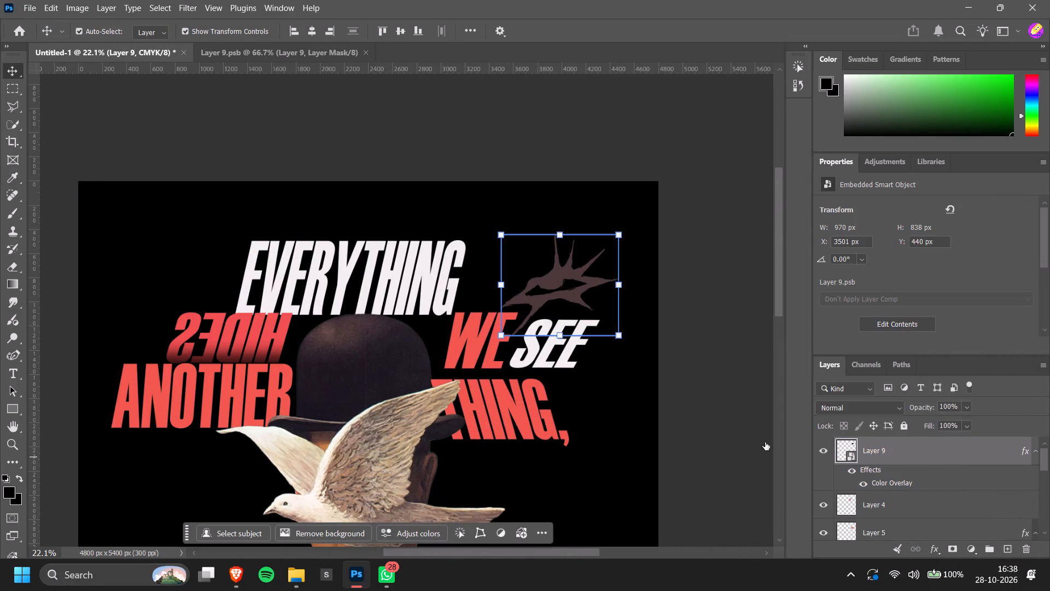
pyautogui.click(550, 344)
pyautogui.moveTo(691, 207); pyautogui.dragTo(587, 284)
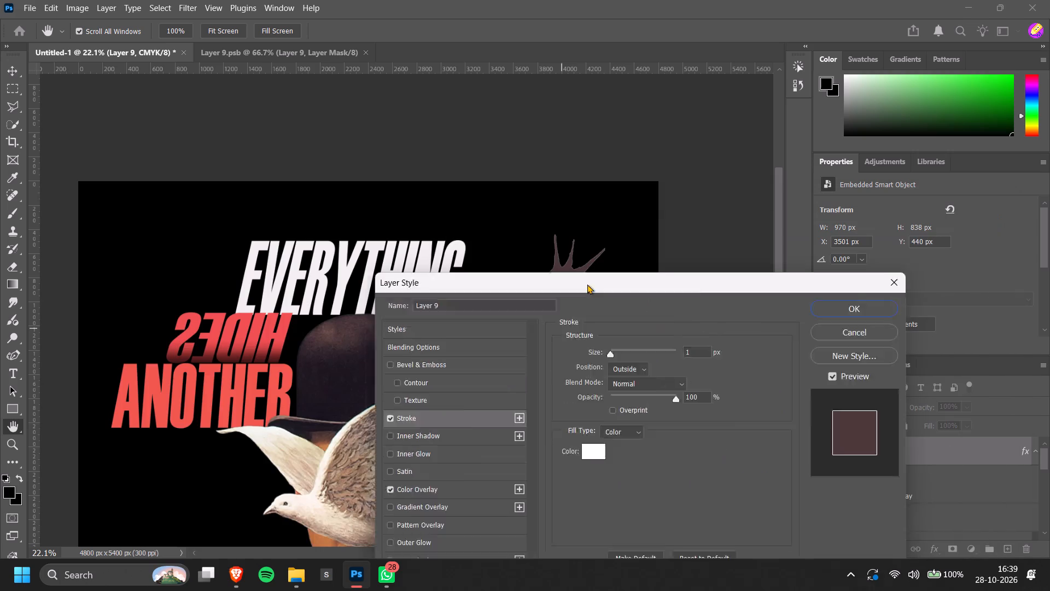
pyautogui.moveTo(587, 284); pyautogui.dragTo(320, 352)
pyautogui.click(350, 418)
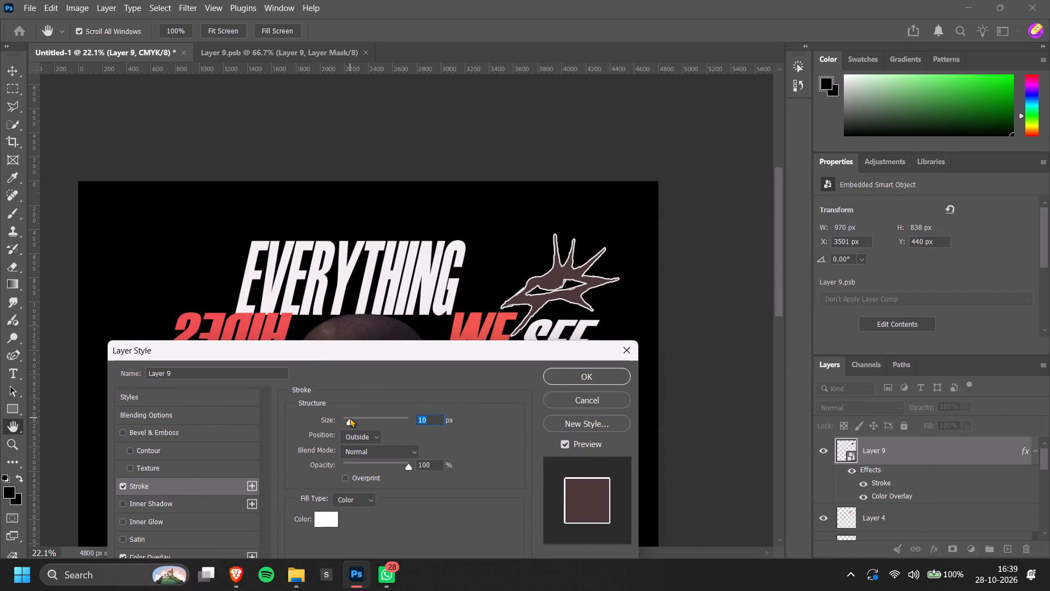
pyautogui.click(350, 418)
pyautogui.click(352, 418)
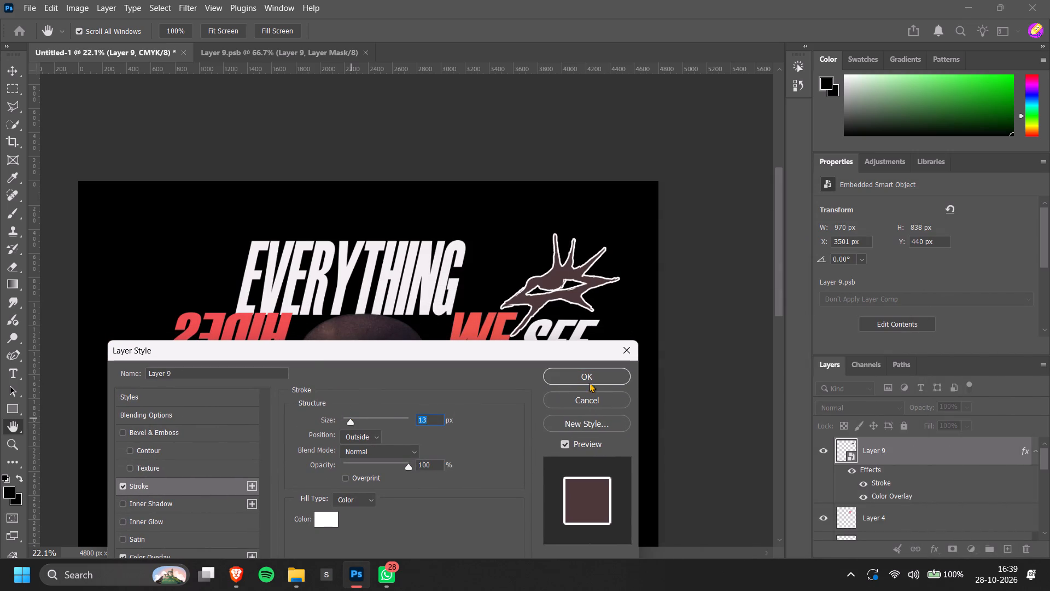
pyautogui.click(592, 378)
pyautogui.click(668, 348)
# Undo the eye's white stroke and dark Color Overlay, along with the preceding adjustments to the words WE and SEE.
pyautogui.keyDown('alt'); pyautogui.scroll(-3, 692, 354); pyautogui.keyUp('alt')
pyautogui.scroll(-2, 692, 354)
pyautogui.keyDown('ctrl'); pyautogui.scroll(4, 697, 355); pyautogui.keyUp('ctrl')
pyautogui.click(713, 362)
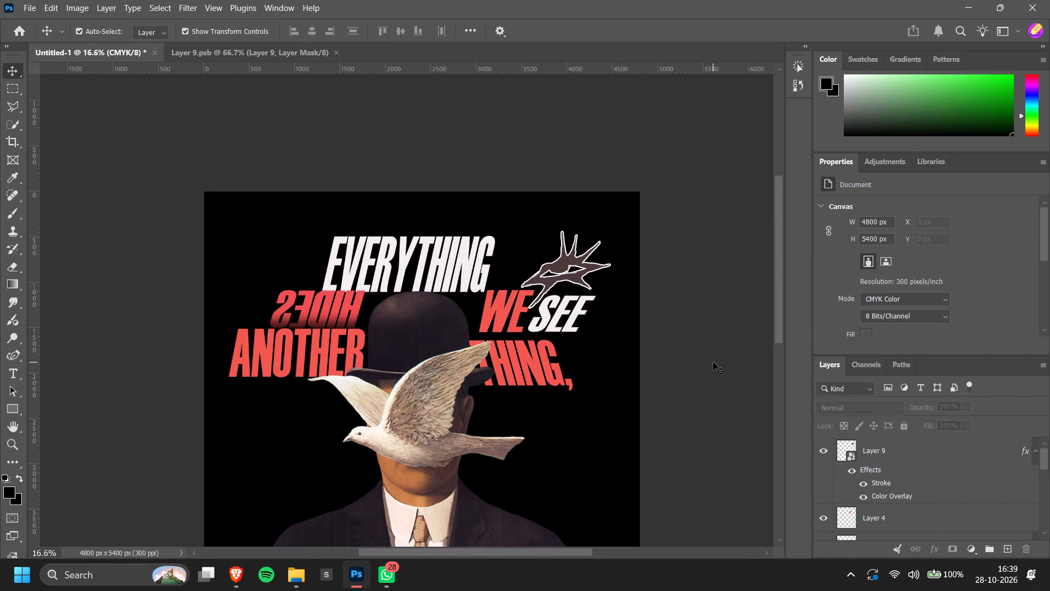
pyautogui.scroll(-2, 714, 362)
pyautogui.keyDown('ctrl'); pyautogui.scroll(3, 714, 362); pyautogui.keyUp('ctrl')
pyautogui.scroll(-1, 719, 362)
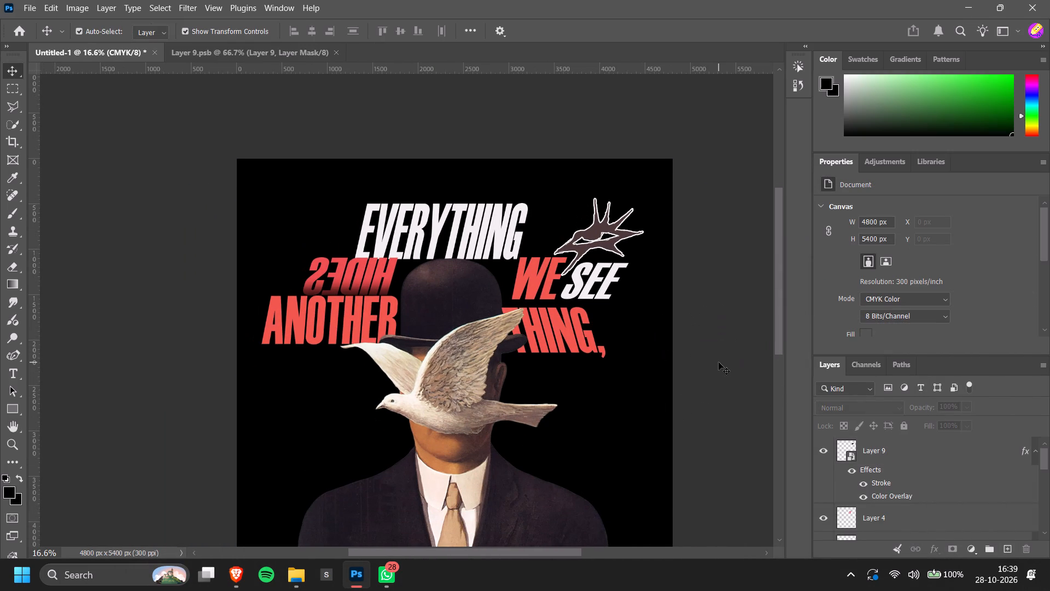
pyautogui.hotkey('ctrl', 'z')
pyautogui.hotkey('ctrl', 'z')
pyautogui.hotkey('ctrl', 'z')
pyautogui.hotkey('ctrl', 'z')
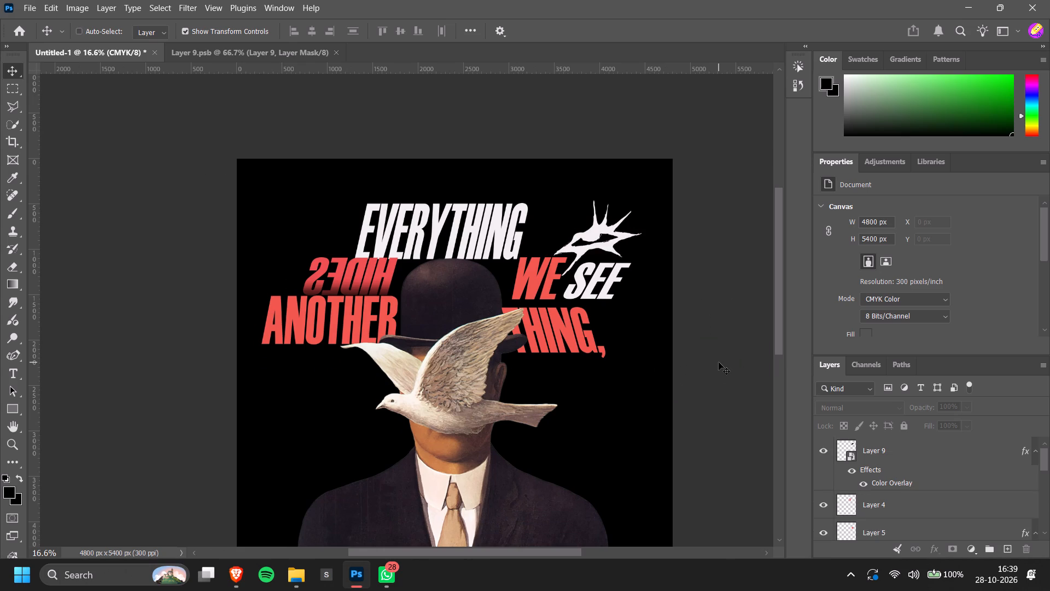
pyautogui.hotkey('ctrl', 'z')
pyautogui.hotkey('ctrl', 'z')
pyautogui.hotkey('ctrl', 'z')
pyautogui.hotkey('ctrl', 'shift', 'z')
pyautogui.hotkey('ctrl', 'shift', 'z')
pyautogui.hotkey('ctrl', 'shift', 'z')
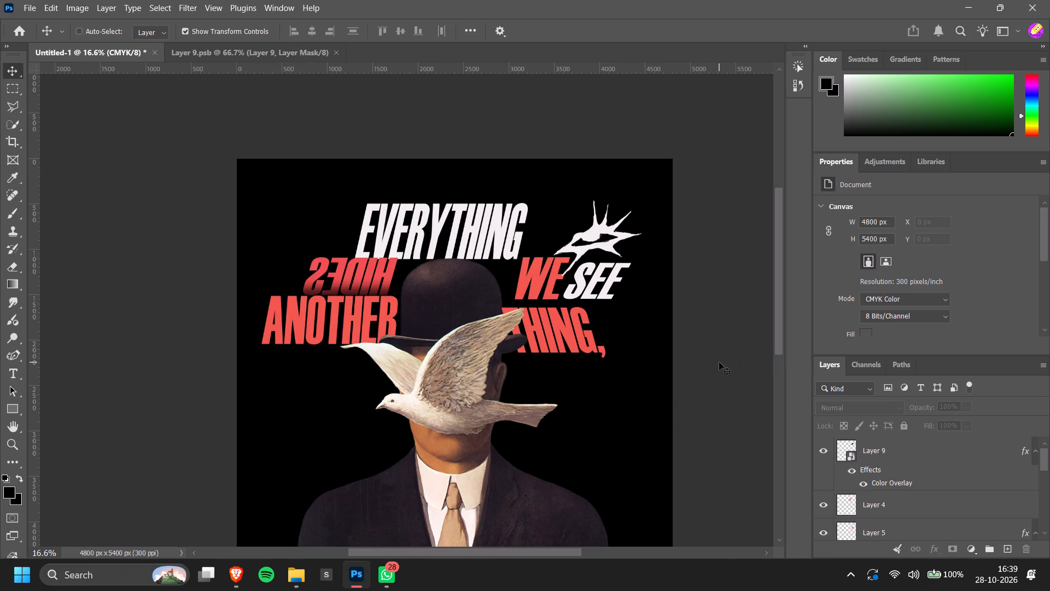
# Reshape the red word WE beside SEE to 91.94% height with a horizontal skew of -7.71°.
pyautogui.scroll(1, 728, 363)
pyautogui.keyDown('alt'); pyautogui.scroll(6, 575, 279); pyautogui.keyUp('alt')
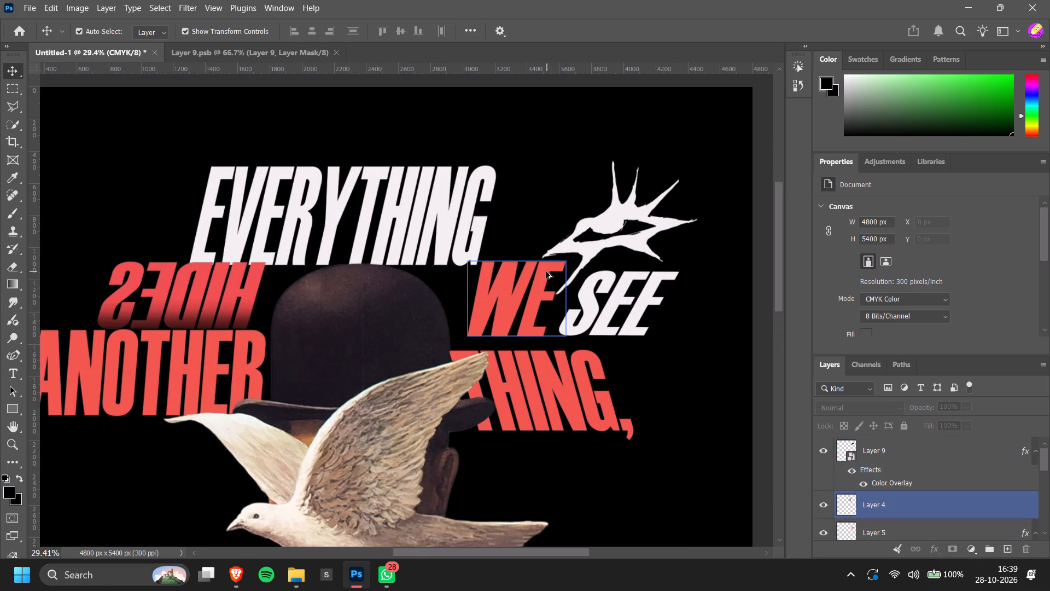
pyautogui.click(544, 272)
pyautogui.keyDown('ctrl'); pyautogui.click(520, 263); pyautogui.keyUp('ctrl')
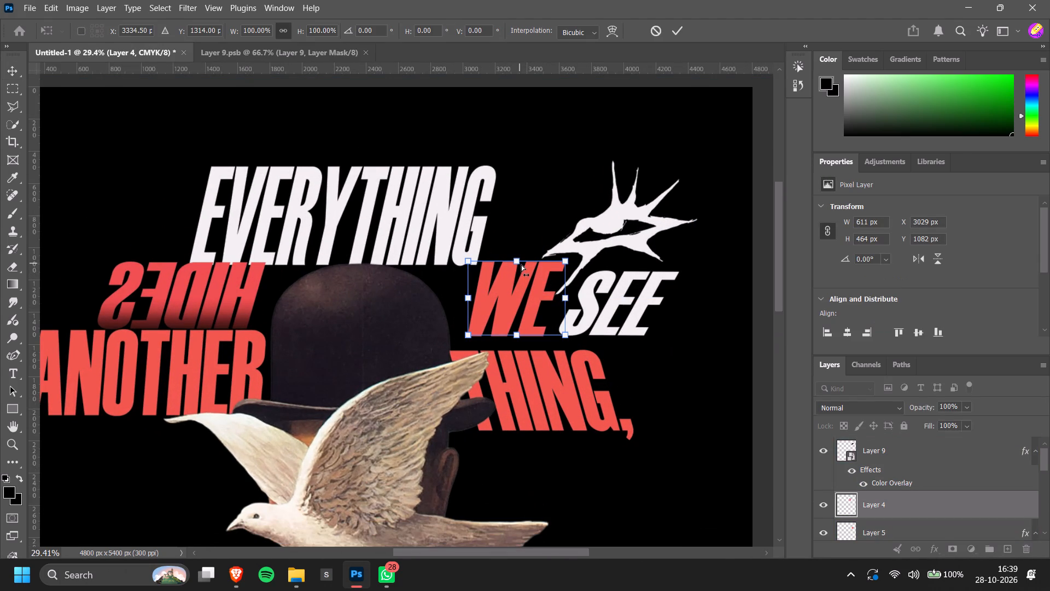
pyautogui.click(545, 328)
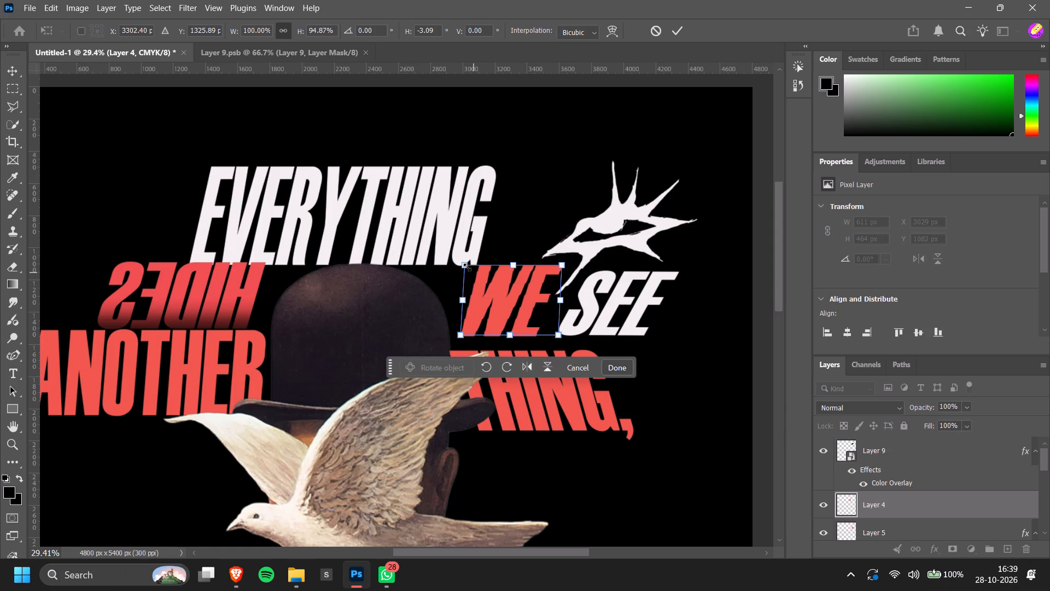
pyautogui.keyDown('ctrl'); pyautogui.moveTo(513, 262); pyautogui.dragTo(517, 264); pyautogui.keyUp('ctrl')
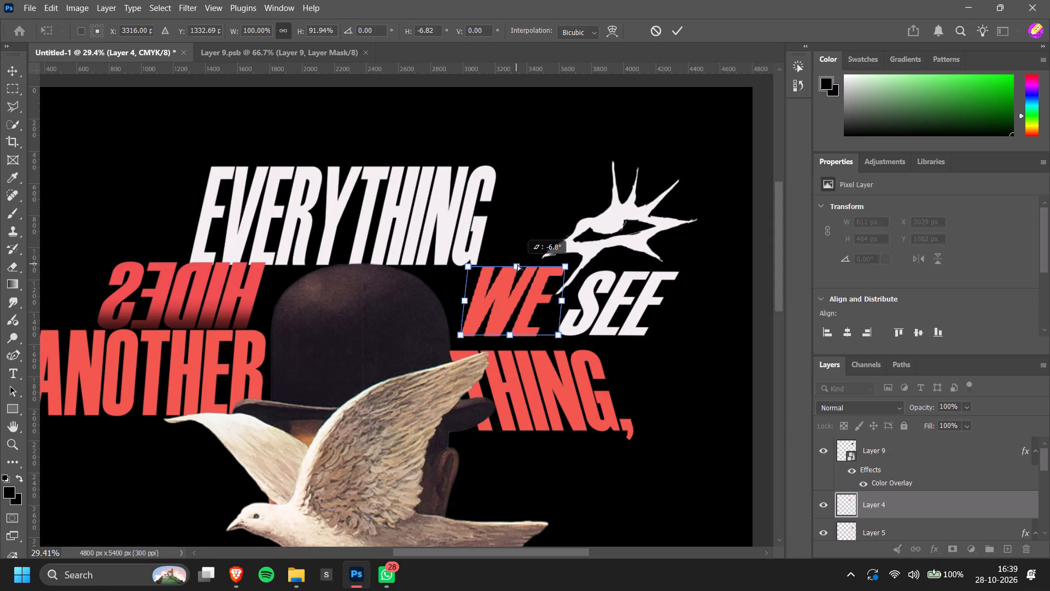
pyautogui.keyDown('ctrl'); pyautogui.moveTo(517, 264); pyautogui.dragTo(518, 264); pyautogui.keyUp('ctrl')
pyautogui.click(701, 432)
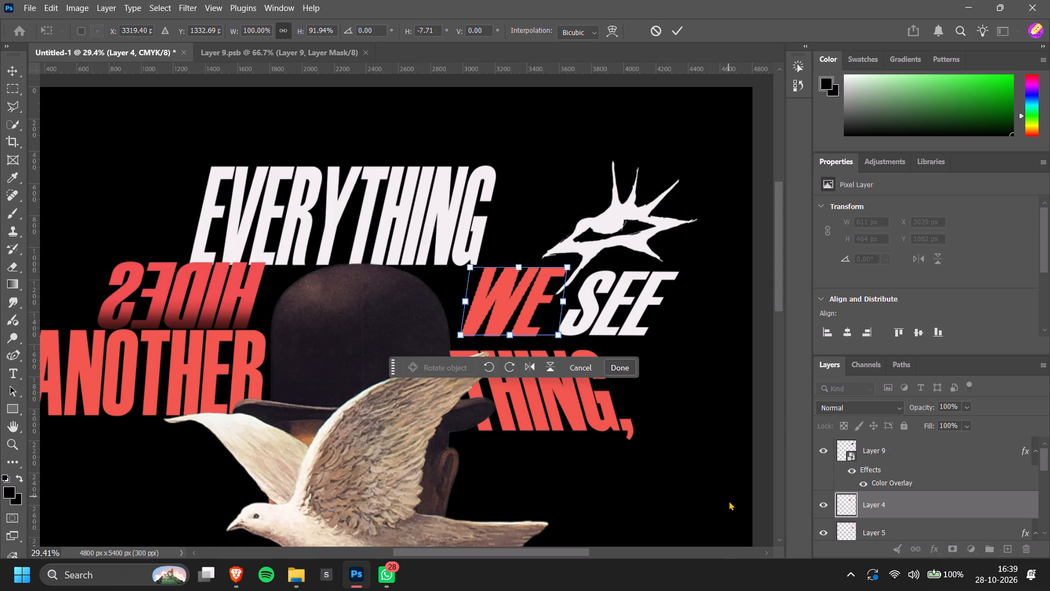
pyautogui.click(729, 501)
pyautogui.click(733, 514)
pyautogui.keyDown('alt'); pyautogui.scroll(-12, 697, 456); pyautogui.keyUp('alt')
pyautogui.click(110, 328)
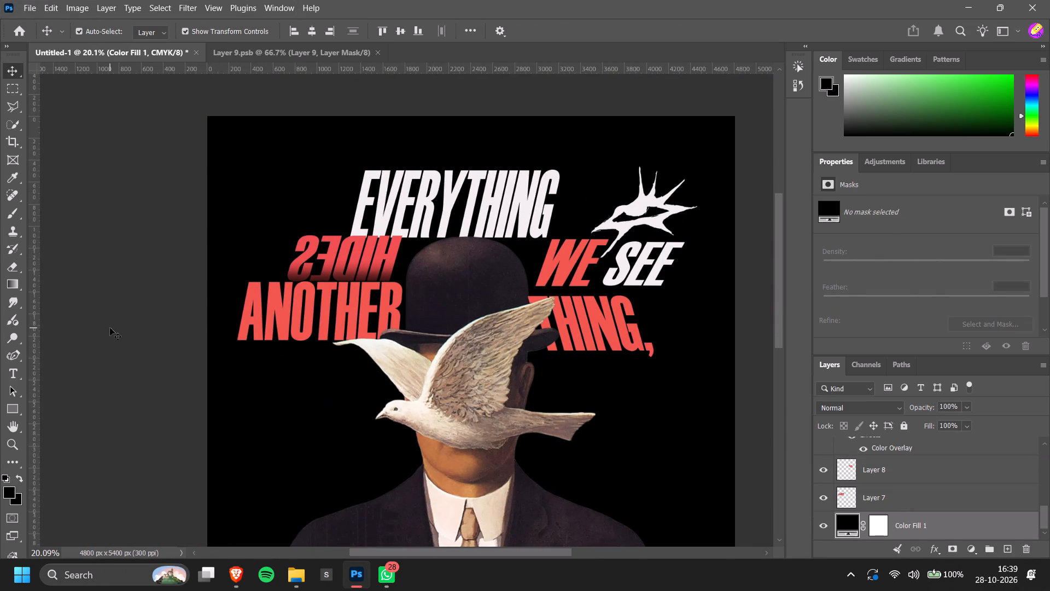
# Add a new empty layer directly above the eye layer.
pyautogui.keyDown('ctrl'); pyautogui.scroll(-11, 208, 322); pyautogui.keyUp('ctrl')
pyautogui.keyDown('alt'); pyautogui.scroll(11, 598, 194); pyautogui.keyUp('alt')
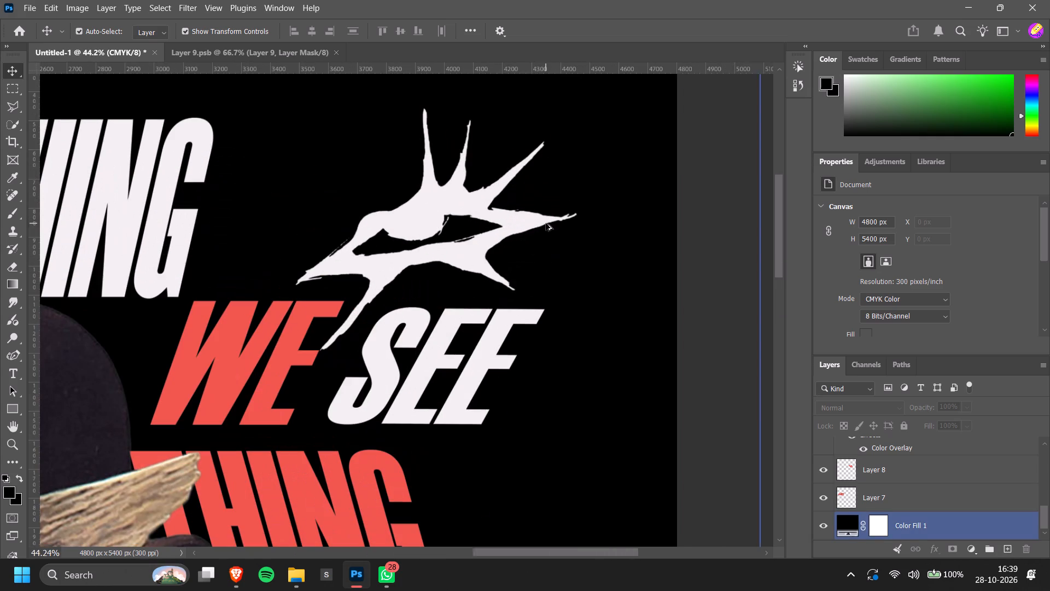
pyautogui.scroll(11, 916, 494)
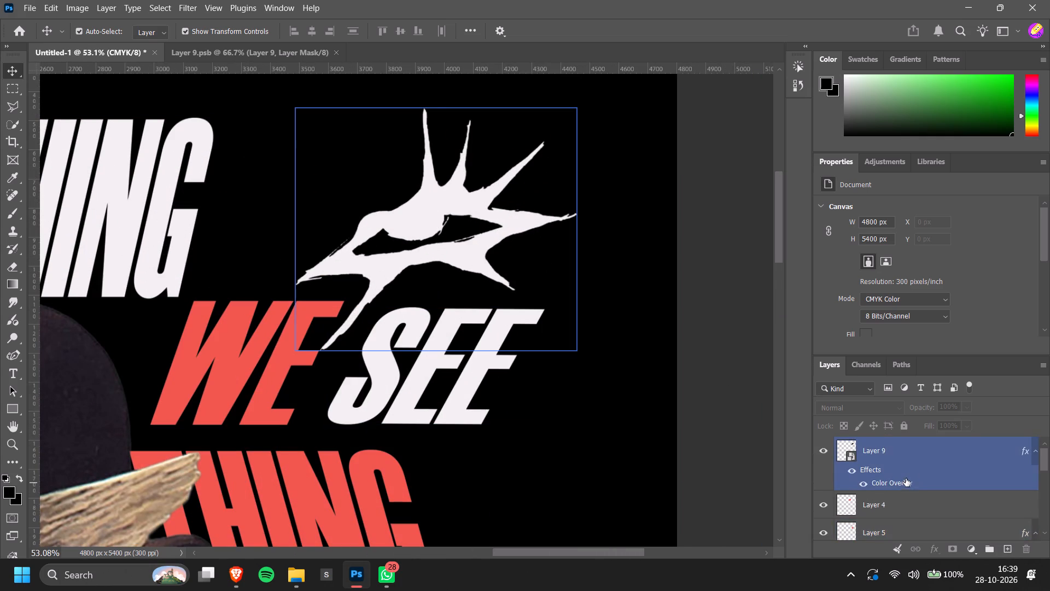
pyautogui.click(917, 456)
pyautogui.click(1005, 550)
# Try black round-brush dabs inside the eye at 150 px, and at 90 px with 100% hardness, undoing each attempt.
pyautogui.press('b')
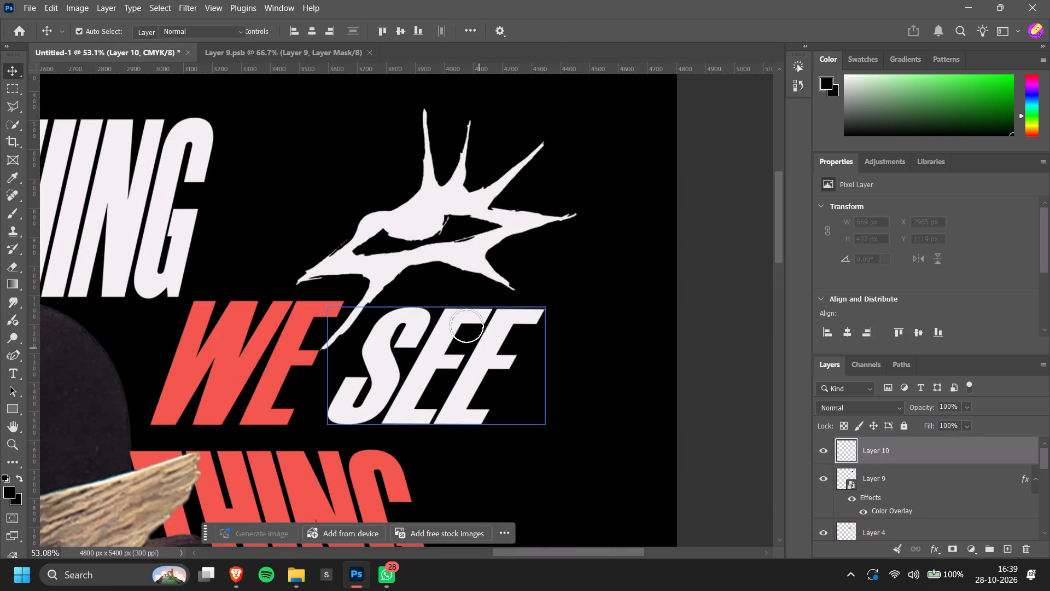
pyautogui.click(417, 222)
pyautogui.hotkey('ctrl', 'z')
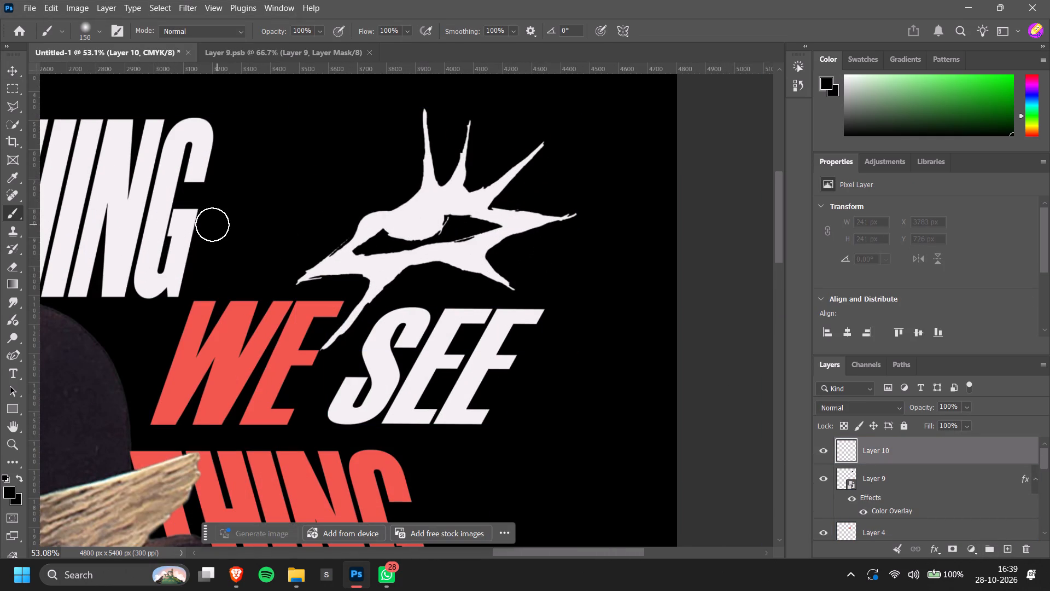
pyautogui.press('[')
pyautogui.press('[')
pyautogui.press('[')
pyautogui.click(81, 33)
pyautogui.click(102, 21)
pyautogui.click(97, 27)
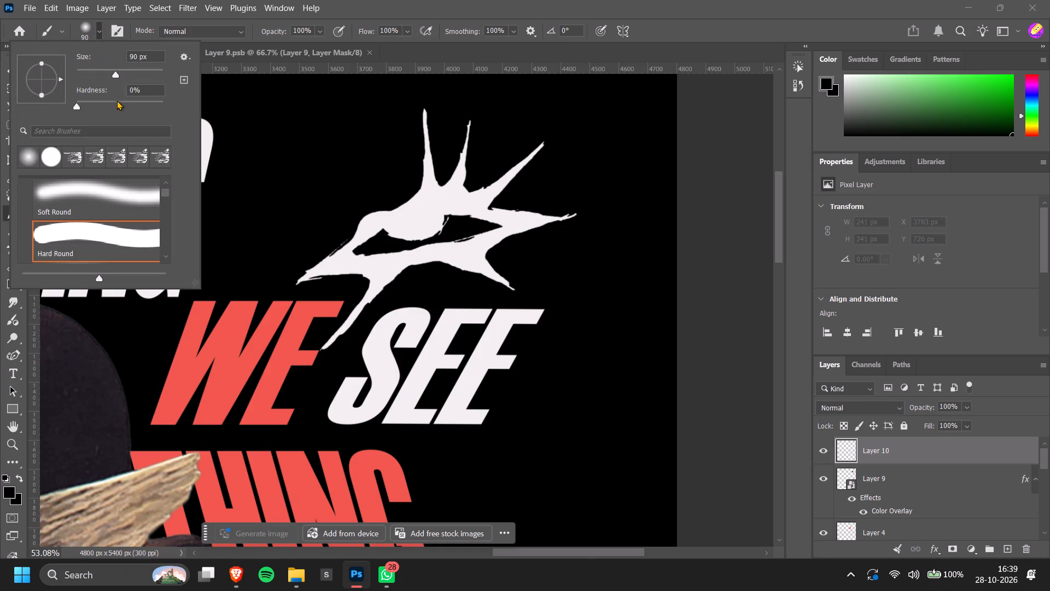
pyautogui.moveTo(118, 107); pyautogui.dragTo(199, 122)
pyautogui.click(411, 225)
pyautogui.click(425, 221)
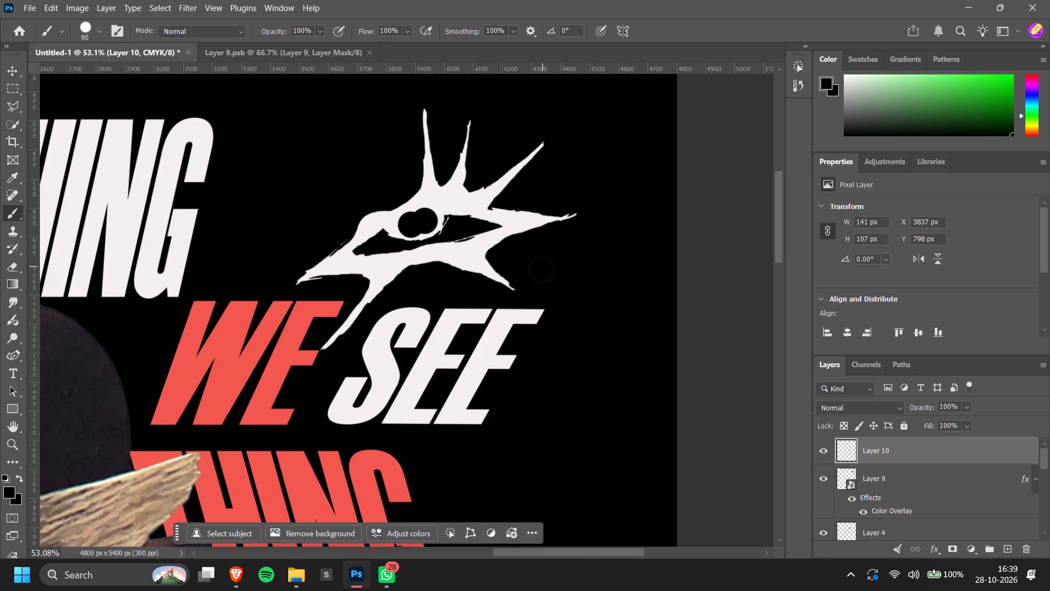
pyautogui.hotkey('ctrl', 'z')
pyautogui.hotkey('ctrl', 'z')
# Paint a small black mark inside the eye with the rough 50 px brush tip, undoing the second stroke.
pyautogui.press('[')
pyautogui.press('[')
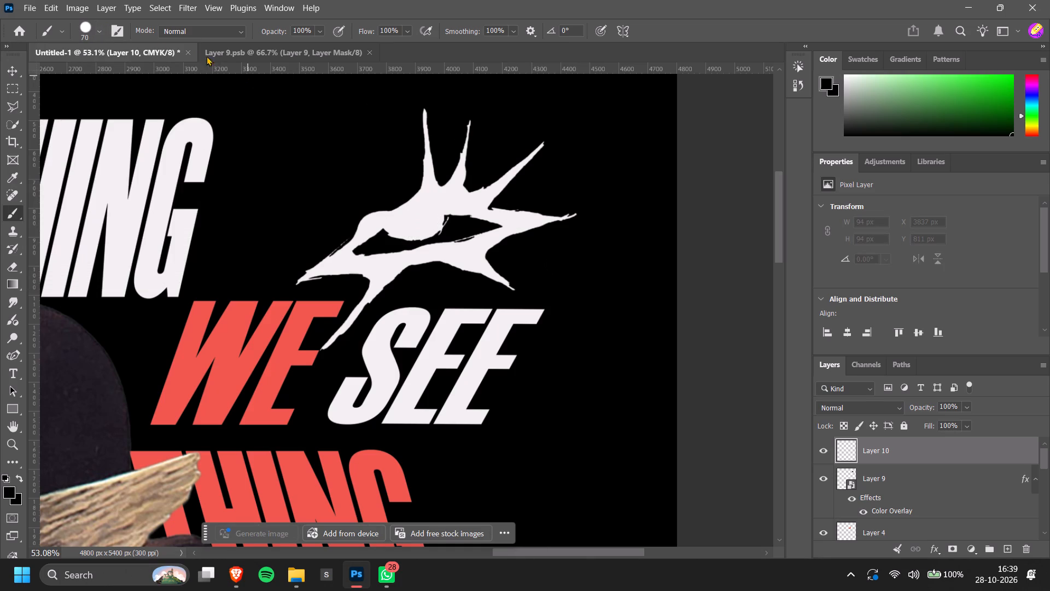
pyautogui.click(121, 37)
pyautogui.click(121, 31)
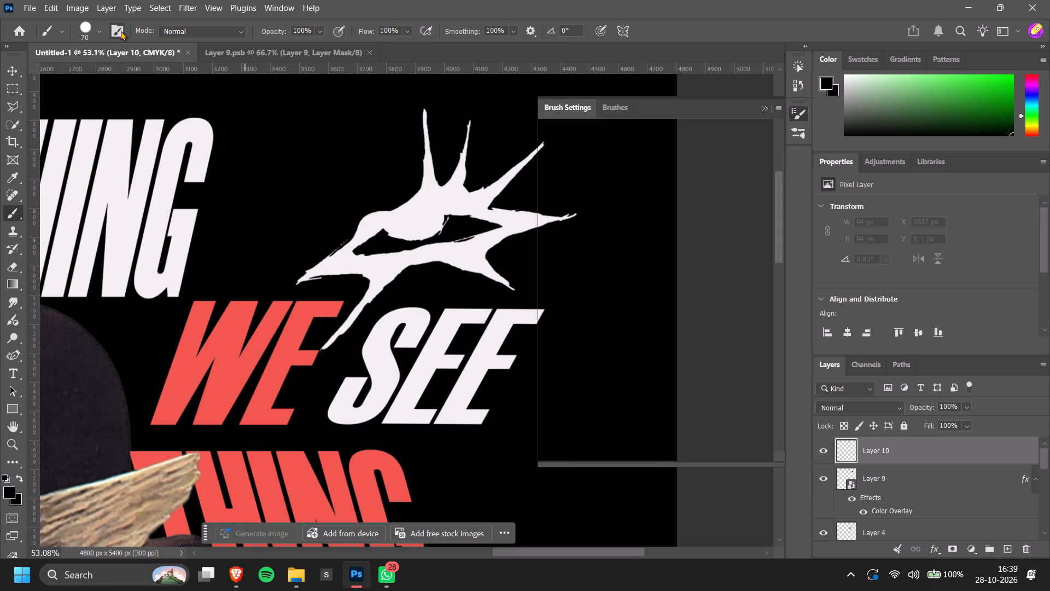
pyautogui.click(113, 30)
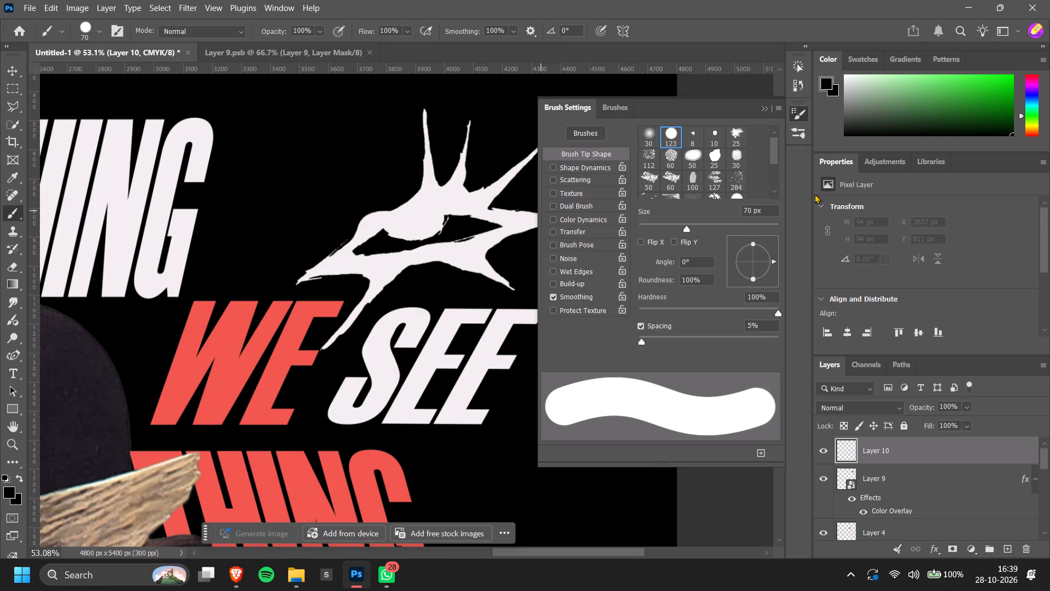
pyautogui.click(646, 178)
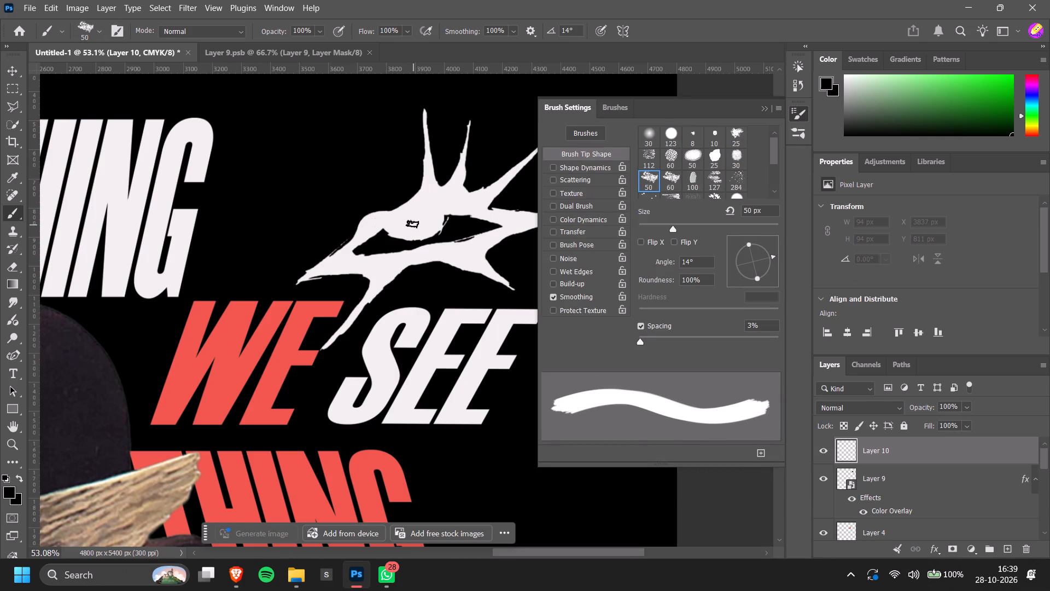
pyautogui.moveTo(412, 224); pyautogui.dragTo(411, 218)
pyautogui.moveTo(422, 217); pyautogui.dragTo(419, 222)
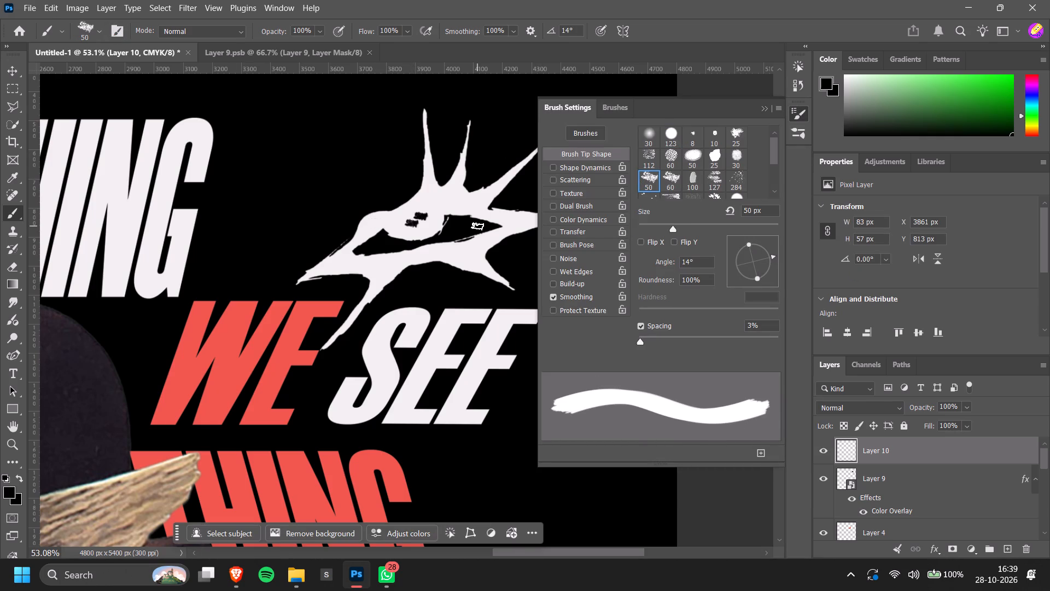
pyautogui.press('z')
pyautogui.hotkey('ctrl', 'z')
# Choose the textured 127 px brush tip and rotate its angle to 45°.
pyautogui.click(715, 183)
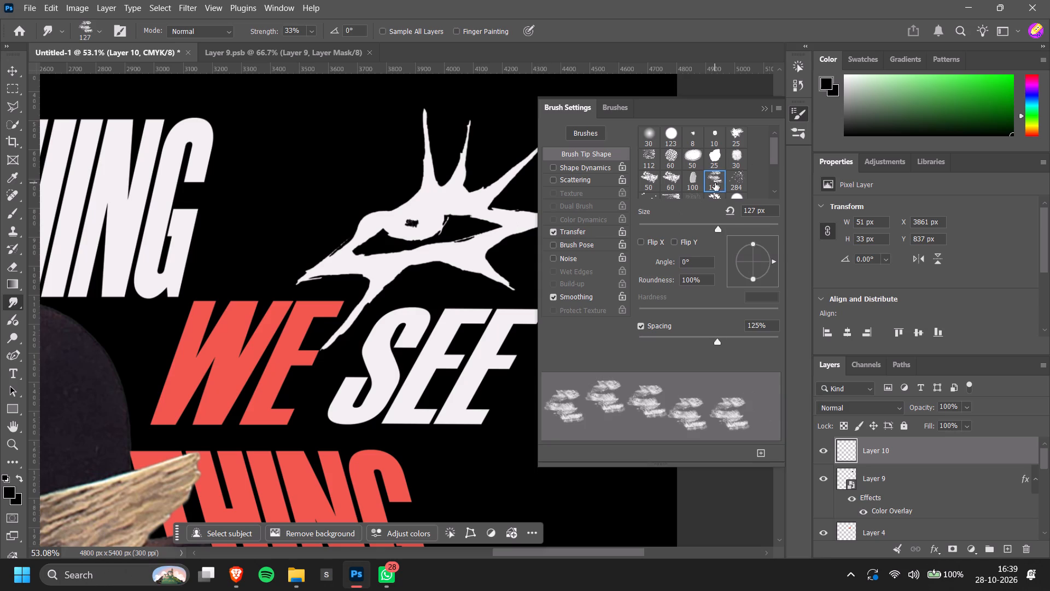
pyautogui.moveTo(753, 252); pyautogui.dragTo(766, 250)
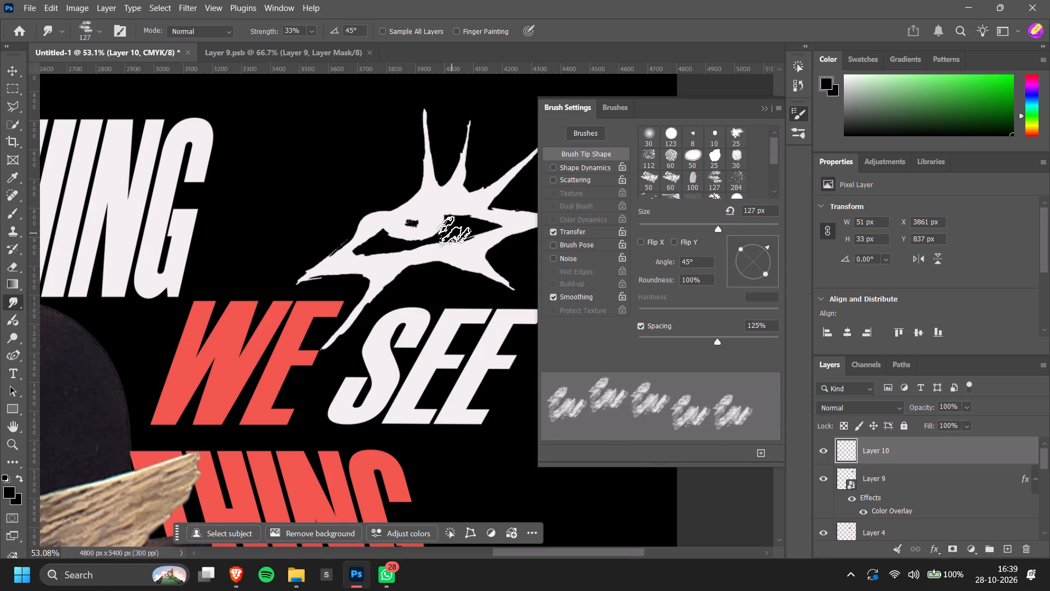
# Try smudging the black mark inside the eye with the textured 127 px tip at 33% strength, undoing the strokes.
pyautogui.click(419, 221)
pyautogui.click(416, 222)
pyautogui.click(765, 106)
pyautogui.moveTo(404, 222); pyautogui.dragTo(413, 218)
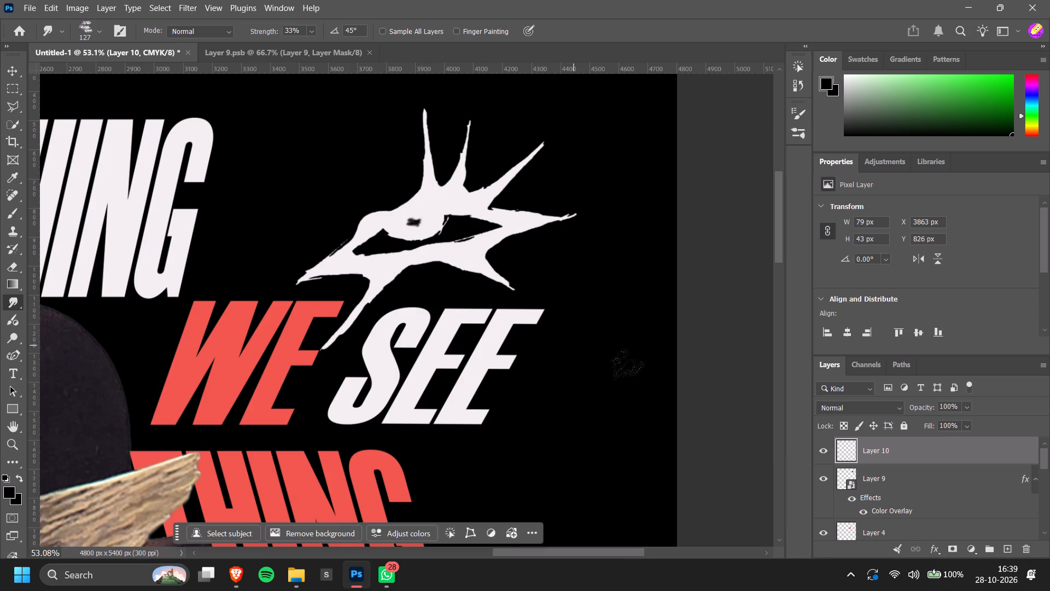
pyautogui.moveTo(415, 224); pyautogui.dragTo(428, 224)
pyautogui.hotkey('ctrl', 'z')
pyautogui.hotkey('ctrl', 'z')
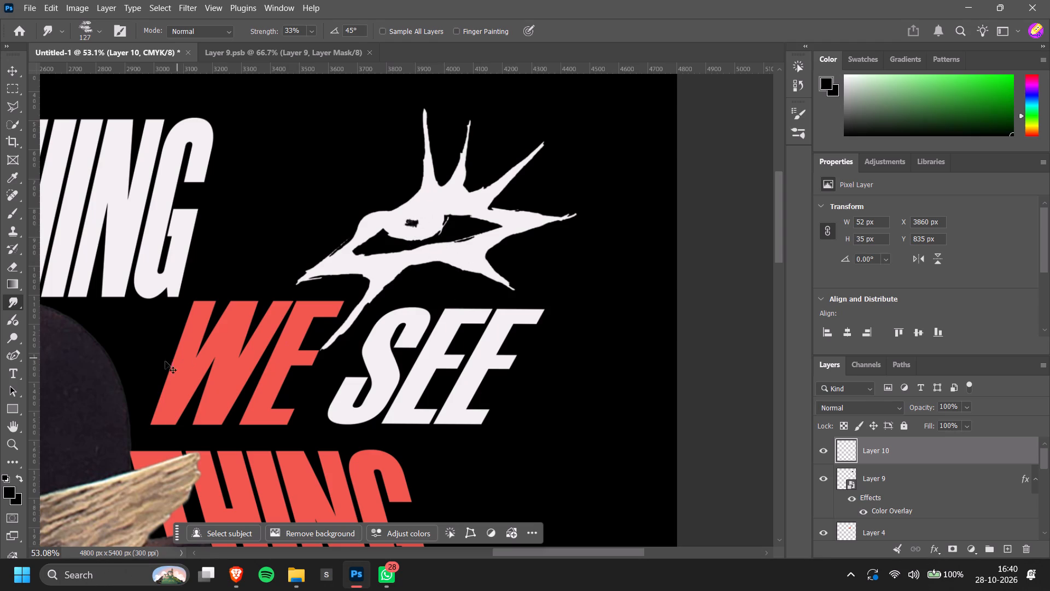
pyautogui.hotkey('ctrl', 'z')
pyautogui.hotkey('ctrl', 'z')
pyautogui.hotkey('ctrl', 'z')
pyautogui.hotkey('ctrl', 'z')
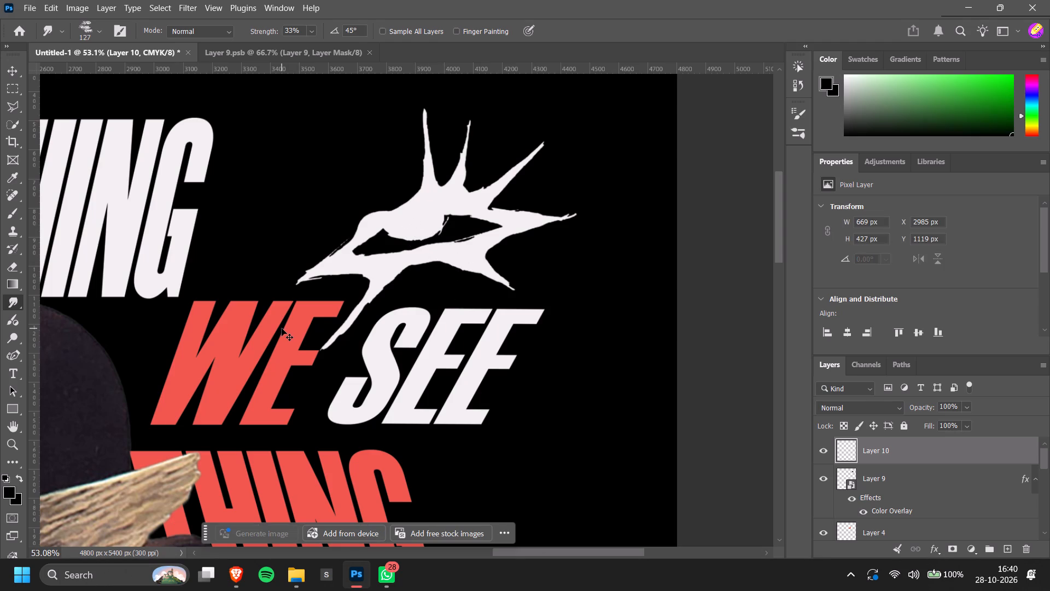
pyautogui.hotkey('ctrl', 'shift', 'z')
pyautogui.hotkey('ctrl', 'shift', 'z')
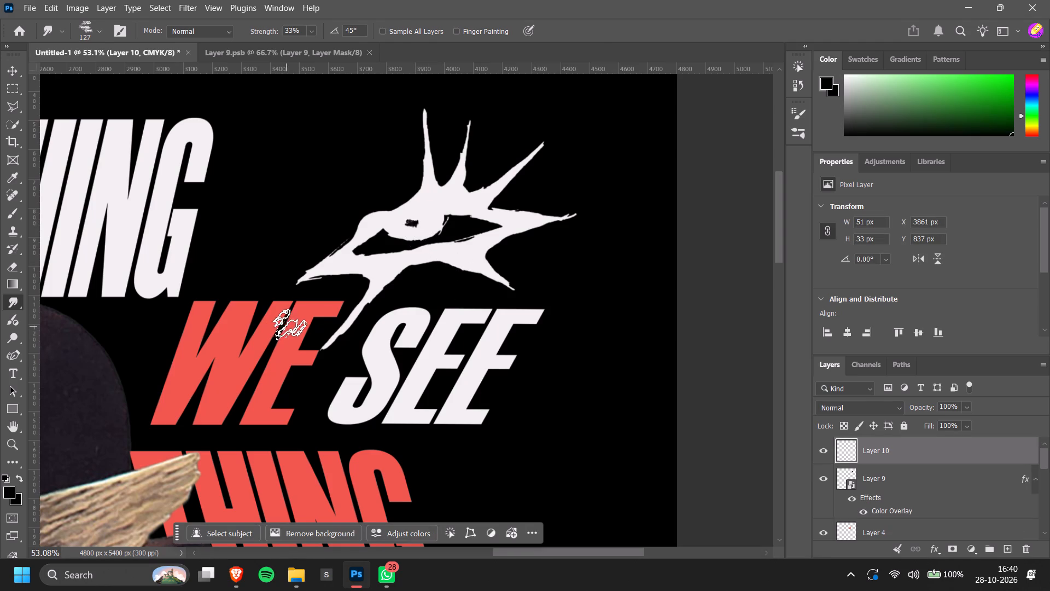
# Return to the Brush tool with the rough 50 px tip and check its brush settings.
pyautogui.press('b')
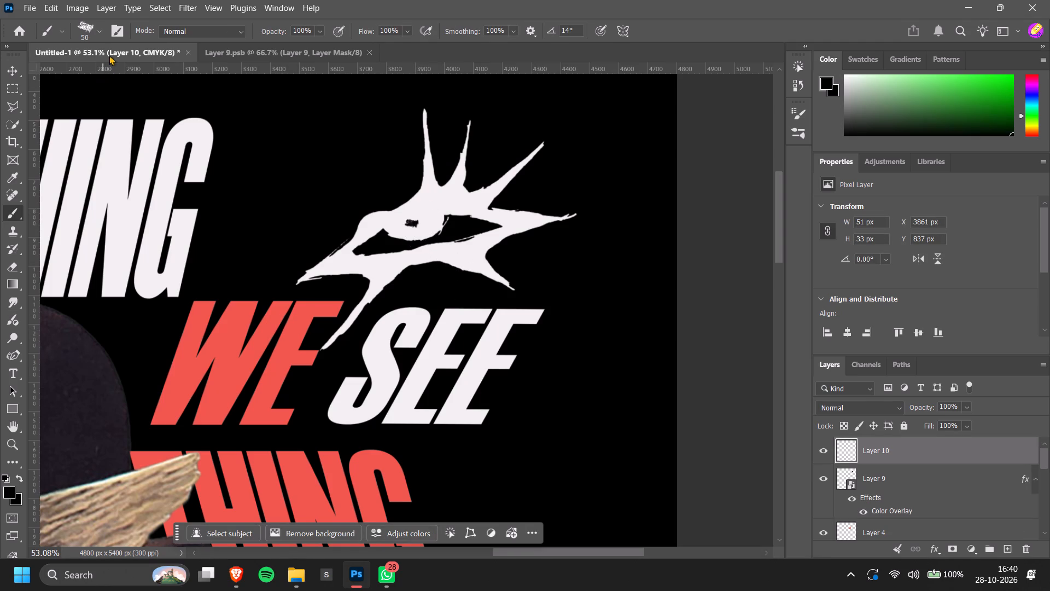
pyautogui.click(115, 23)
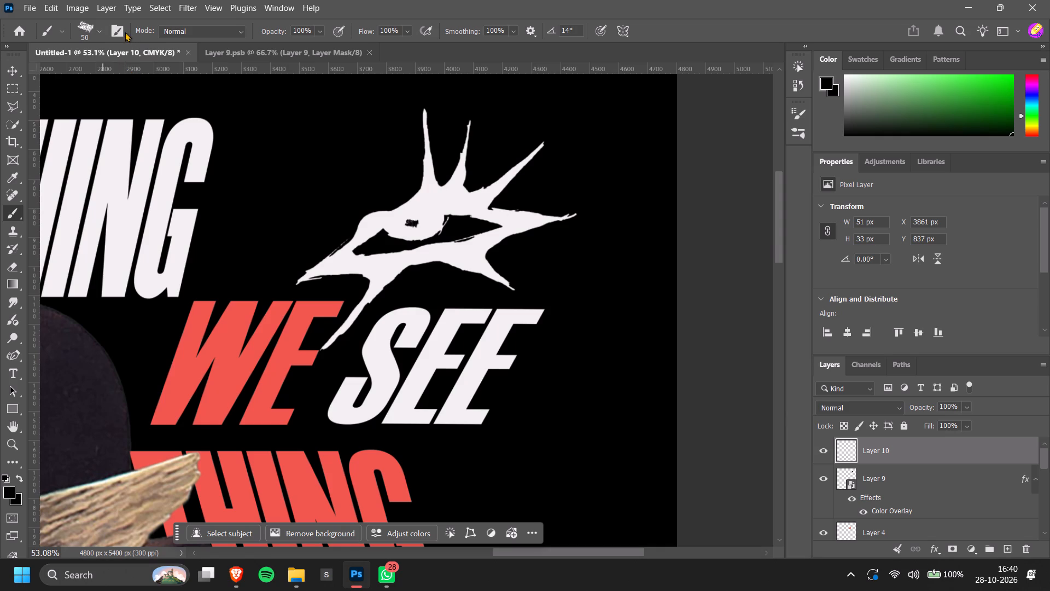
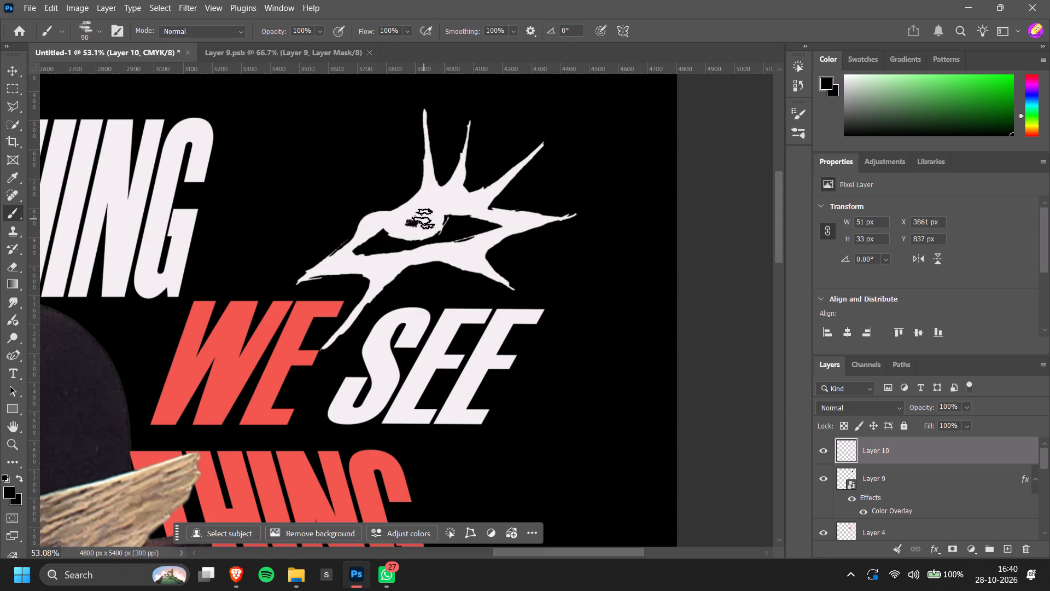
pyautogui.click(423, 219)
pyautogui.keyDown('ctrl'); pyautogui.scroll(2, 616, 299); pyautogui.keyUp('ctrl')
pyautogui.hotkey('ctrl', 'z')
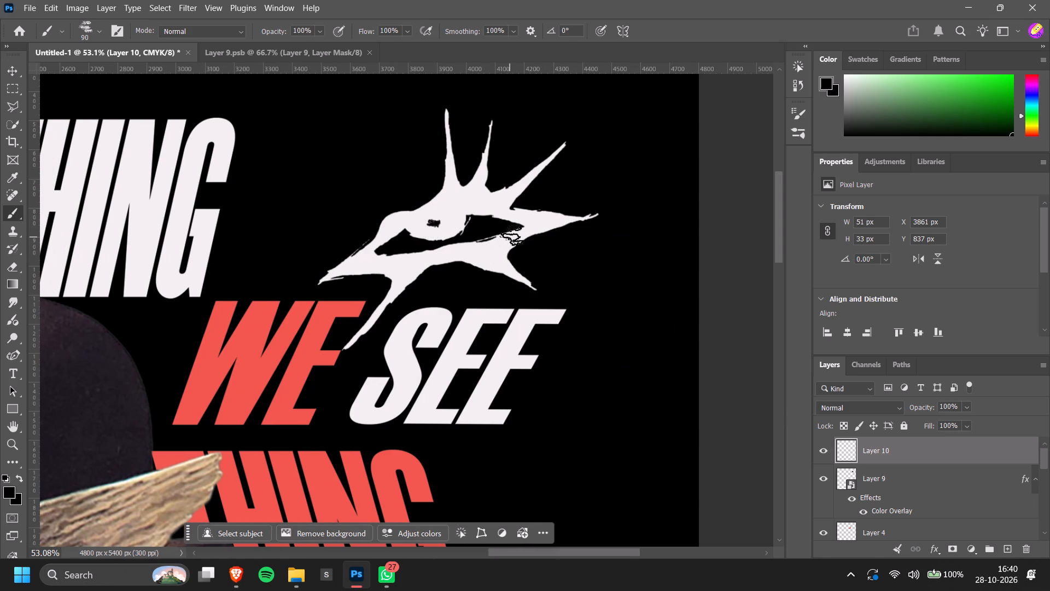
# Choose the irregular 25 px brush tip and paint black dabs around the small mark inside the eye to build the pupil.
pyautogui.click(112, 27)
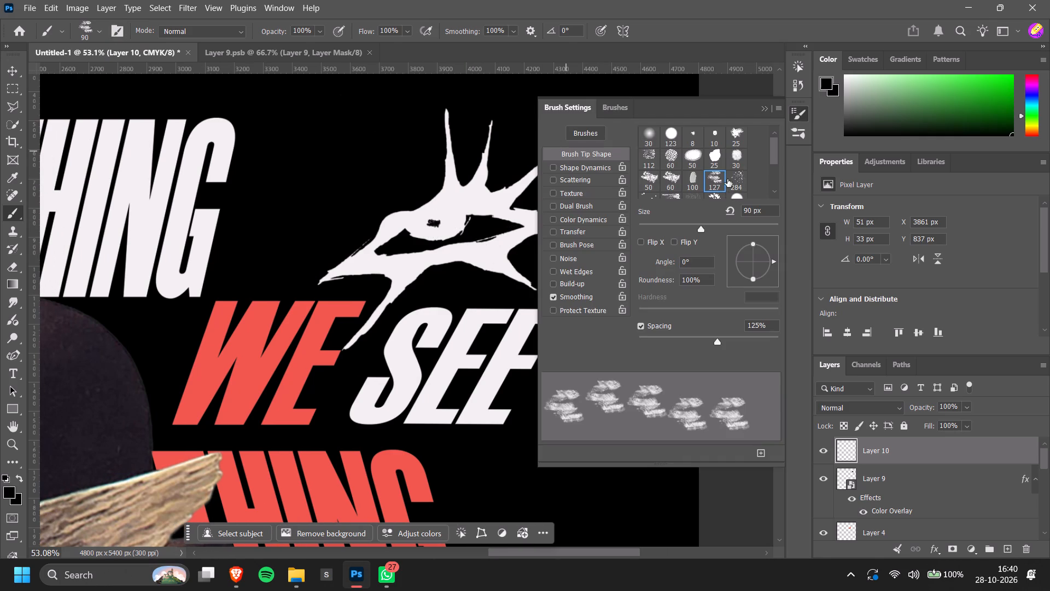
pyautogui.click(716, 161)
pyautogui.click(445, 217)
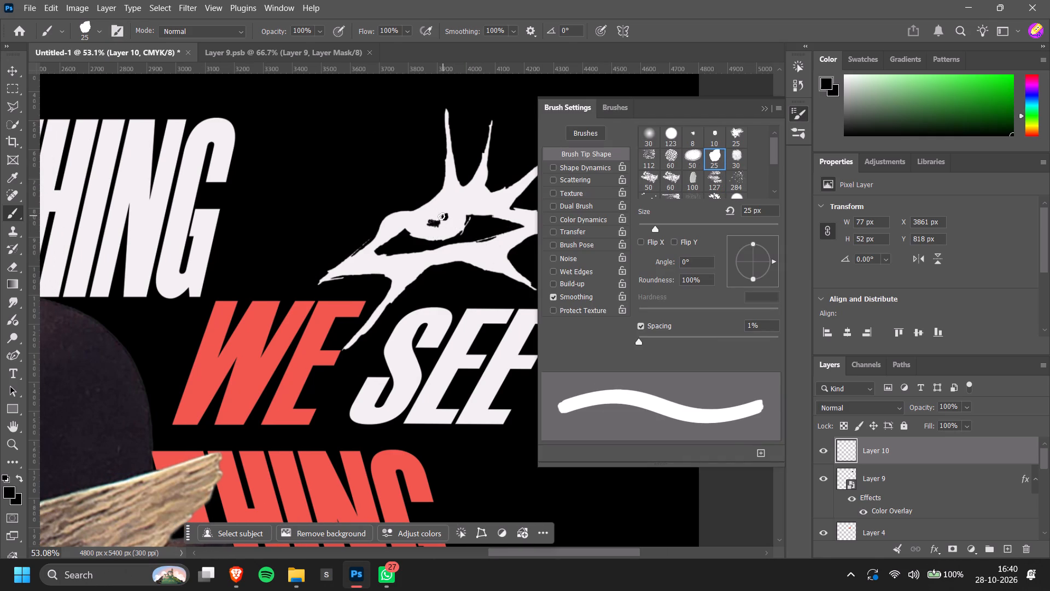
pyautogui.moveTo(440, 224); pyautogui.dragTo(446, 225)
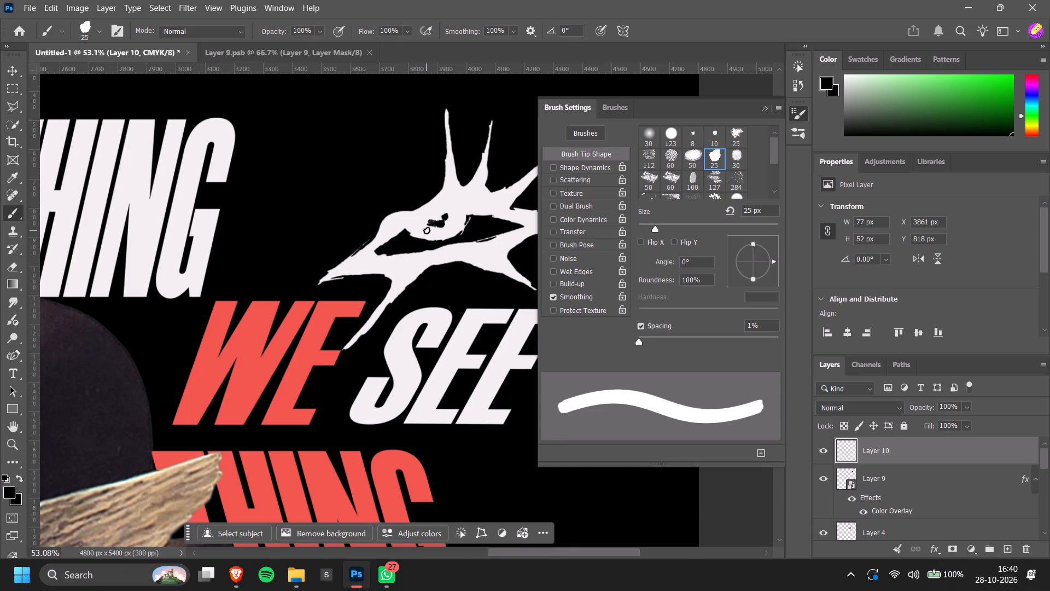
pyautogui.click(427, 230)
pyautogui.click(435, 227)
pyautogui.click(443, 230)
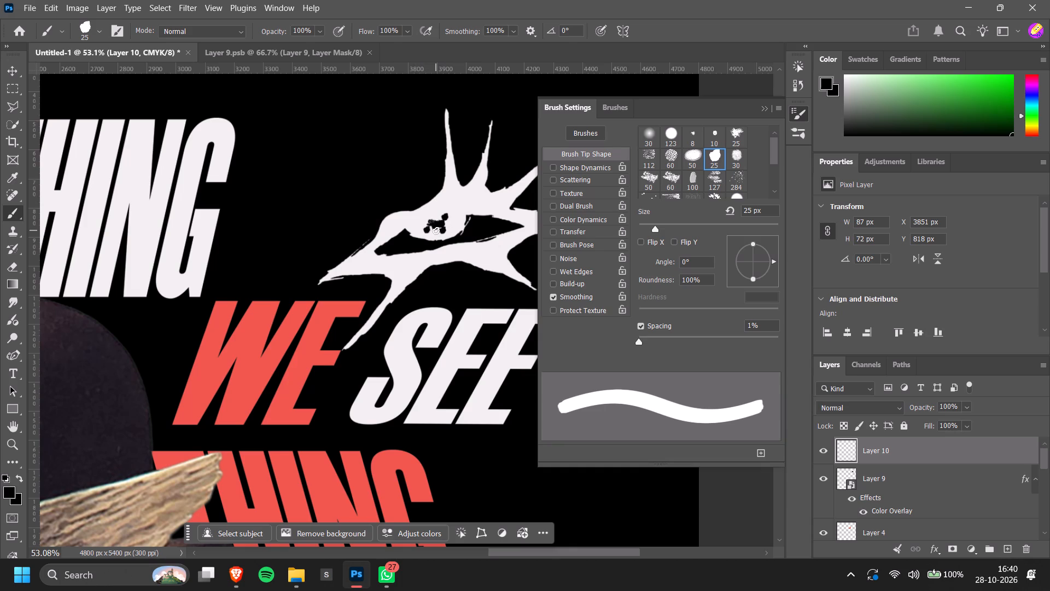
# Undo all the black marks painted inside the eye, leaving the new layer empty.
pyautogui.click(436, 230)
pyautogui.keyDown('alt'); pyautogui.scroll(-8, 425, 278); pyautogui.keyUp('alt')
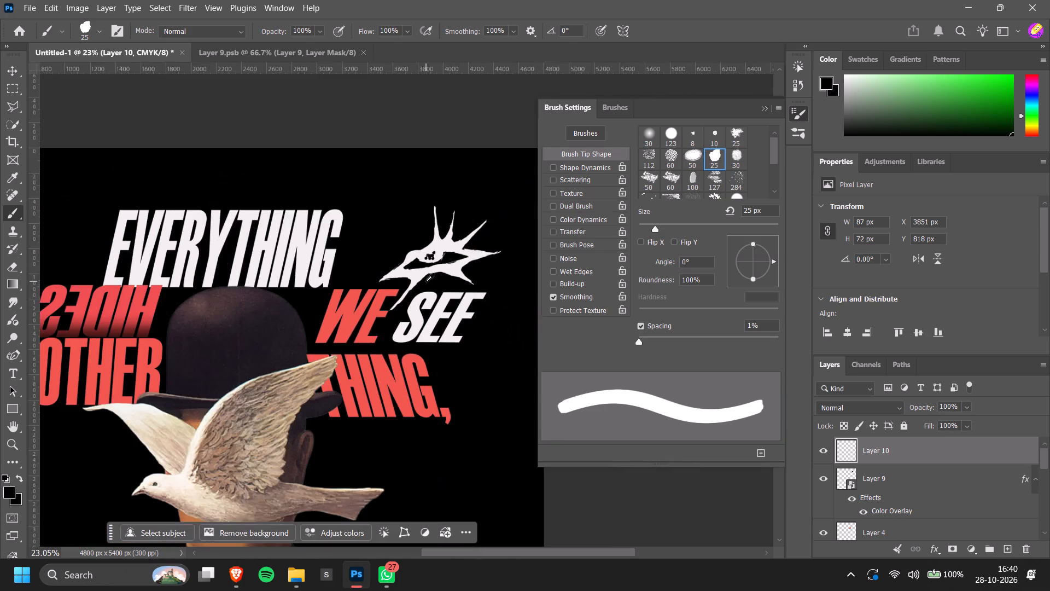
pyautogui.keyDown('alt'); pyautogui.scroll(-4, 426, 281); pyautogui.keyUp('alt')
pyautogui.keyDown('ctrl'); pyautogui.scroll(3, 440, 297); pyautogui.keyUp('ctrl')
pyautogui.keyDown('alt'); pyautogui.scroll(17, 477, 258); pyautogui.keyUp('alt')
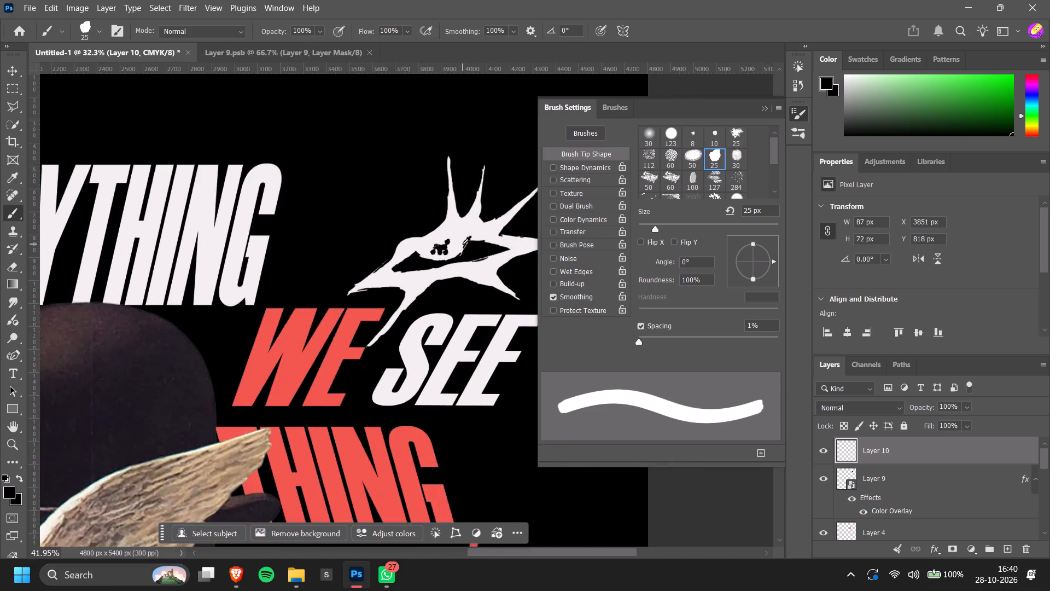
pyautogui.keyDown('alt'); pyautogui.scroll(1, 463, 244); pyautogui.keyUp('alt')
pyautogui.hotkey('ctrl', 'z')
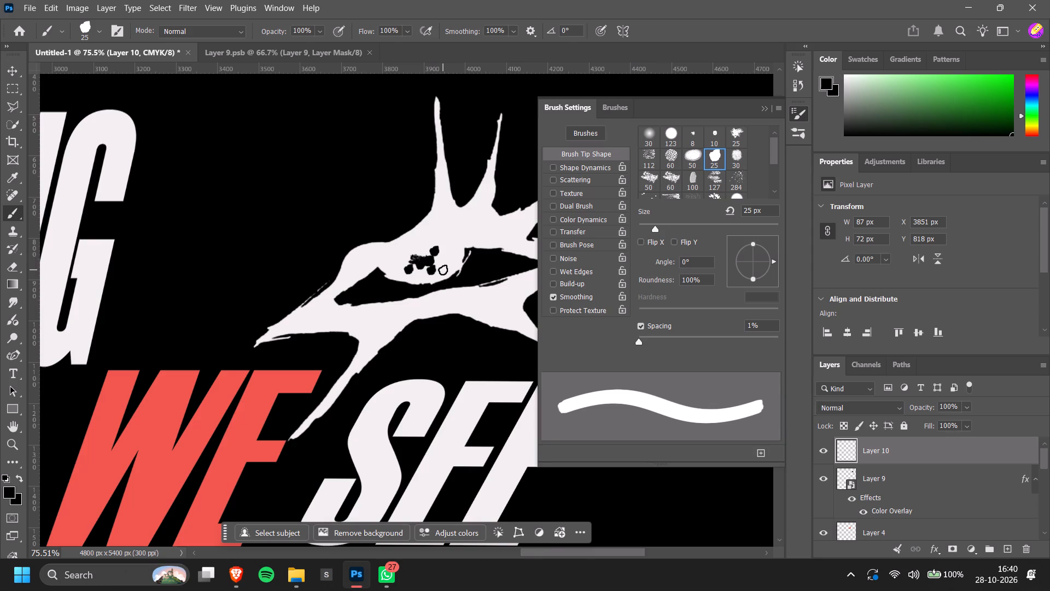
pyautogui.hotkey('ctrl', 'z')
pyautogui.hotkey('ctrl', 'z')
pyautogui.hotkey('ctrl', 'z')
pyautogui.hotkey('ctrl', 'z')
pyautogui.hotkey('ctrl', 'z')
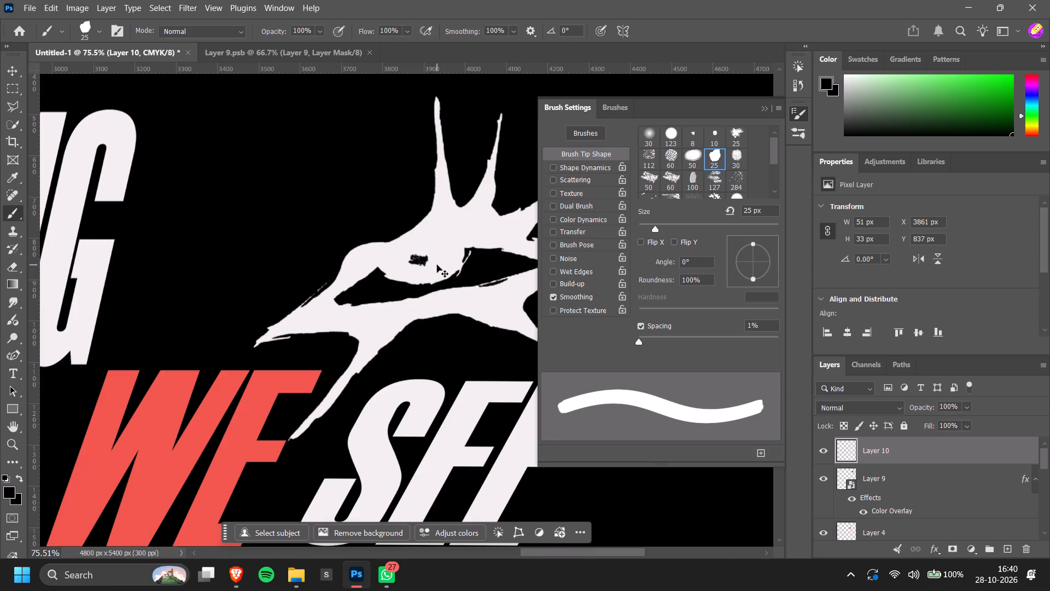
pyautogui.hotkey('ctrl', 'z')
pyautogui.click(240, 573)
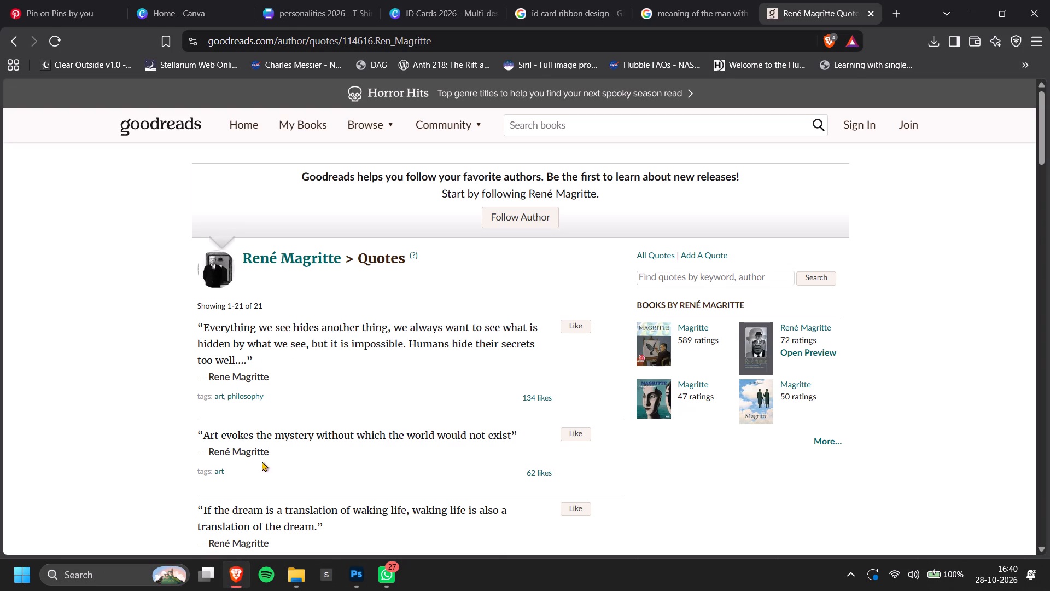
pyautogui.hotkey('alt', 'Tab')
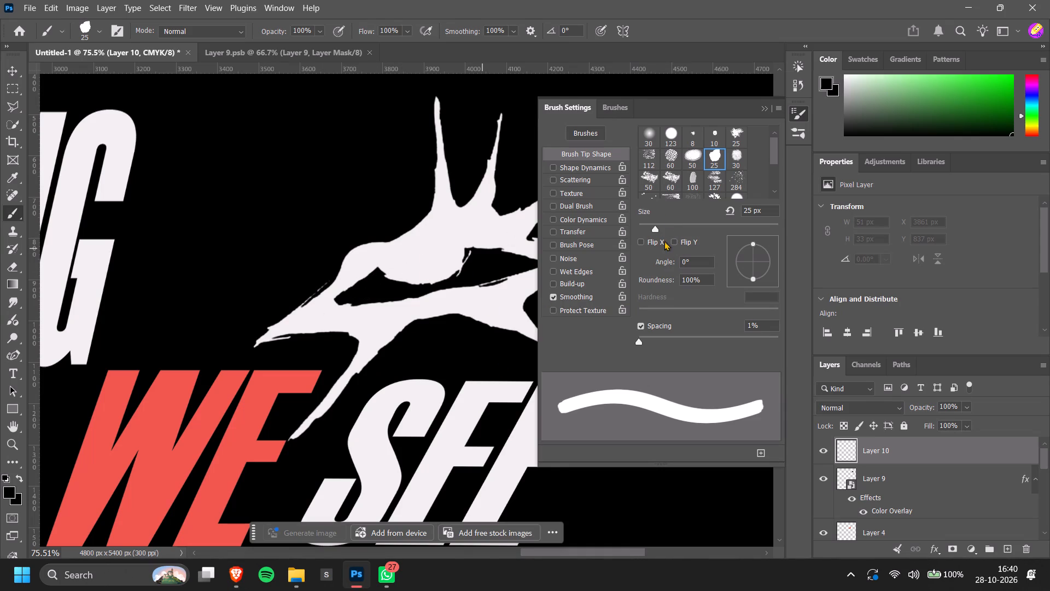
# Reduce the brush tip size to 14 px.
pyautogui.click(651, 226)
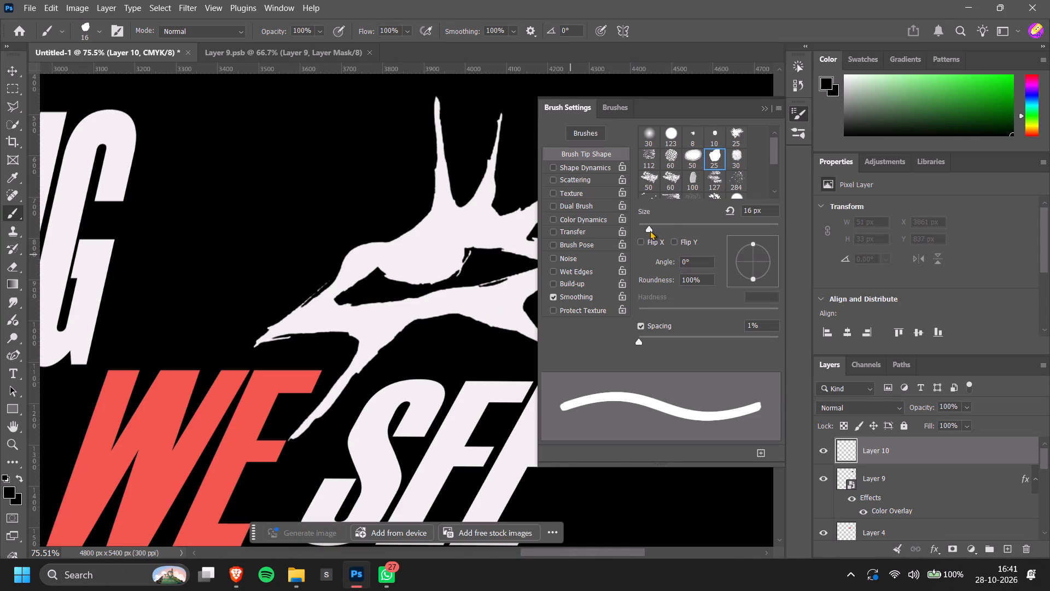
pyautogui.click(649, 230)
pyautogui.click(647, 229)
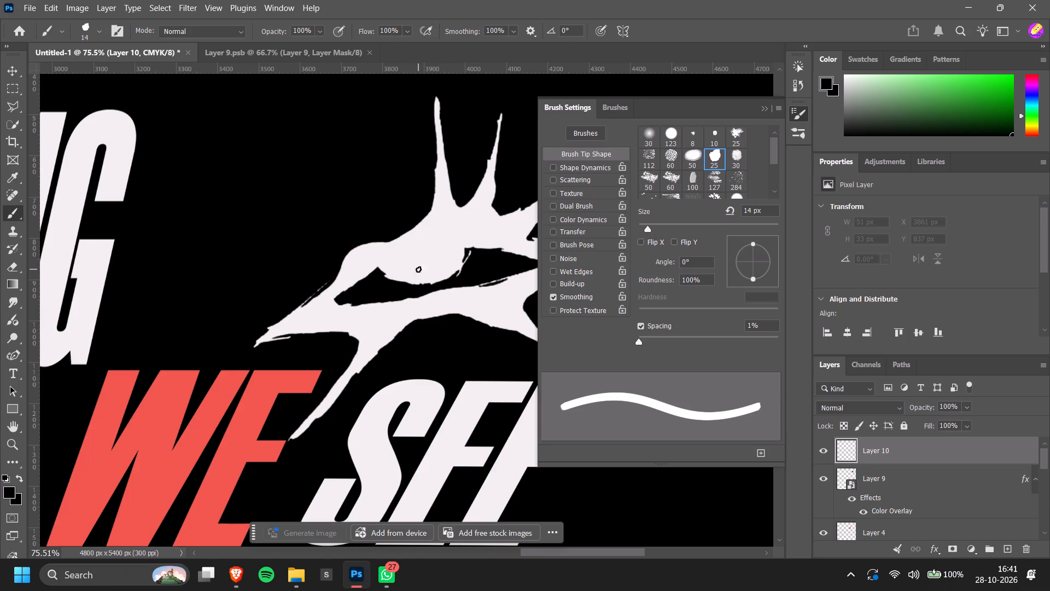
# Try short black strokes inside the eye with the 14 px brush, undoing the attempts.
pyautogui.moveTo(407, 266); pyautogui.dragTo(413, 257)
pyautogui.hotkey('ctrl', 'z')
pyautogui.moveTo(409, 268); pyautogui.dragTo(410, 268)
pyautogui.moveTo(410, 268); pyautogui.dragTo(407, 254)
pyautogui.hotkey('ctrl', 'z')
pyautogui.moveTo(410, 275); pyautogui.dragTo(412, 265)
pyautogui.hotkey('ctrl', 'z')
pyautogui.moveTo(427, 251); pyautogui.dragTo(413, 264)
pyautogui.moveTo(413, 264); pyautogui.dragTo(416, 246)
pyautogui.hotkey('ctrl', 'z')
# Paint a black infinity-like squiggle about 108 × 54 px inside the eye as its pupil.
pyautogui.moveTo(422, 257); pyautogui.dragTo(411, 266)
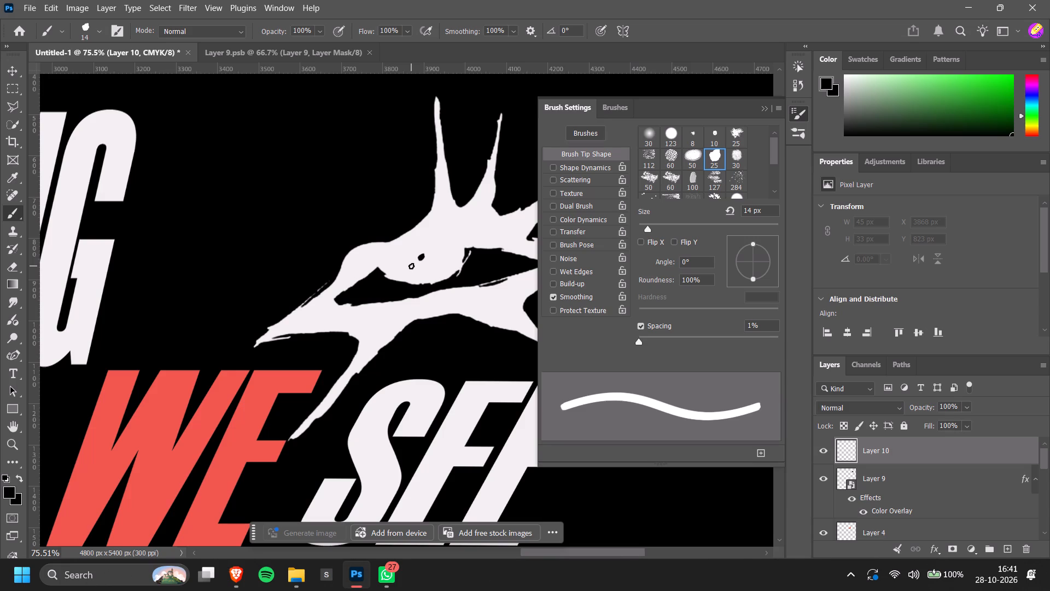
pyautogui.moveTo(411, 266); pyautogui.dragTo(431, 258)
pyautogui.moveTo(431, 258); pyautogui.dragTo(433, 247)
pyautogui.moveTo(433, 247); pyautogui.dragTo(428, 252)
pyautogui.keyDown('alt'); pyautogui.scroll(-6, 469, 328); pyautogui.keyUp('alt')
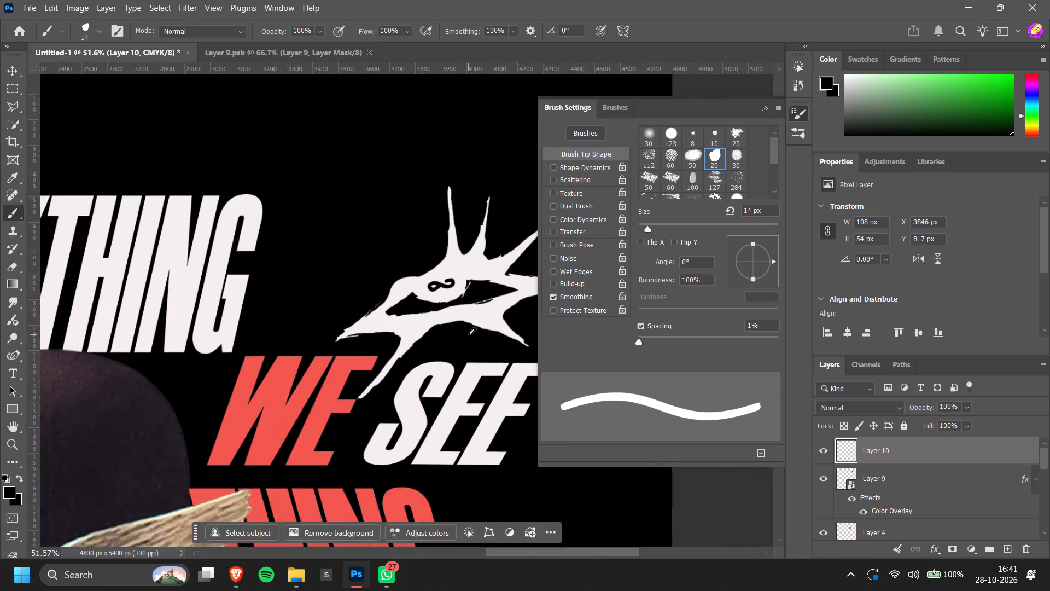
pyautogui.keyDown('alt'); pyautogui.scroll(-9, 469, 334); pyautogui.keyUp('alt')
pyautogui.scroll(-2, 475, 351)
# Switch to the Move tool and hide the brush settings.
pyautogui.press('v')
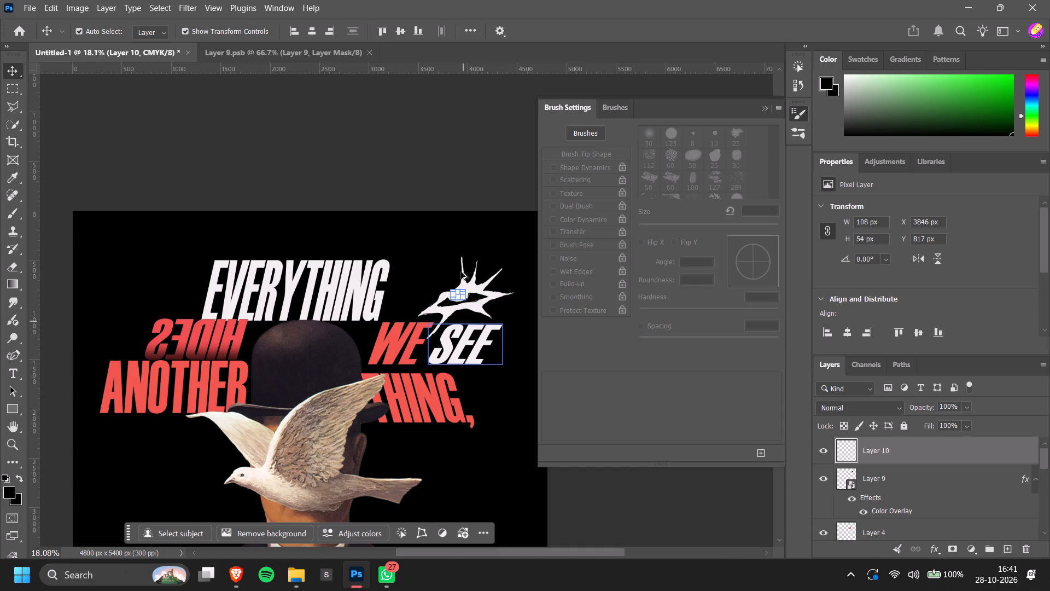
pyautogui.scroll(8, 457, 279)
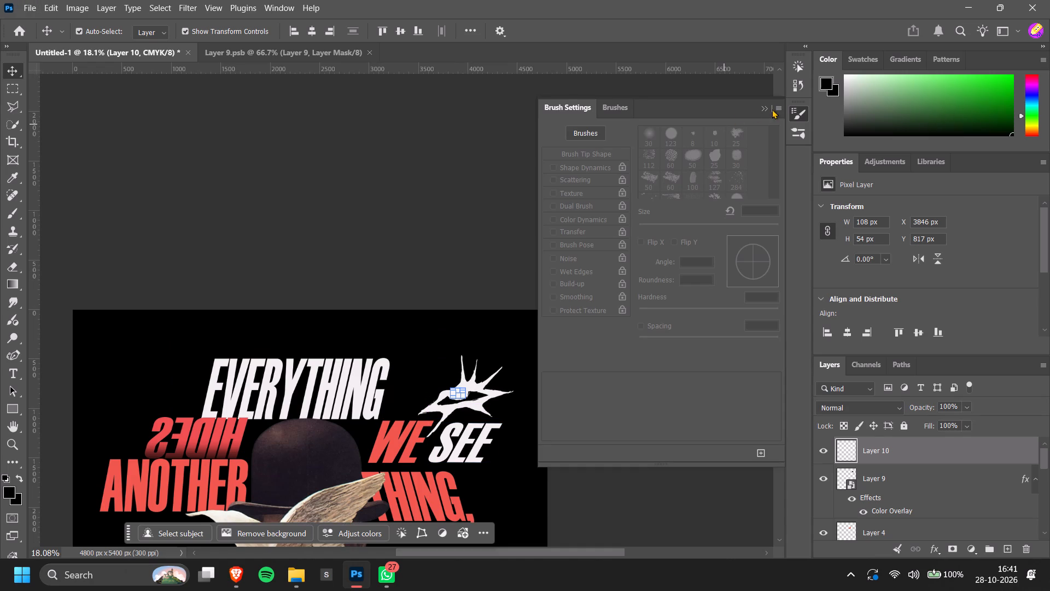
pyautogui.click(772, 109)
pyautogui.click(768, 108)
# Reposition the black squiggle inside the eye and enlarge it to about 117%, then deselect it.
pyautogui.scroll(-2, 591, 364)
pyautogui.scroll(-6, 624, 248)
pyautogui.keyDown('alt'); pyautogui.scroll(6, 493, 302); pyautogui.keyUp('alt')
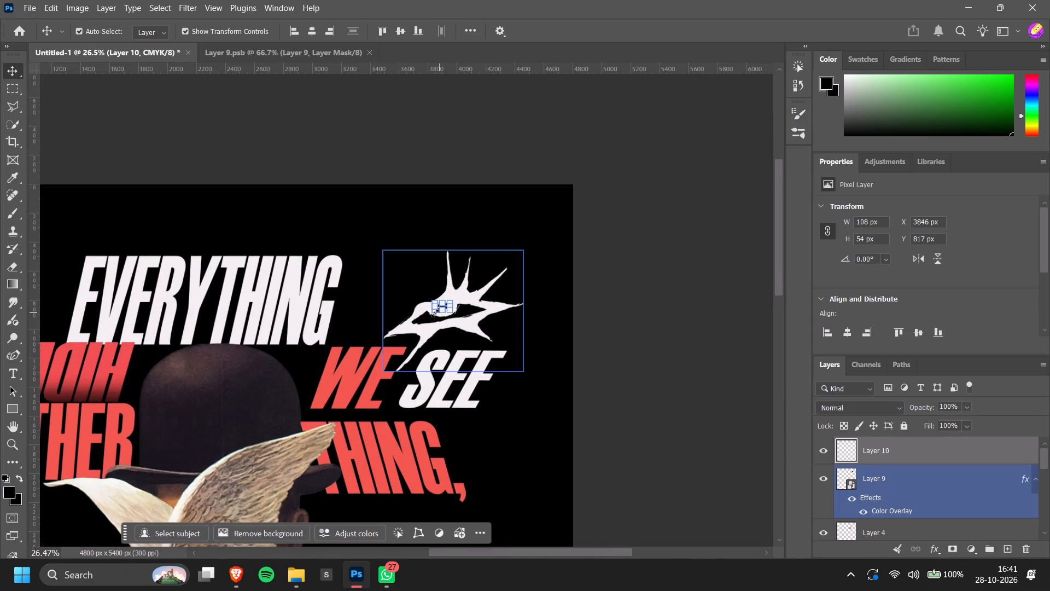
pyautogui.keyDown('alt'); pyautogui.scroll(8, 435, 313); pyautogui.keyUp('alt')
pyautogui.click(737, 340)
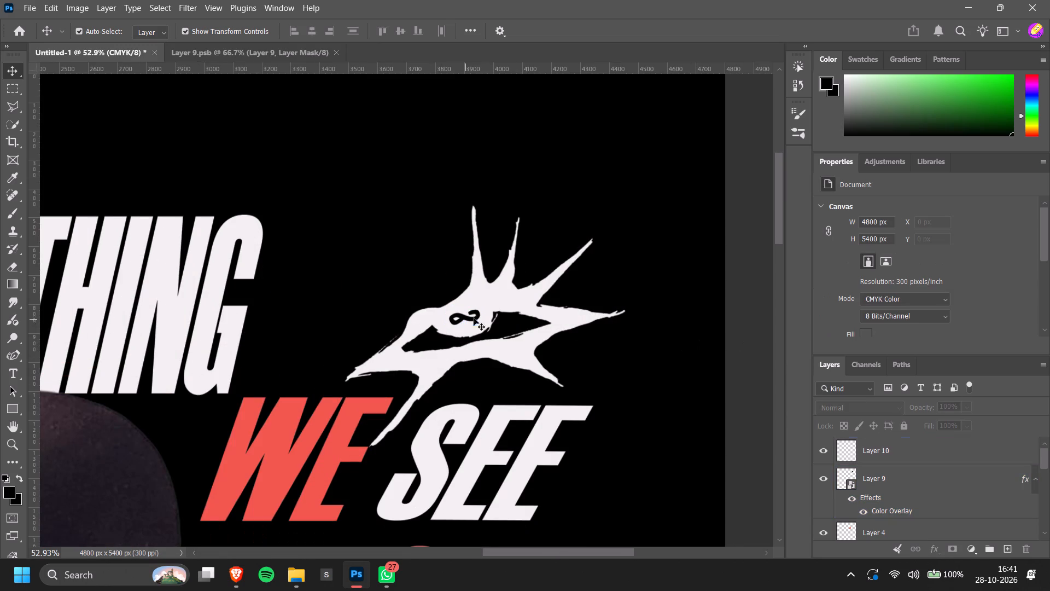
pyautogui.click(469, 318)
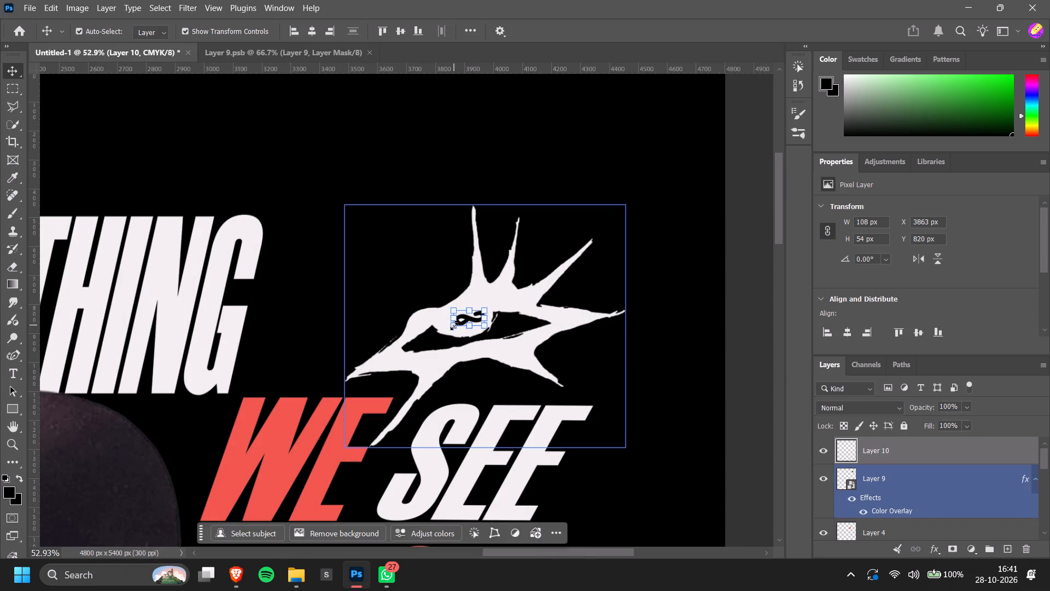
pyautogui.moveTo(454, 326); pyautogui.dragTo(448, 328)
pyautogui.click(472, 318)
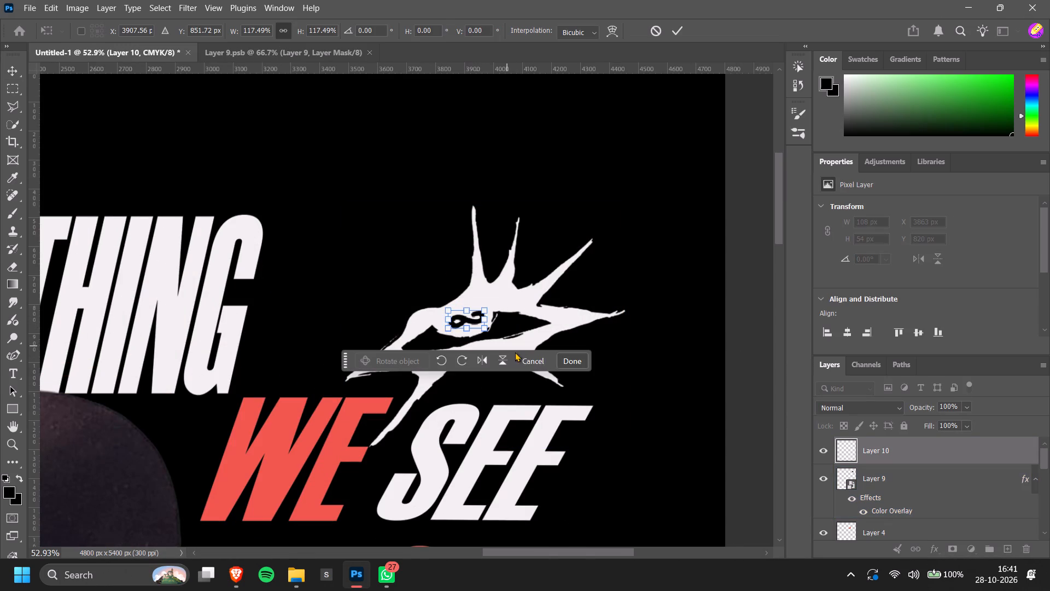
pyautogui.click(563, 355)
pyautogui.click(743, 355)
# Scale the squiggle down to about 82% and place it slightly lower within the eyeball, at about X 3859, Y 848 px.
pyautogui.keyDown('alt'); pyautogui.scroll(-5, 733, 359); pyautogui.keyUp('alt')
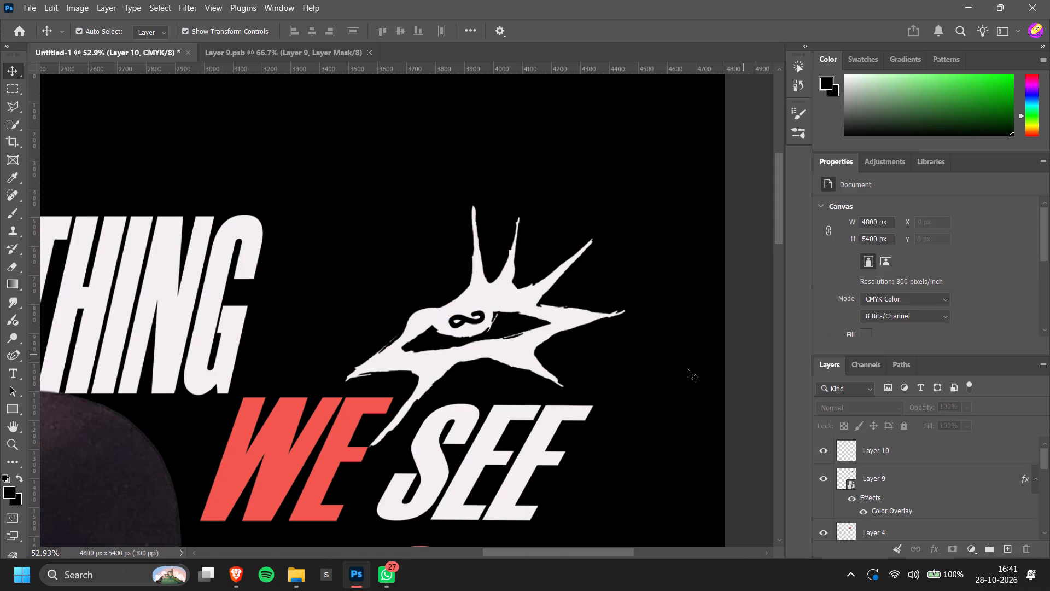
pyautogui.keyDown('alt'); pyautogui.scroll(-9, 687, 369); pyautogui.keyUp('alt')
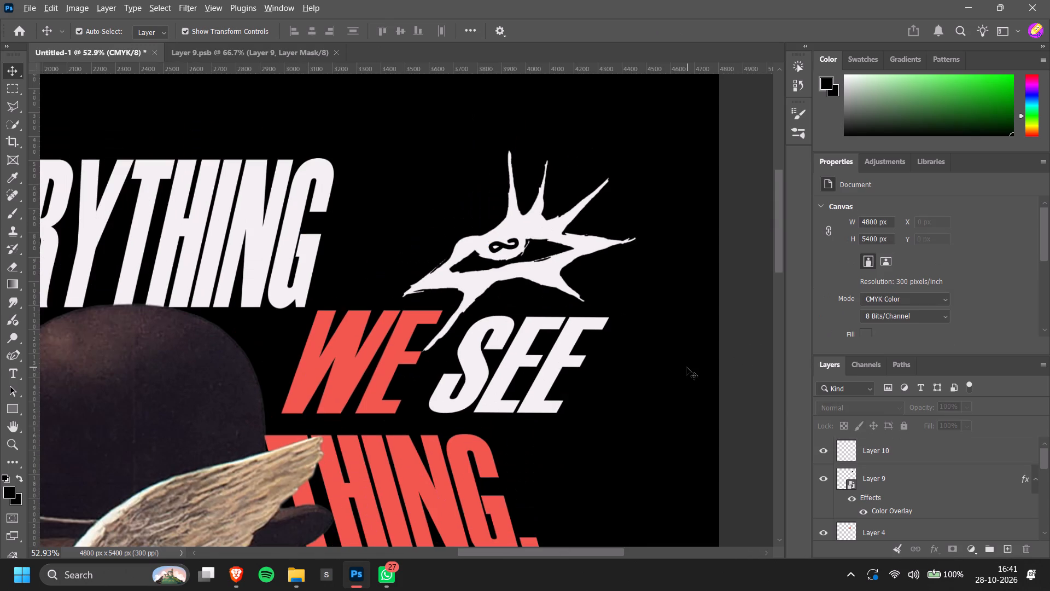
pyautogui.keyDown('alt'); pyautogui.scroll(-1, 686, 367); pyautogui.keyUp('alt')
pyautogui.keyDown('alt'); pyautogui.scroll(11, 585, 285); pyautogui.keyUp('alt')
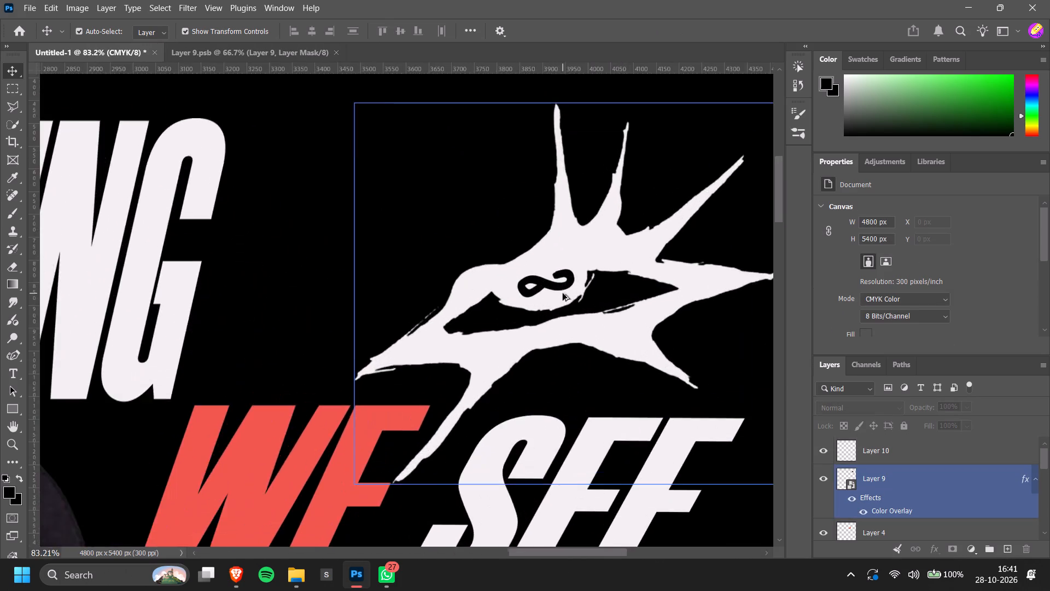
pyautogui.keyDown('alt'); pyautogui.scroll(6, 563, 293); pyautogui.keyUp('alt')
pyautogui.moveTo(541, 287); pyautogui.dragTo(545, 298)
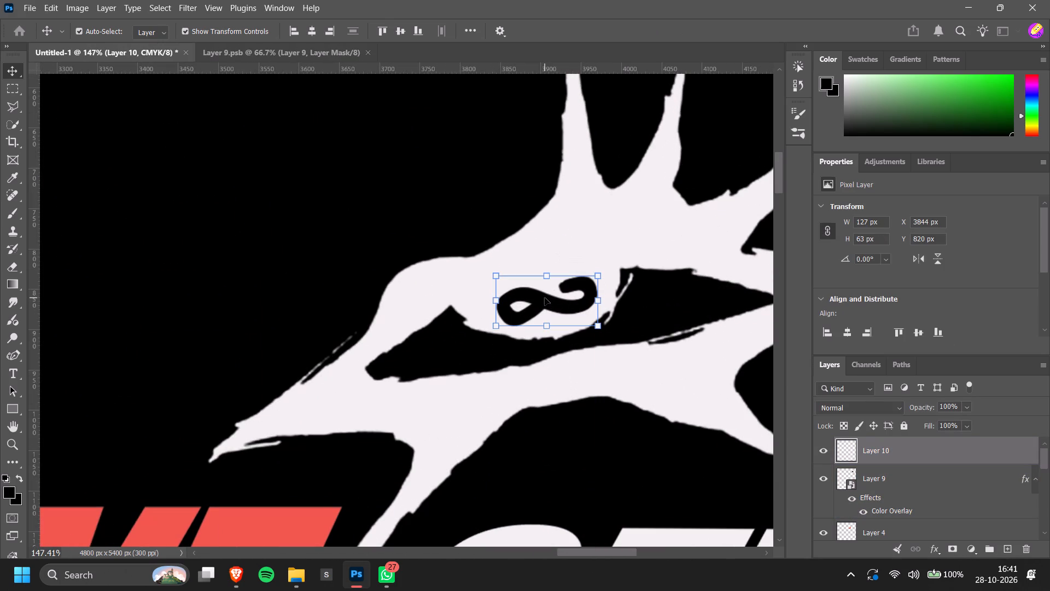
pyautogui.moveTo(500, 278); pyautogui.dragTo(519, 286)
pyautogui.moveTo(559, 310); pyautogui.dragTo(553, 309)
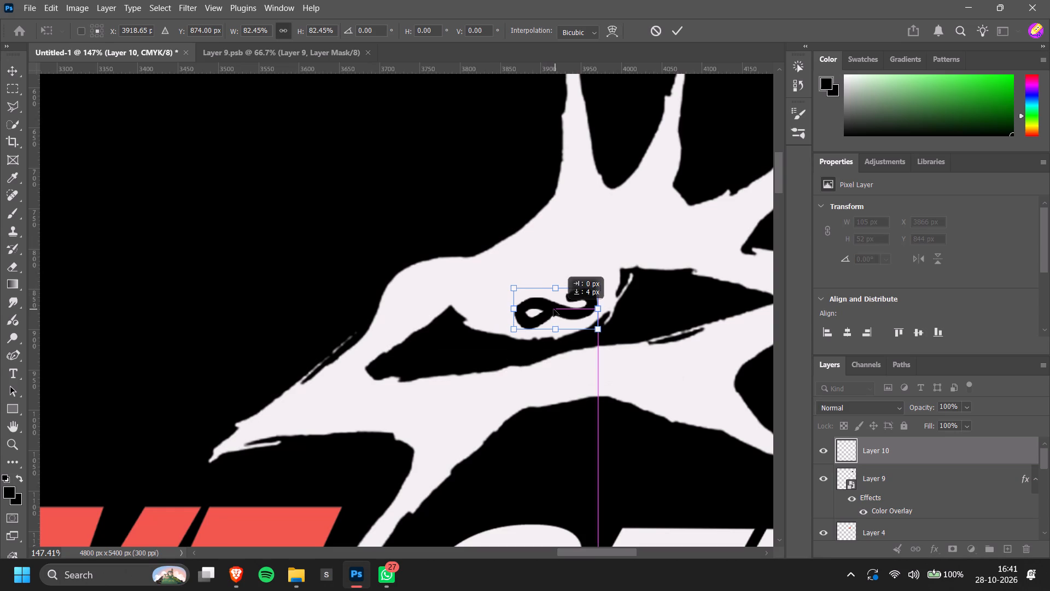
pyautogui.moveTo(553, 309); pyautogui.dragTo(553, 308)
pyautogui.click(649, 366)
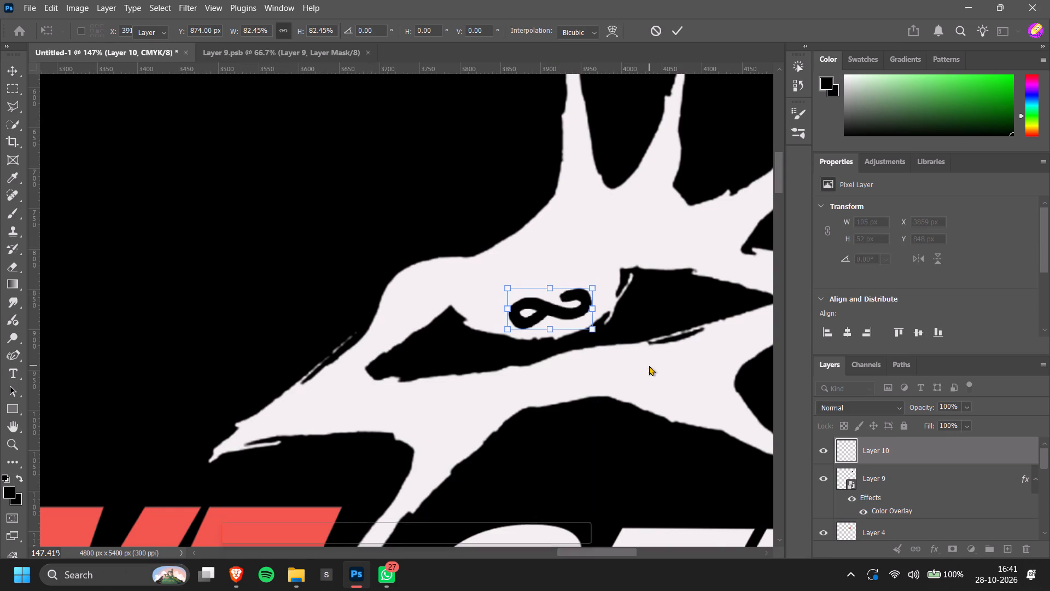
pyautogui.keyDown('alt'); pyautogui.scroll(-18, 663, 392); pyautogui.keyUp('alt')
pyautogui.click(609, 177)
# Add a light blue #65b3e9 Color Overlay at 100% opacity to the squiggle layer, without a Gradient Overlay, and deselect it.
pyautogui.scroll(-5, 620, 207)
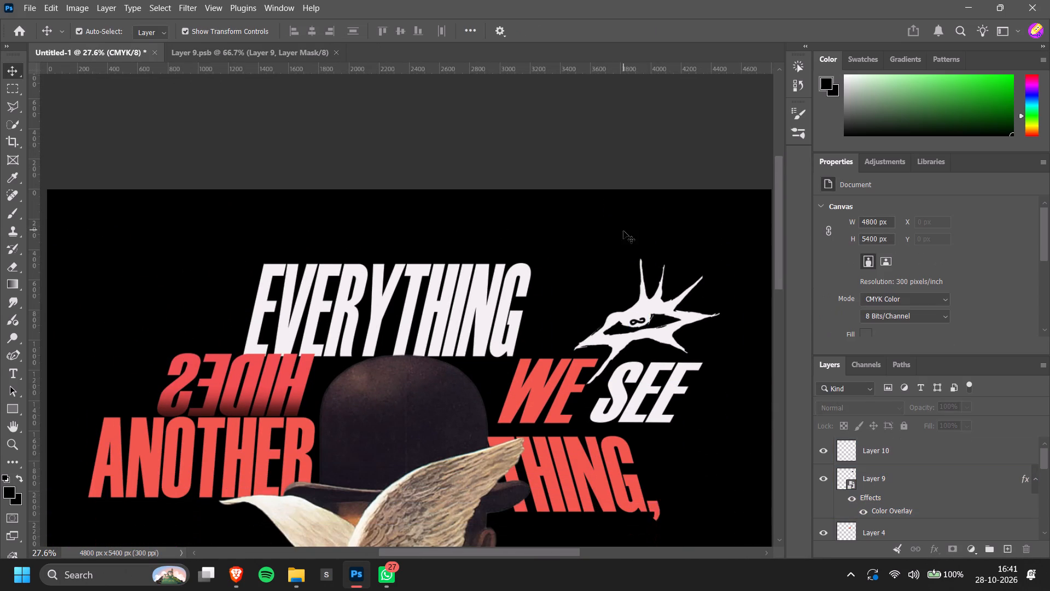
pyautogui.scroll(-4, 623, 231)
pyautogui.scroll(-4, 639, 415)
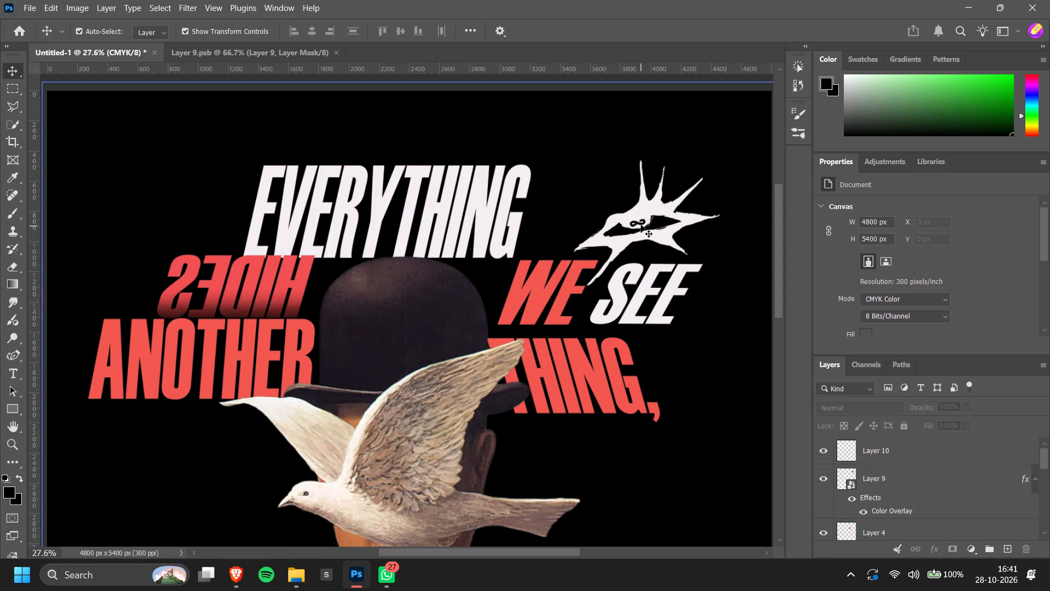
pyautogui.click(641, 223)
pyautogui.click(636, 222)
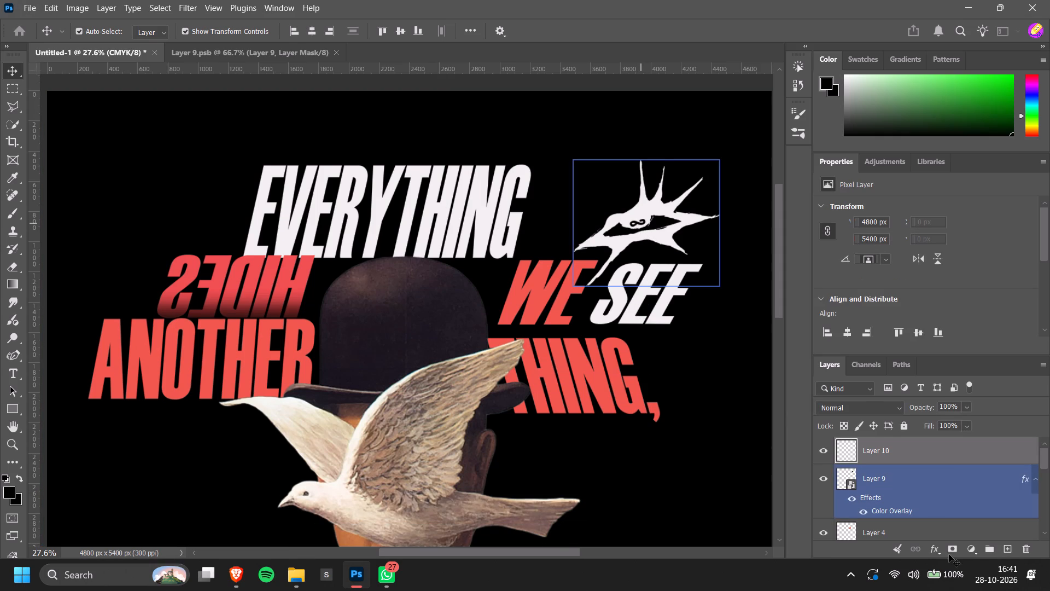
pyautogui.doubleClick(940, 453)
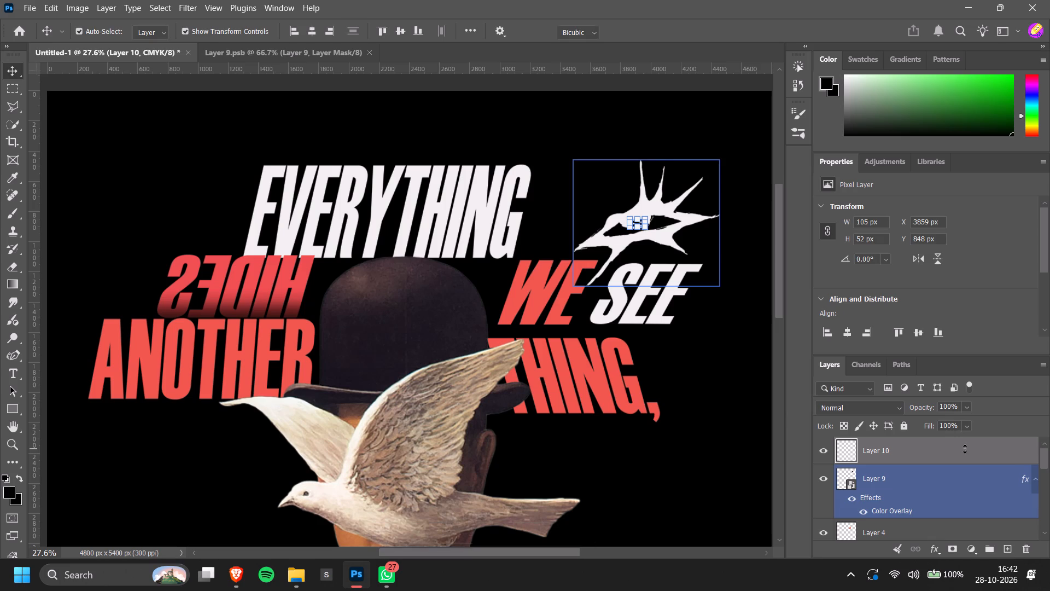
pyautogui.doubleClick(965, 447)
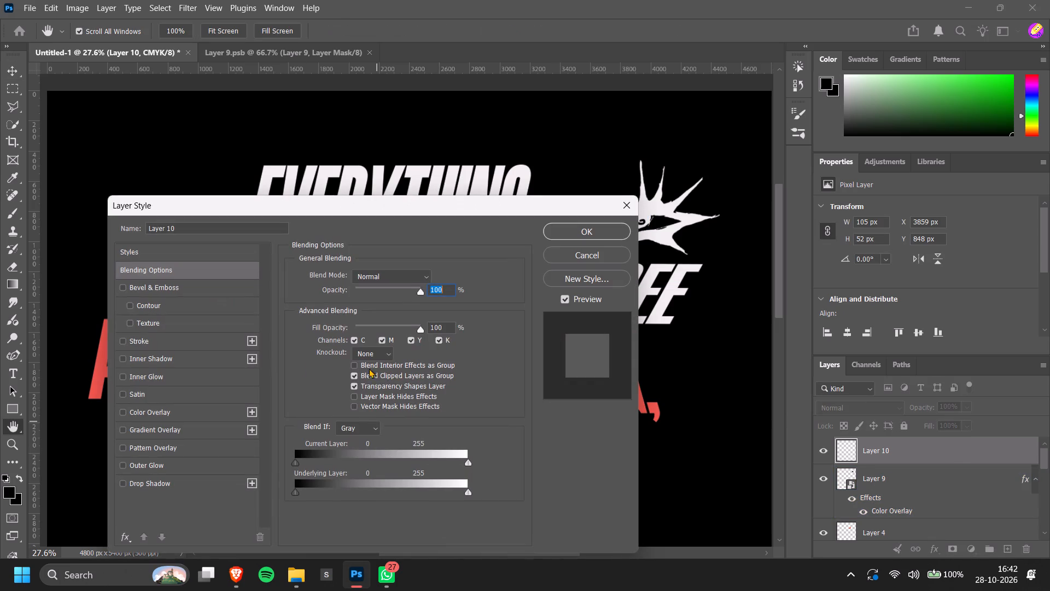
pyautogui.click(151, 423)
pyautogui.click(149, 418)
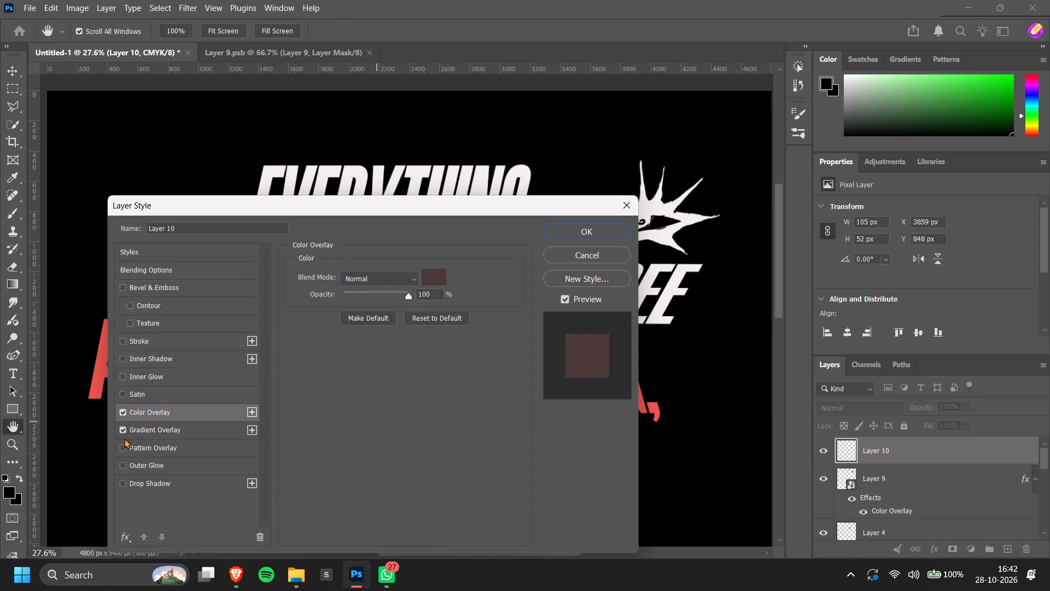
pyautogui.click(125, 434)
pyautogui.click(126, 428)
pyautogui.click(206, 405)
pyautogui.click(442, 278)
pyautogui.moveTo(756, 354); pyautogui.dragTo(771, 333)
pyautogui.click(766, 335)
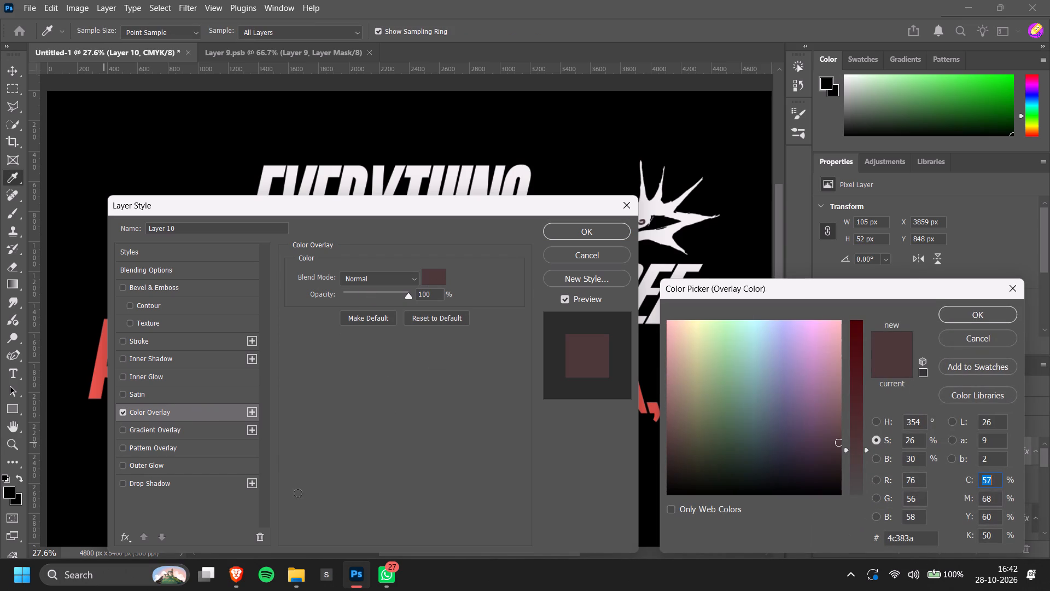
pyautogui.click(852, 368)
pyautogui.moveTo(860, 379); pyautogui.dragTo(860, 391)
pyautogui.tripleClick(860, 393)
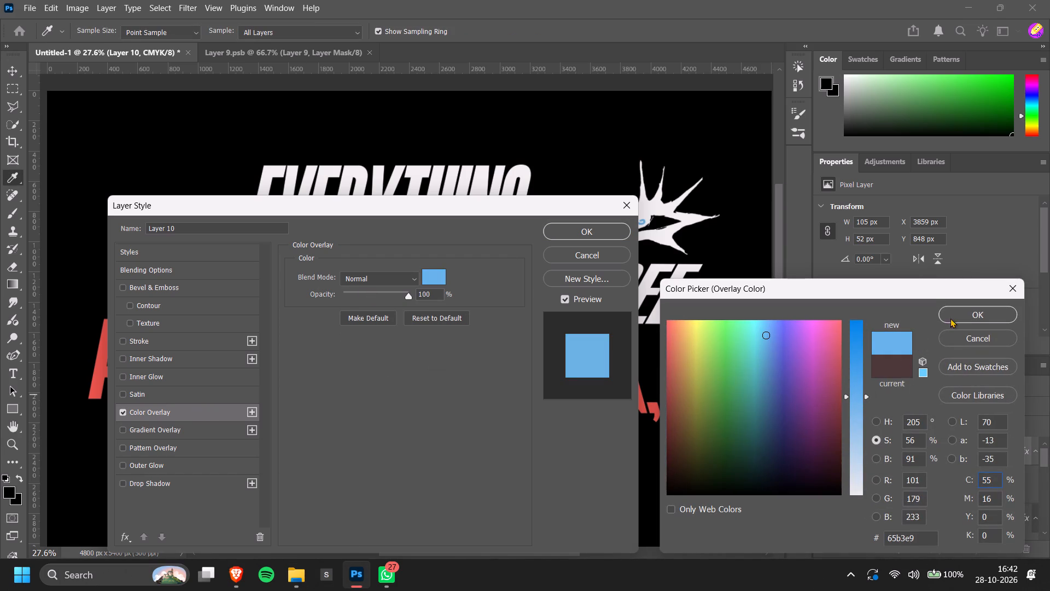
pyautogui.click(950, 318)
pyautogui.click(601, 237)
pyautogui.click(750, 354)
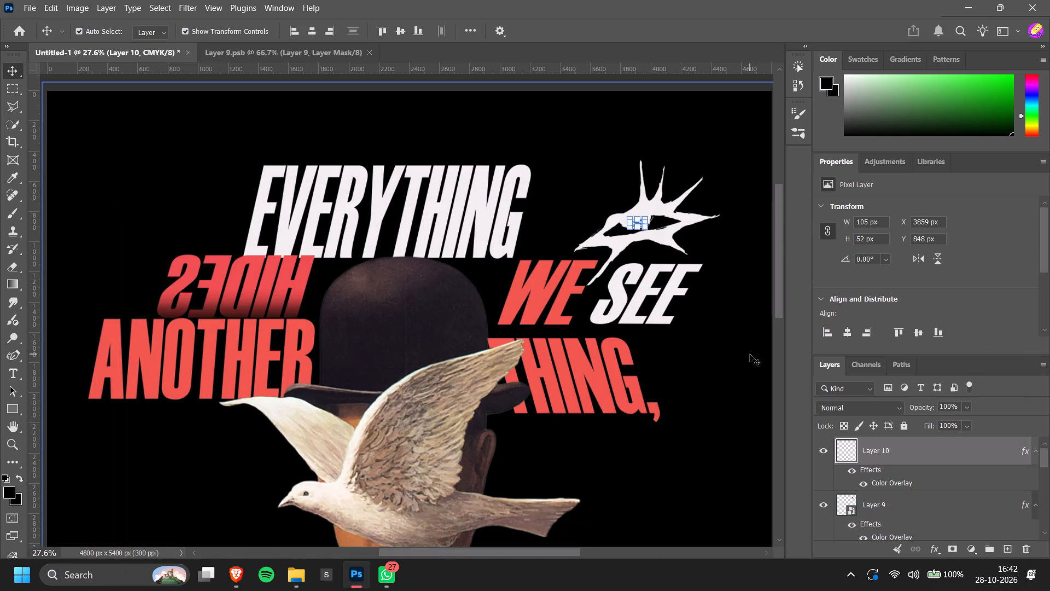
pyautogui.click(727, 394)
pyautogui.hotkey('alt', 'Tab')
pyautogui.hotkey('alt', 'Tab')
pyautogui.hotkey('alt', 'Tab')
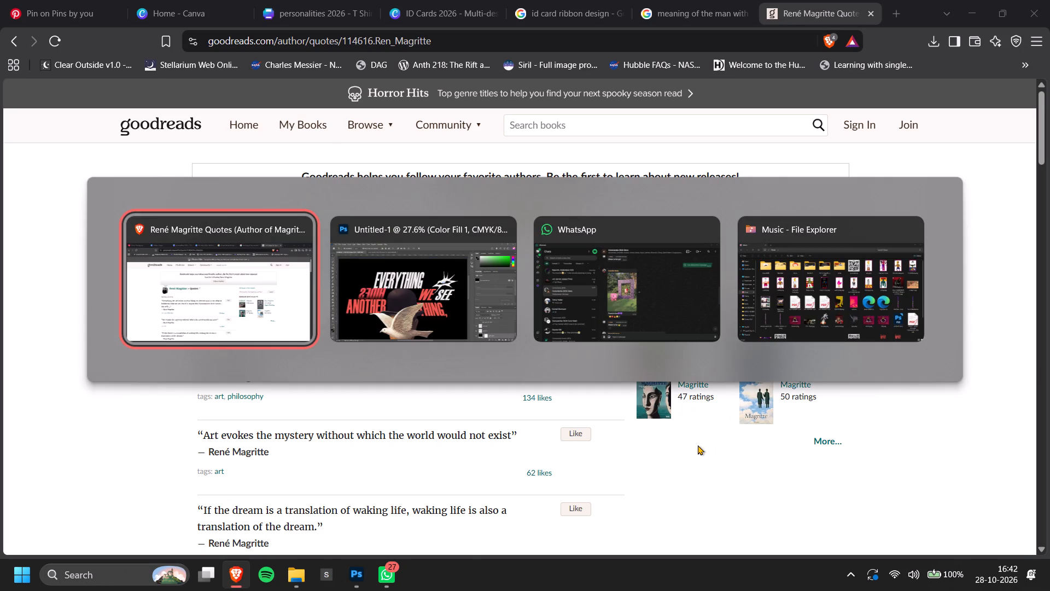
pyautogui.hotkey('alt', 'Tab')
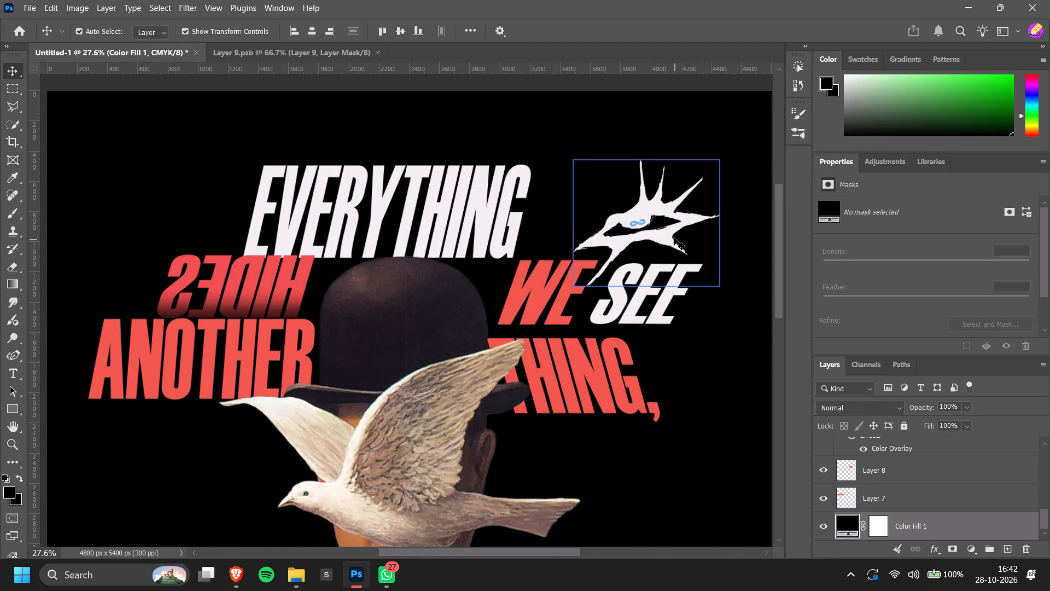
# Set the squiggle layer's Color Overlay to dark indigo #262044, then deselect it.
pyautogui.scroll(7, 908, 471)
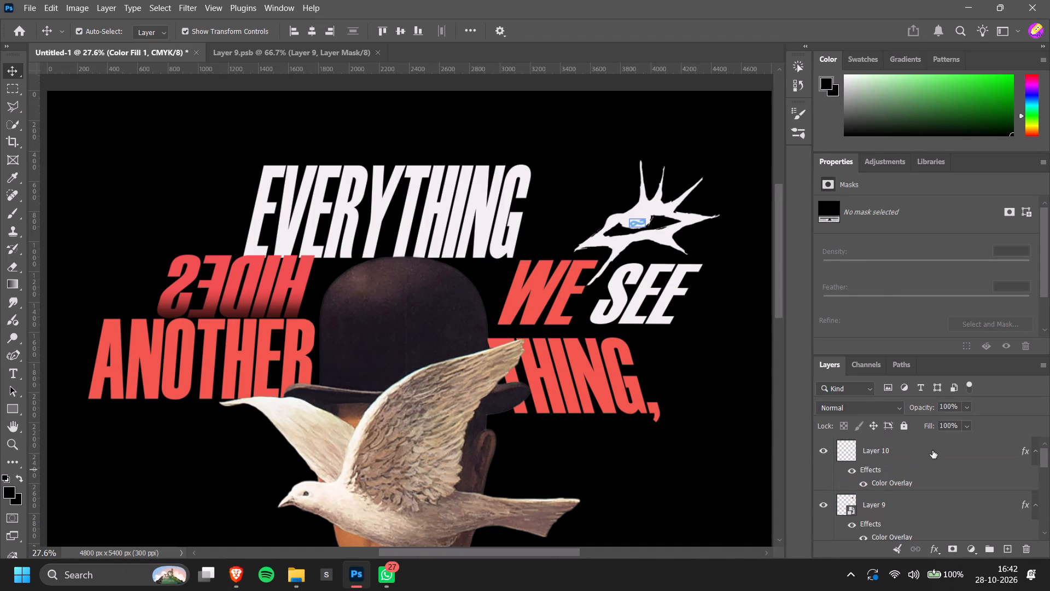
pyautogui.doubleClick(932, 450)
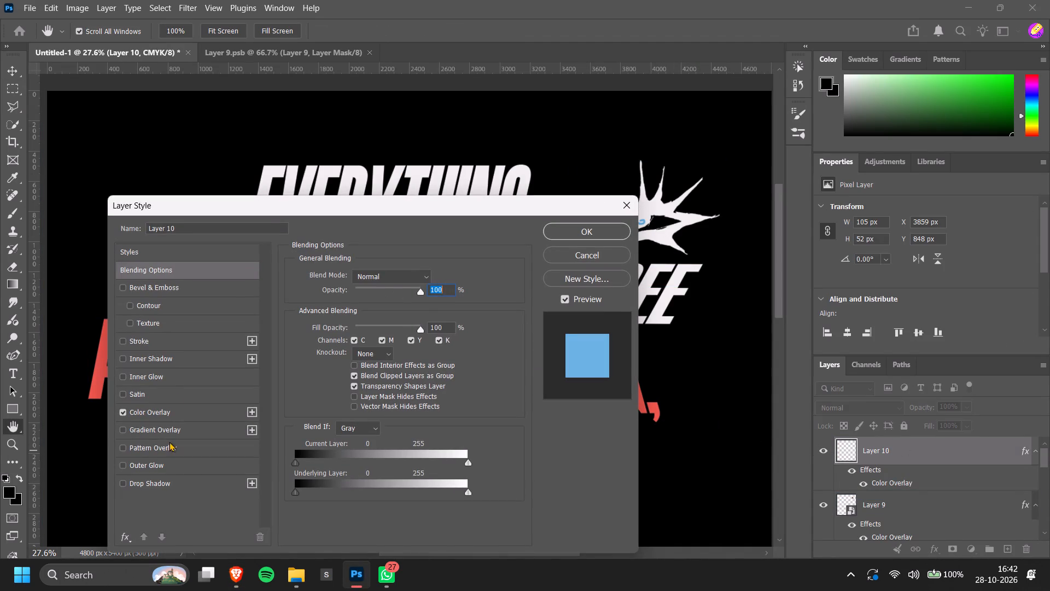
pyautogui.click(178, 418)
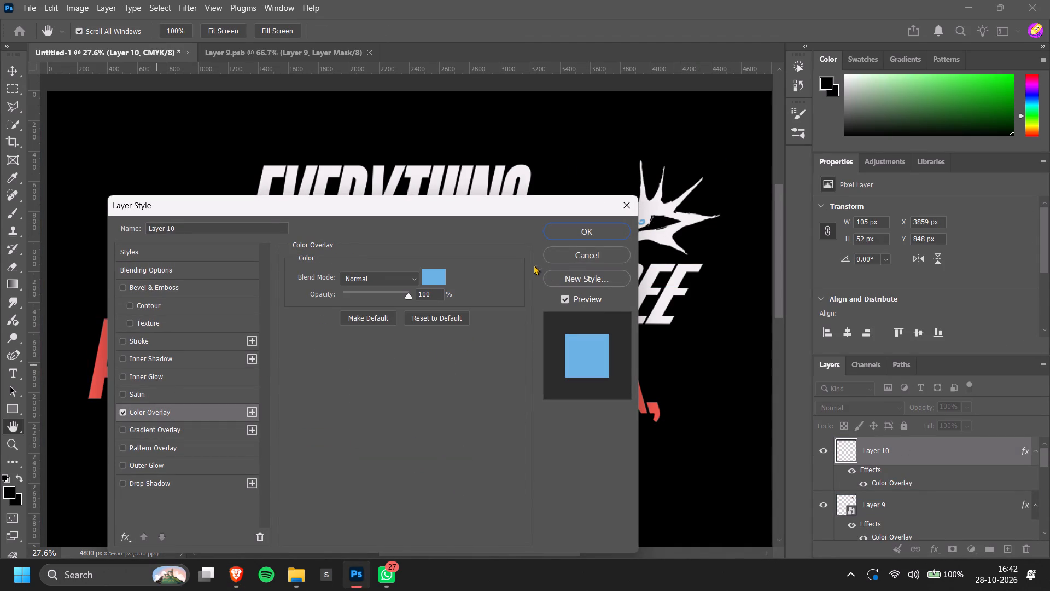
pyautogui.click(434, 281)
pyautogui.scroll(1, 434, 281)
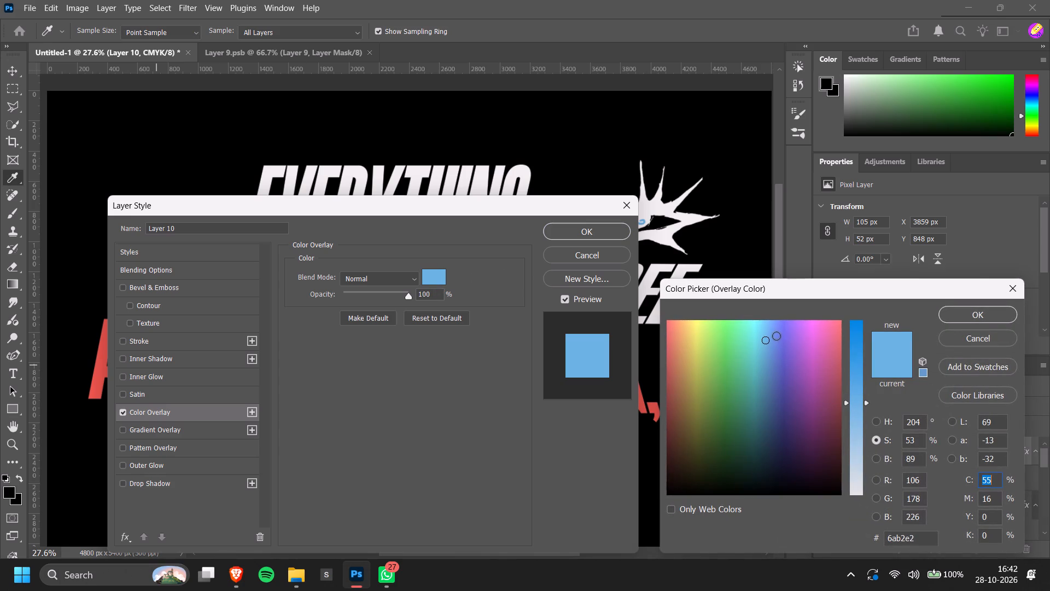
pyautogui.click(775, 333)
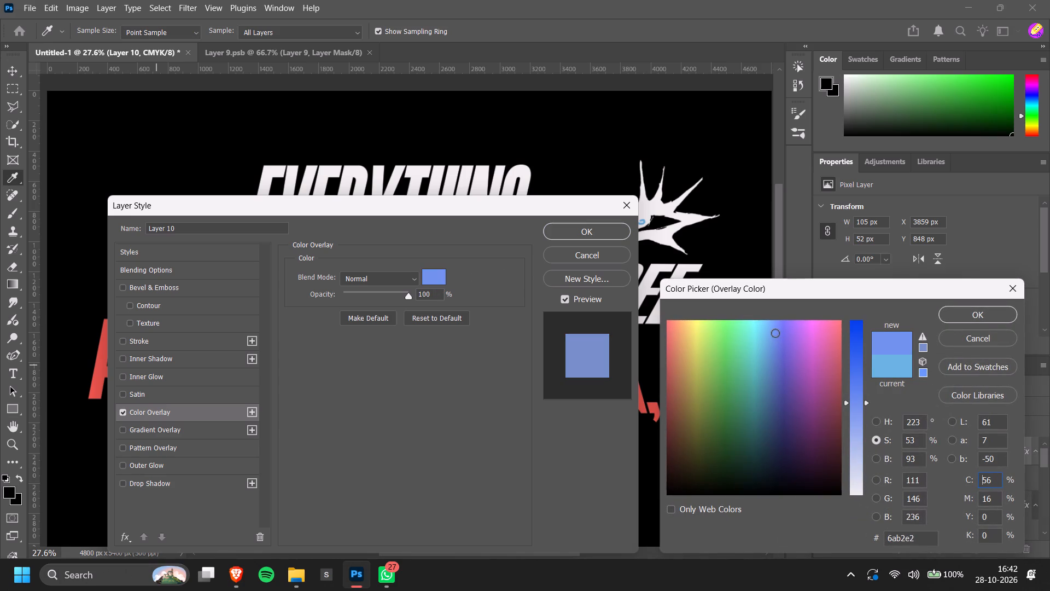
pyautogui.moveTo(776, 333); pyautogui.dragTo(781, 334)
pyautogui.click(788, 448)
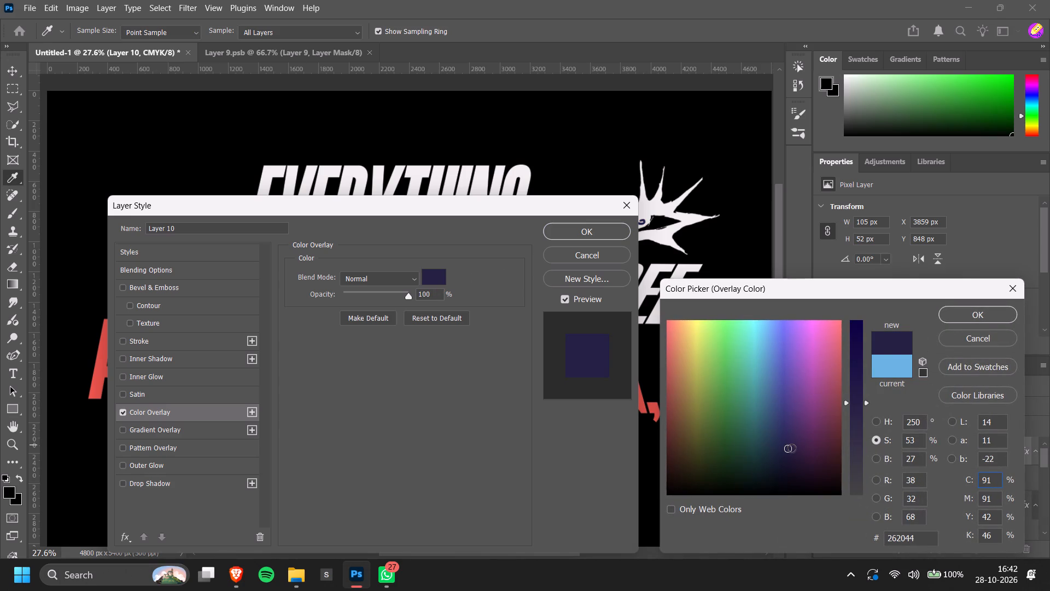
pyautogui.click(951, 318)
pyautogui.click(593, 228)
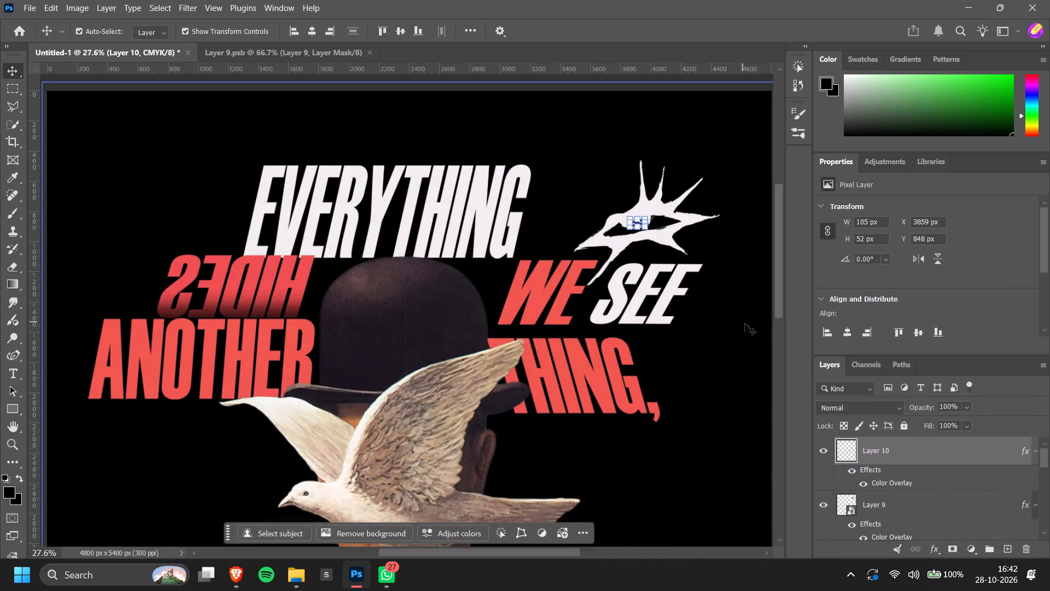
pyautogui.click(745, 323)
pyautogui.click(727, 331)
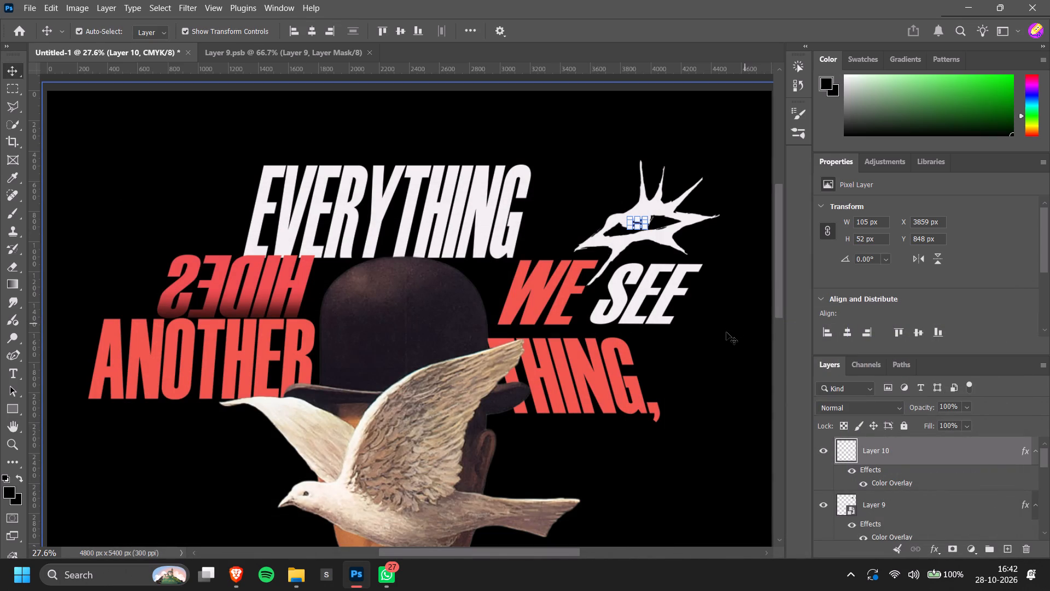
# Review the overall poster composition and check it against the René Magritte quotes page on Goodreads.
pyautogui.keyDown('ctrl'); pyautogui.scroll(4, 712, 343); pyautogui.keyUp('ctrl')
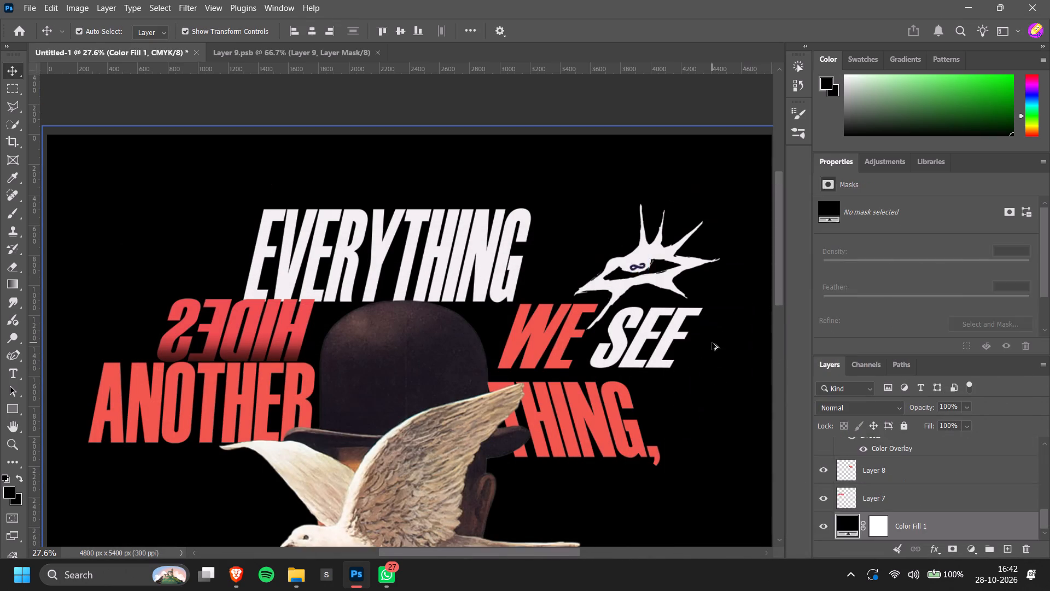
pyautogui.hotkey('alt', 'Tab')
pyautogui.hotkey('alt', 'Tab')
pyautogui.scroll(-9, 708, 367)
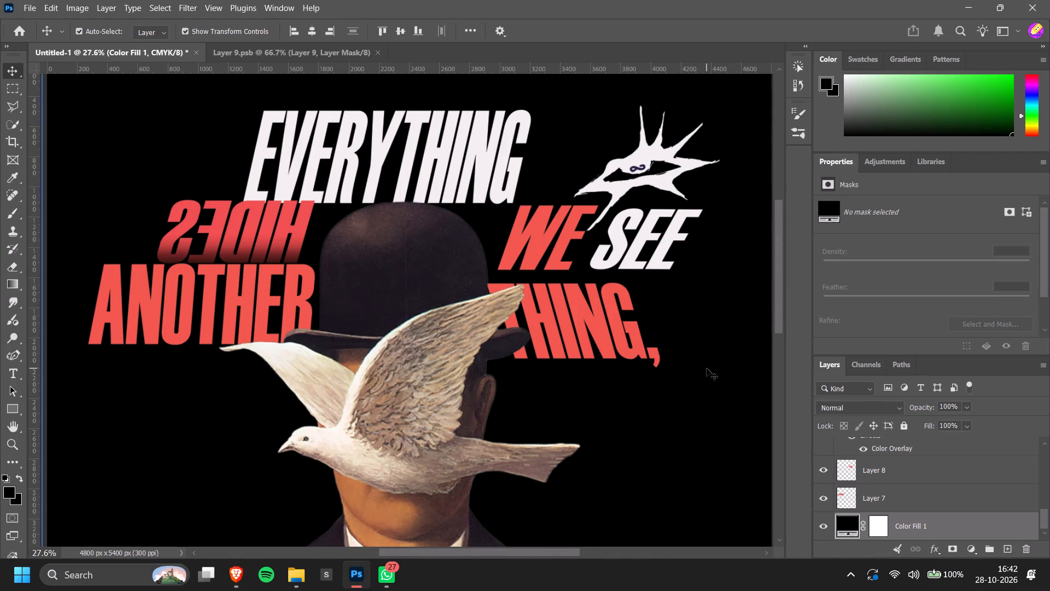
pyautogui.keyDown('alt'); pyautogui.scroll(-7, 705, 369); pyautogui.keyUp('alt')
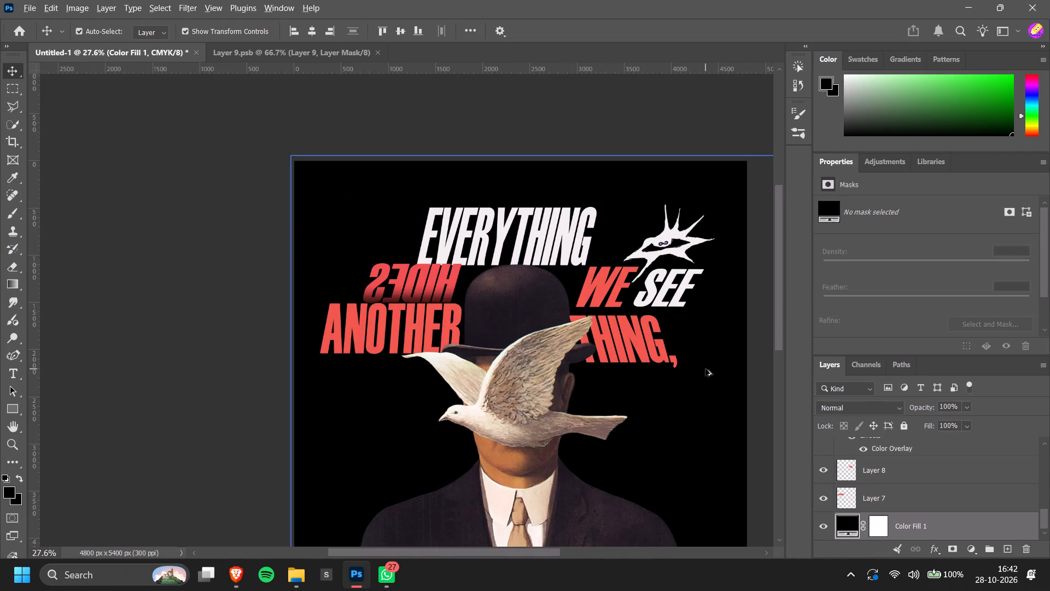
pyautogui.scroll(-2, 705, 369)
pyautogui.keyDown('ctrl'); pyautogui.scroll(-3, 663, 375); pyautogui.keyUp('ctrl')
pyautogui.click(57, 308)
pyautogui.click(141, 302)
pyautogui.scroll(-5, 141, 302)
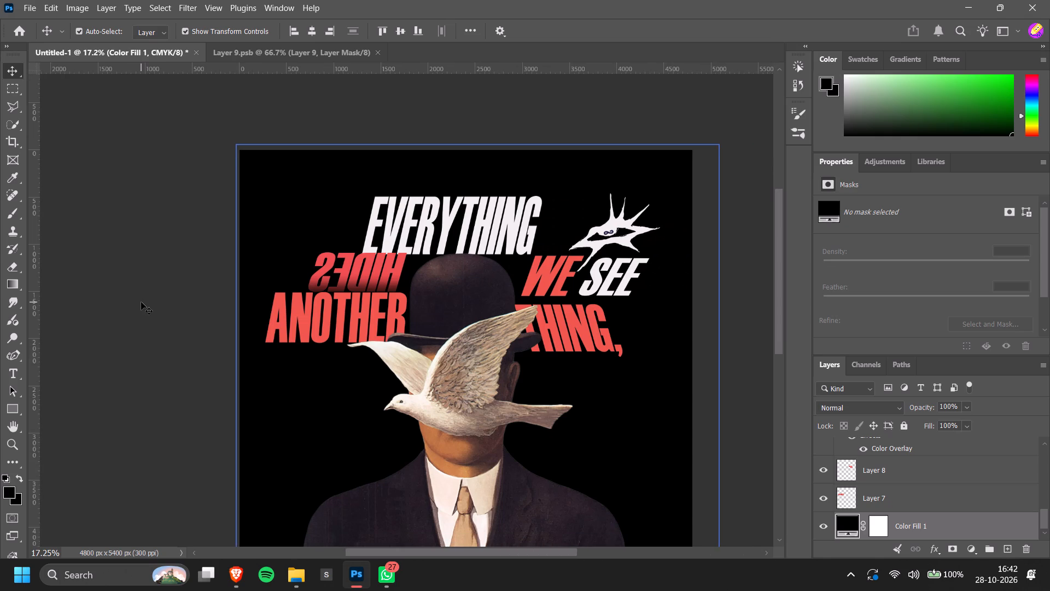
pyautogui.hotkey('alt', 'Tab')
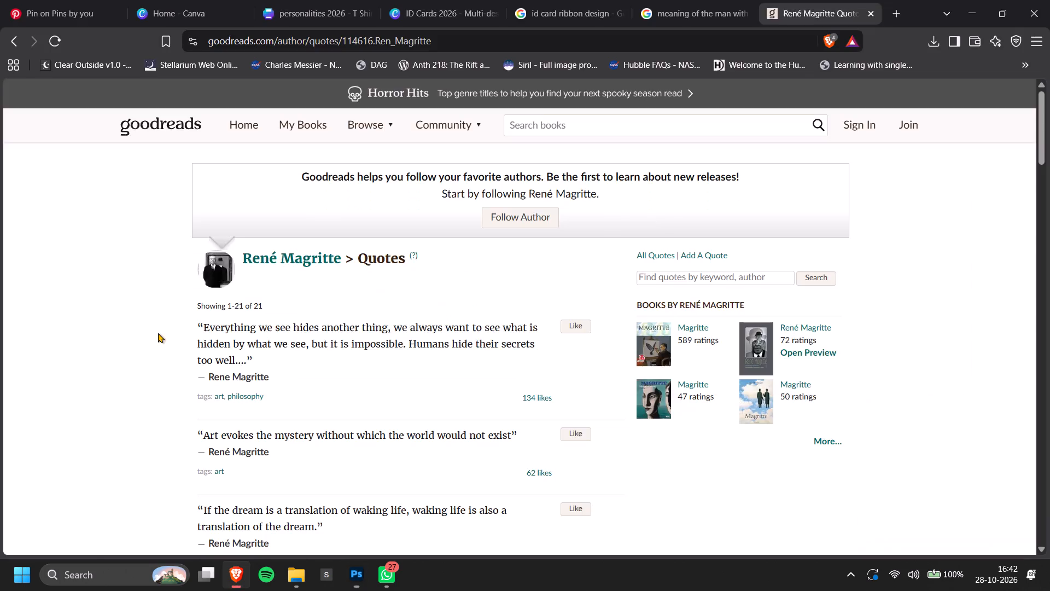
pyautogui.hotkey('alt', 'Tab')
pyautogui.scroll(-3, 170, 337)
# Switch to File Explorer and try to bring ConscientiaLogoBasic.png from the Documents folder into the Photoshop poster.
pyautogui.click(298, 566)
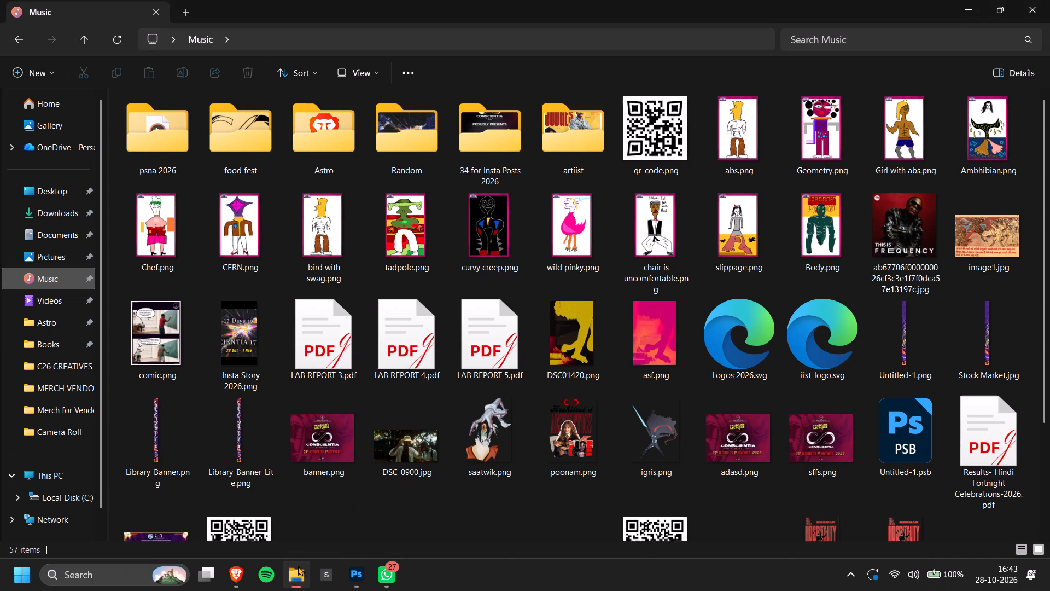
pyautogui.scroll(-2, 610, 348)
pyautogui.scroll(5, 458, 397)
pyautogui.click(70, 236)
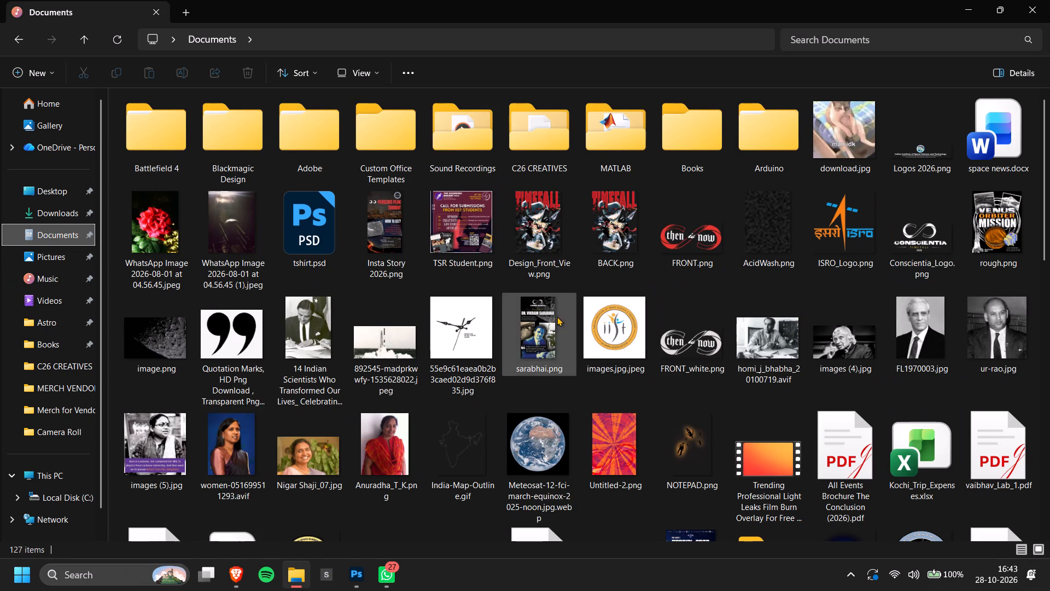
pyautogui.scroll(-1, 518, 337)
pyautogui.moveTo(316, 452); pyautogui.dragTo(308, 556)
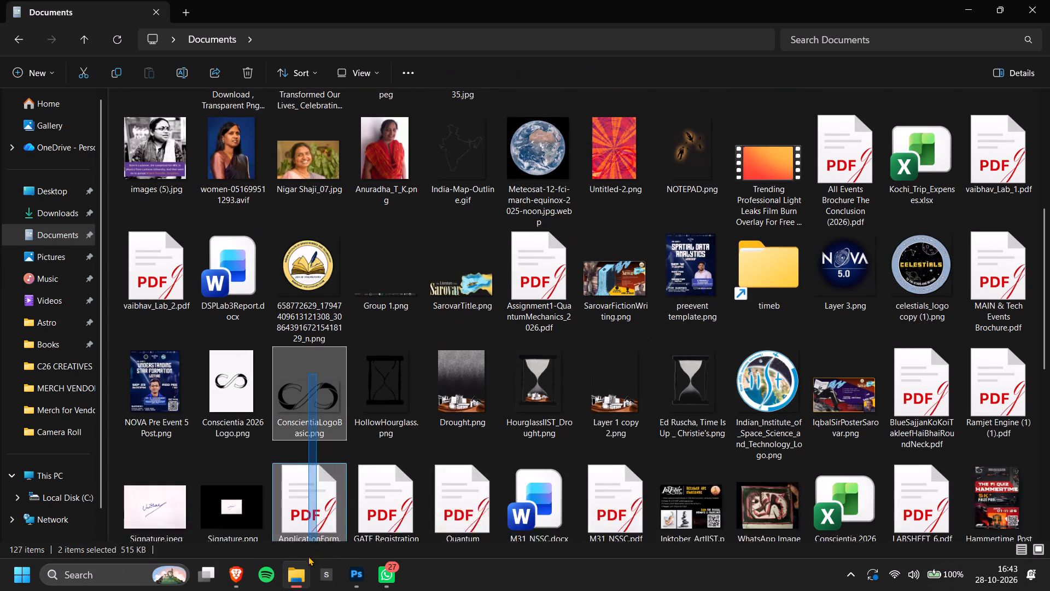
pyautogui.moveTo(308, 556); pyautogui.dragTo(317, 525)
pyautogui.click(317, 335)
pyautogui.click(463, 340)
pyautogui.click(320, 345)
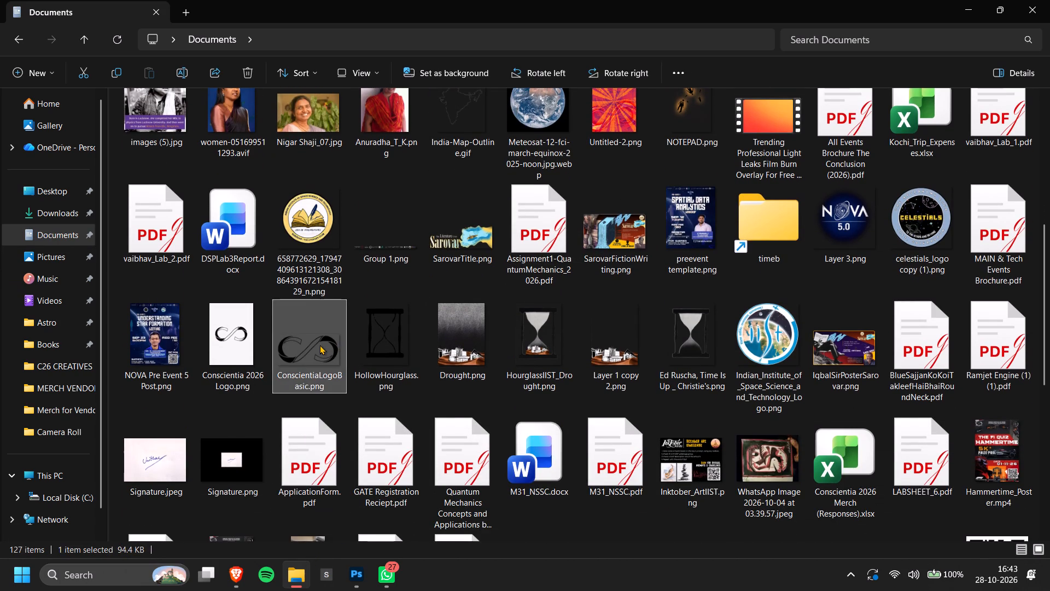
pyautogui.moveTo(299, 349); pyautogui.dragTo(235, 554)
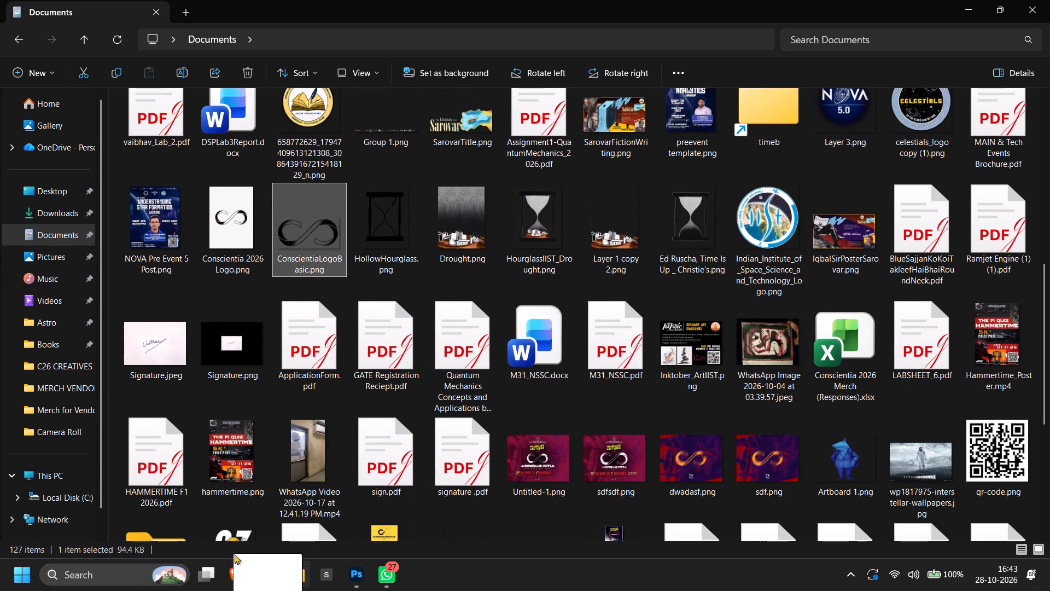
pyautogui.moveTo(235, 554); pyautogui.dragTo(354, 569)
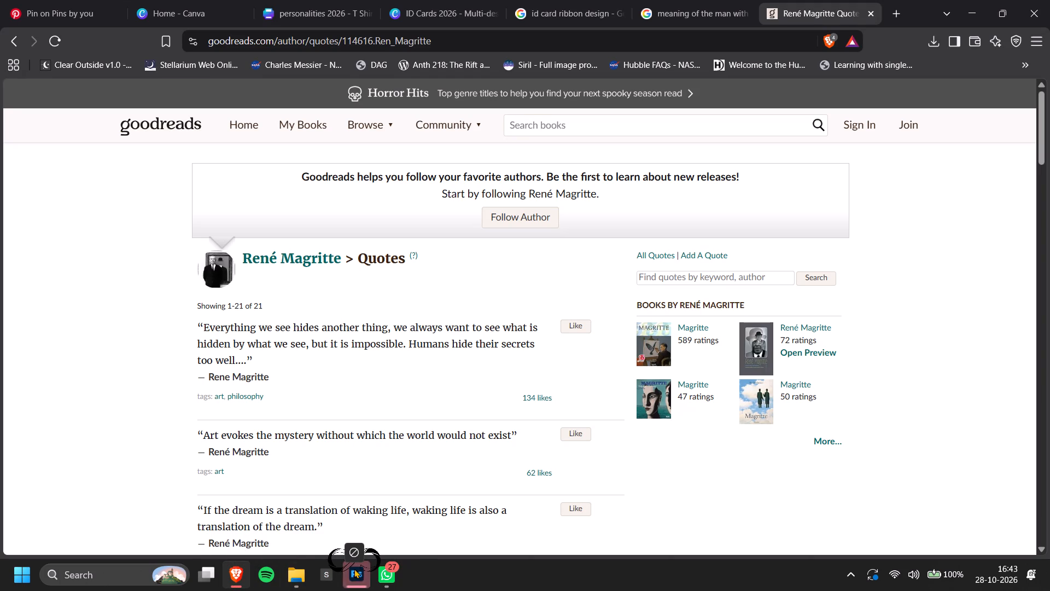
pyautogui.moveTo(354, 569); pyautogui.dragTo(357, 570)
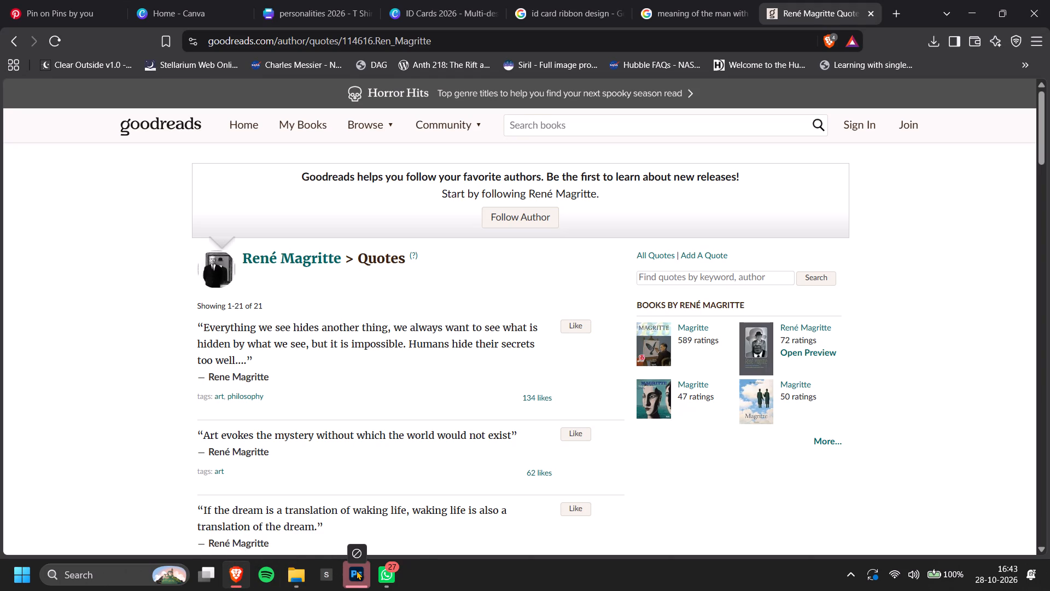
pyautogui.moveTo(357, 570); pyautogui.dragTo(357, 525)
pyautogui.moveTo(357, 525); pyautogui.dragTo(357, 482)
pyautogui.click(872, 10)
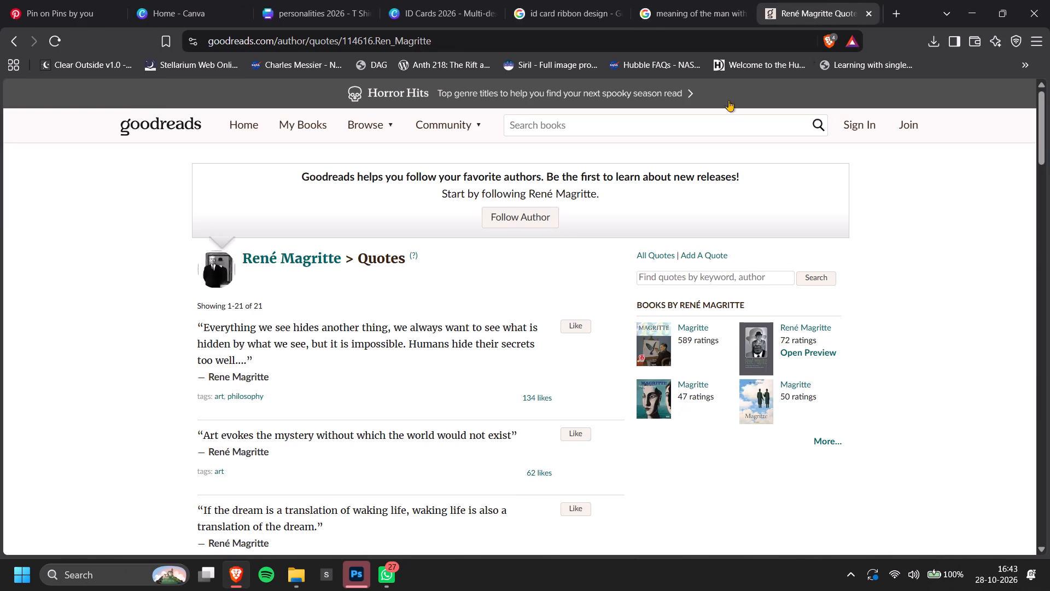
# Bring ConscientiaLogoBasic.png from the Documents folder in File Explorer into the Photoshop poster.
pyautogui.hotkey('alt', 'Tab')
pyautogui.hotkey('alt', 'Tab')
pyautogui.hotkey('alt', 'Tab')
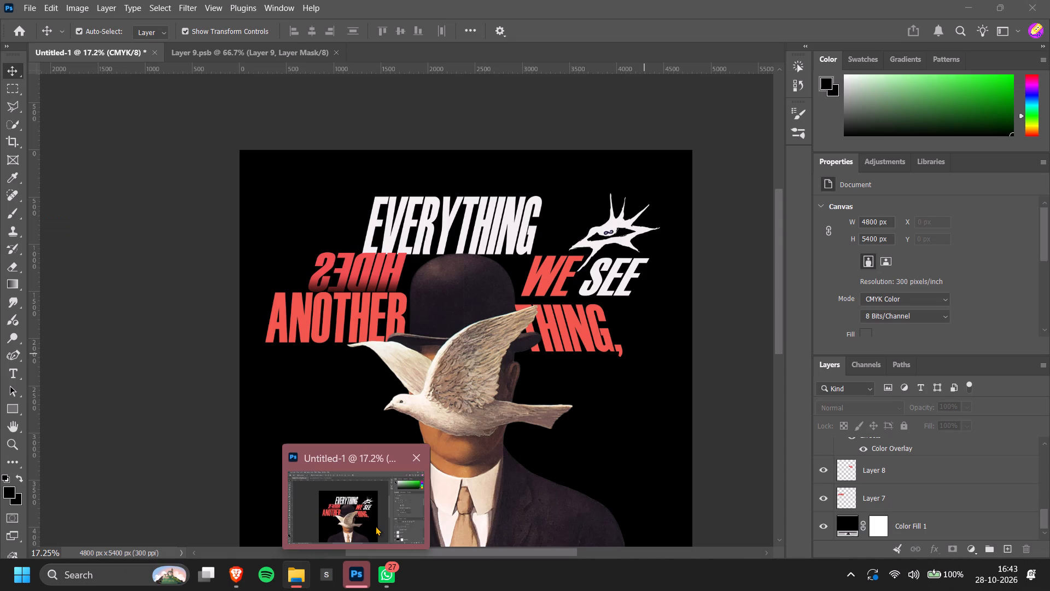
pyautogui.click(376, 526)
pyautogui.click(297, 571)
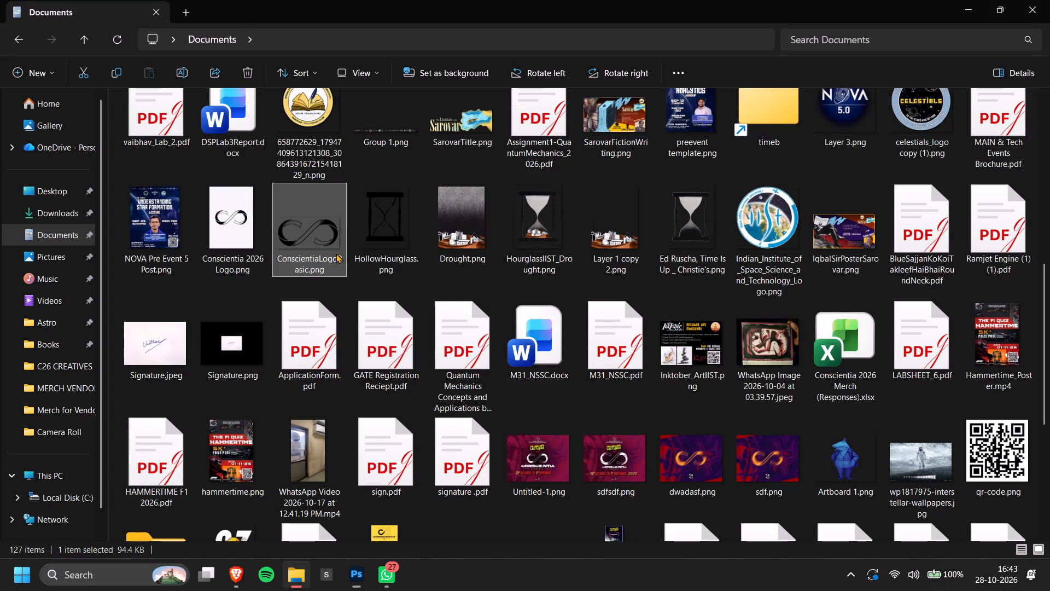
pyautogui.click(327, 222)
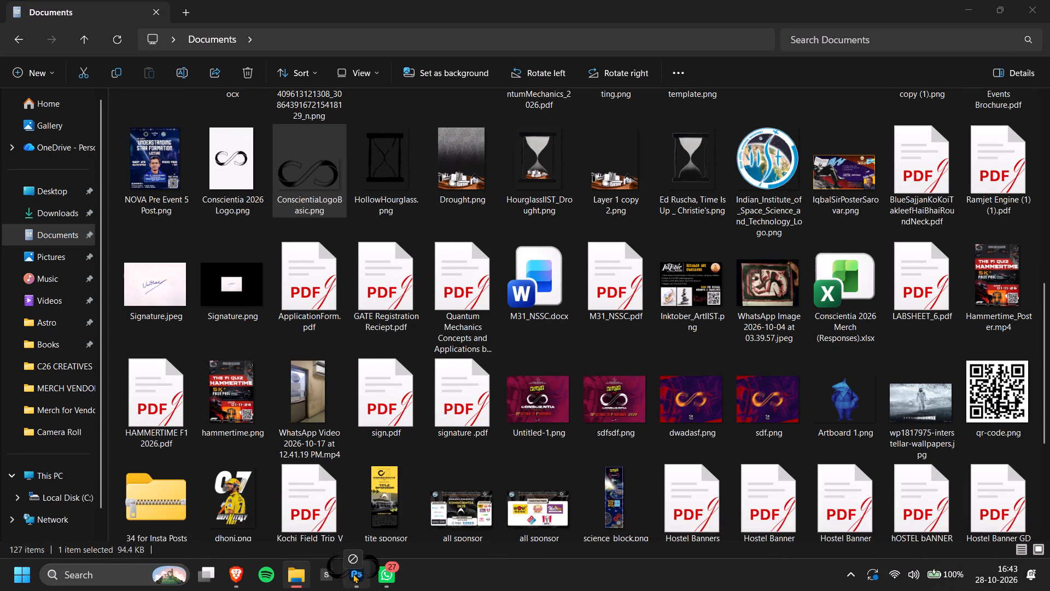
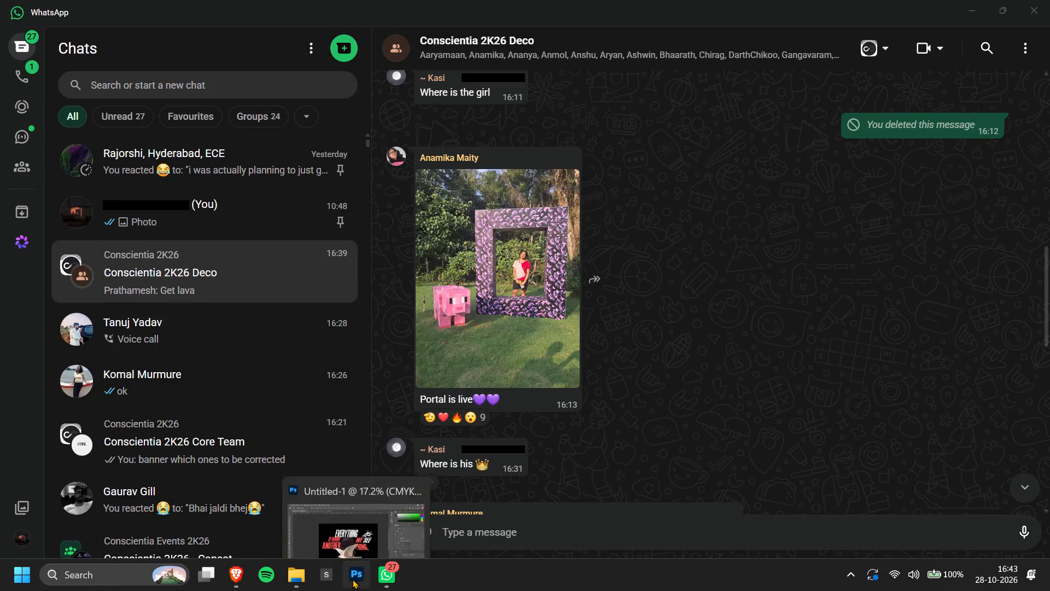
# Return briefly to the Photoshop poster, and switch to the Brave browser to view the "personalities 2026" Canva design.
pyautogui.click(360, 513)
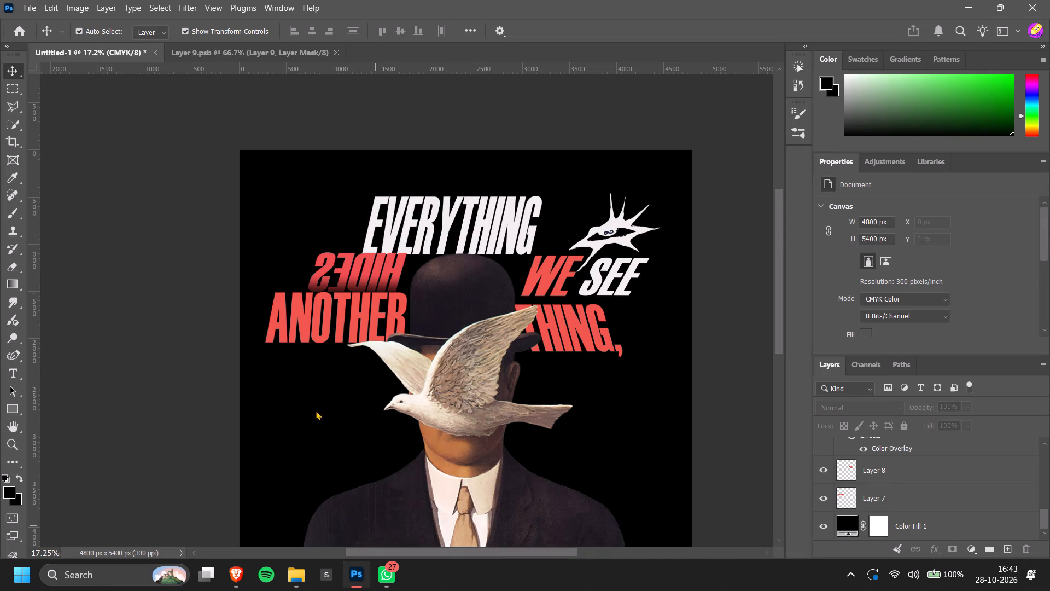
pyautogui.click(49, 5)
pyautogui.click(236, 574)
pyautogui.click(325, 0)
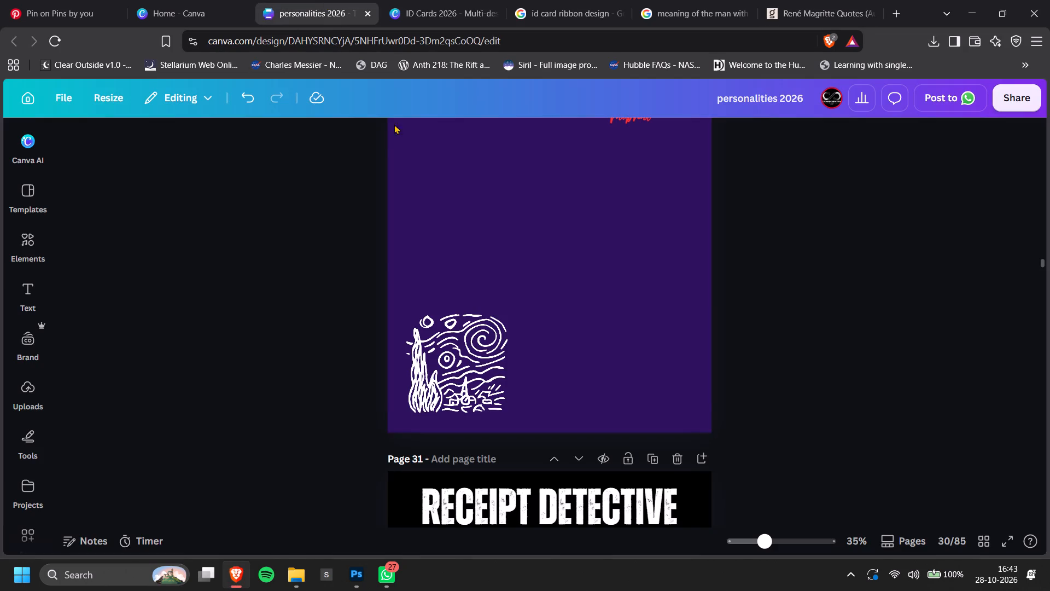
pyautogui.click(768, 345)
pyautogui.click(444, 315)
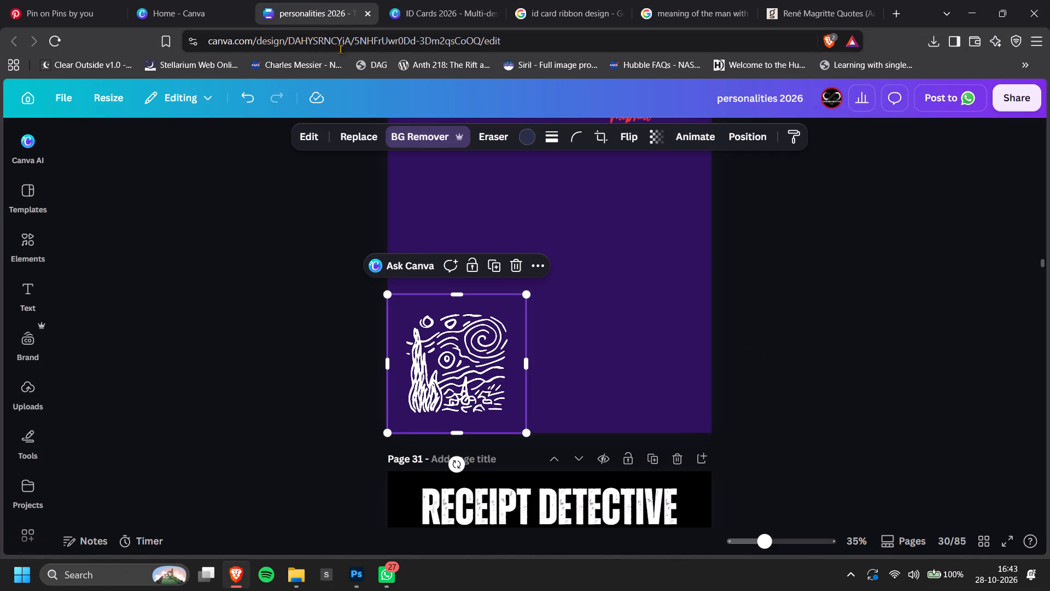
# Switch to Pinterest, leave the eye pins and search for "the scream silhoutte".
pyautogui.click(55, 0)
pyautogui.click(71, 148)
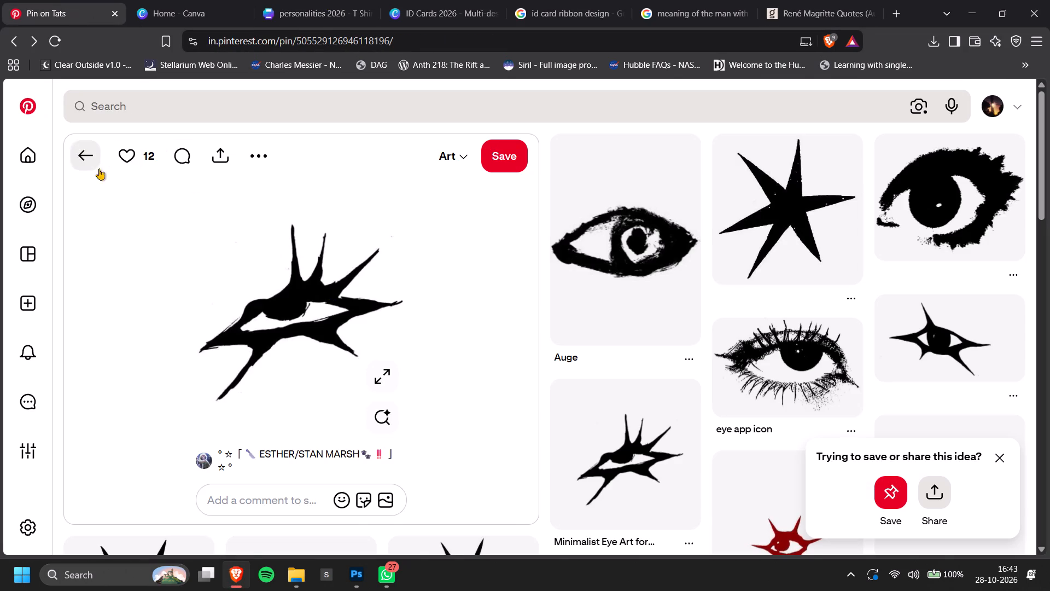
pyautogui.scroll(2, 370, 387)
pyautogui.click(84, 157)
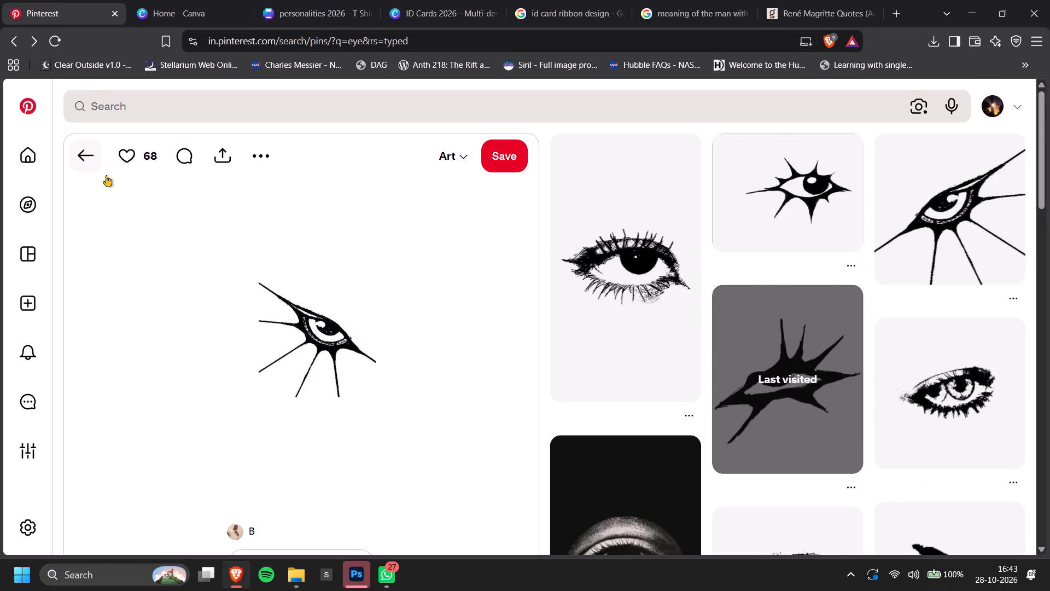
pyautogui.scroll(-5, 430, 353)
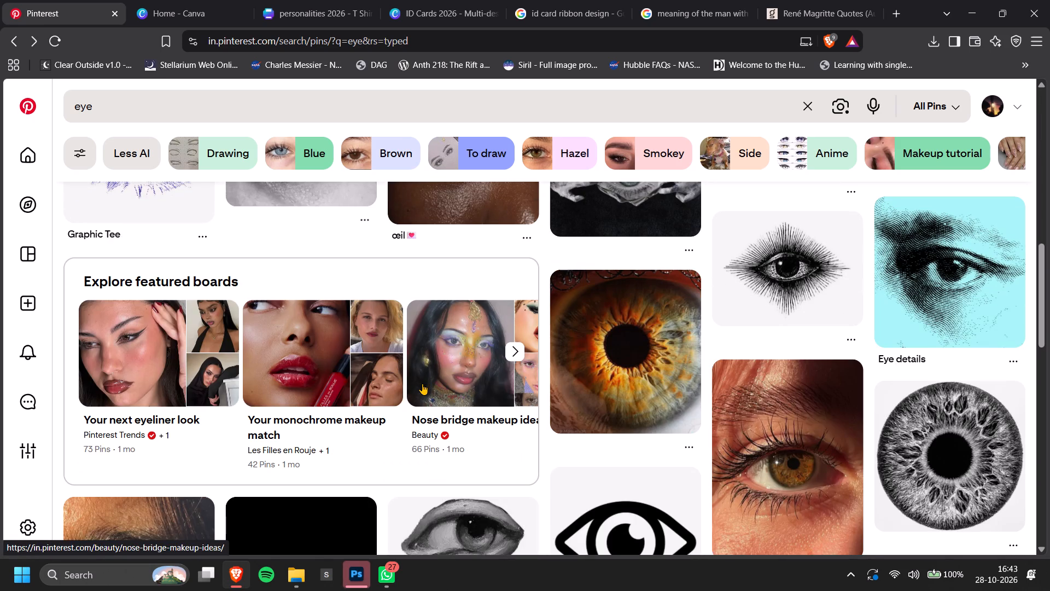
pyautogui.scroll(10, 422, 384)
pyautogui.doubleClick(248, 108)
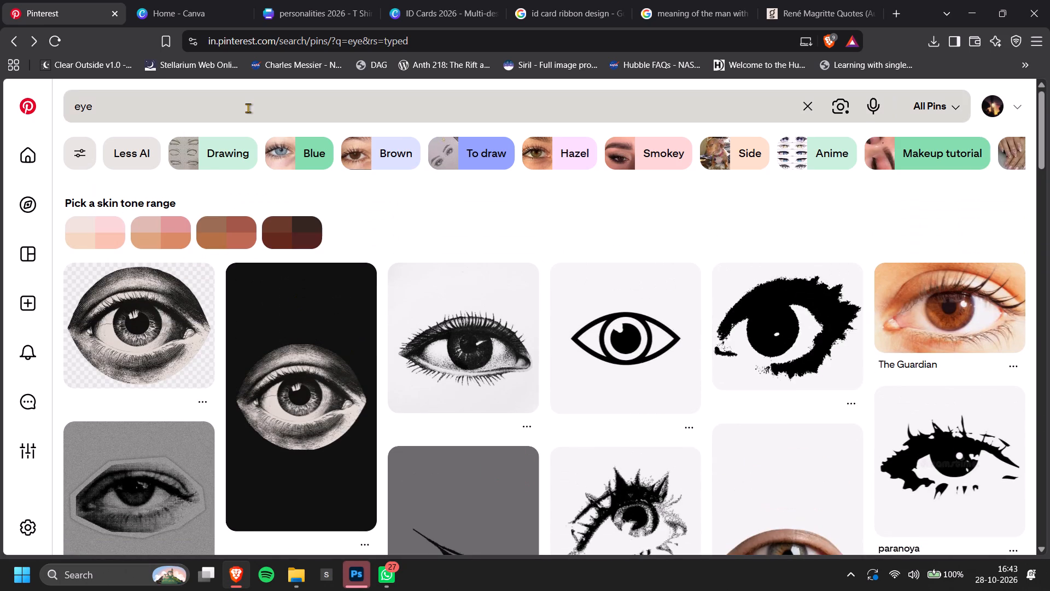
pyautogui.press('BackSpace')
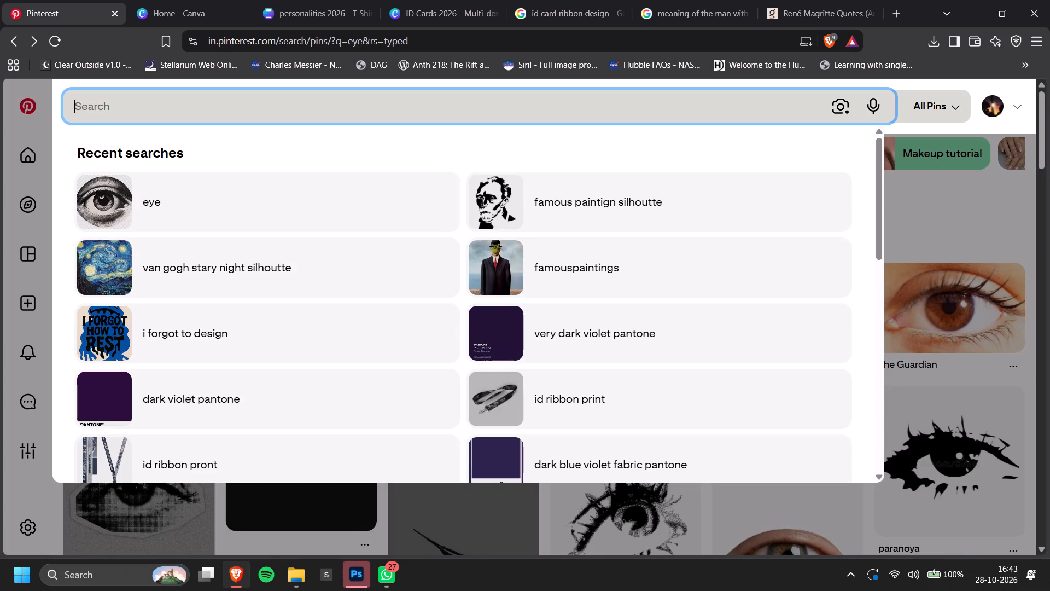
pyautogui.write('the scree')
pyautogui.press('BackSpace')
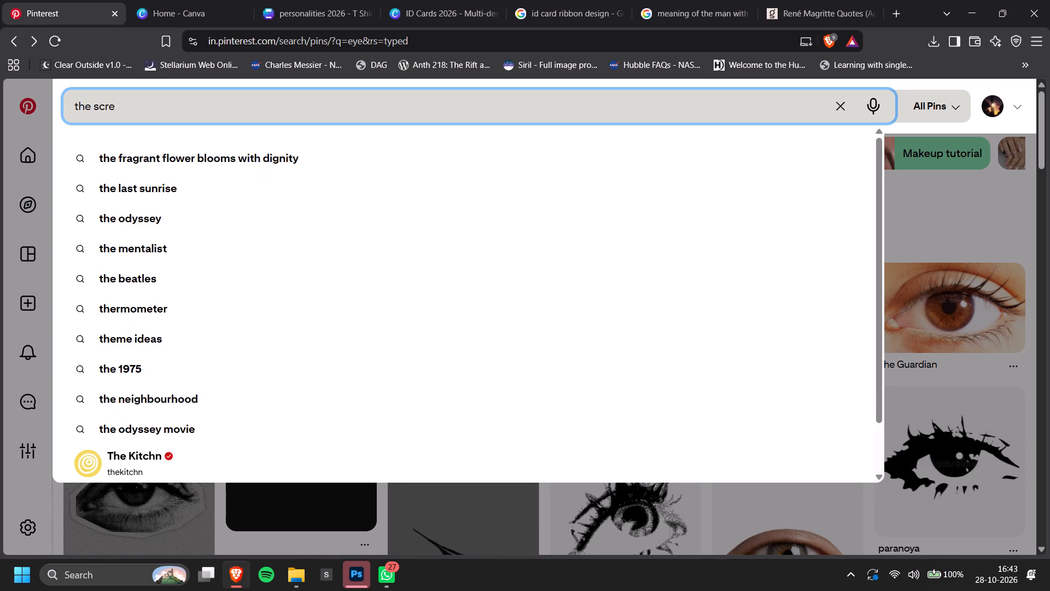
pyautogui.write('ms')
pyautogui.press('BackSpace')
pyautogui.press('BackSpace')
pyautogui.write('am silhoute')
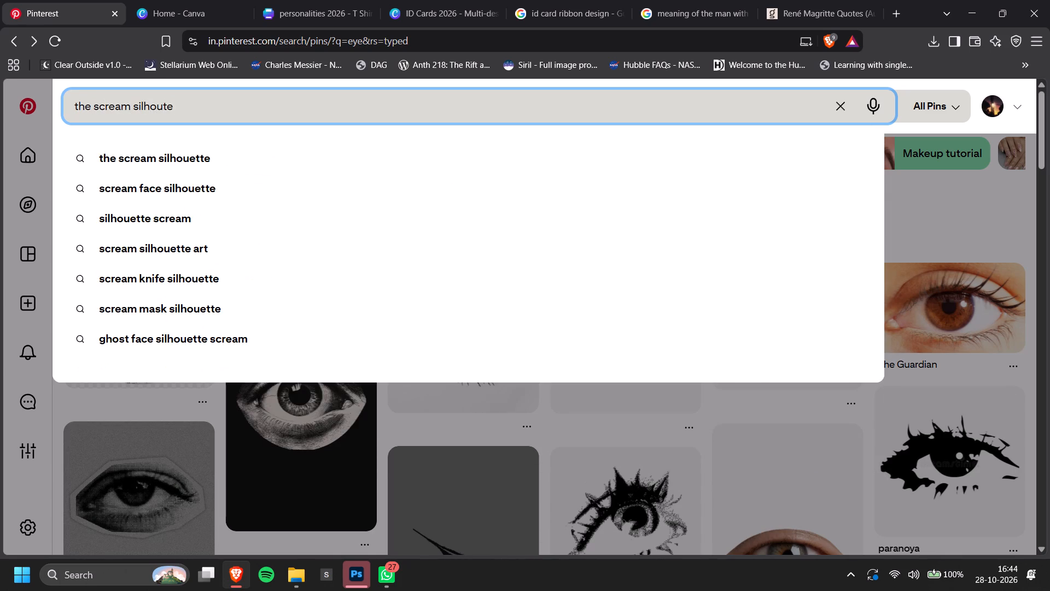
pyautogui.press('BackSpace')
pyautogui.write('te')
pyautogui.press('Return')
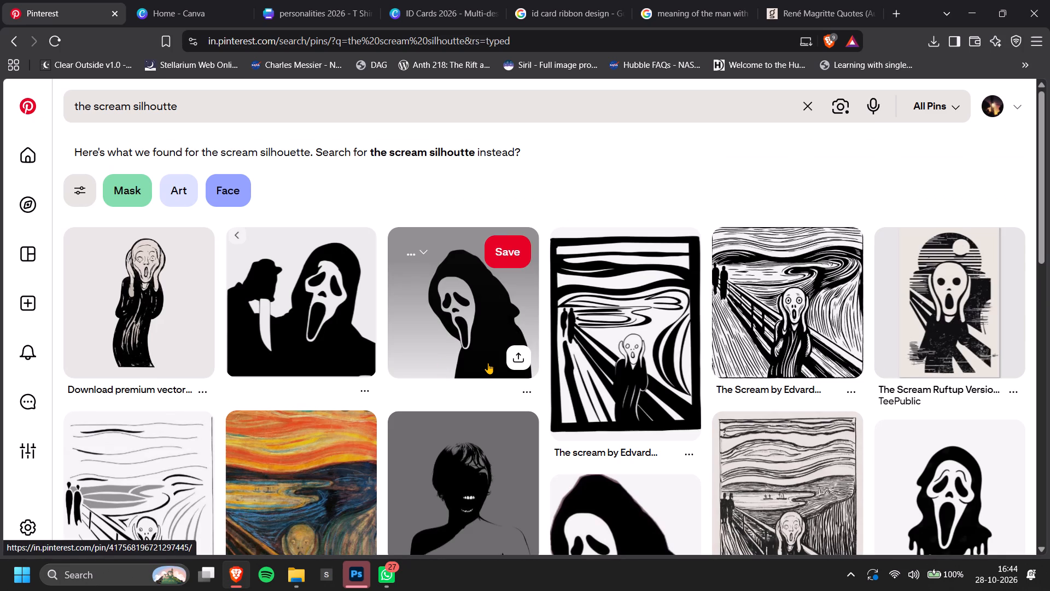
# Browse the Scream silhouette results, open the pin "The Scream Ruftup Version By Wwos Poster" and look through its related pins.
pyautogui.scroll(-2, 910, 332)
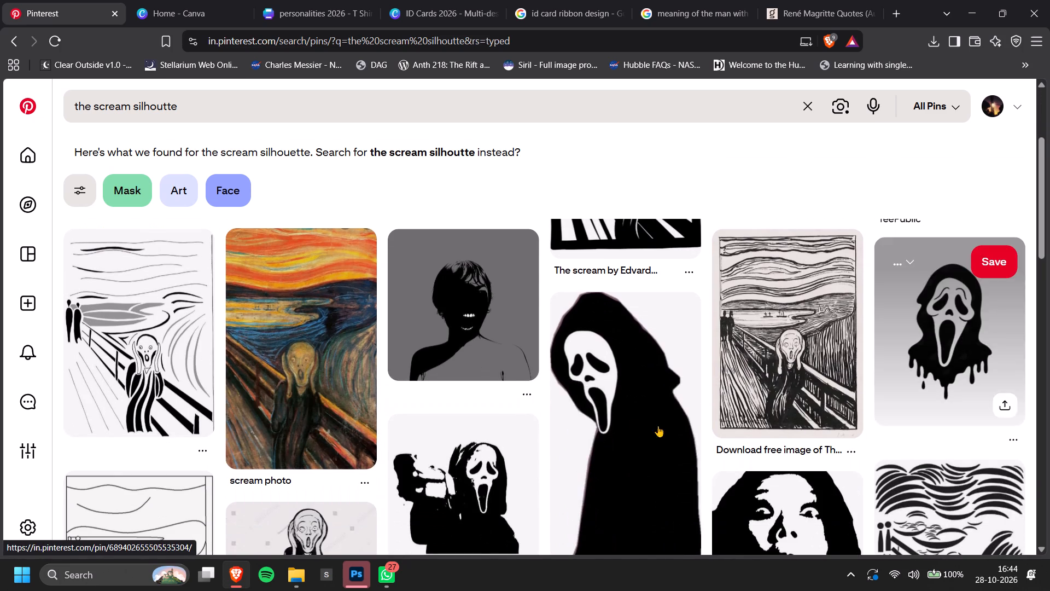
pyautogui.scroll(-2, 610, 425)
pyautogui.scroll(2, 531, 438)
pyautogui.scroll(-4, 530, 438)
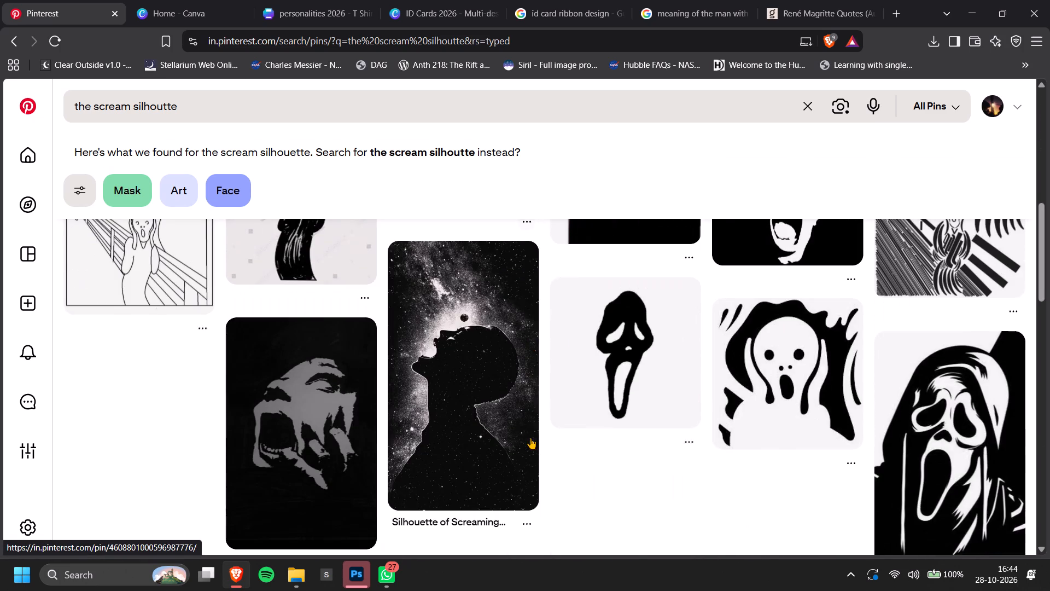
pyautogui.scroll(9, 542, 447)
pyautogui.click(946, 317)
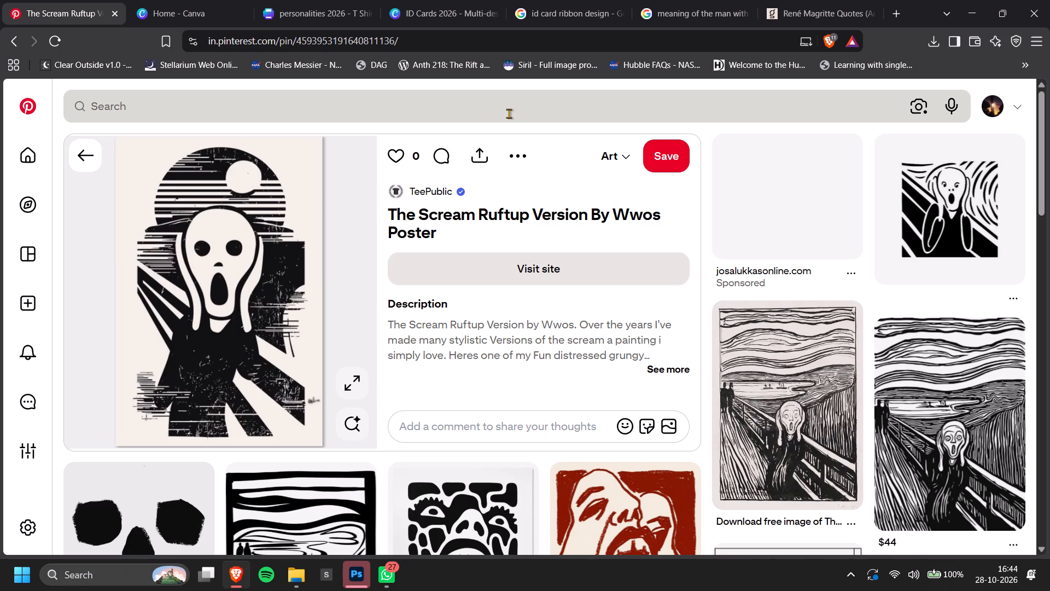
pyautogui.scroll(-3, 845, 313)
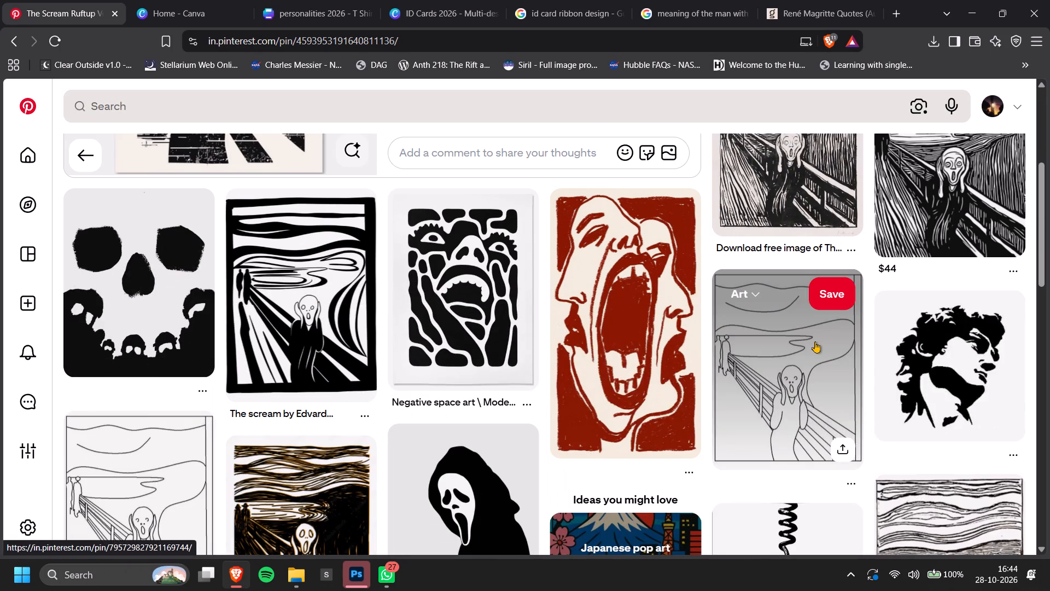
pyautogui.scroll(-2, 167, 239)
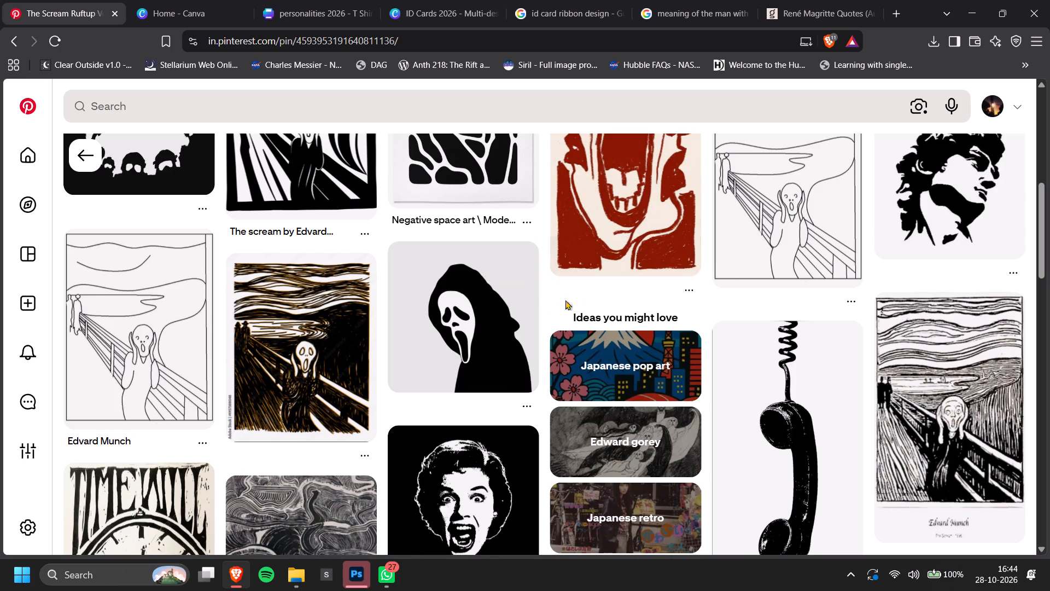
pyautogui.scroll(8, 471, 305)
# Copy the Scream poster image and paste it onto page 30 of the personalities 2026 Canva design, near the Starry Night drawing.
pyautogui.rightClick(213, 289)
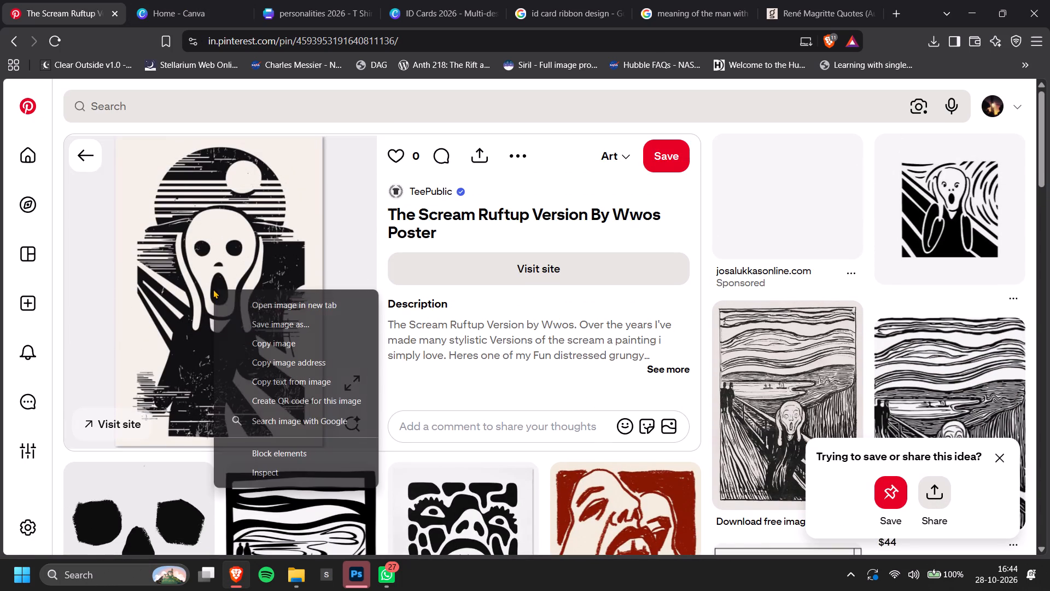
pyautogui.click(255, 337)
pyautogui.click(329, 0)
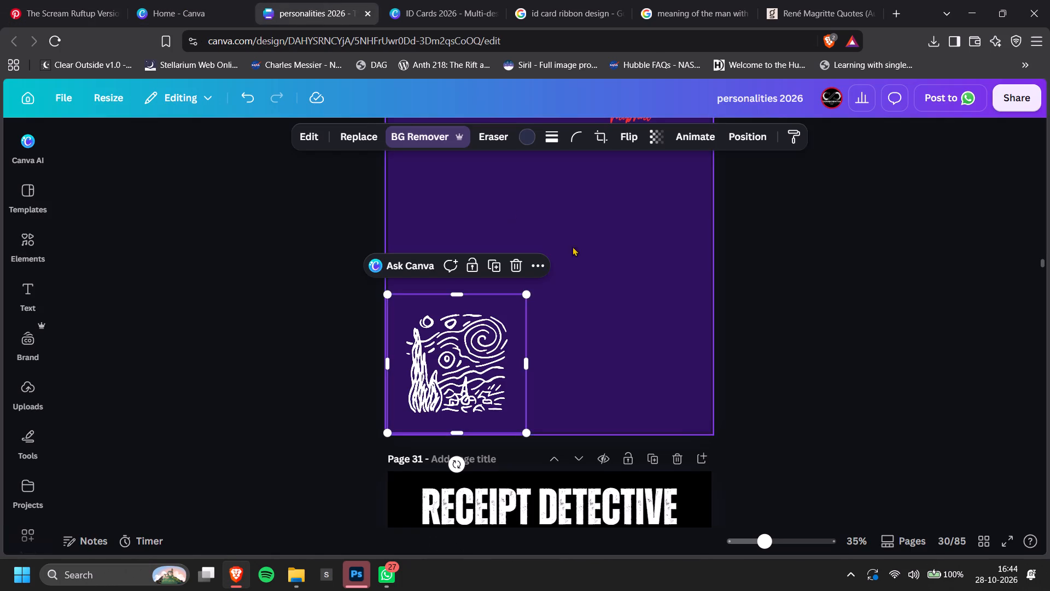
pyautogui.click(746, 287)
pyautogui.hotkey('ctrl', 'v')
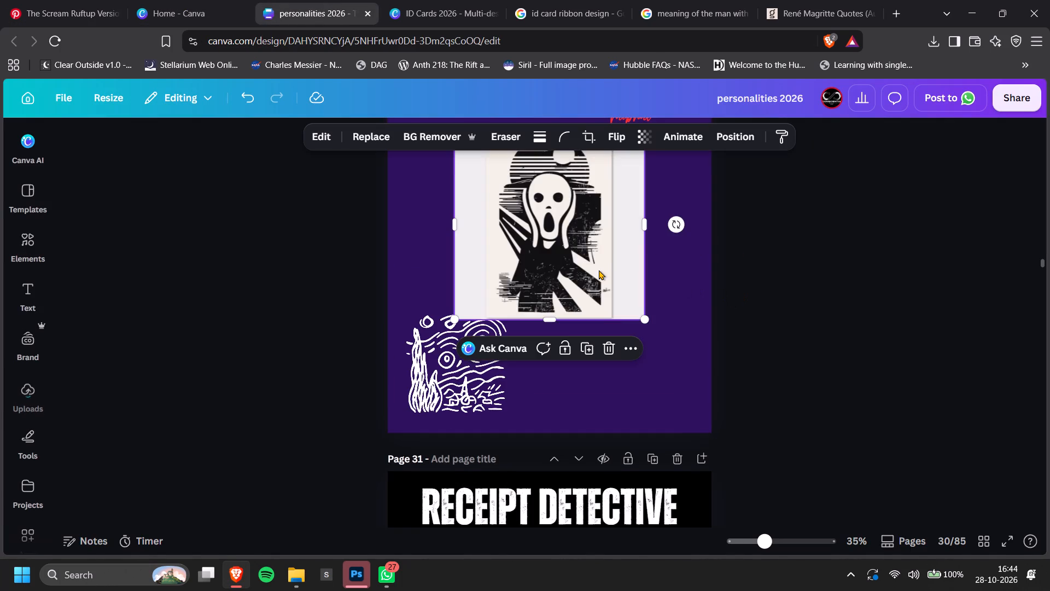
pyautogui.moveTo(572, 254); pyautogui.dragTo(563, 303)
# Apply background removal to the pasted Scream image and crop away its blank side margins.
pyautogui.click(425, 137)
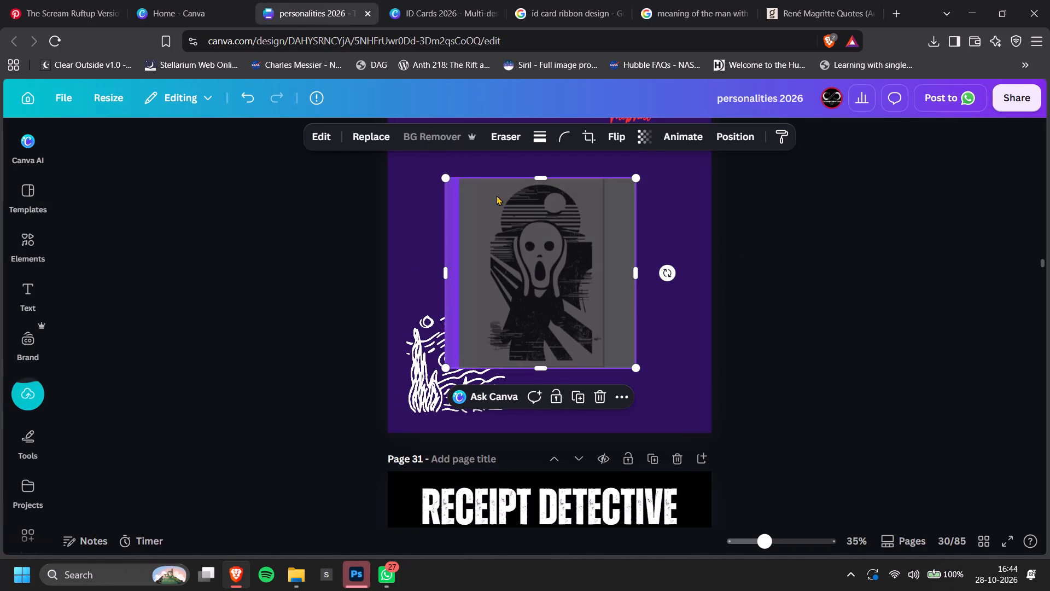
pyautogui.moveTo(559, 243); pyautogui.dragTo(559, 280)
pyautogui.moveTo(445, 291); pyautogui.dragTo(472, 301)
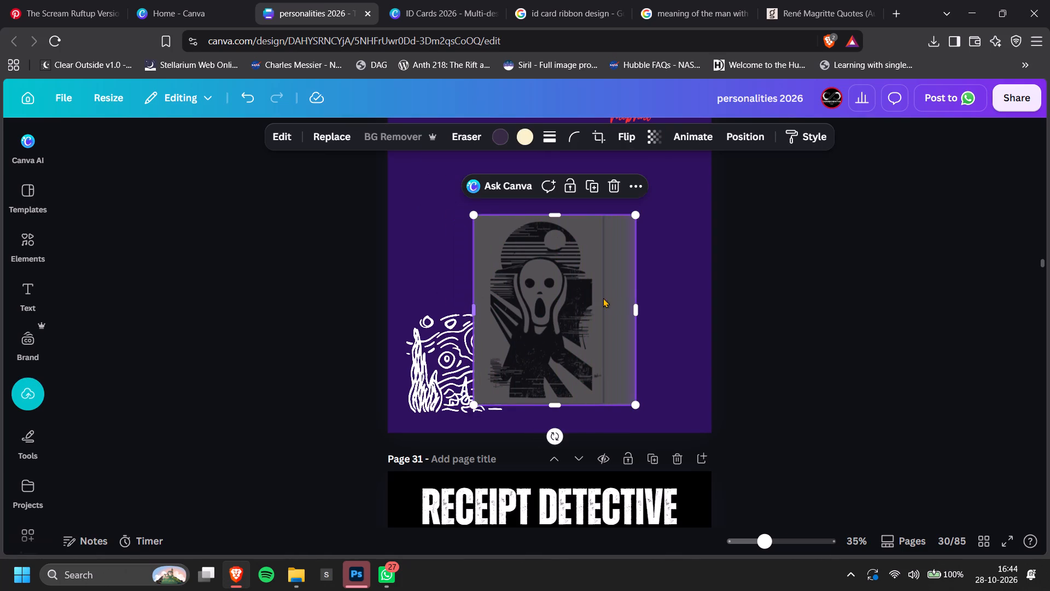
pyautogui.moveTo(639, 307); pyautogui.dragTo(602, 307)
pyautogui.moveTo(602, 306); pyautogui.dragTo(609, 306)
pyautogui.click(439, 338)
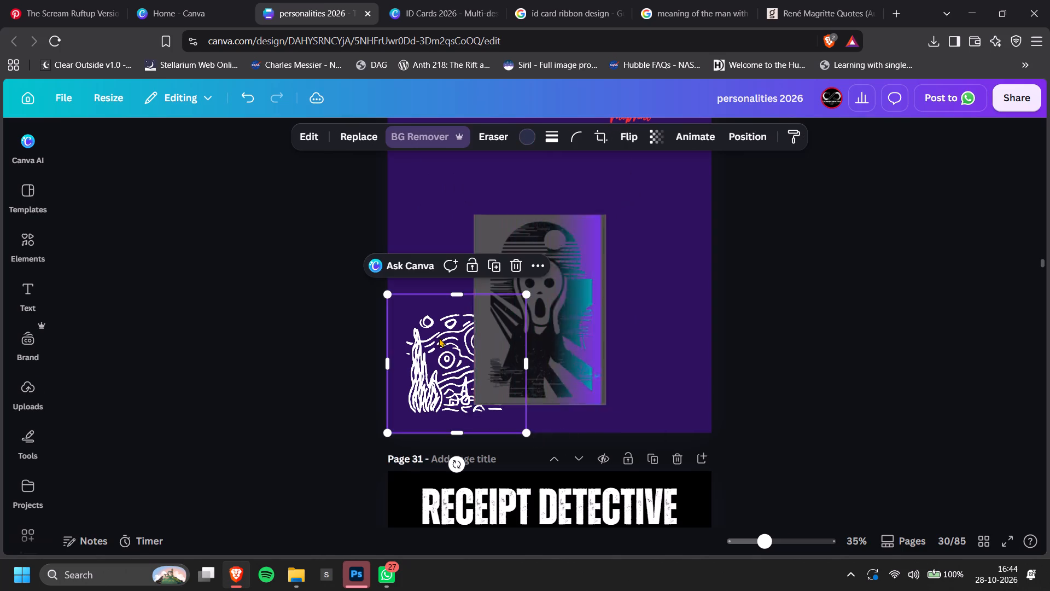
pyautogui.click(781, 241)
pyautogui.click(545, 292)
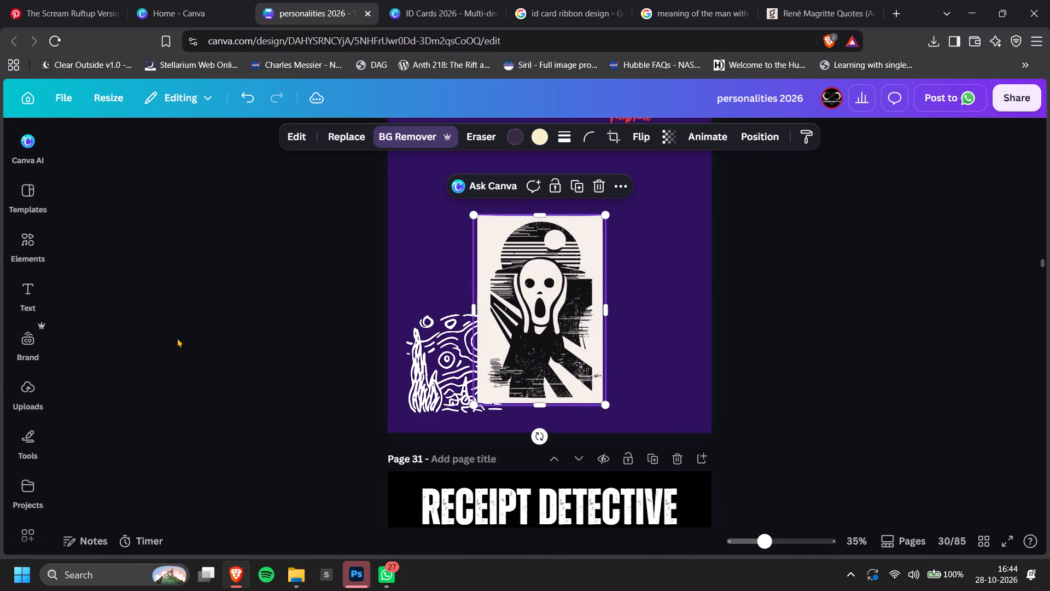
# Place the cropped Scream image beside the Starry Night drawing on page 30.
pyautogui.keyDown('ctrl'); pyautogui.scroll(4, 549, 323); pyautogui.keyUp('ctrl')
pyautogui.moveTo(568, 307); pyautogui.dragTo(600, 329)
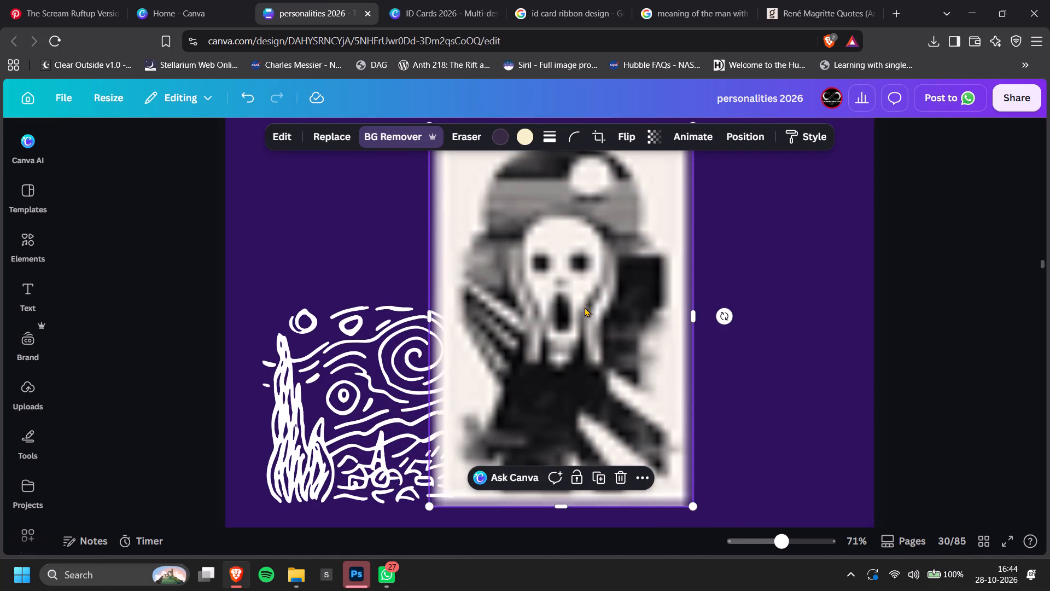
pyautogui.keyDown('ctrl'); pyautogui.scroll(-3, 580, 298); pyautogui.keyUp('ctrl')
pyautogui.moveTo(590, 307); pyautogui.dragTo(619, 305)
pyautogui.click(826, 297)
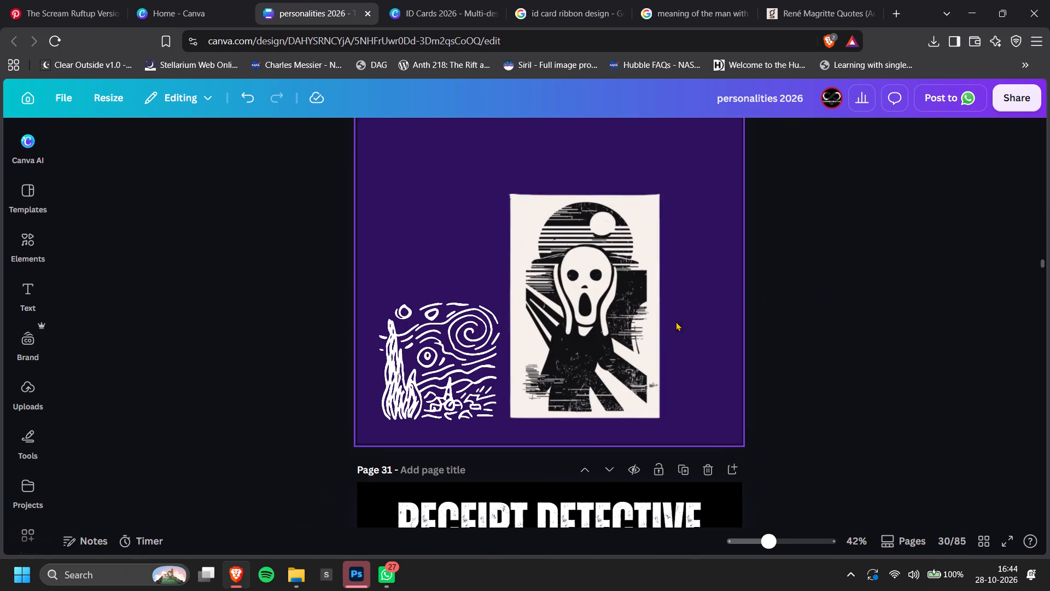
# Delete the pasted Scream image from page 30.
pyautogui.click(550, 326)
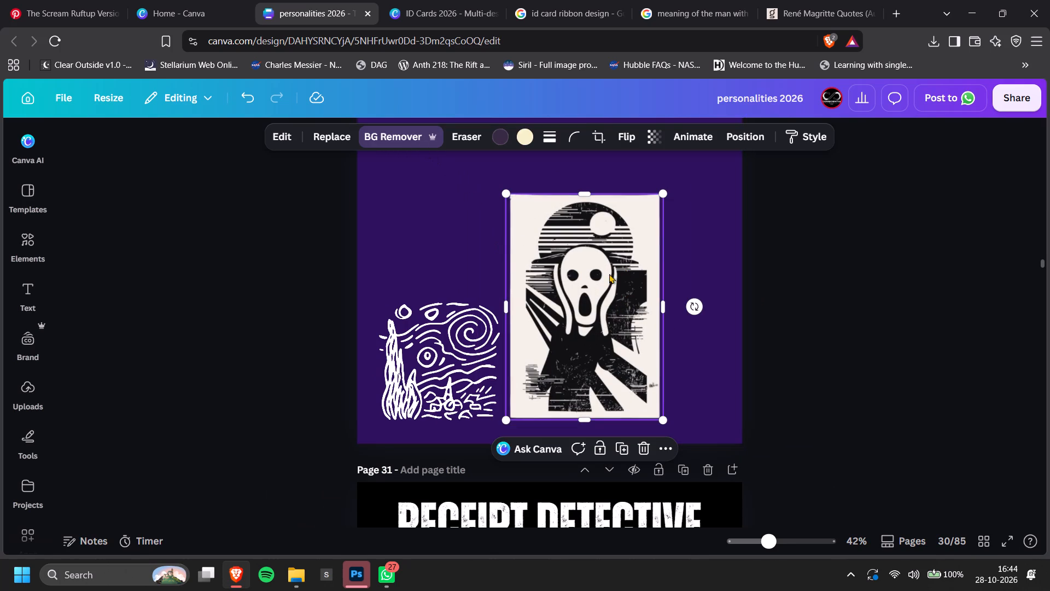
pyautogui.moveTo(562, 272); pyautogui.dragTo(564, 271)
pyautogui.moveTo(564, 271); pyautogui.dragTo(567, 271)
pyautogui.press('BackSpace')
# Copy the Scream poster image from its Pinterest pin again and paste it into the Photoshop poster Untitled-1.
pyautogui.click(96, 7)
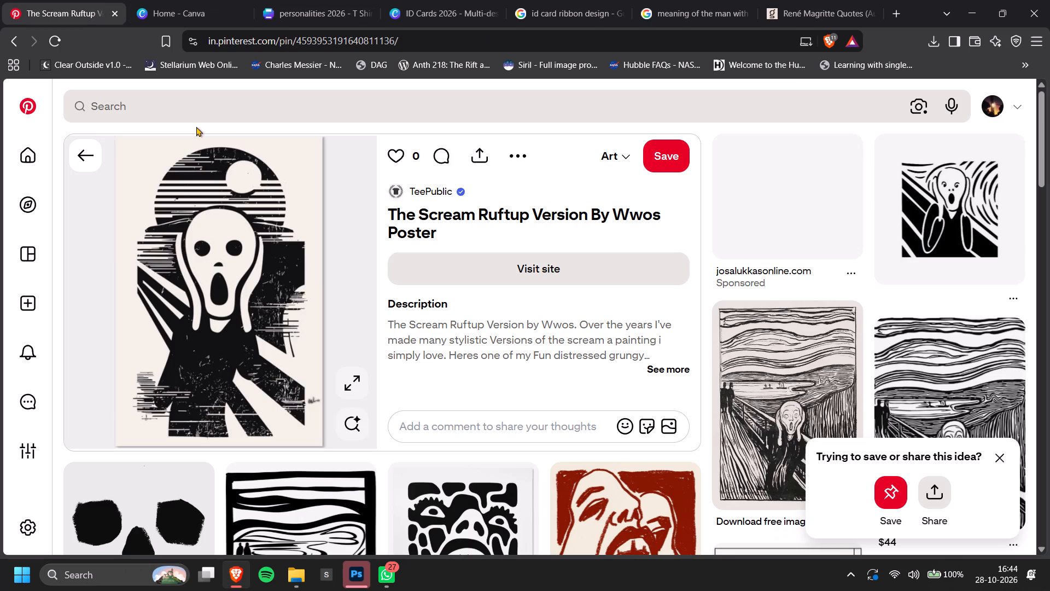
pyautogui.rightClick(244, 221)
pyautogui.click(312, 271)
pyautogui.hotkey('alt', 'Tab')
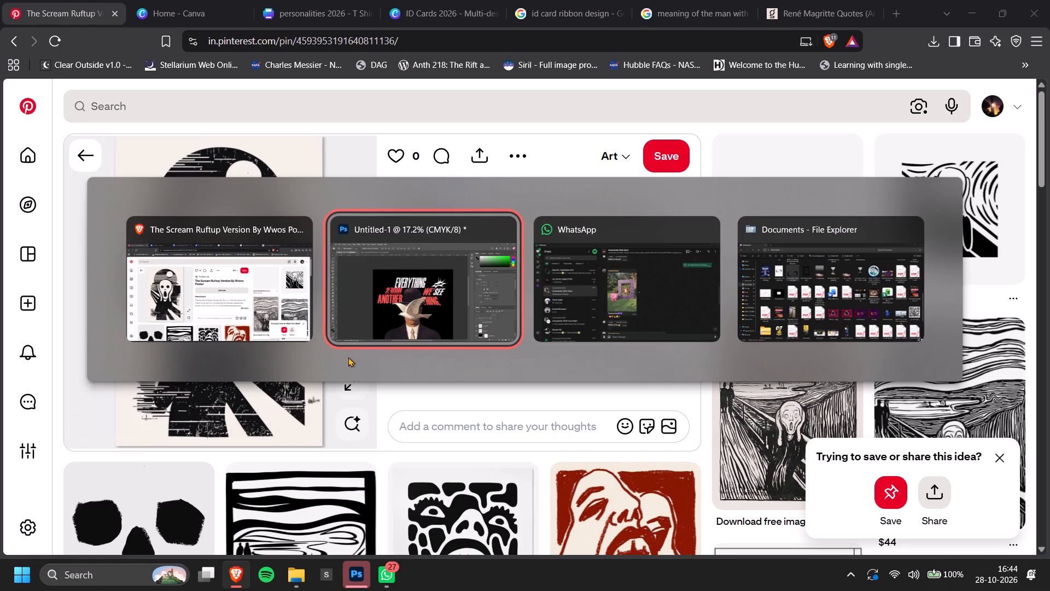
pyautogui.scroll(-4, 651, 331)
pyautogui.hotkey('ctrl', 'v')
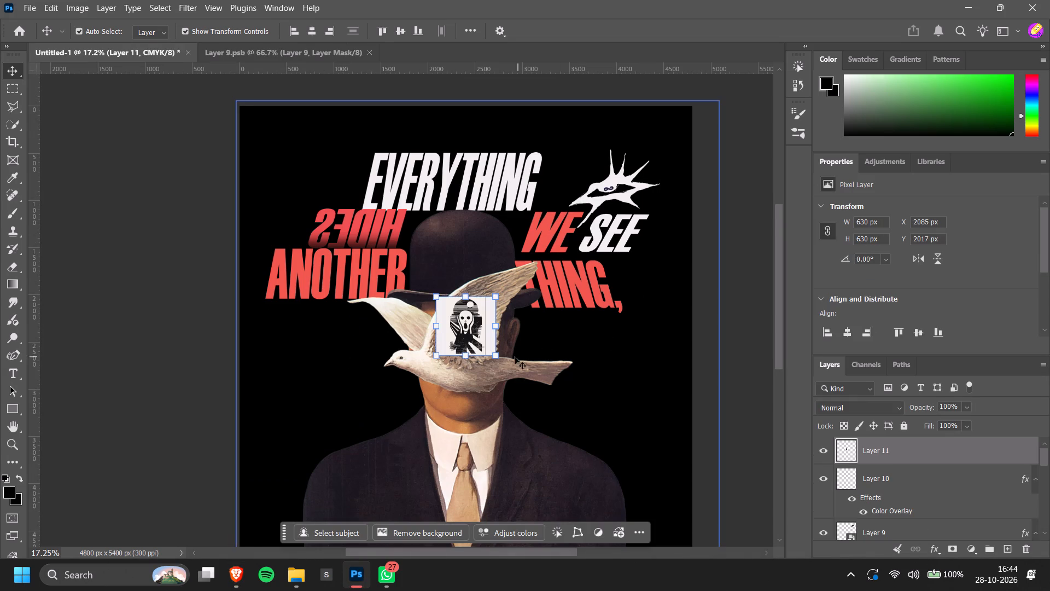
# Enlarge the pasted Scream image to about 2954 × 2954 px and place it at about X 366 px, Y 975 px.
pyautogui.moveTo(498, 352); pyautogui.dragTo(656, 541)
pyautogui.moveTo(561, 448); pyautogui.dragTo(378, 305)
pyautogui.moveTo(487, 387); pyautogui.dragTo(534, 432)
pyautogui.click(509, 463)
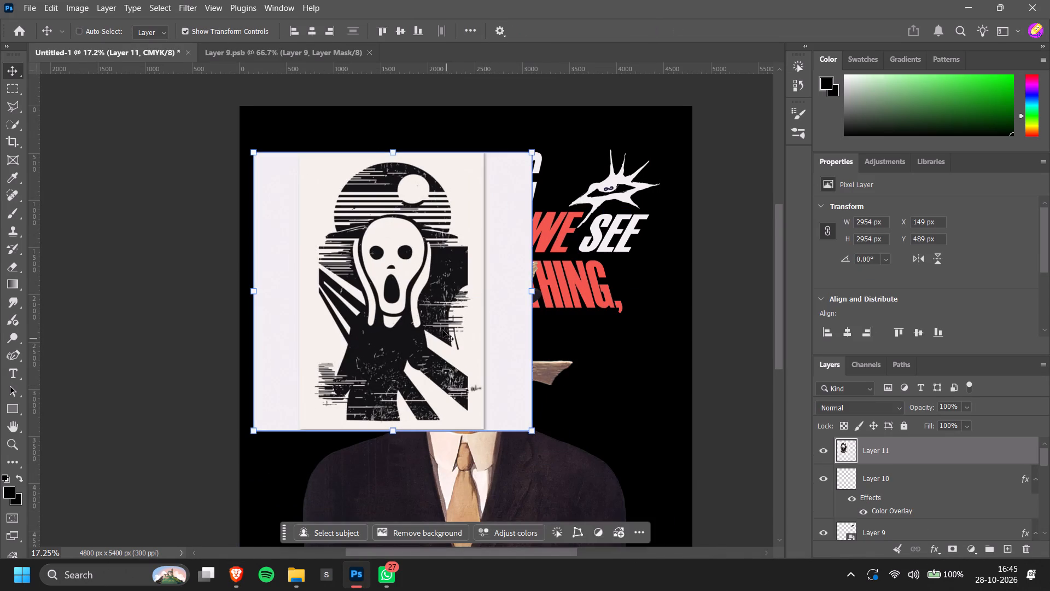
pyautogui.keyDown('ctrl'); pyautogui.scroll(4, 435, 314); pyautogui.keyUp('ctrl')
pyautogui.keyDown('alt'); pyautogui.scroll(11, 427, 292); pyautogui.keyUp('alt')
pyautogui.keyDown('alt'); pyautogui.scroll(-8, 427, 291); pyautogui.keyUp('alt')
pyautogui.moveTo(427, 291); pyautogui.dragTo(457, 349)
# Convert the Scream image layer to a smart object and open its contents for editing.
pyautogui.rightClick(889, 451)
pyautogui.click(934, 394)
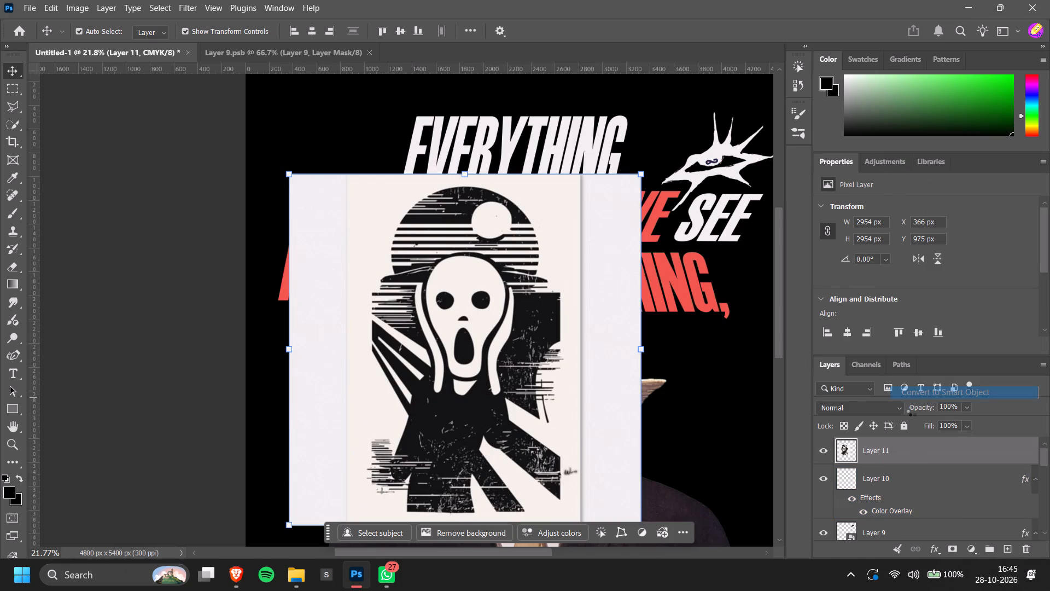
pyautogui.doubleClick(849, 449)
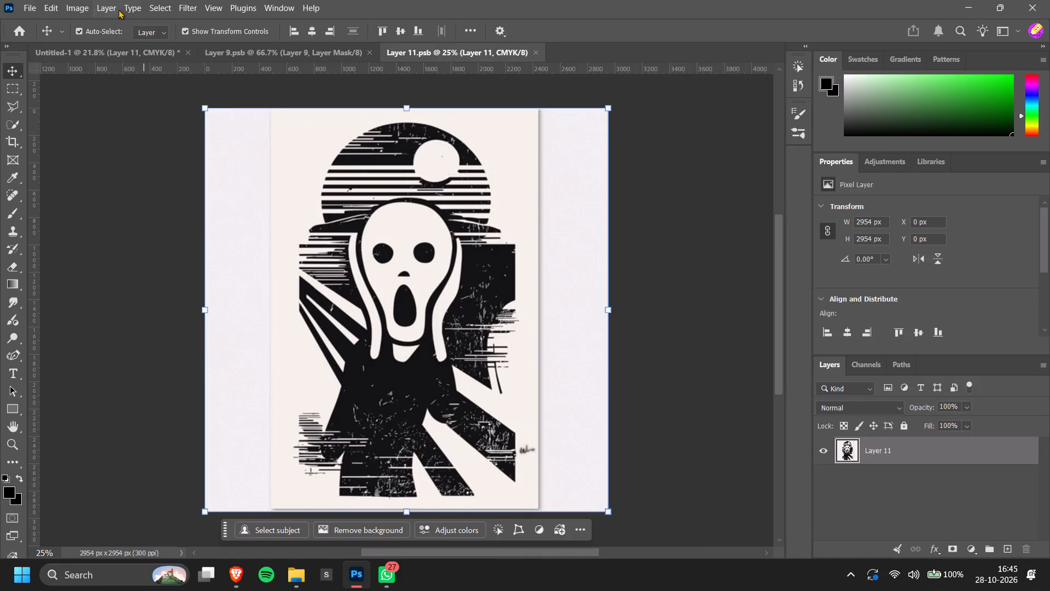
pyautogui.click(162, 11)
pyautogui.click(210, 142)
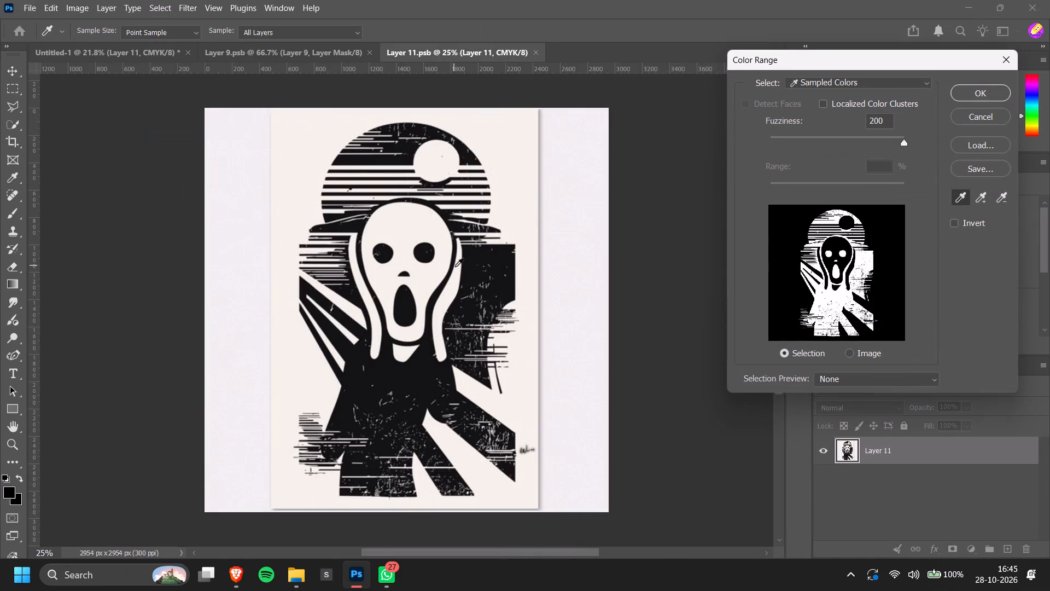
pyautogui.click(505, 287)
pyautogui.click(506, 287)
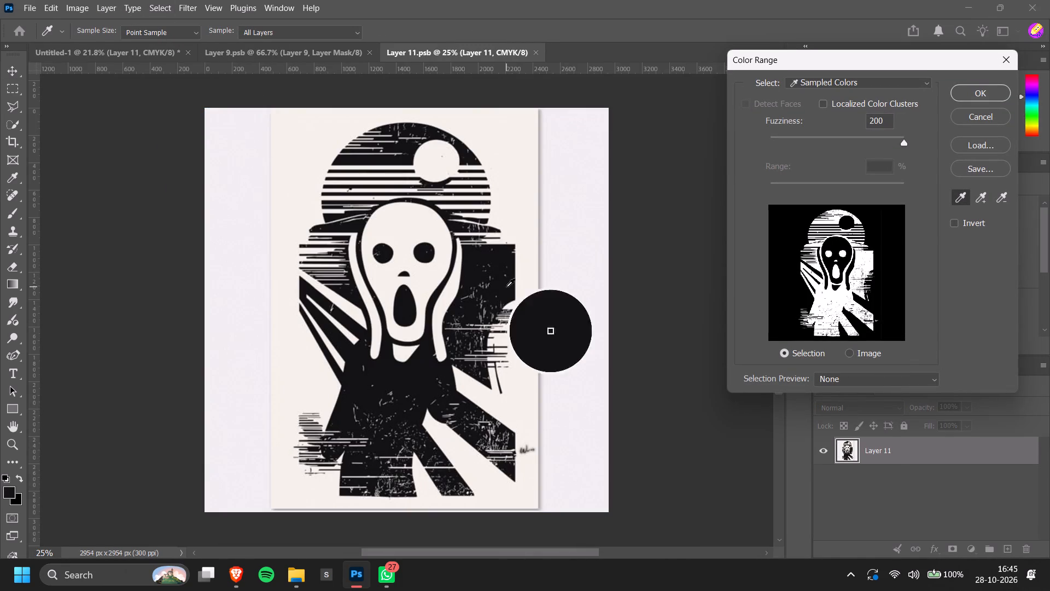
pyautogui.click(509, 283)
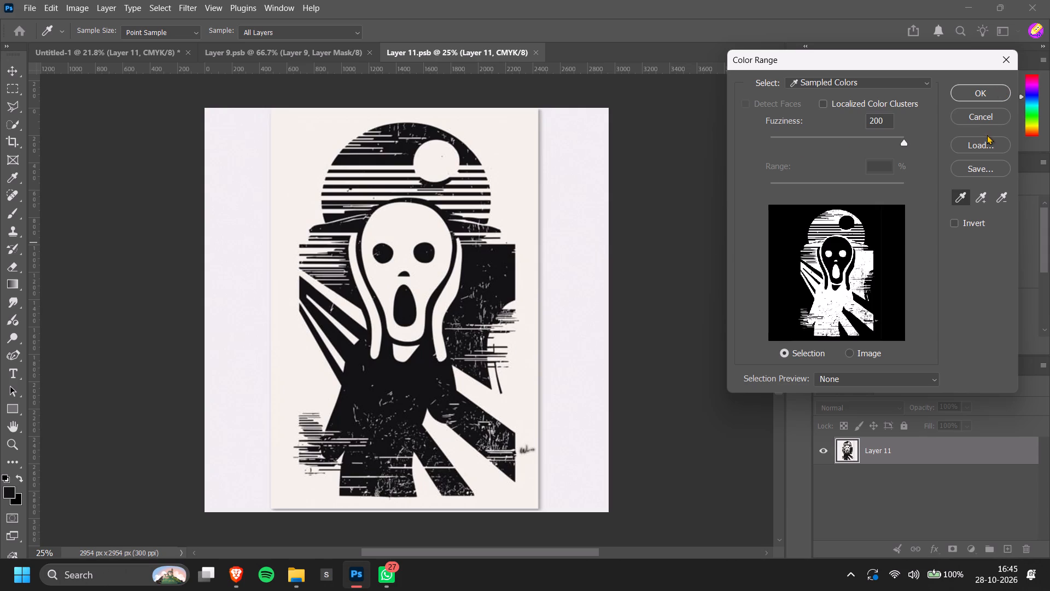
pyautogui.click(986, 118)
# Return to the Pinterest results for "the scream silhoutte" in the browser and look through more Scream artwork.
pyautogui.hotkey('alt', 'Tab')
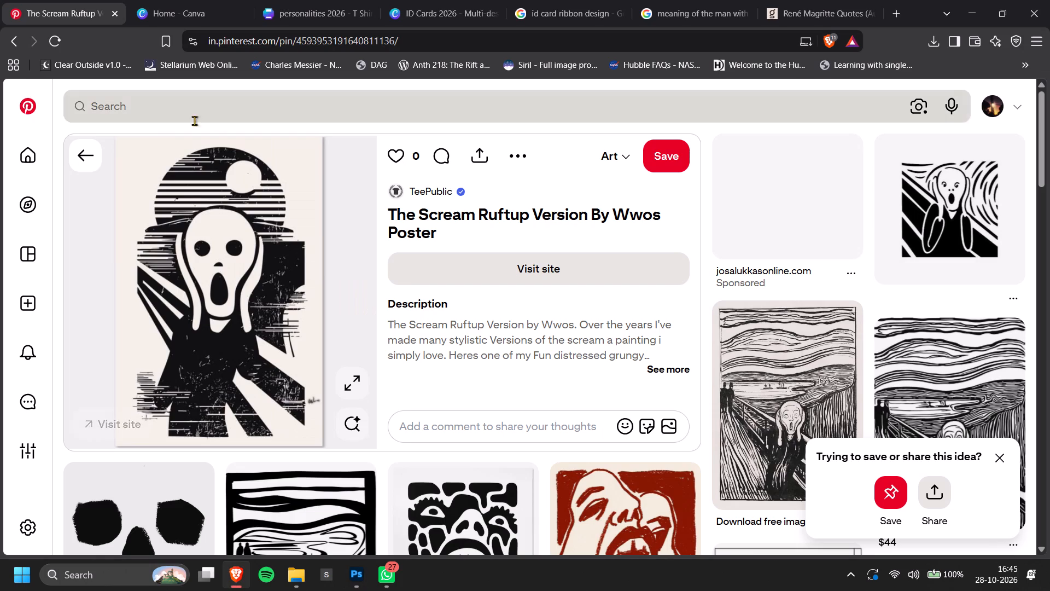
pyautogui.click(91, 148)
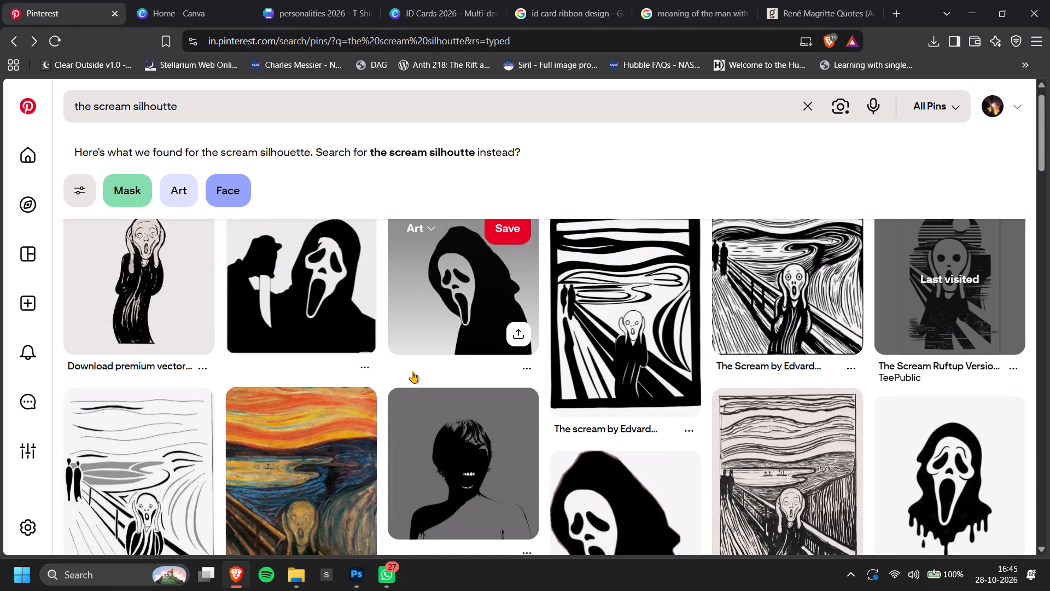
pyautogui.scroll(-4, 412, 372)
pyautogui.scroll(-2, 223, 314)
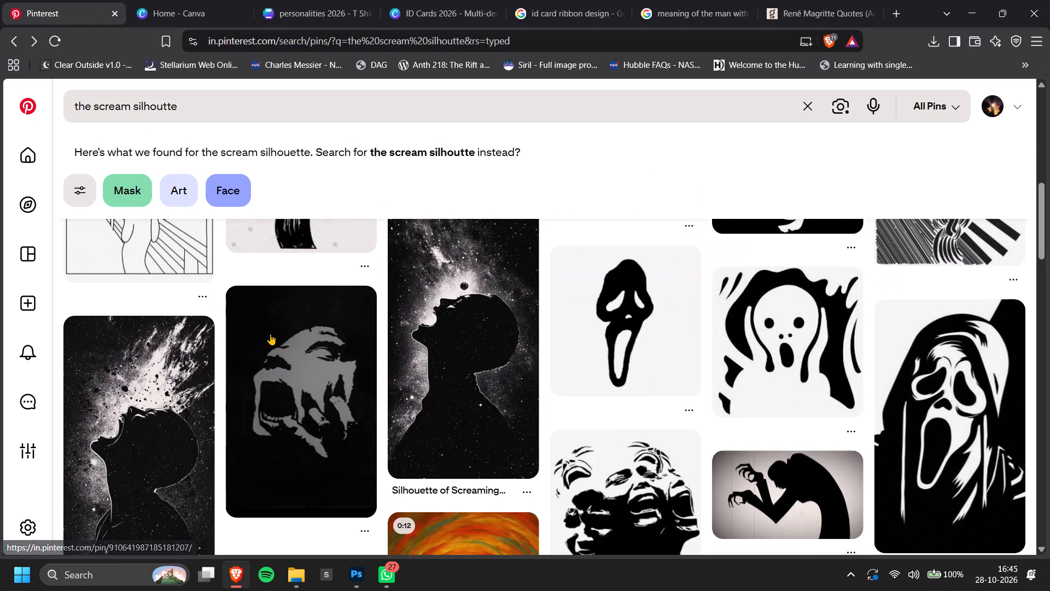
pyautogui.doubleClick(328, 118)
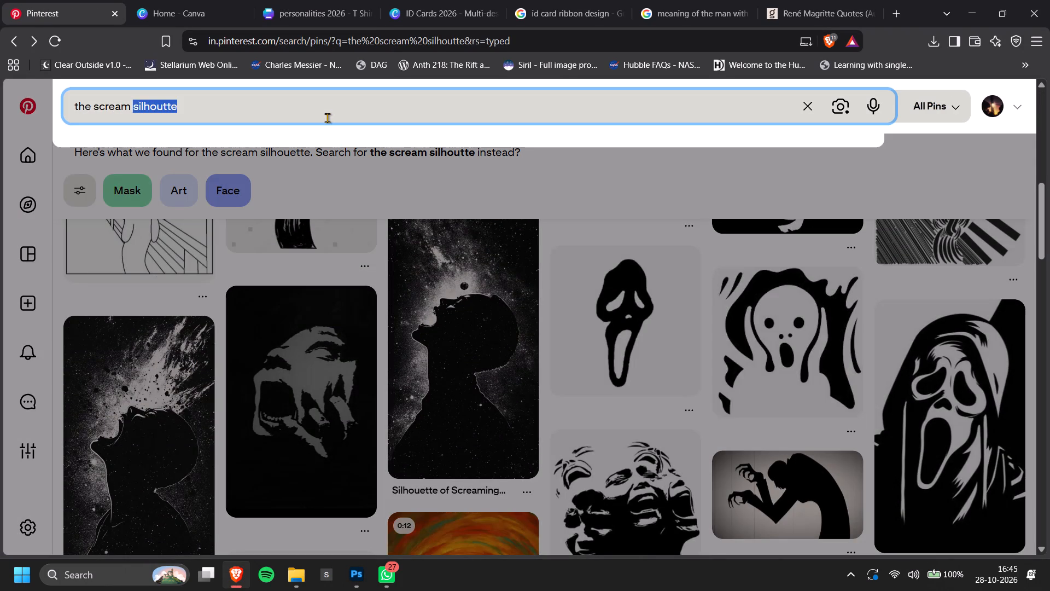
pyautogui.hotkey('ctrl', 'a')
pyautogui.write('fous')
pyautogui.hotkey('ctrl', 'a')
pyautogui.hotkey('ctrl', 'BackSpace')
# Search Google in a new tab for "famous short poem" and look through the listed poems.
pyautogui.click(861, 8)
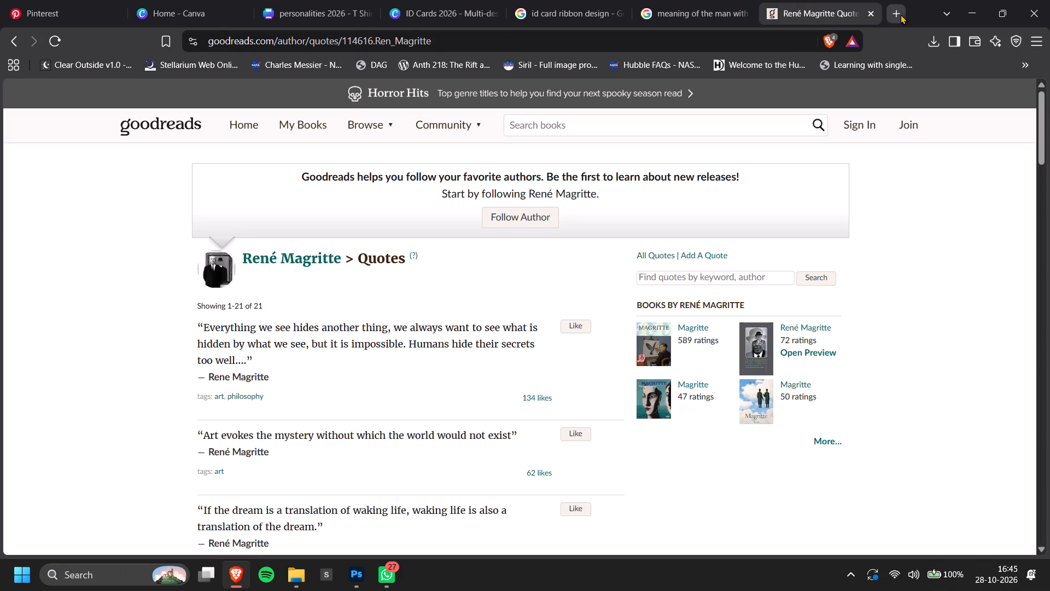
pyautogui.click(901, 14)
pyautogui.write('famous short poem')
pyautogui.press('Return')
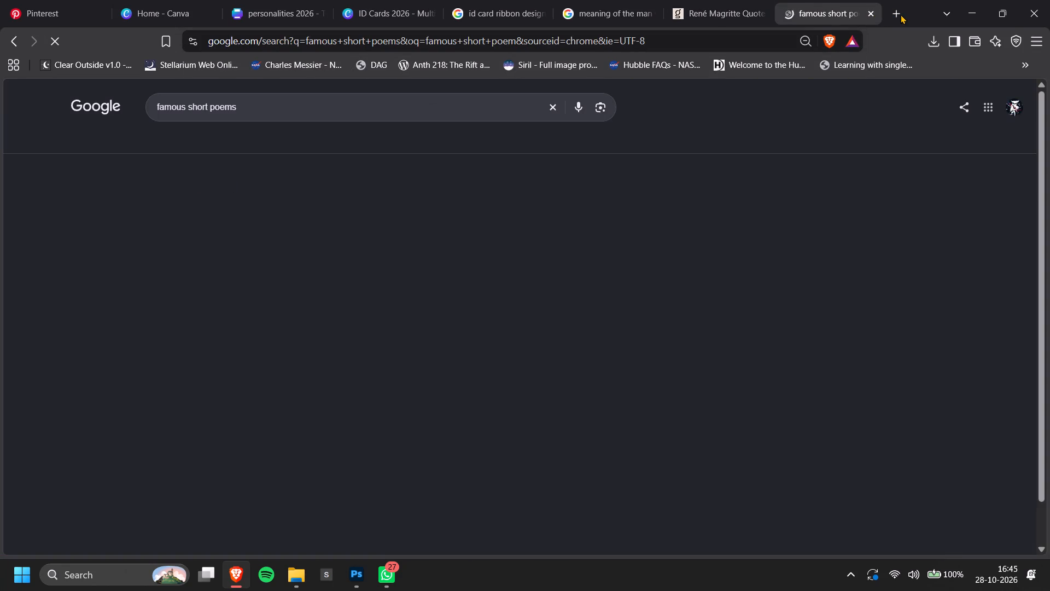
pyautogui.click(294, 448)
pyautogui.scroll(-2, 294, 448)
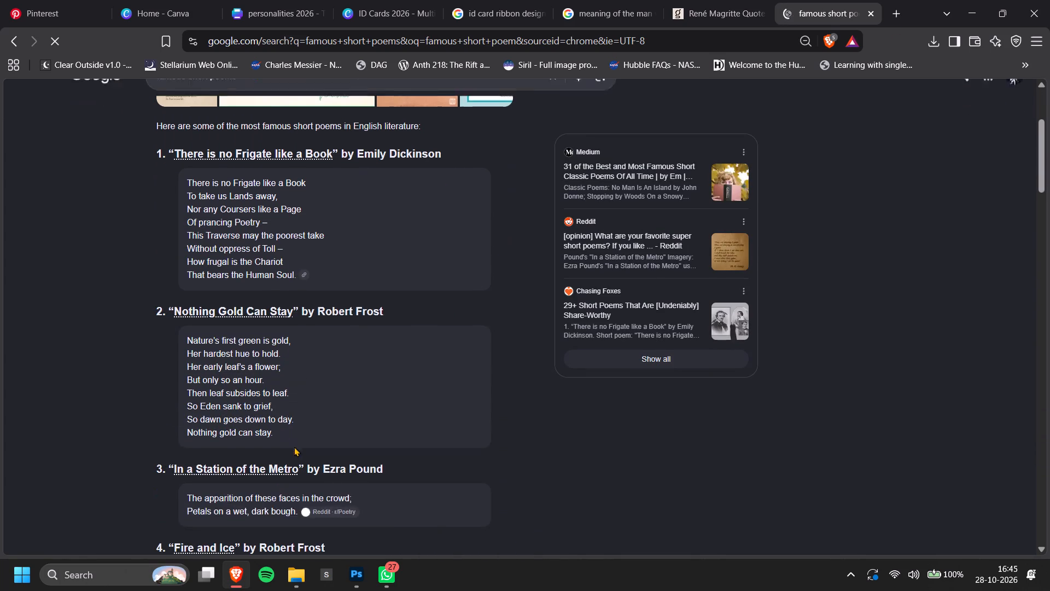
pyautogui.scroll(-2, 253, 220)
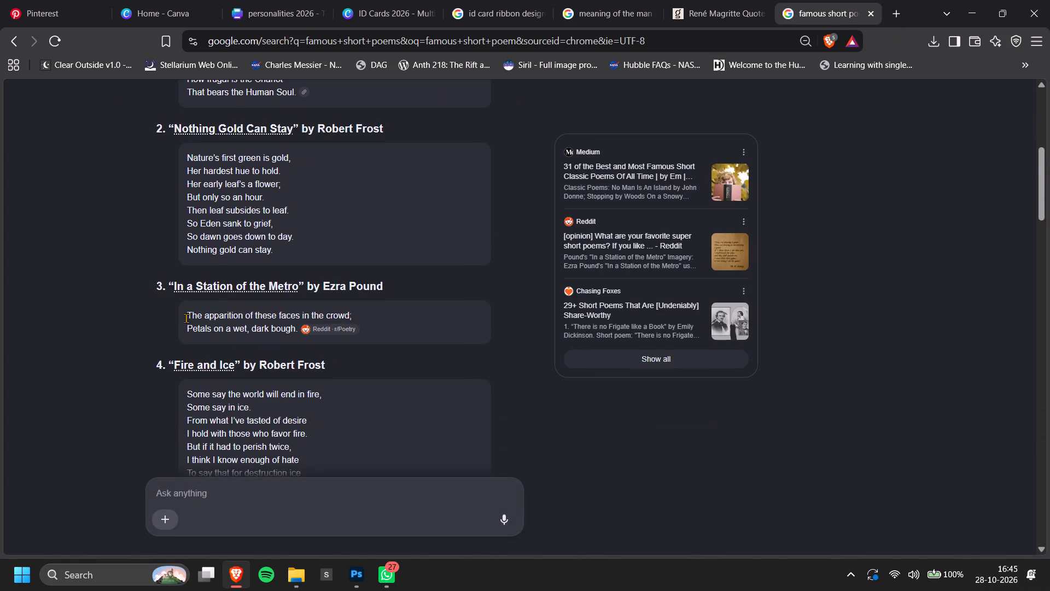
# Open the Wikipedia article on Ezra Pound's "In a Station of the Metro" and read about the poem and its analysis.
pyautogui.click(237, 291)
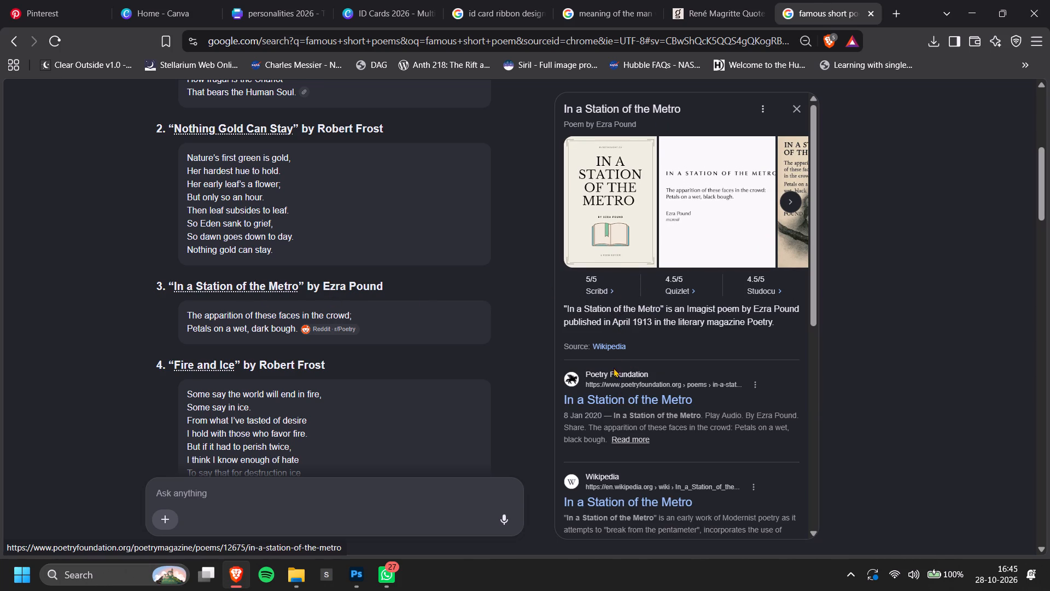
pyautogui.click(613, 349)
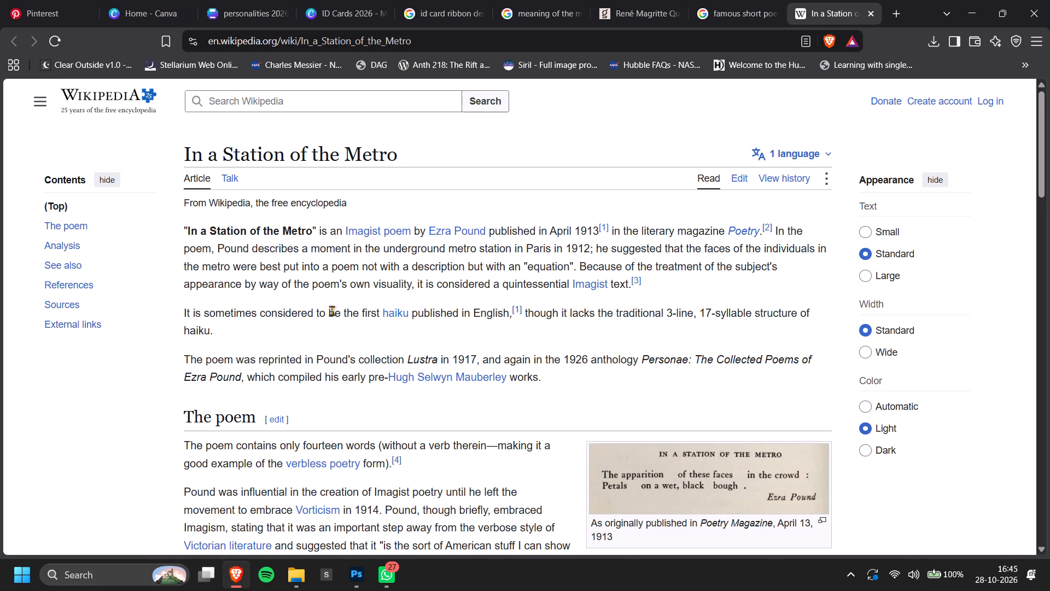
pyautogui.scroll(-1, 336, 321)
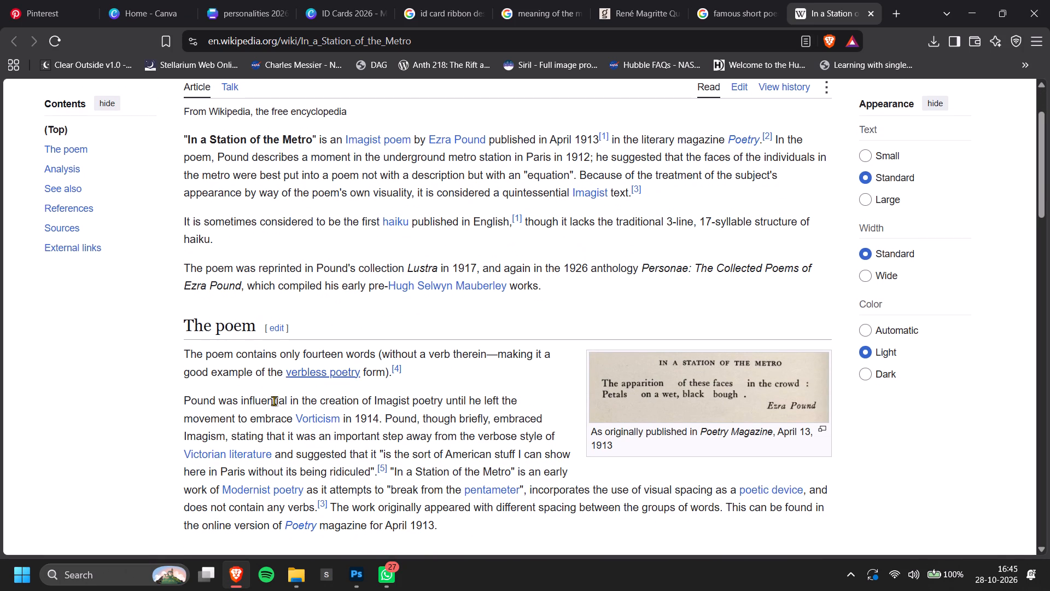
pyautogui.scroll(1, 263, 332)
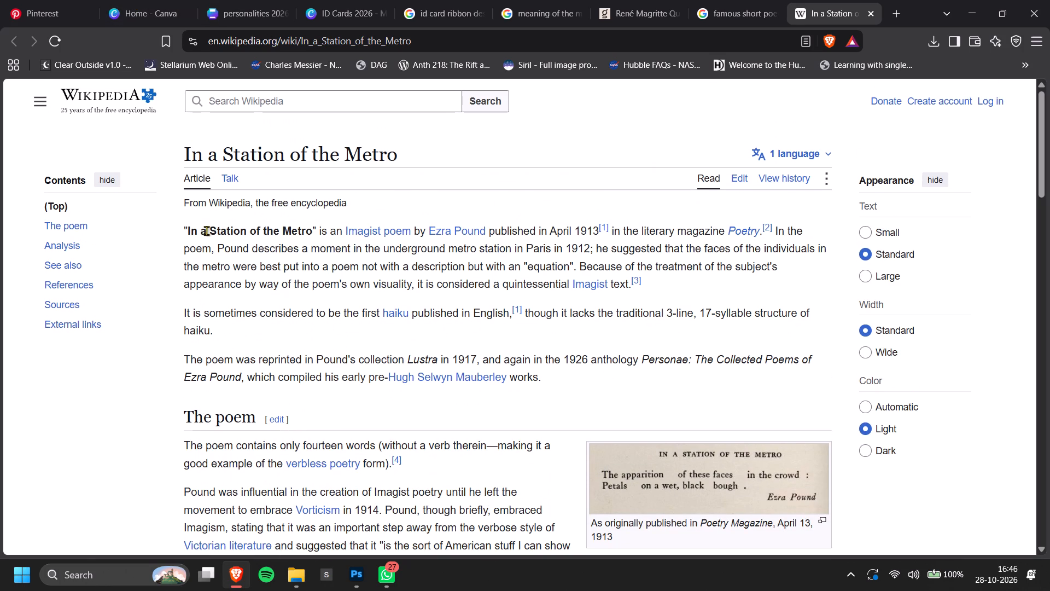
pyautogui.scroll(-2, 498, 287)
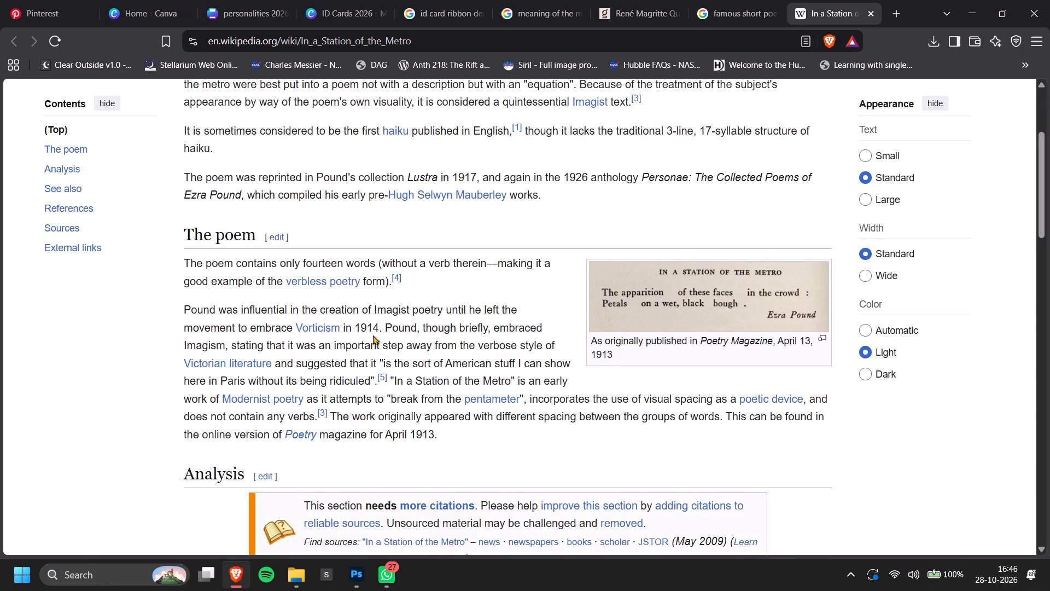
pyautogui.scroll(2, 374, 332)
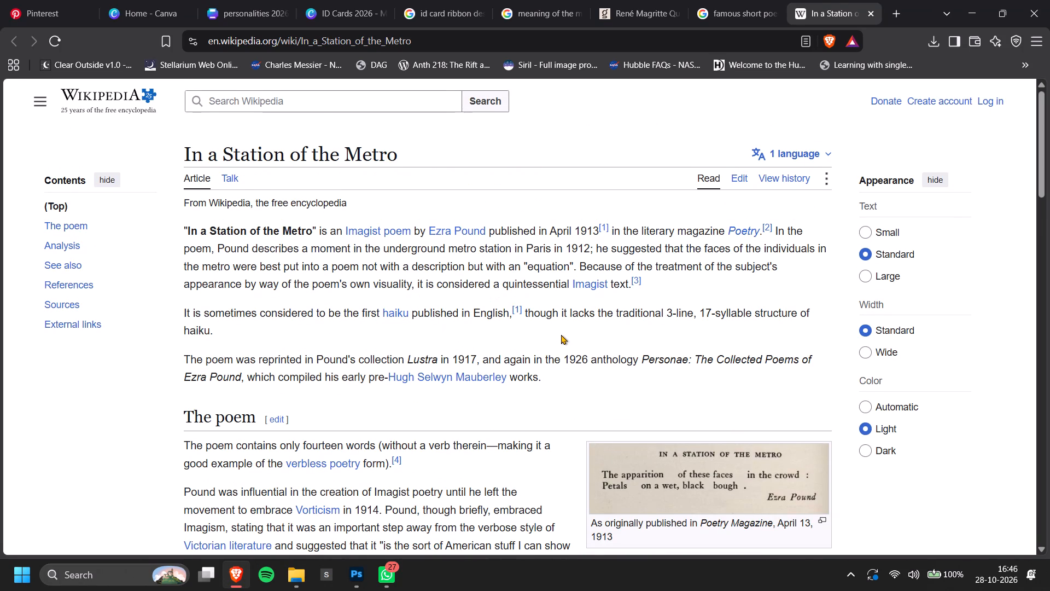
pyautogui.scroll(-2, 562, 334)
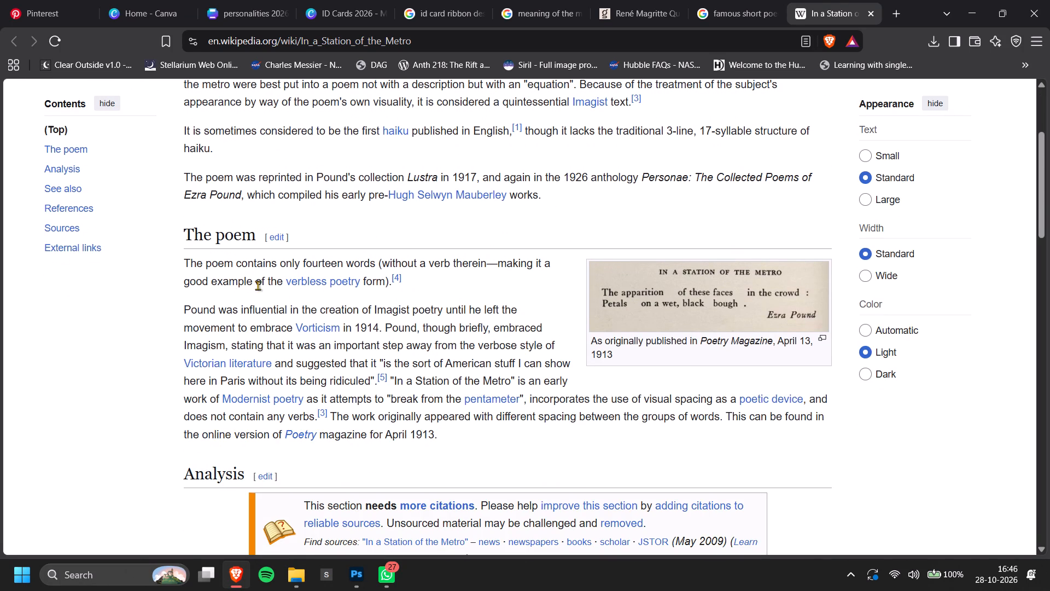
pyautogui.scroll(-6, 528, 397)
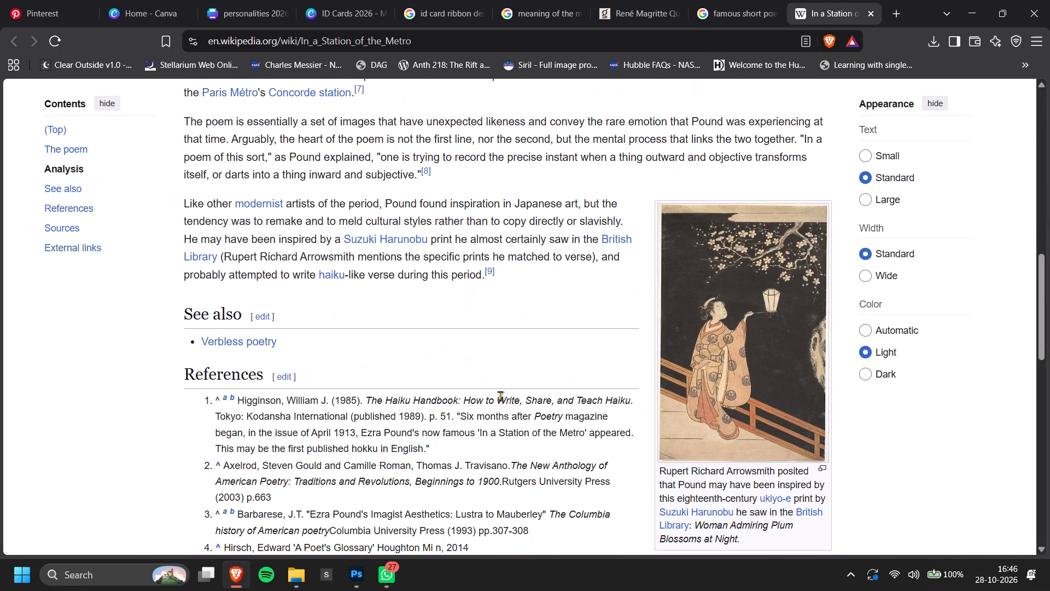
pyautogui.scroll(-2, 500, 396)
pyautogui.scroll(10, 361, 346)
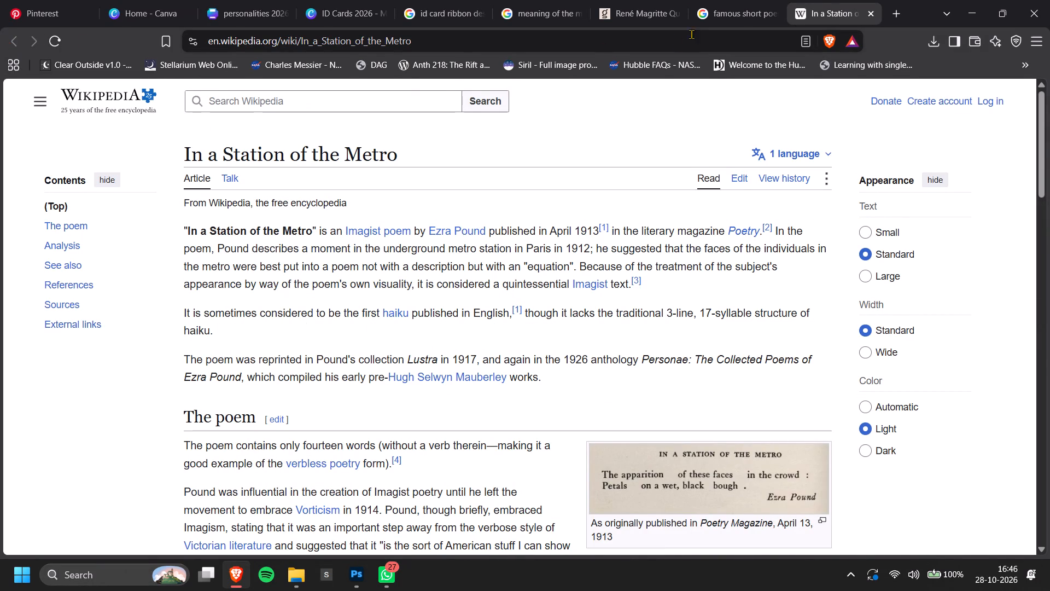
# Copy both lines of "In a Station of the Metro" from the Google results, from "The apparition" to "dark bough.".
pyautogui.click(736, 2)
pyautogui.scroll(3, 183, 258)
pyautogui.scroll(-3, 141, 253)
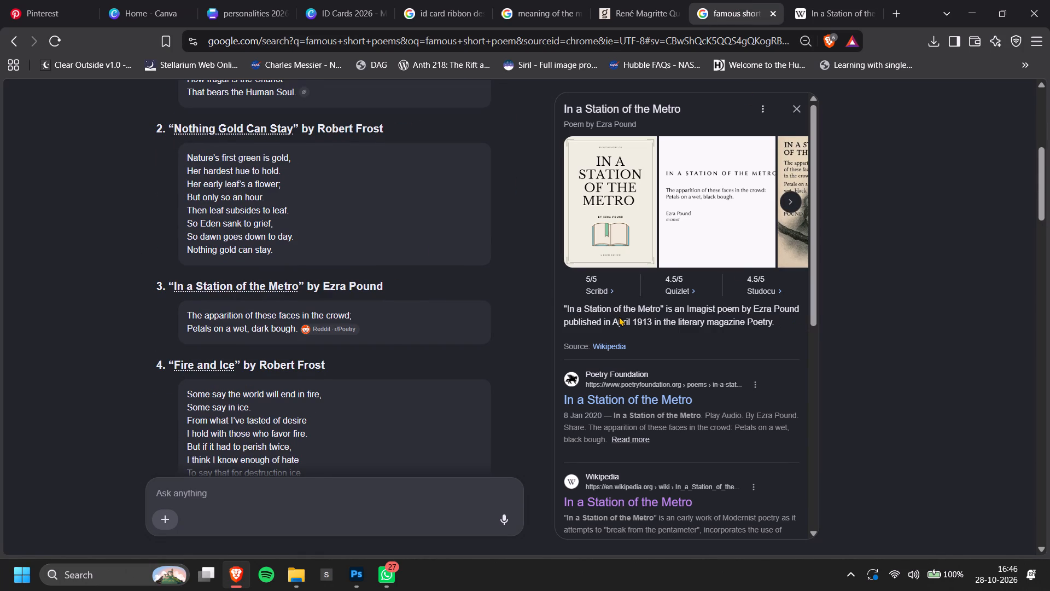
pyautogui.moveTo(185, 312); pyautogui.dragTo(294, 330)
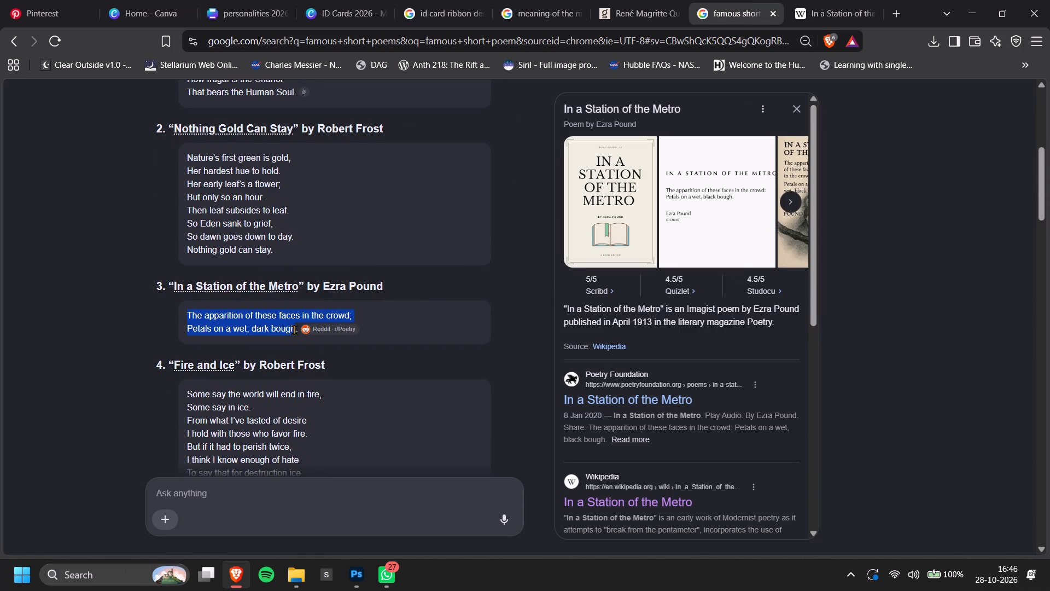
pyautogui.moveTo(294, 330); pyautogui.dragTo(296, 330)
pyautogui.click(299, 332)
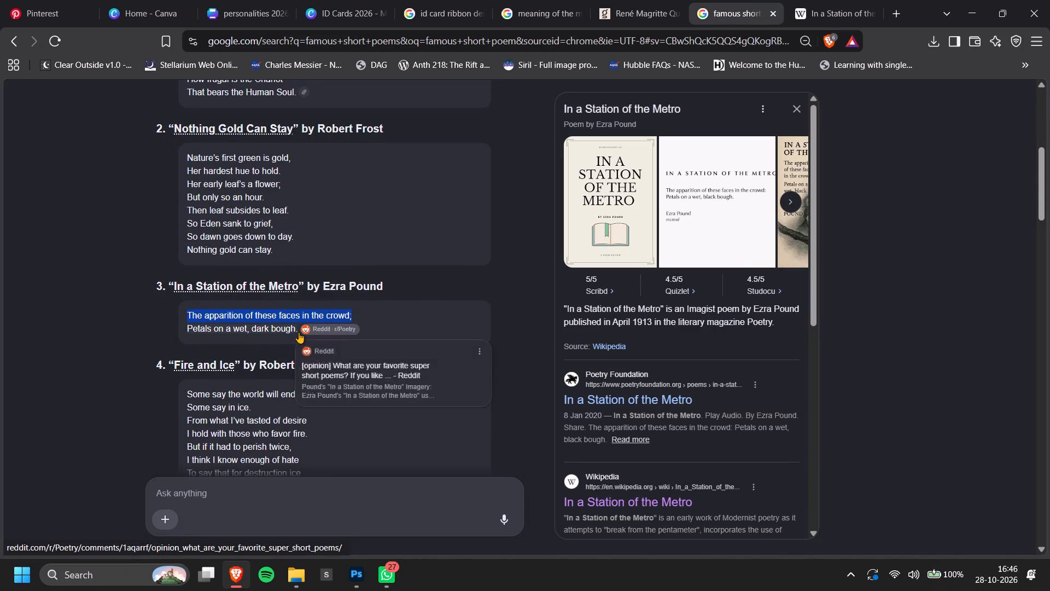
pyautogui.click(182, 310)
pyautogui.moveTo(182, 317); pyautogui.dragTo(282, 328)
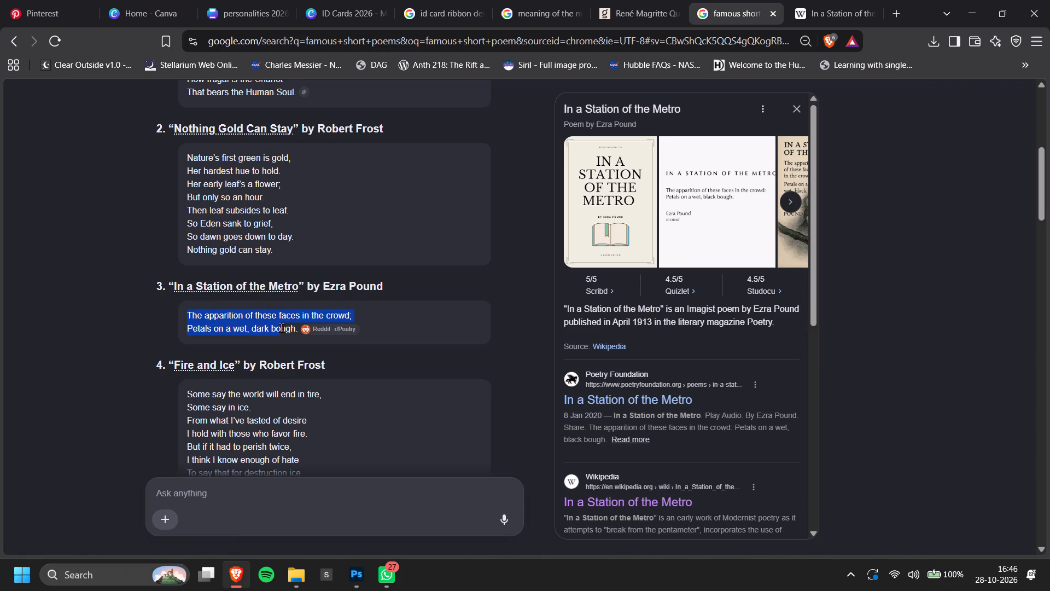
pyautogui.moveTo(282, 328); pyautogui.dragTo(297, 329)
pyautogui.hotkey('ctrl', 'c')
# Search Pinterest for "famous rain painting".
pyautogui.click(62, 2)
pyautogui.moveTo(276, 112); pyautogui.dragTo(276, 119)
pyautogui.write('famous rain painting')
pyautogui.press('Return')
# Switch to Photoshop, close Layer 11.psb and delete the Scream image layer from the Untitled-1 poster.
pyautogui.hotkey('alt', 'Tab')
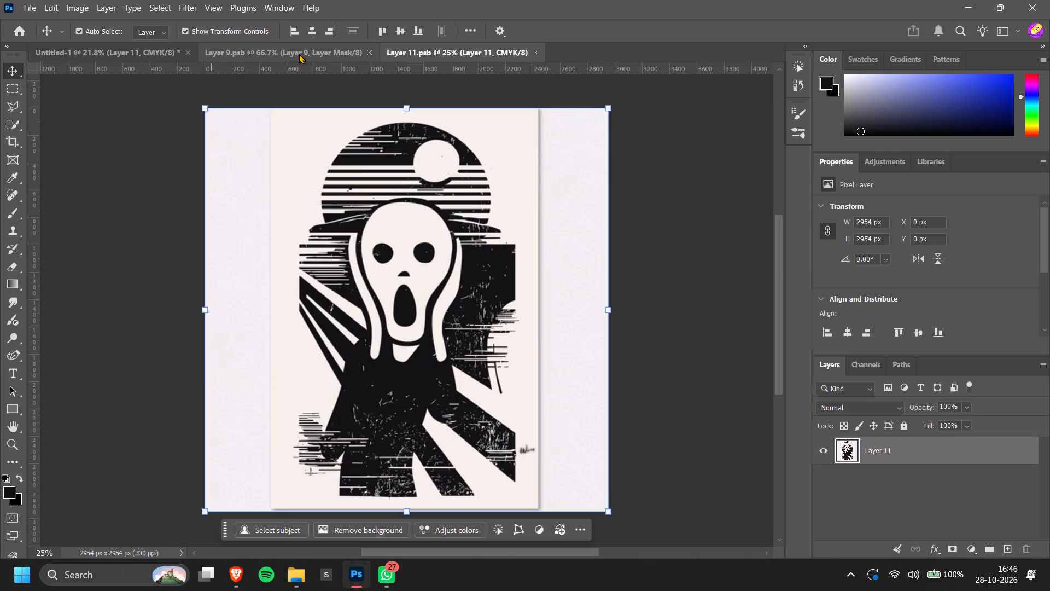
pyautogui.click(532, 49)
pyautogui.scroll(-2, 440, 242)
pyautogui.moveTo(440, 247); pyautogui.dragTo(439, 254)
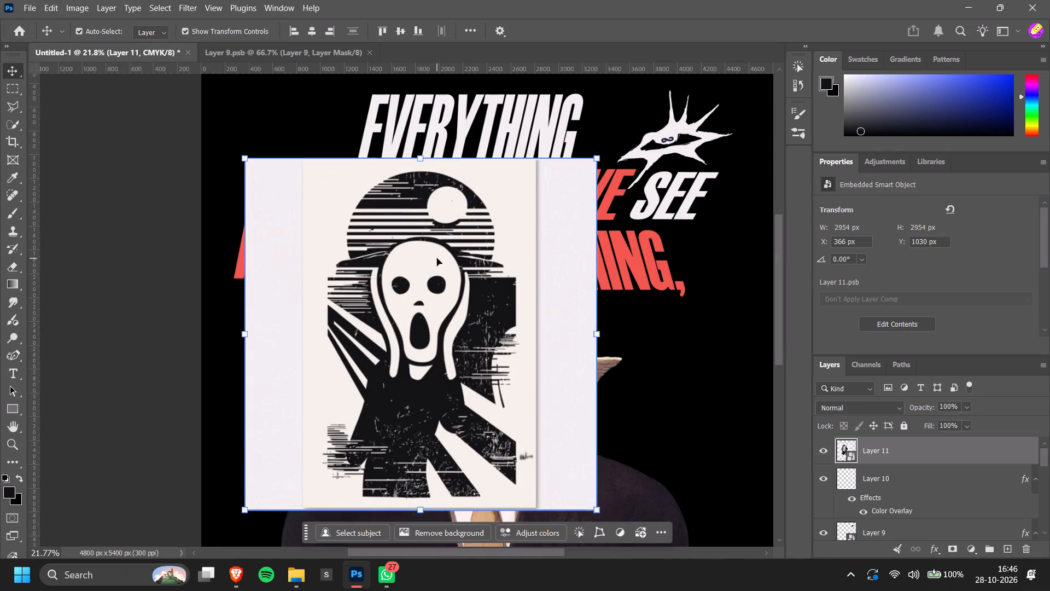
pyautogui.press('BackSpace')
# Place ConscientiaLogoBasic.png from Documents on the poster, enlarged to about 3107 × 1411 px at about X 807 px, Y 2295 px.
pyautogui.scroll(-3, 502, 296)
pyautogui.keyDown('ctrl'); pyautogui.scroll(-10, 505, 299); pyautogui.keyUp('ctrl')
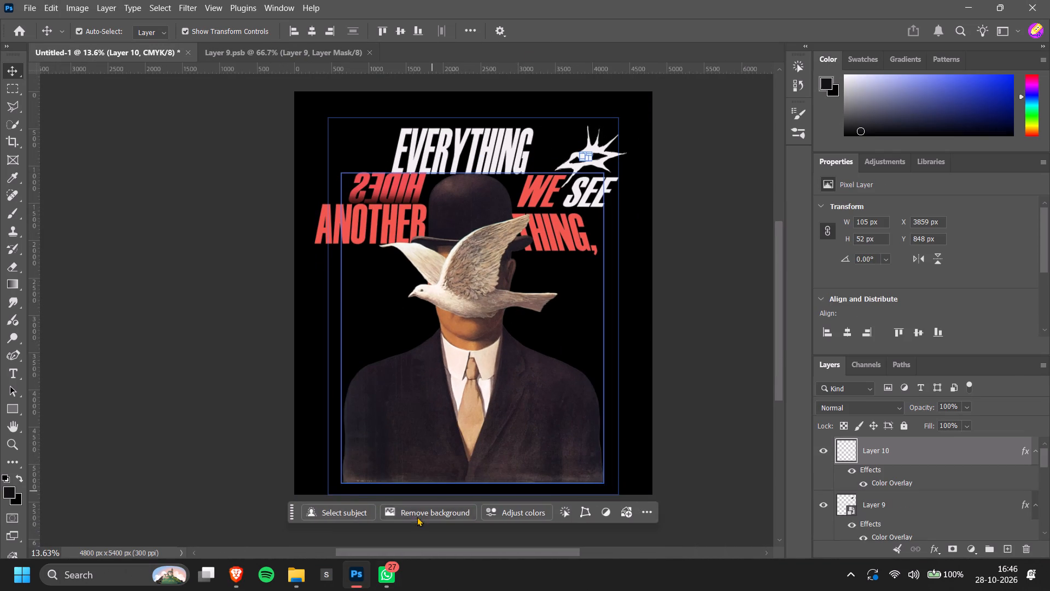
pyautogui.click(301, 576)
pyautogui.scroll(1, 476, 330)
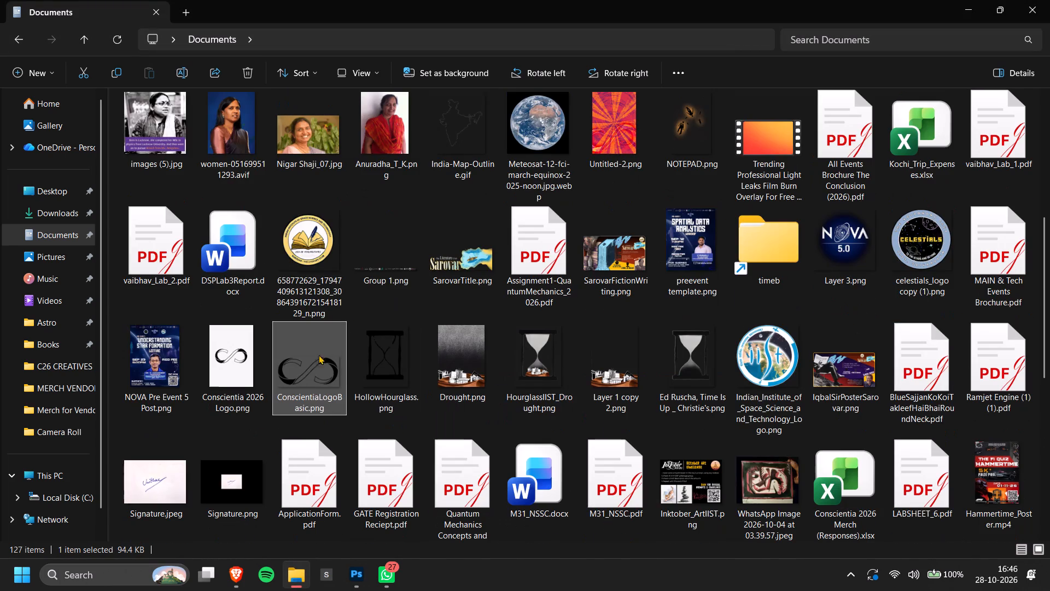
pyautogui.moveTo(296, 366); pyautogui.dragTo(468, 329)
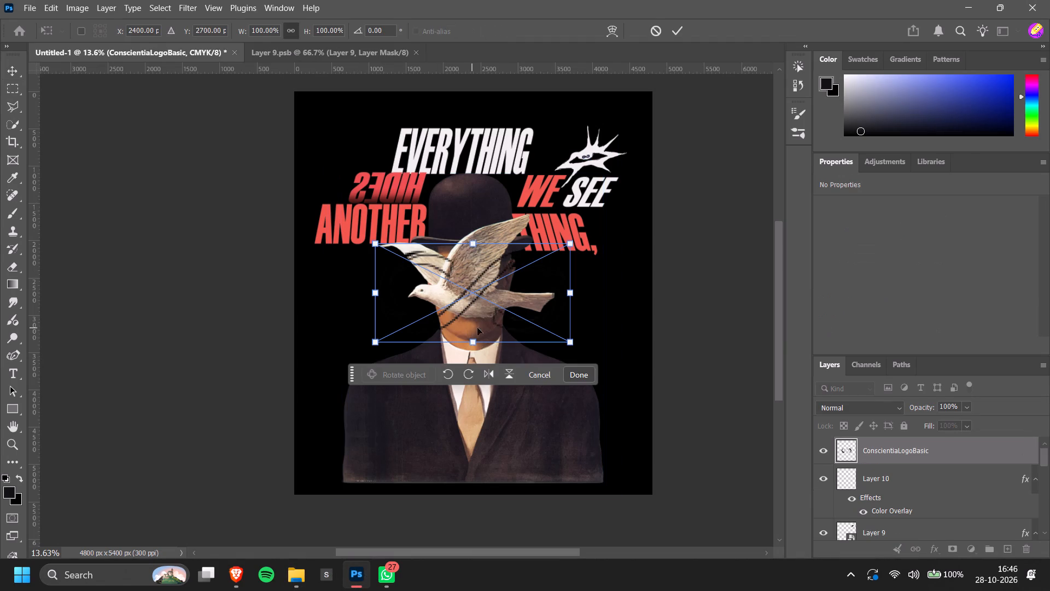
pyautogui.moveTo(571, 347); pyautogui.dragTo(610, 378)
pyautogui.moveTo(532, 297); pyautogui.dragTo(507, 311)
pyautogui.click(577, 403)
# Move the ConscientiaLogoBasic layer between Layer 2 and Layer 6, behind the bowler-hat man.
pyautogui.moveTo(937, 451); pyautogui.dragTo(938, 456)
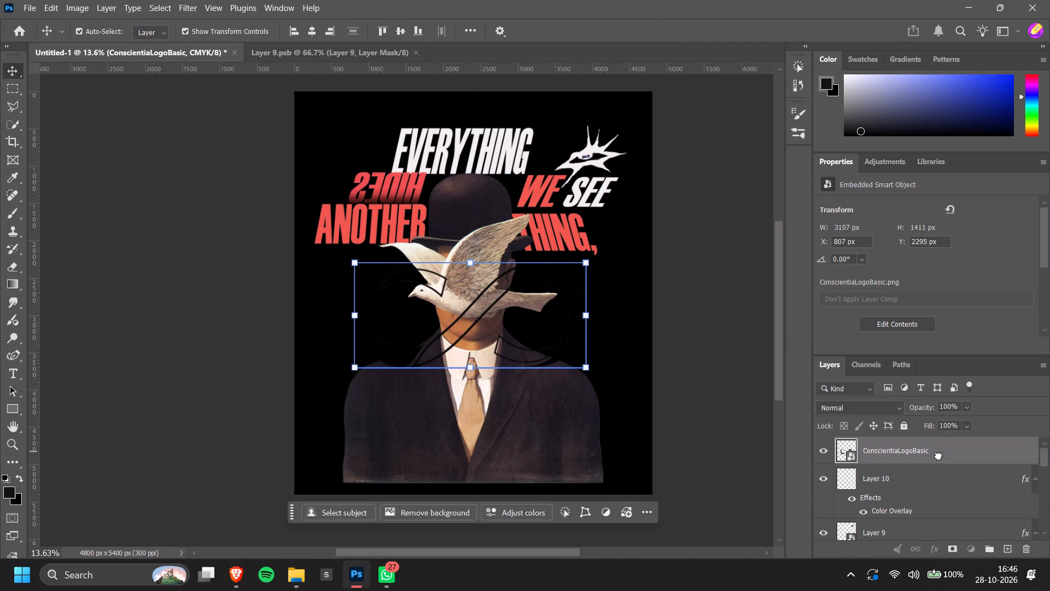
pyautogui.moveTo(938, 456); pyautogui.dragTo(984, 479)
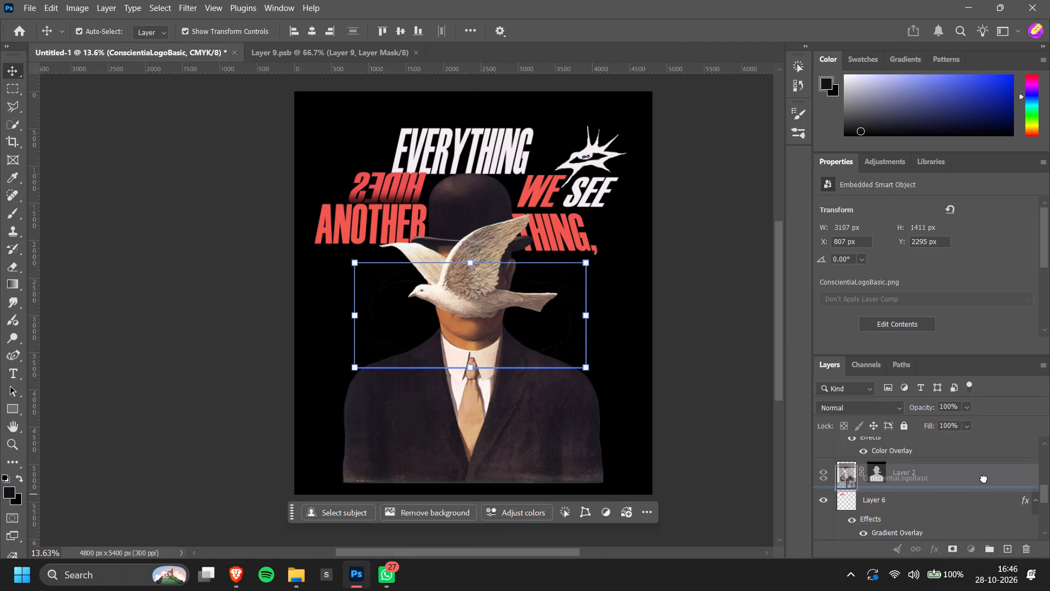
pyautogui.moveTo(984, 479); pyautogui.dragTo(984, 481)
# Apply a white (ffffff) Color Overlay with Normal blending at 100% opacity to the ConscientiaLogoBasic layer.
pyautogui.doubleClick(987, 480)
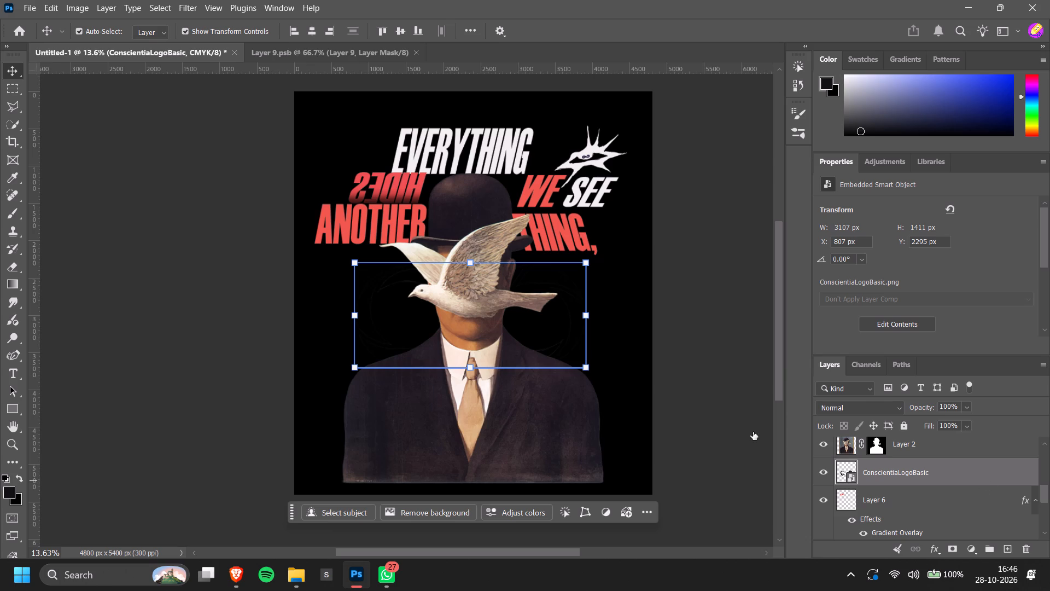
pyautogui.click(152, 412)
pyautogui.moveTo(380, 210); pyautogui.dragTo(492, 324)
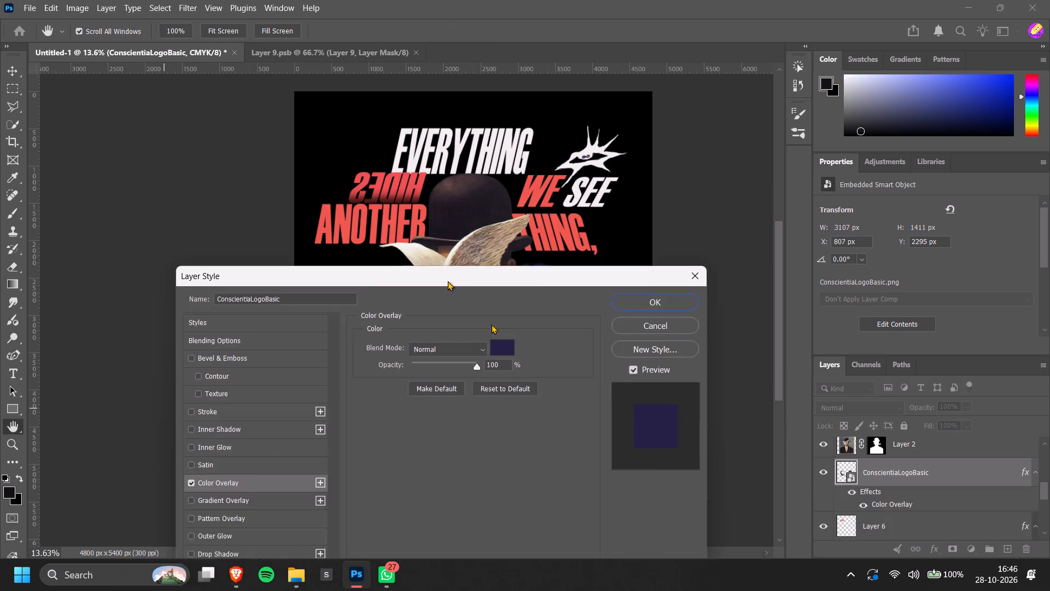
pyautogui.moveTo(492, 324); pyautogui.dragTo(516, 342)
pyautogui.click(563, 401)
pyautogui.click(569, 408)
pyautogui.moveTo(752, 360); pyautogui.dragTo(767, 274)
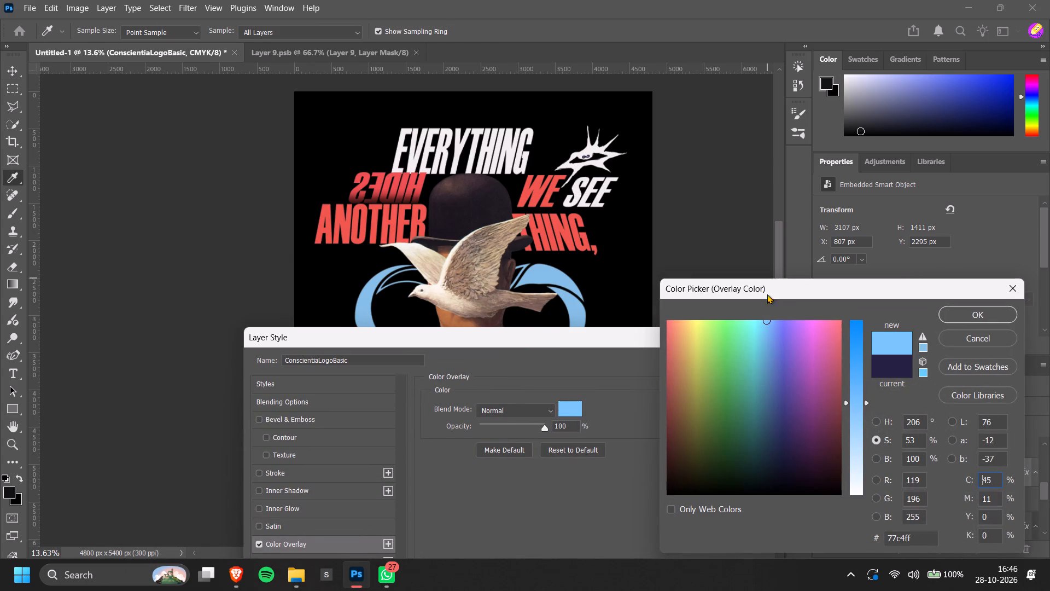
pyautogui.moveTo(860, 444); pyautogui.dragTo(886, 557)
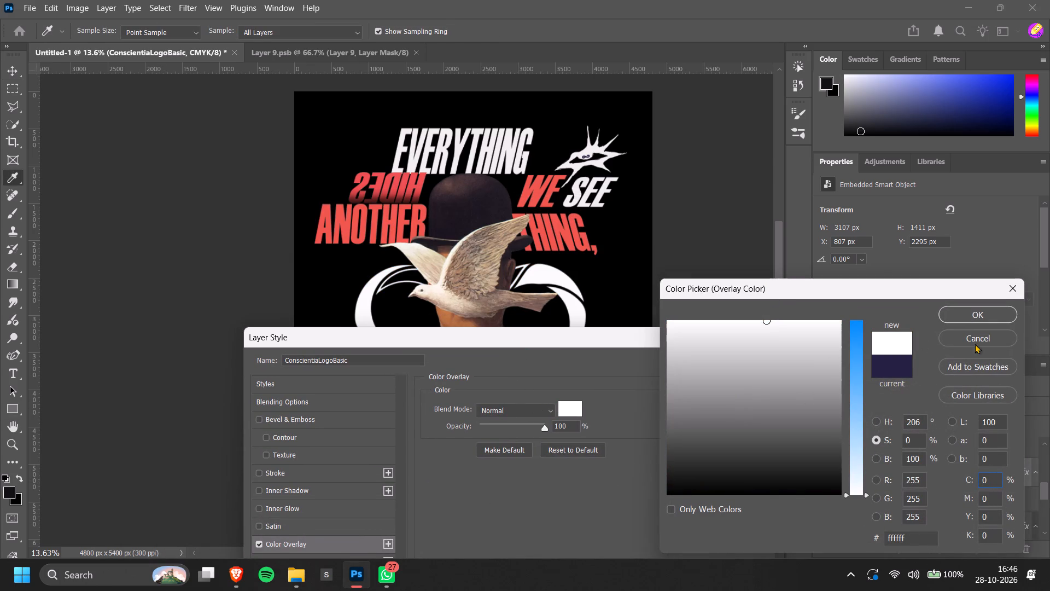
pyautogui.click(960, 314)
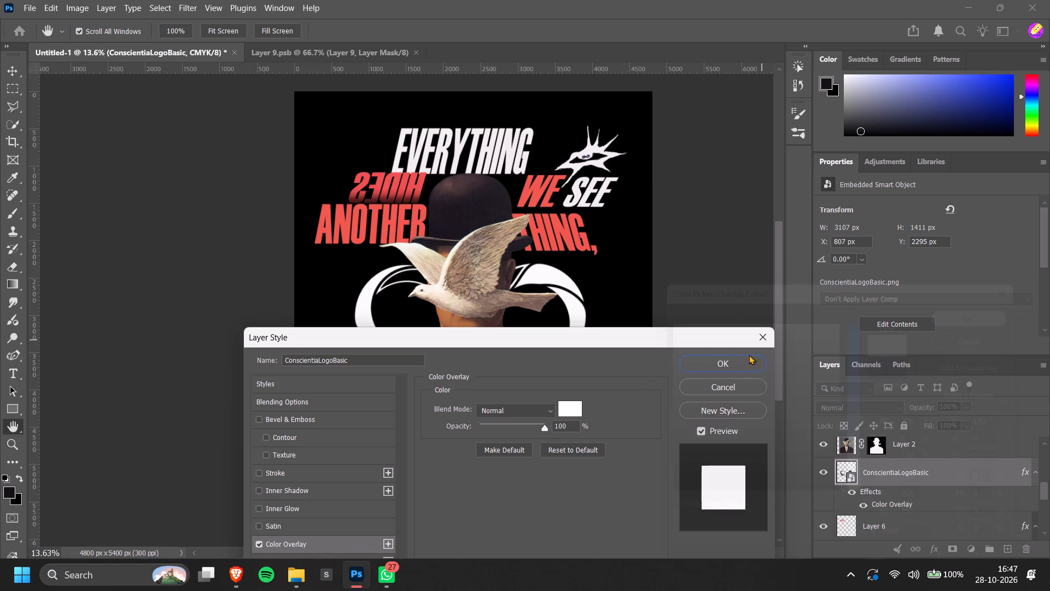
pyautogui.click(748, 363)
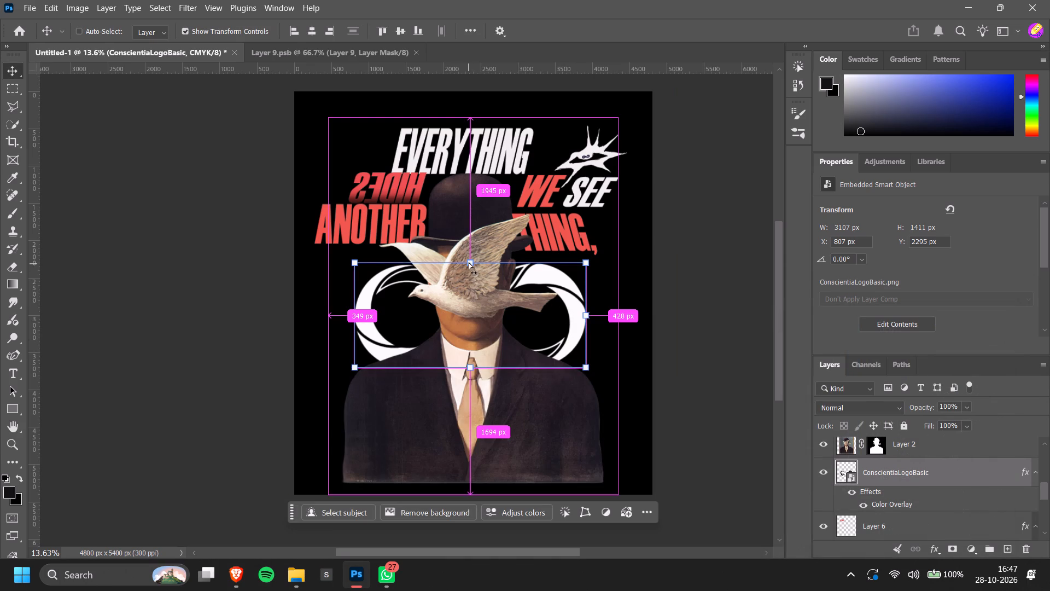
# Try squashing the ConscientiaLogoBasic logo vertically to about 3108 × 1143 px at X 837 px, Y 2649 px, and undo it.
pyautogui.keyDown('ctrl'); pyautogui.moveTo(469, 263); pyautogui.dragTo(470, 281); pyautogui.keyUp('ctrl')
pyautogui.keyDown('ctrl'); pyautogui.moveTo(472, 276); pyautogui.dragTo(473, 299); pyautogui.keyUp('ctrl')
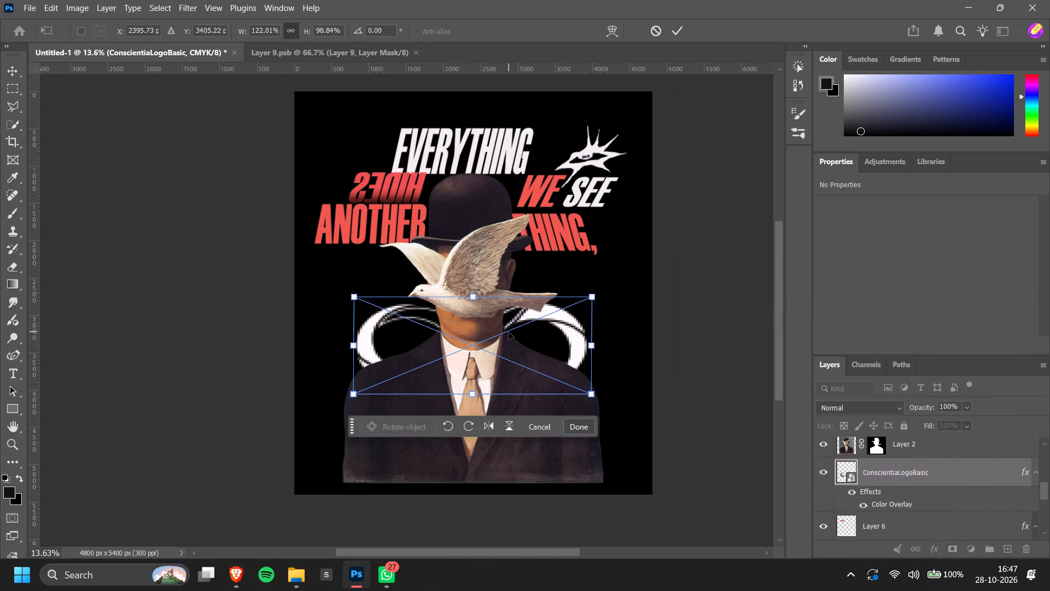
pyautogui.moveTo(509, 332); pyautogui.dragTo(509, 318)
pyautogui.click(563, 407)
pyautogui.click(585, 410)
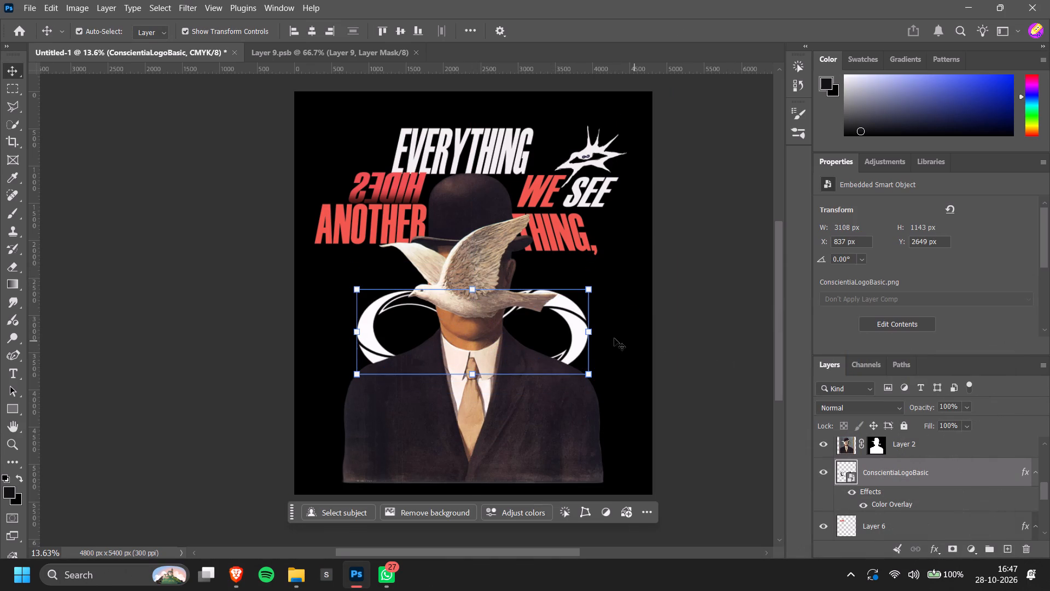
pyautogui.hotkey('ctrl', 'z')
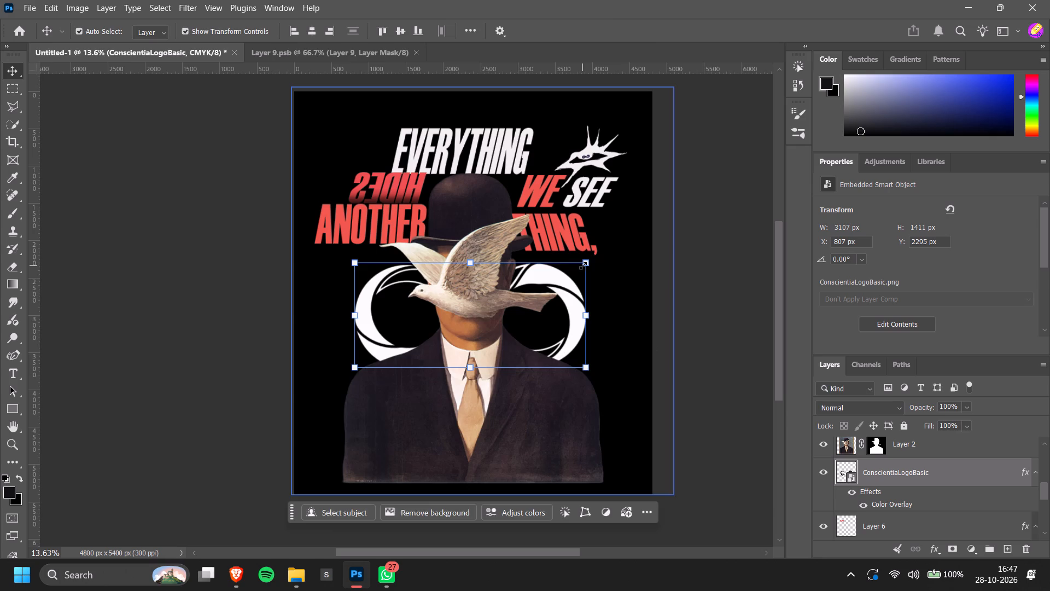
# Shift the Conscientia logo slightly lower behind the man and centre it horizontally on the canvas.
pyautogui.moveTo(583, 265); pyautogui.dragTo(579, 273)
pyautogui.moveTo(564, 306); pyautogui.dragTo(569, 308)
pyautogui.hotkey('ctrl', 'z')
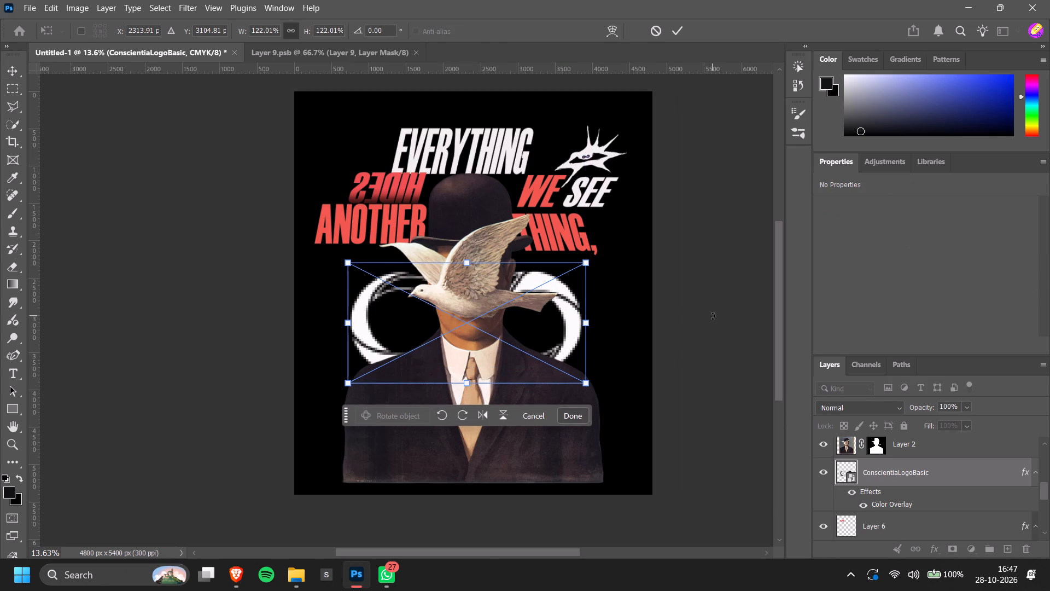
pyautogui.click(725, 314)
pyautogui.scroll(-4, 931, 280)
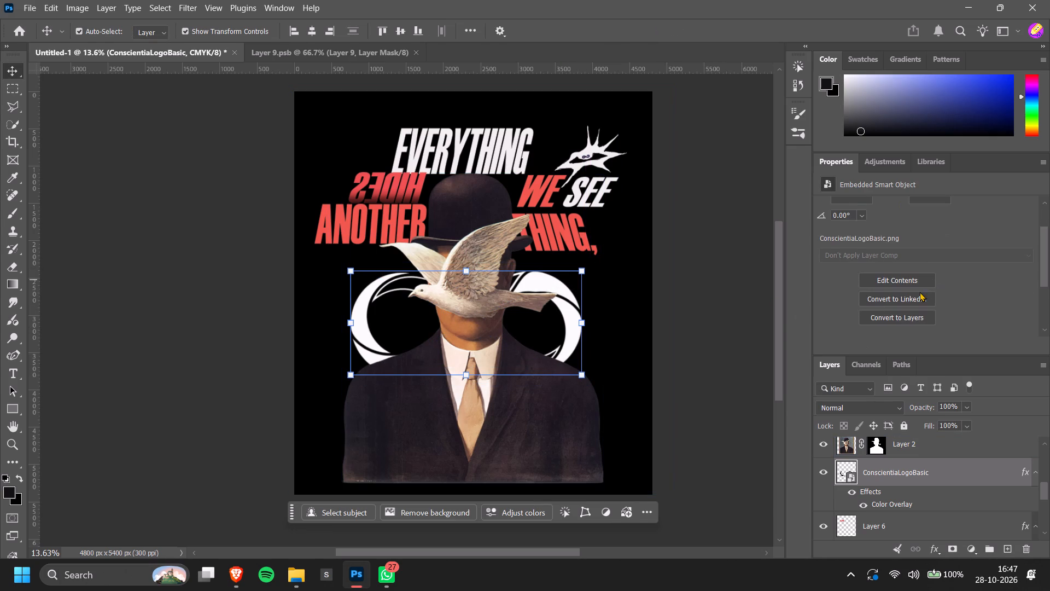
pyautogui.click(314, 25)
pyautogui.click(209, 199)
# Centre the bowler-hat man on Layer 2 horizontally on the canvas.
pyautogui.click(390, 381)
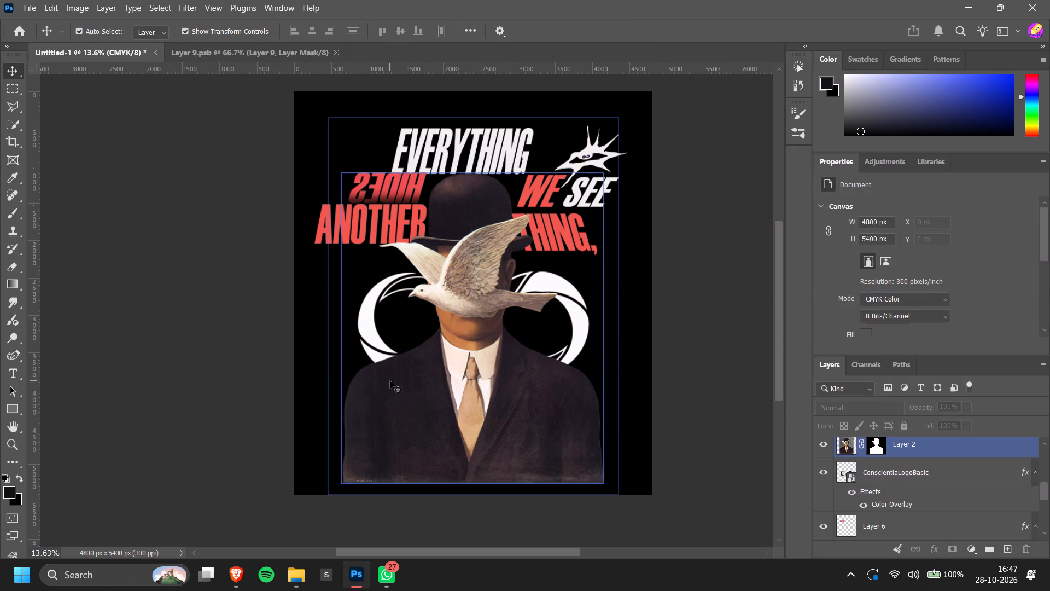
pyautogui.click(306, 32)
pyautogui.click(312, 36)
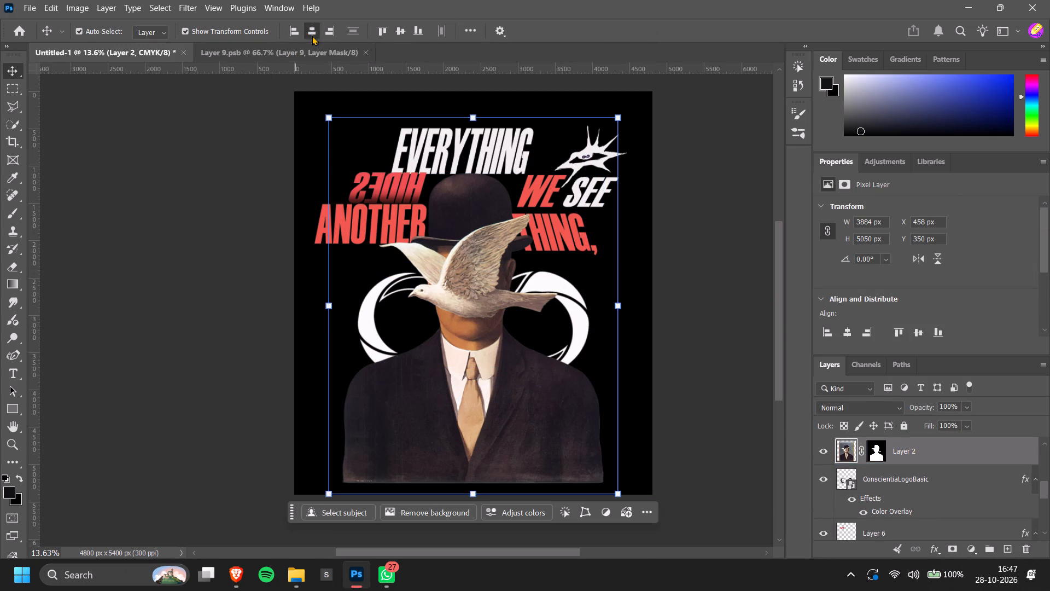
pyautogui.click(360, 210)
pyautogui.click(200, 256)
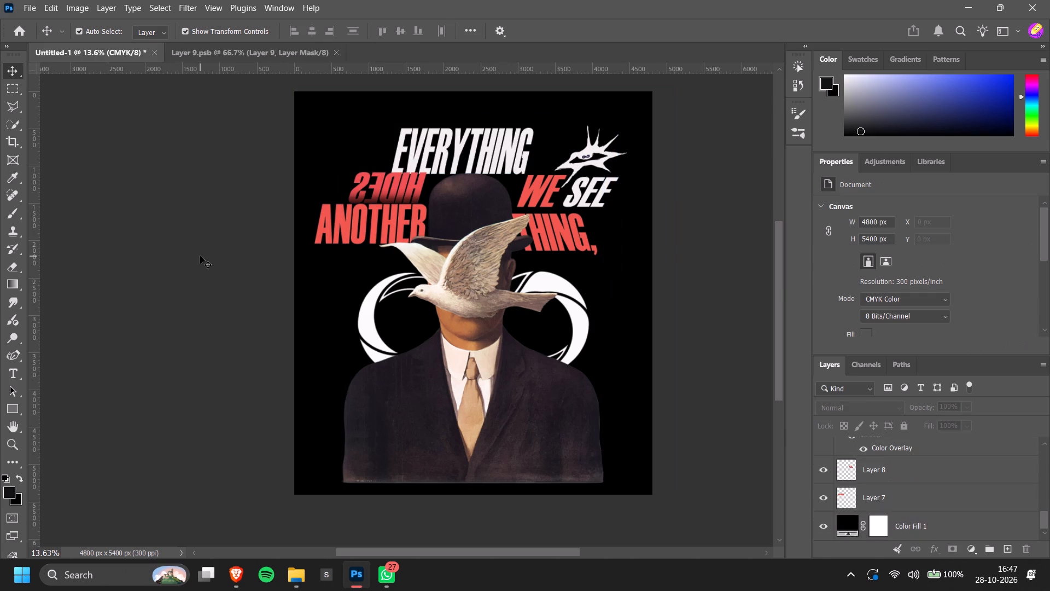
# Nudge the red ANOTHER text on Layer 7 to about X 333 px, Y 1503 px.
pyautogui.keyDown('alt'); pyautogui.scroll(3, 374, 212); pyautogui.keyUp('alt')
pyautogui.moveTo(387, 232); pyautogui.dragTo(393, 234)
pyautogui.moveTo(188, 257); pyautogui.dragTo(179, 258)
pyautogui.keyDown('alt'); pyautogui.scroll(5, 402, 220); pyautogui.keyUp('alt')
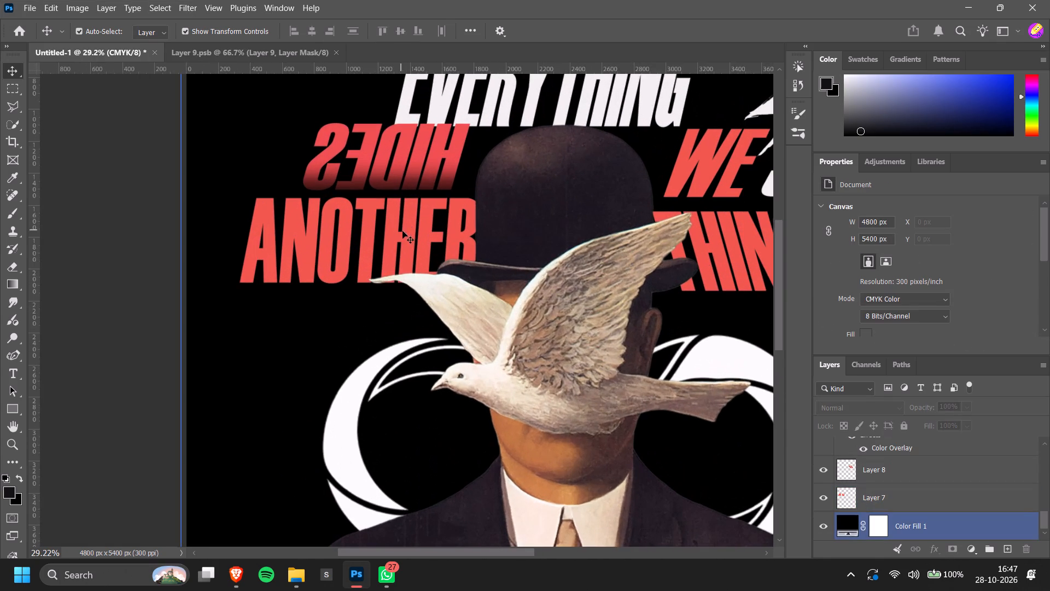
pyautogui.moveTo(407, 235); pyautogui.dragTo(406, 229)
pyautogui.click(170, 230)
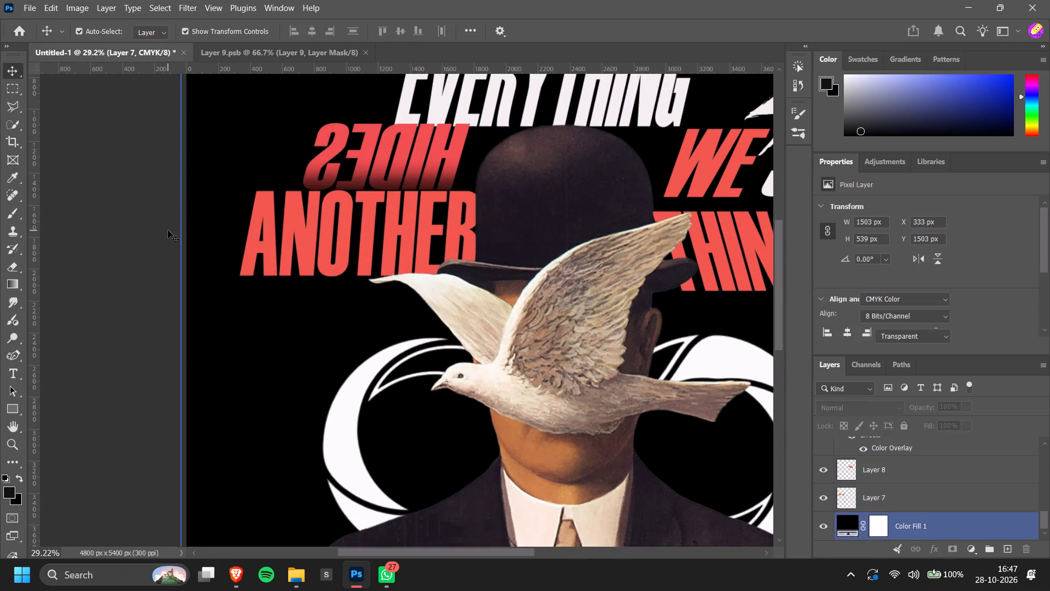
# Move the red WE text on Layer 4 closer to the hat, to about X 2870 px, Y 1141 px.
pyautogui.keyDown('alt'); pyautogui.scroll(-8, 168, 230); pyautogui.keyUp('alt')
pyautogui.scroll(-2, 168, 230)
pyautogui.keyDown('ctrl'); pyautogui.scroll(-1, 168, 230); pyautogui.keyUp('ctrl')
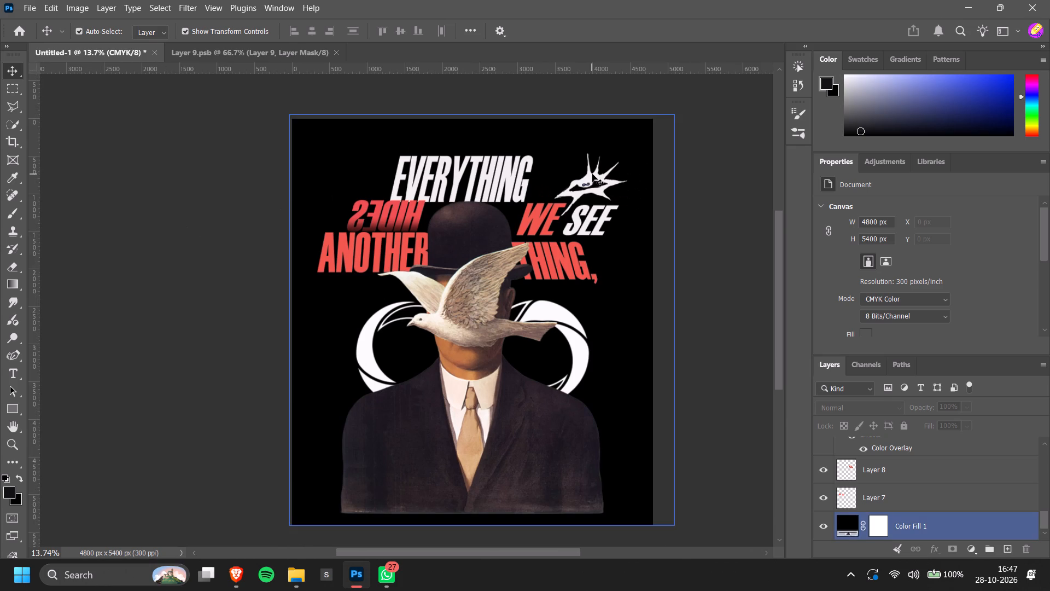
pyautogui.keyDown('alt'); pyautogui.scroll(6, 592, 174); pyautogui.keyUp('alt')
pyautogui.moveTo(487, 240); pyautogui.dragTo(475, 244)
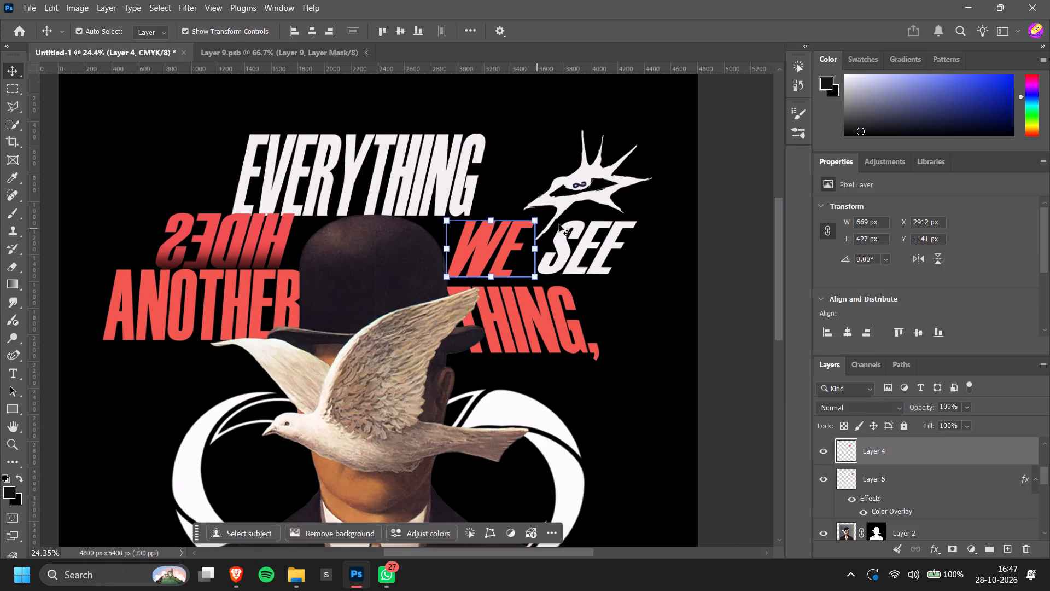
pyautogui.click(667, 229)
pyautogui.moveTo(483, 246); pyautogui.dragTo(475, 246)
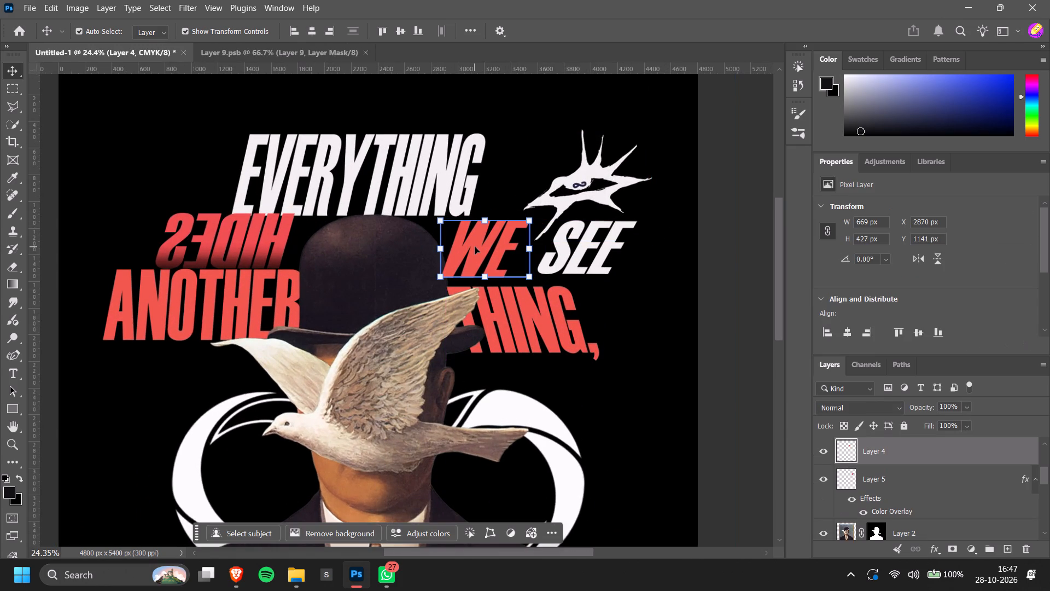
# Send the WE text layer, Layer 4, backward to just below ConscientiaLogoBasic, behind the bowler-hat man.
pyautogui.hotkey('ctrl', '[')
pyautogui.hotkey('ctrl', '[')
pyautogui.hotkey('ctrl', '[')
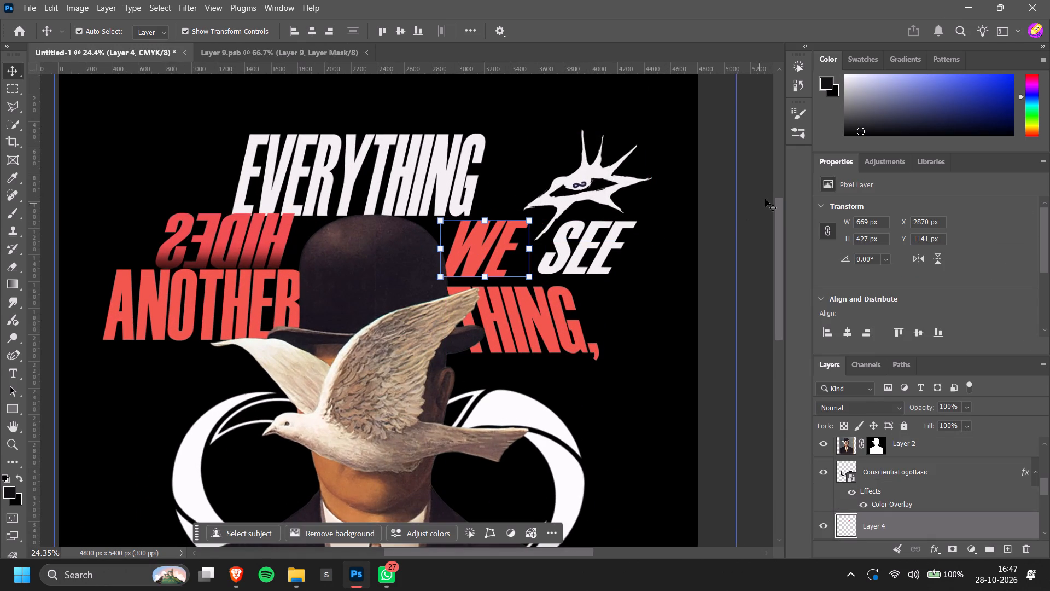
pyautogui.click(765, 199)
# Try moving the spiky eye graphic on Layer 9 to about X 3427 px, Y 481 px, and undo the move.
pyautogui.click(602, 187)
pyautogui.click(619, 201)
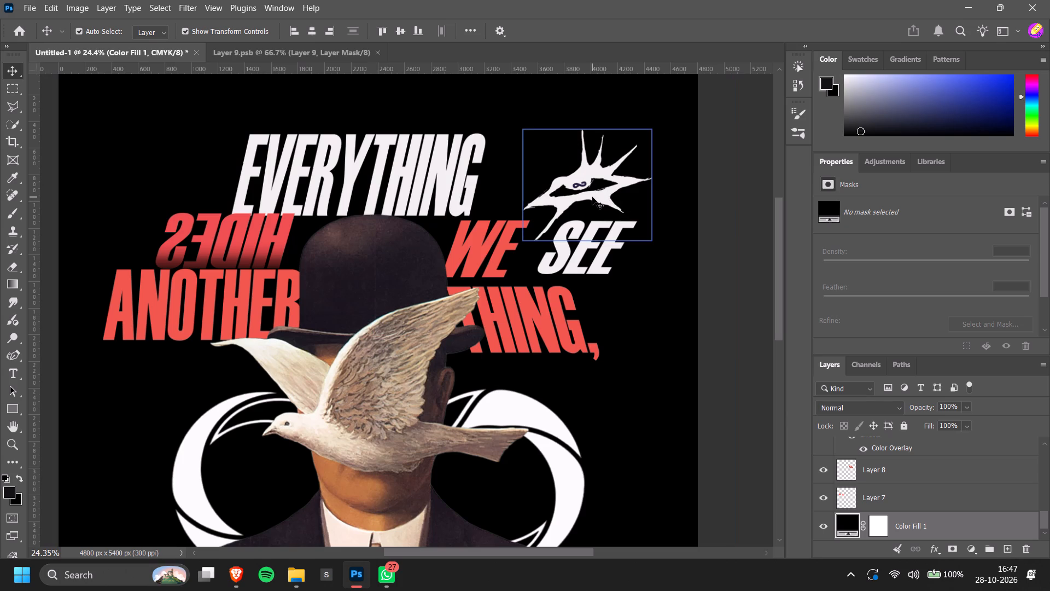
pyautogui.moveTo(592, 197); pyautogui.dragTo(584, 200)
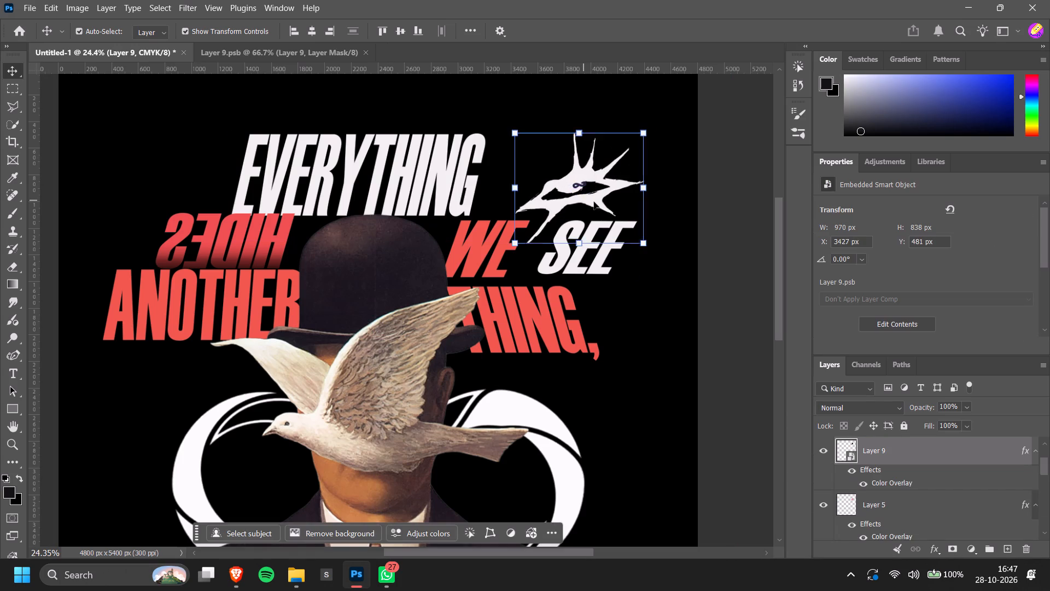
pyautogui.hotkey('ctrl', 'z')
# Merge the spiky eye's Layer 9 and Layer 10 into a single layer.
pyautogui.keyDown('shift'); pyautogui.click(580, 183); pyautogui.keyUp('shift')
pyautogui.keyDown('shift'); pyautogui.click(582, 185); pyautogui.keyUp('shift')
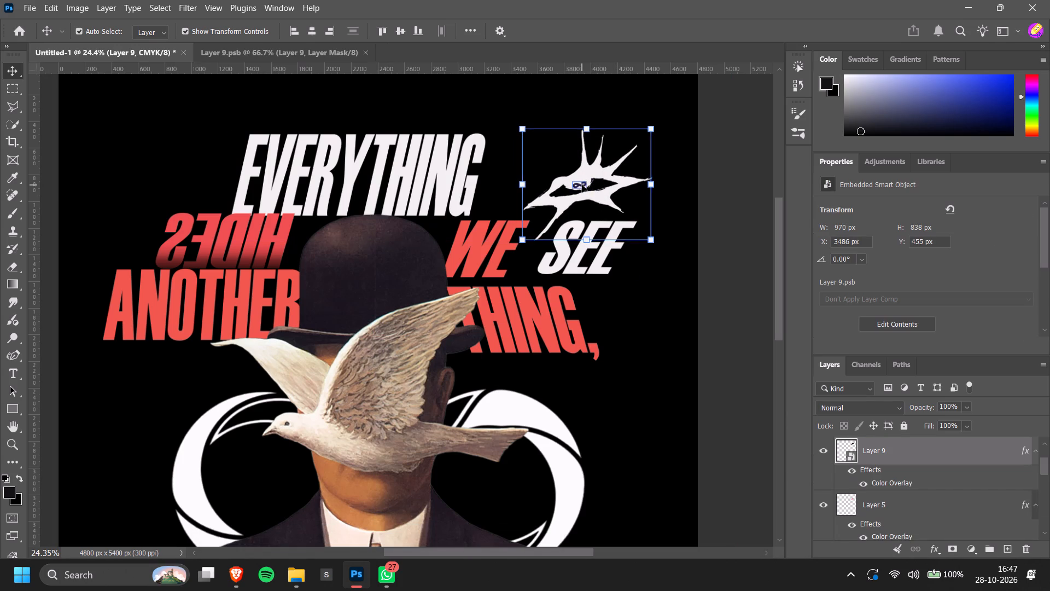
pyautogui.click(970, 448)
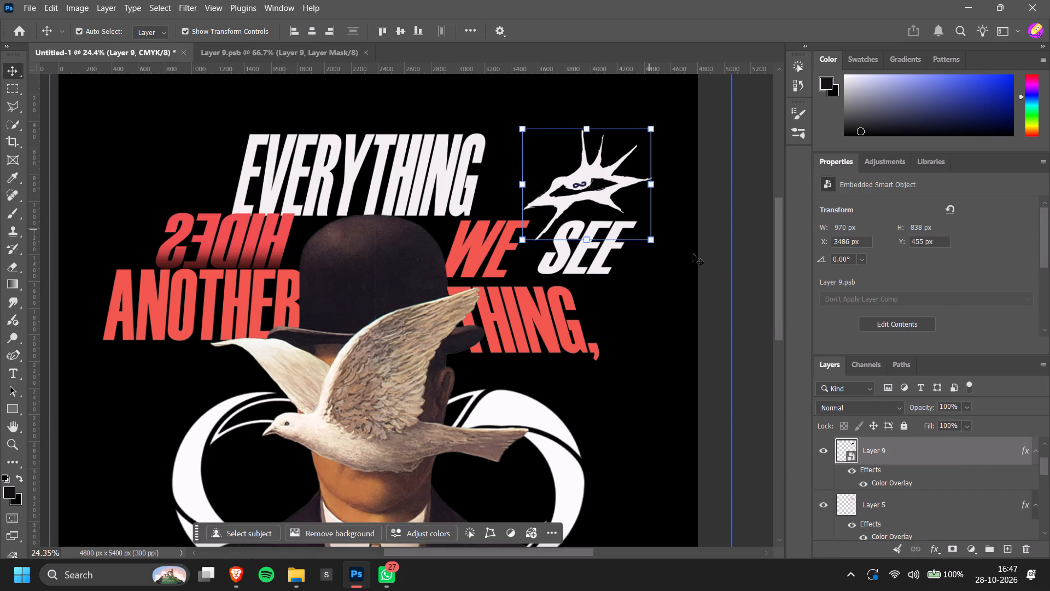
pyautogui.click(745, 270)
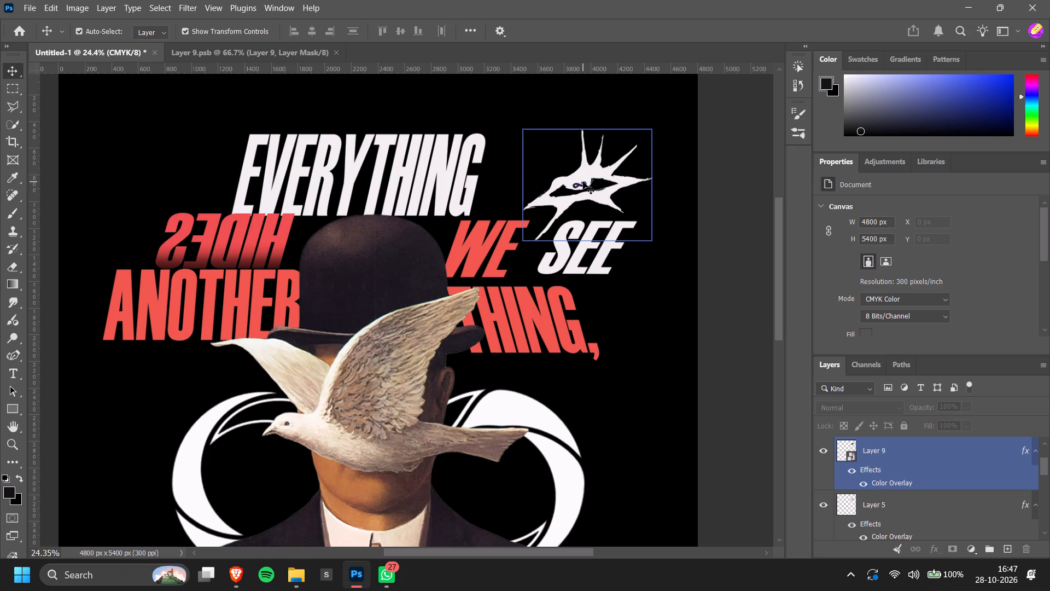
pyautogui.click(583, 182)
pyautogui.keyDown('shift'); pyautogui.click(616, 208); pyautogui.keyUp('shift')
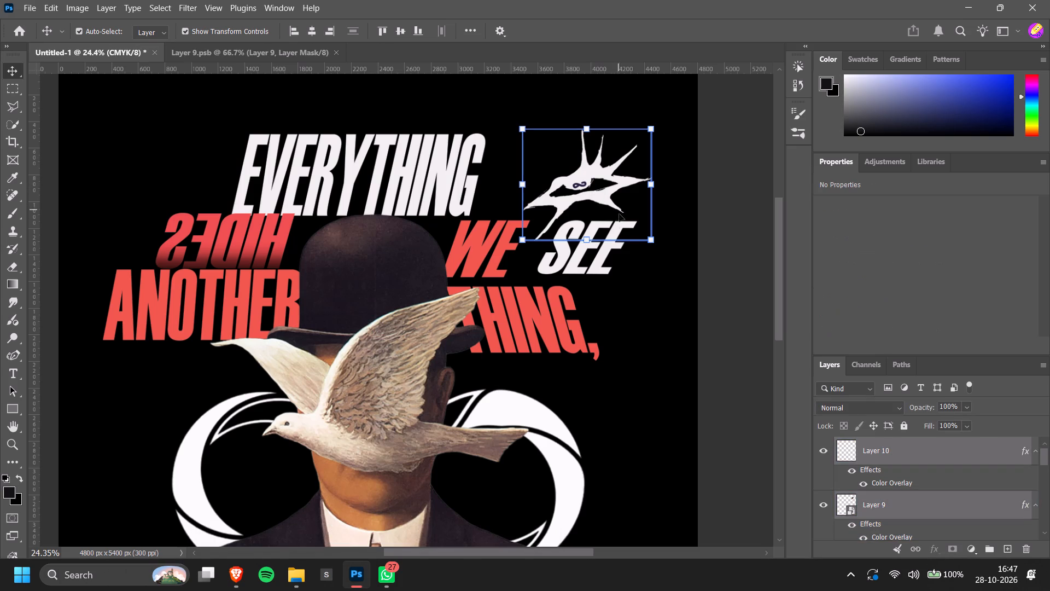
pyautogui.rightClick(938, 453)
pyautogui.click(961, 174)
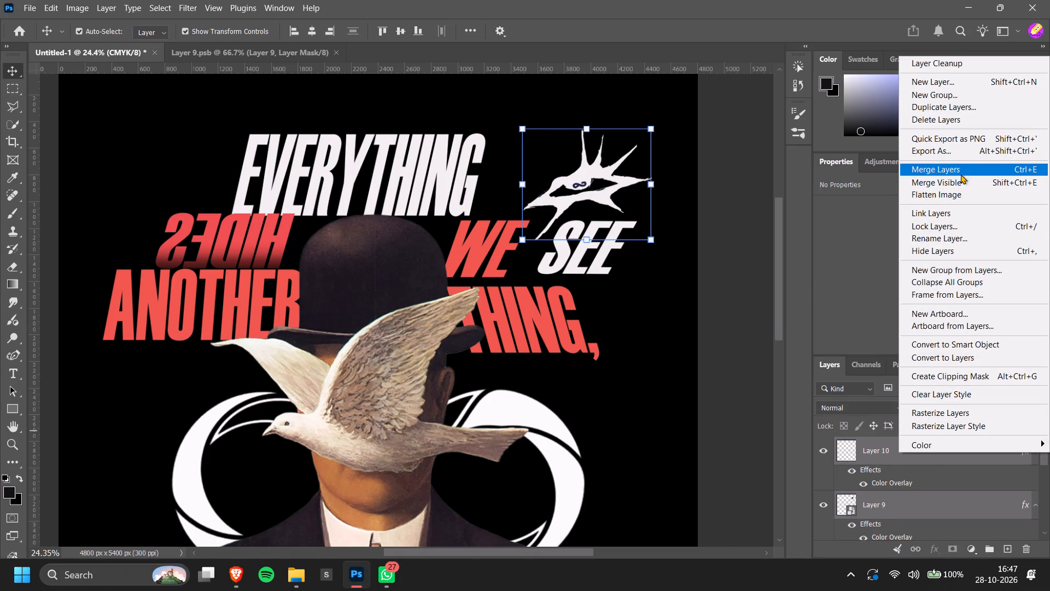
# Move the merged spiky eye graphic slightly inward, closer to the EVERYTHING text.
pyautogui.moveTo(586, 184); pyautogui.dragTo(577, 186)
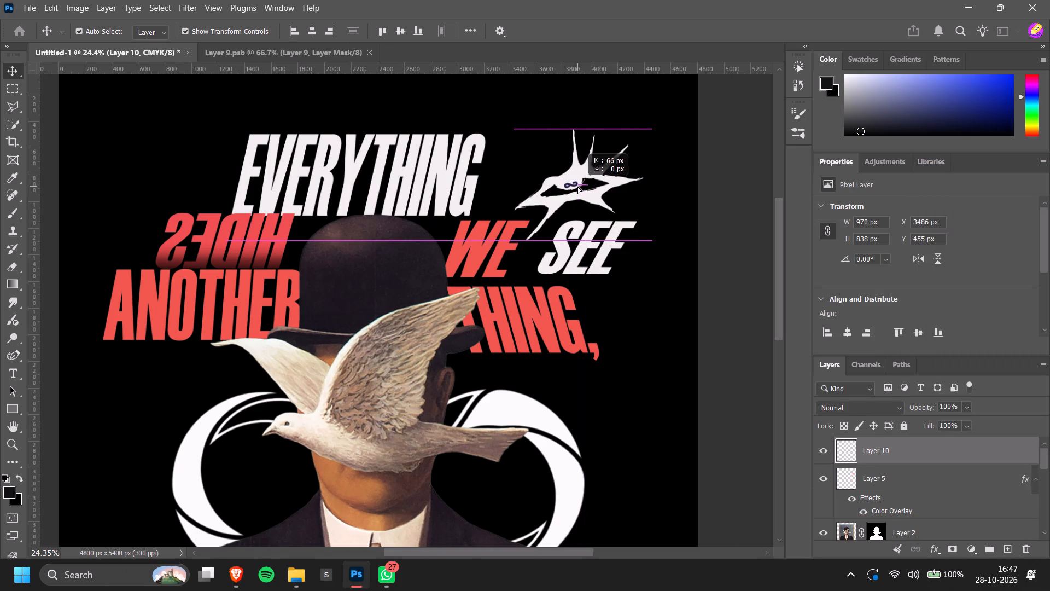
pyautogui.moveTo(577, 186); pyautogui.dragTo(576, 186)
# Move the white SEE text on Layer 5 closer to WE, to about X 3486 px, Y 1152 px.
pyautogui.click(584, 261)
pyautogui.moveTo(576, 265); pyautogui.dragTo(566, 267)
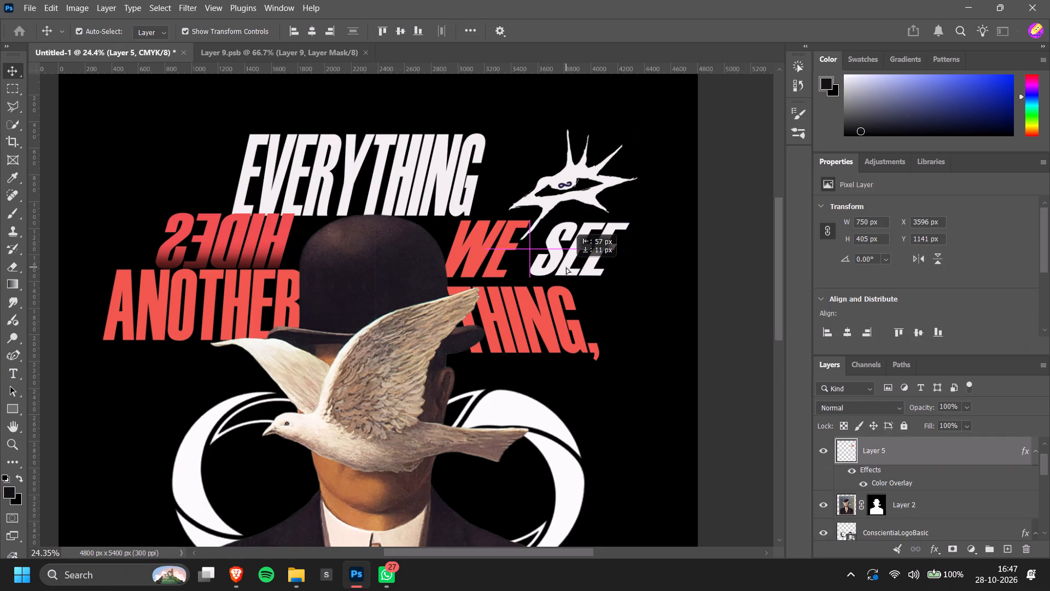
pyautogui.moveTo(566, 267); pyautogui.dragTo(563, 267)
pyautogui.click(745, 337)
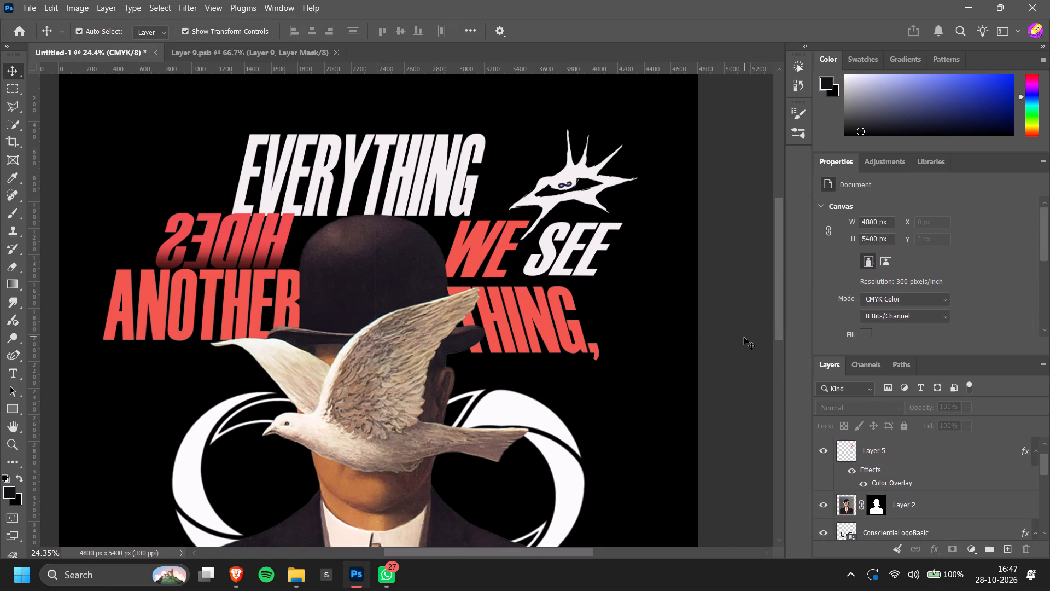
# Stretch and slightly skew the SEE text to about 775 × 439 px at X 3462 px, Y 1151 px.
pyautogui.click(555, 264)
pyautogui.keyDown('ctrl'); pyautogui.click(570, 276); pyautogui.keyUp('ctrl')
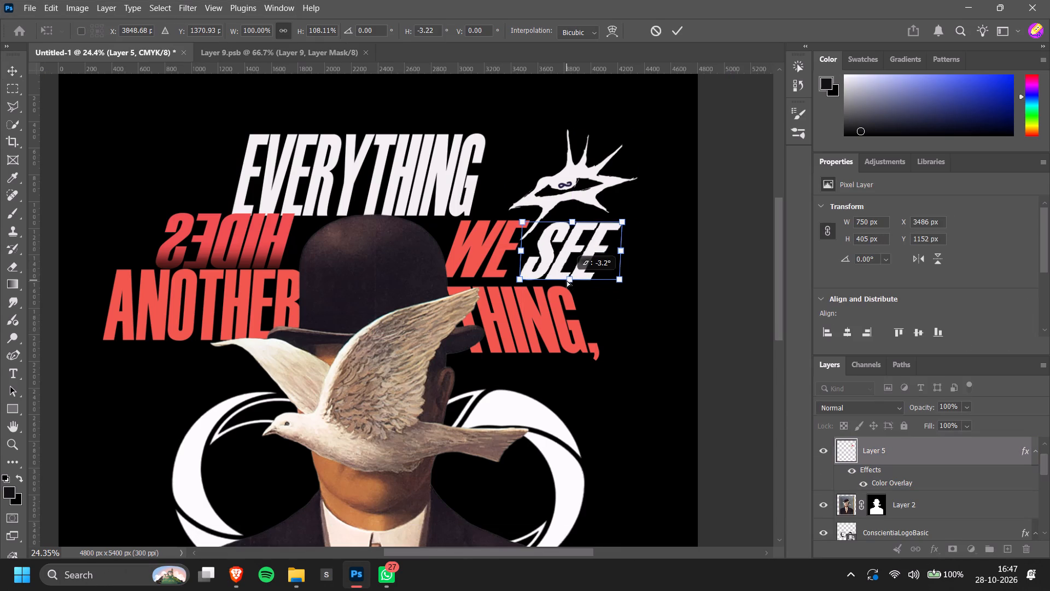
pyautogui.click(730, 347)
pyautogui.click(741, 402)
pyautogui.doubleClick(738, 509)
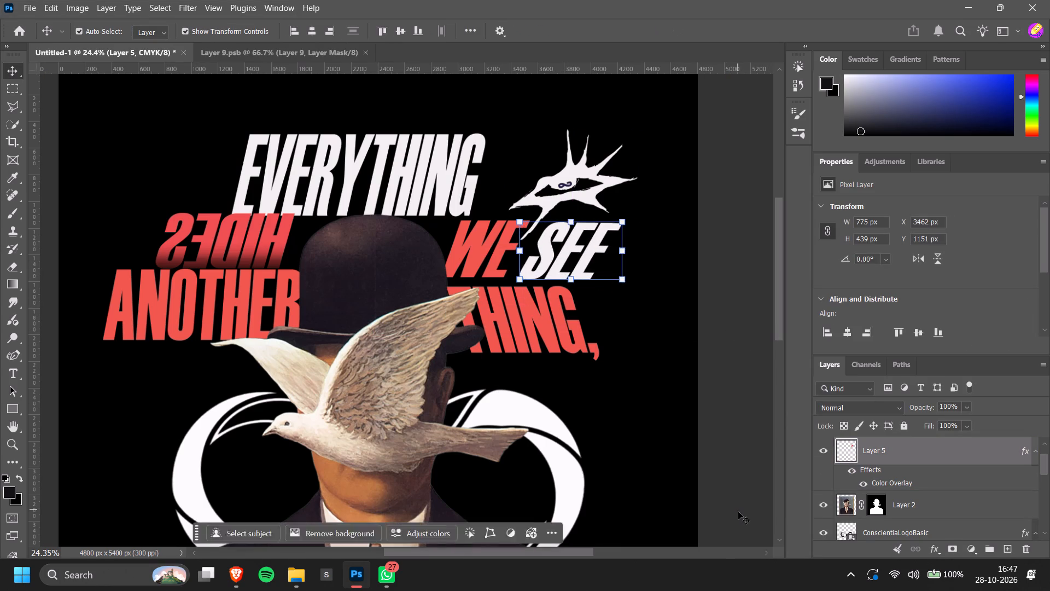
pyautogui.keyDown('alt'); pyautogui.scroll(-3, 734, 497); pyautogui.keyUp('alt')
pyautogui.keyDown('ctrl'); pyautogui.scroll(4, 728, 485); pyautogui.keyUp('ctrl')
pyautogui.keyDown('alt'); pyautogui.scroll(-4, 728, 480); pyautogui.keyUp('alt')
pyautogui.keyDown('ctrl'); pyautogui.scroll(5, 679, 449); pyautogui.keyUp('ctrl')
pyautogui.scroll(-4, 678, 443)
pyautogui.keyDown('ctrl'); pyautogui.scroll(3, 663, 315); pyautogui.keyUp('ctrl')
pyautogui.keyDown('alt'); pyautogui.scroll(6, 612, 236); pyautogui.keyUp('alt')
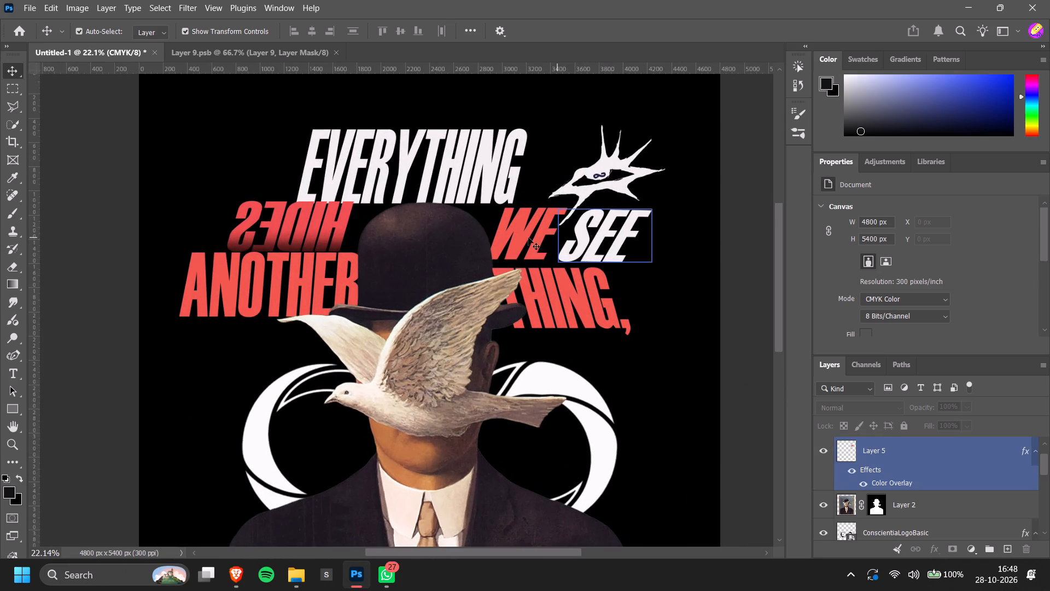
# Recolour the red stop in the gradient overlay of the HIDES text on Layer 6 to orange #fab552.
pyautogui.click(307, 221)
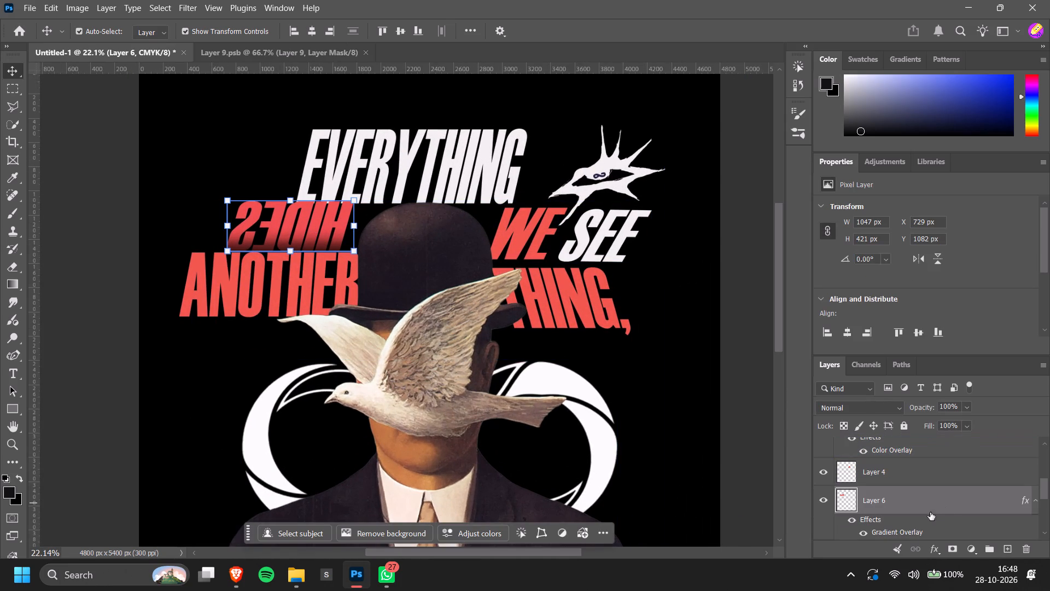
pyautogui.doubleClick(927, 500)
pyautogui.moveTo(510, 208); pyautogui.dragTo(733, 292)
pyautogui.click(538, 517)
pyautogui.click(719, 402)
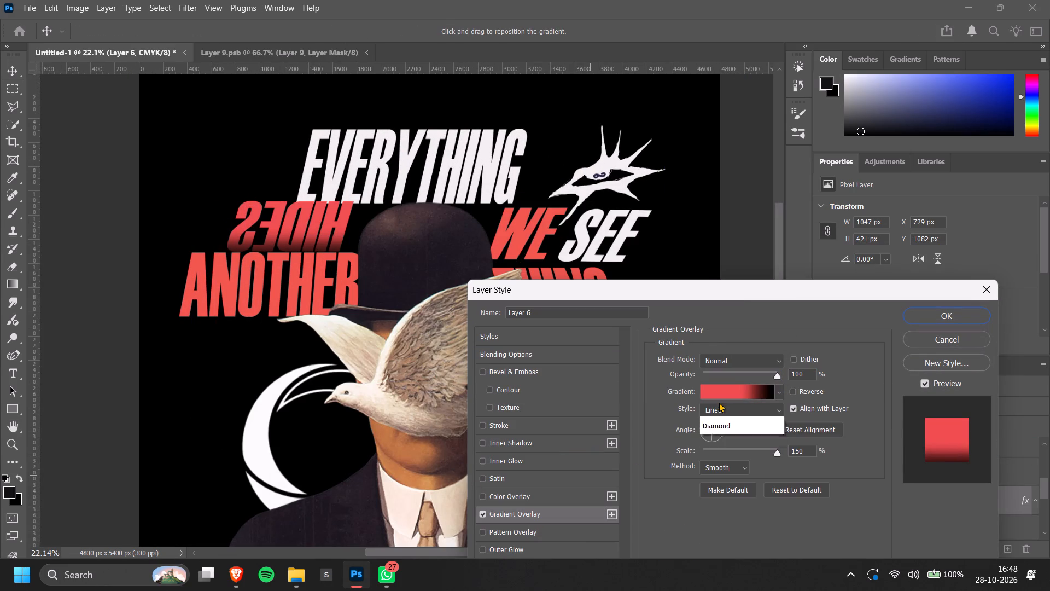
pyautogui.doubleClick(718, 396)
pyautogui.scroll(-2, 797, 315)
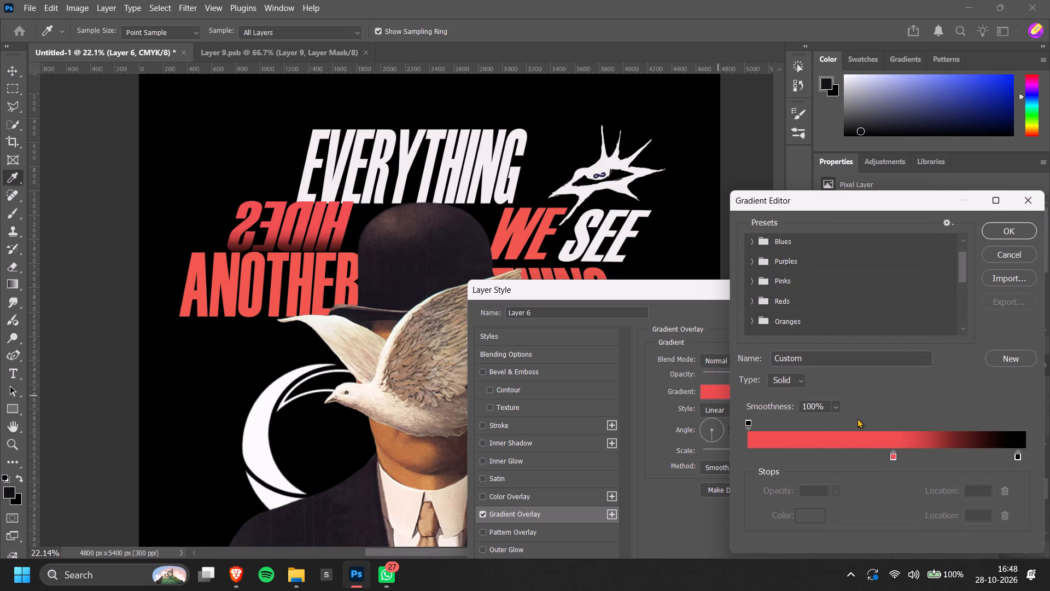
pyautogui.click(896, 460)
pyautogui.click(813, 517)
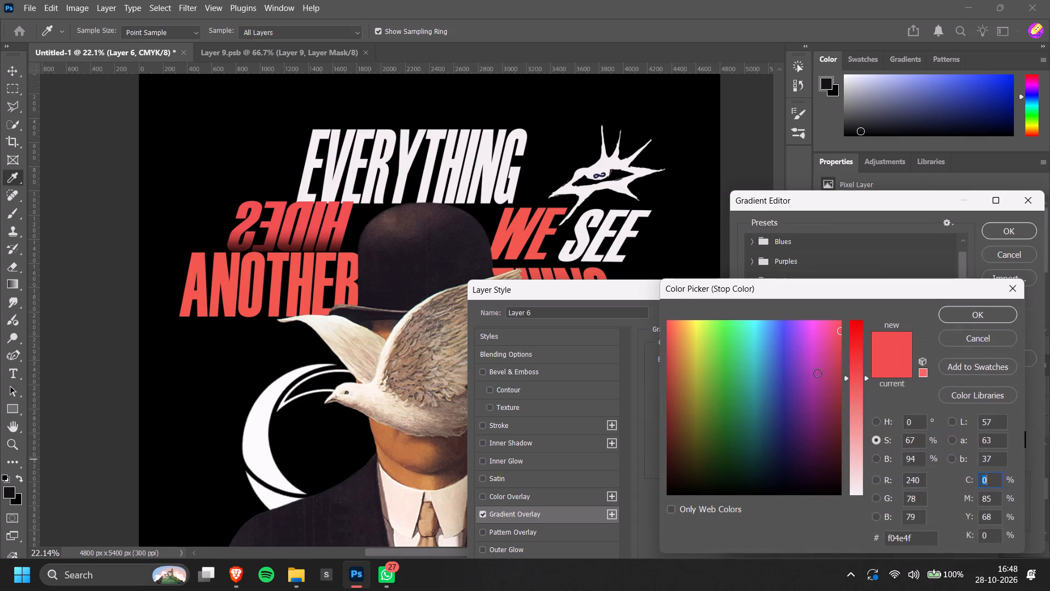
pyautogui.click(766, 370)
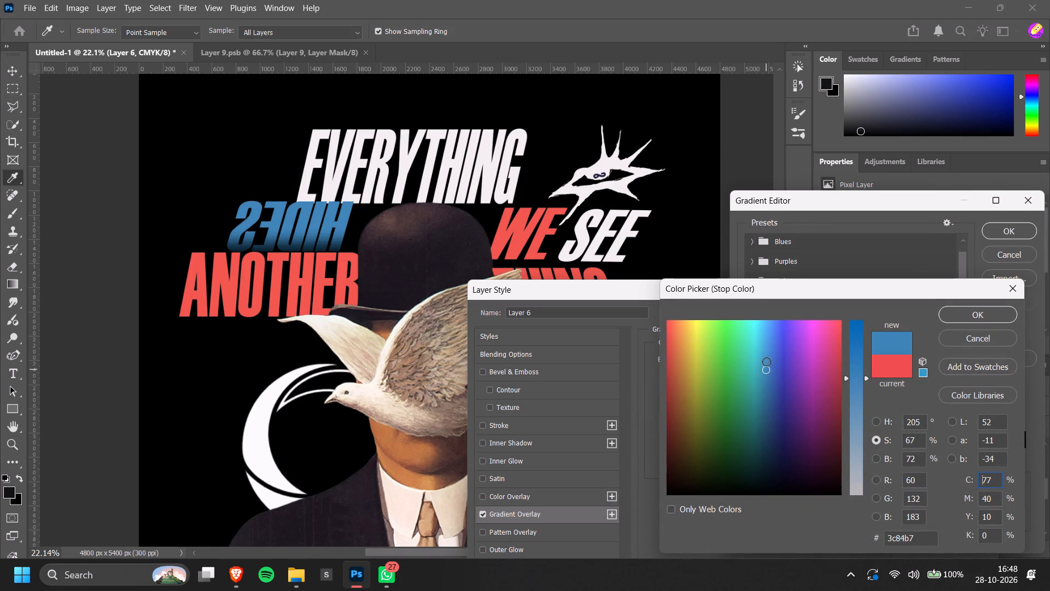
pyautogui.click(696, 326)
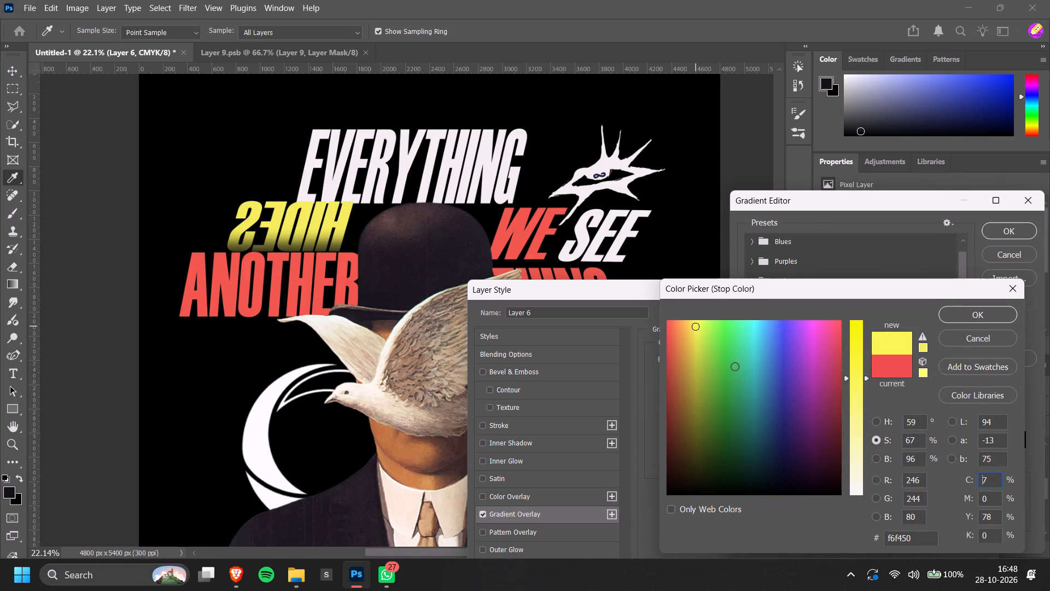
pyautogui.click(859, 470)
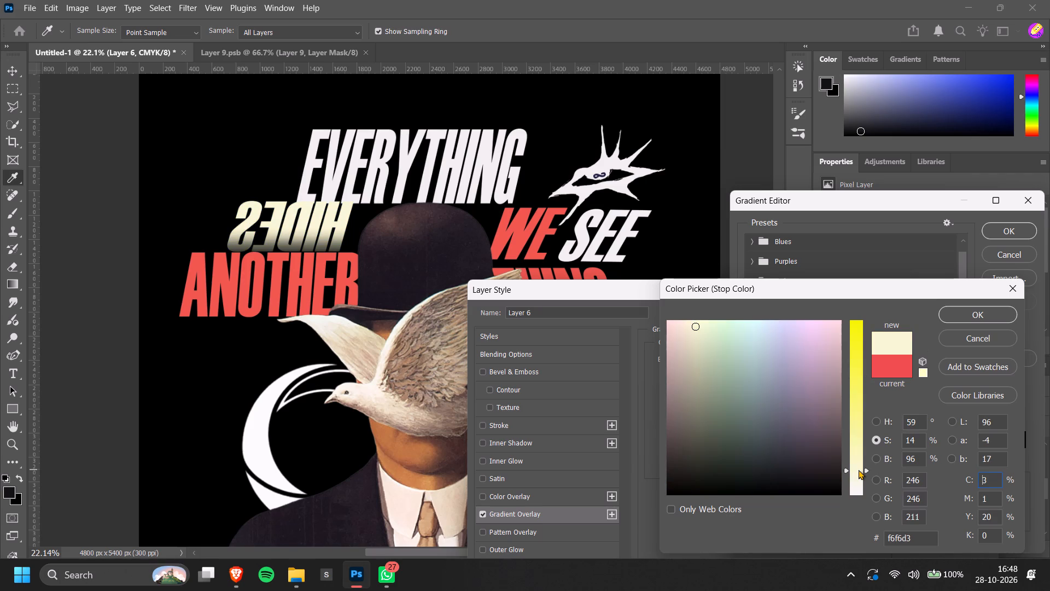
pyautogui.moveTo(858, 478); pyautogui.dragTo(859, 535)
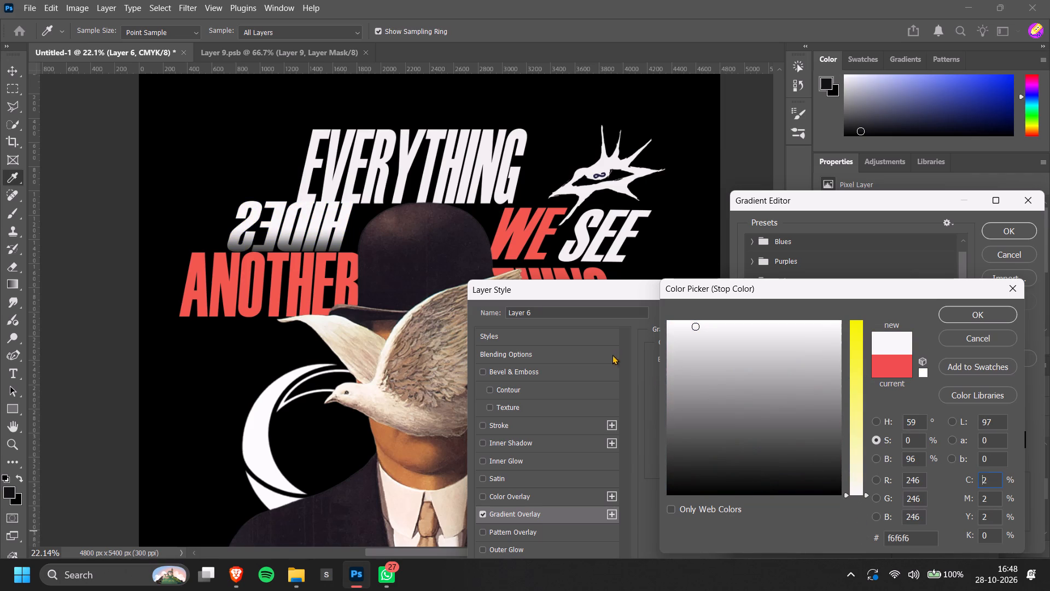
pyautogui.click(840, 376)
pyautogui.moveTo(698, 362); pyautogui.dragTo(724, 350)
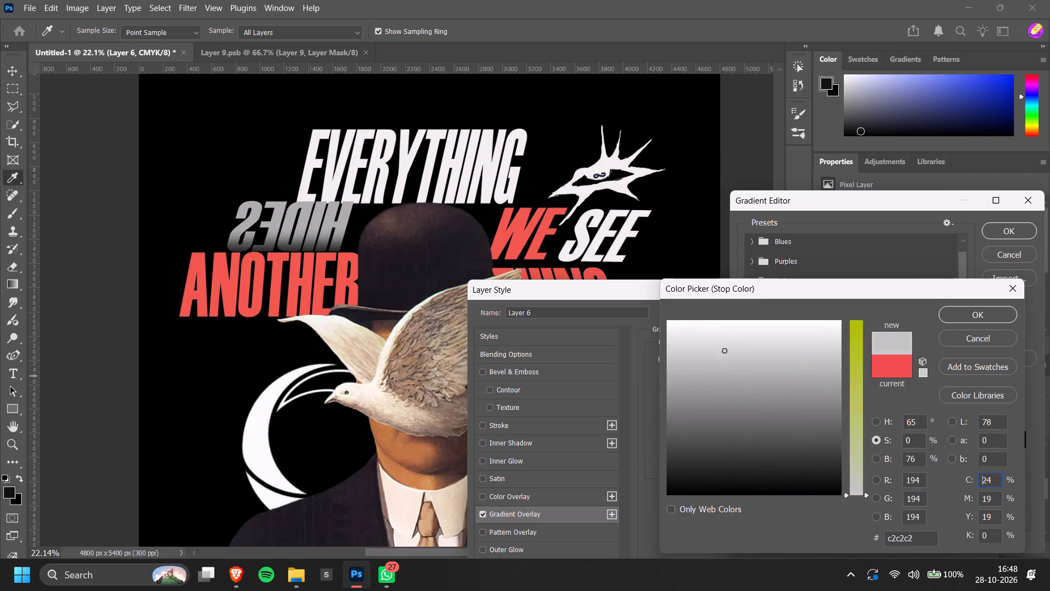
pyautogui.moveTo(724, 350); pyautogui.dragTo(743, 340)
pyautogui.click(855, 378)
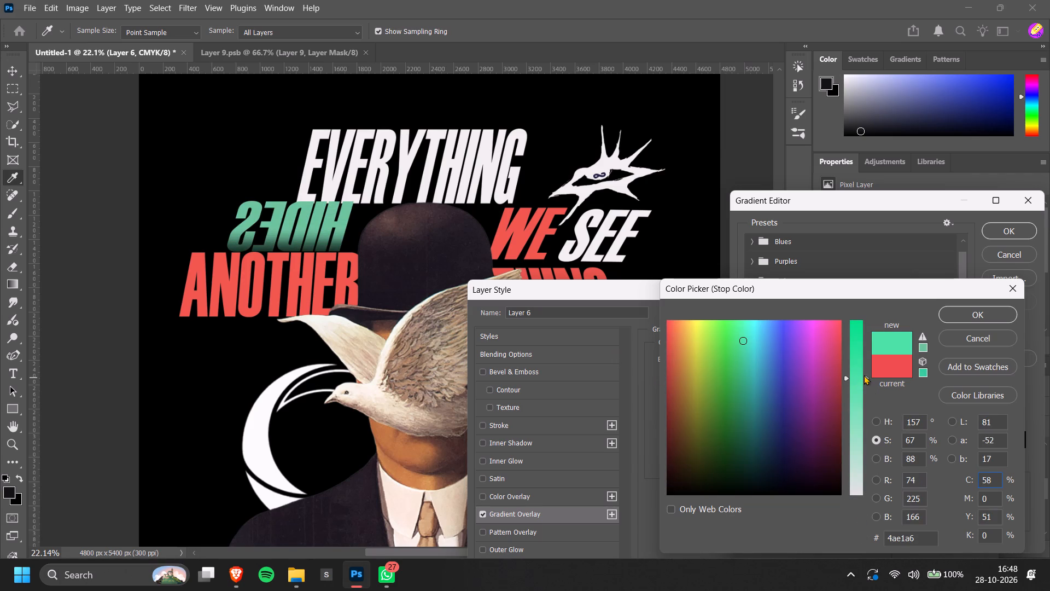
pyautogui.click(696, 328)
pyautogui.click(692, 328)
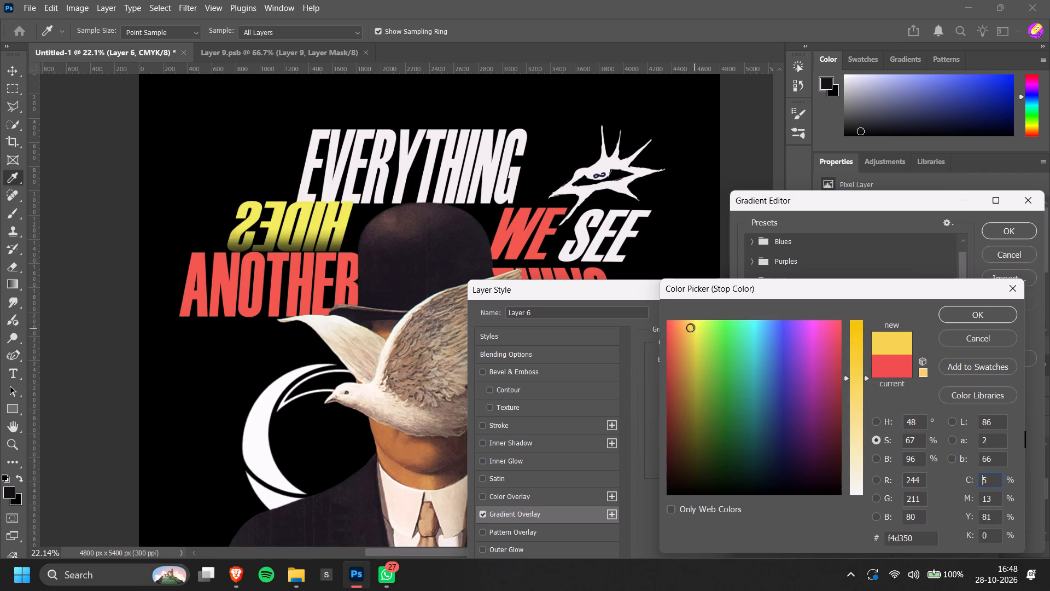
pyautogui.click(686, 329)
pyautogui.click(686, 326)
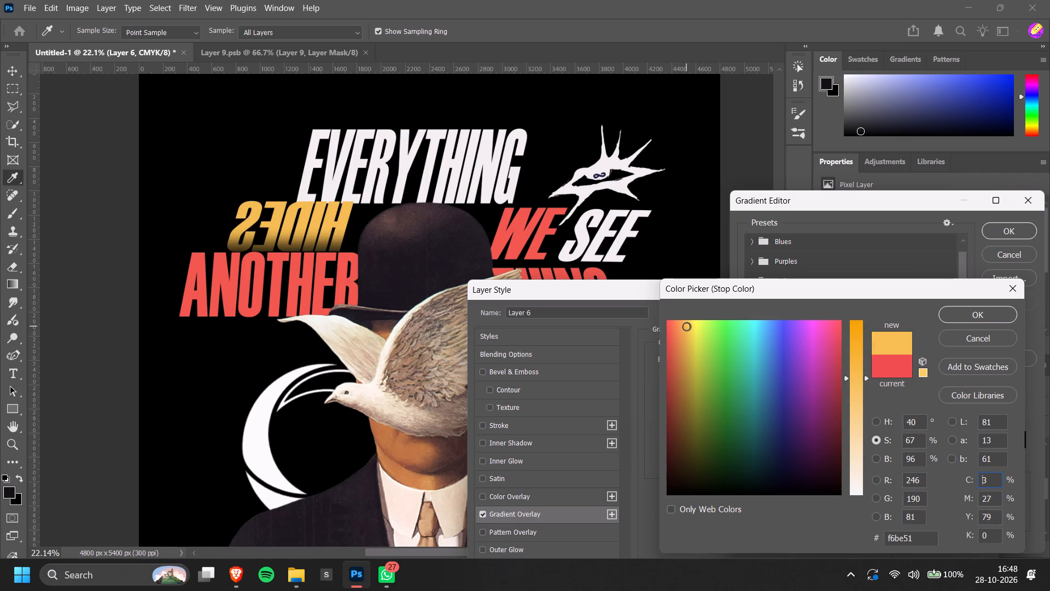
pyautogui.doubleClick(684, 324)
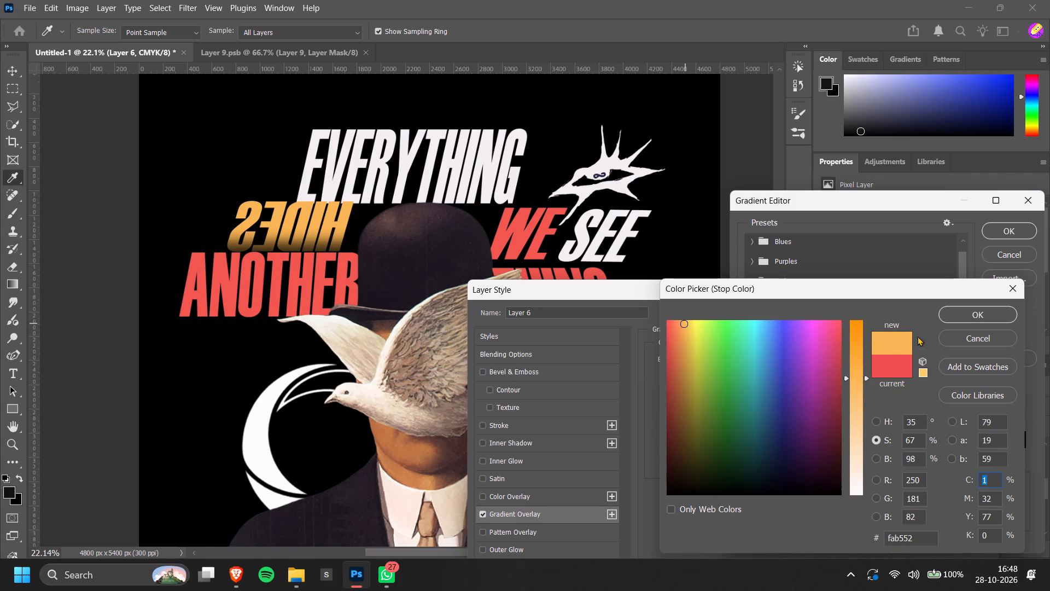
pyautogui.click(952, 309)
# Move the orange stop of the HIDES gradient to location 45 and apply the layer style.
pyautogui.moveTo(892, 456); pyautogui.dragTo(873, 459)
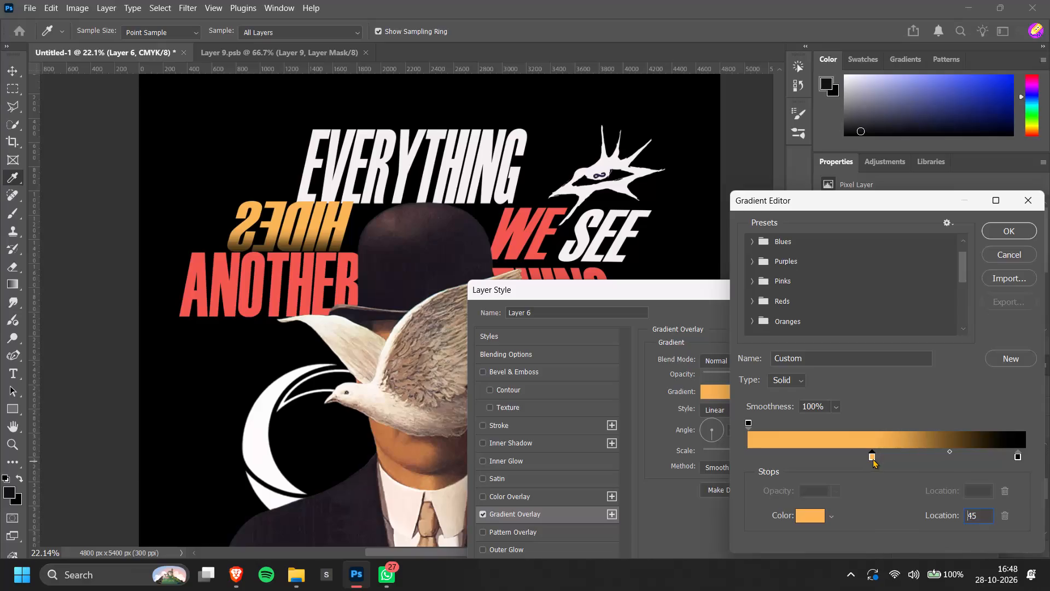
pyautogui.moveTo(873, 459); pyautogui.dragTo(873, 459)
pyautogui.click(872, 456)
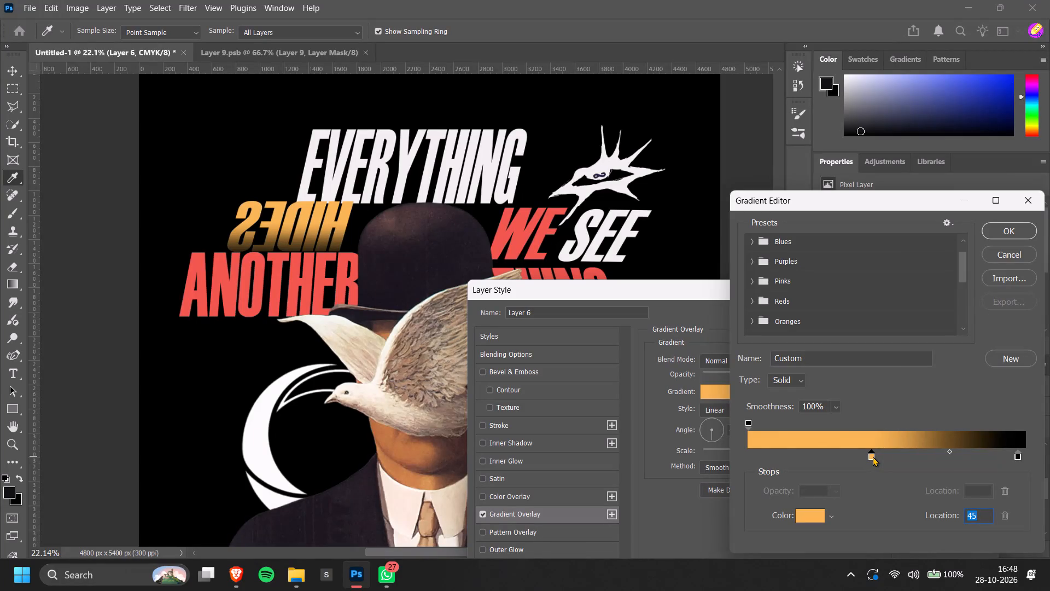
pyautogui.click(1009, 227)
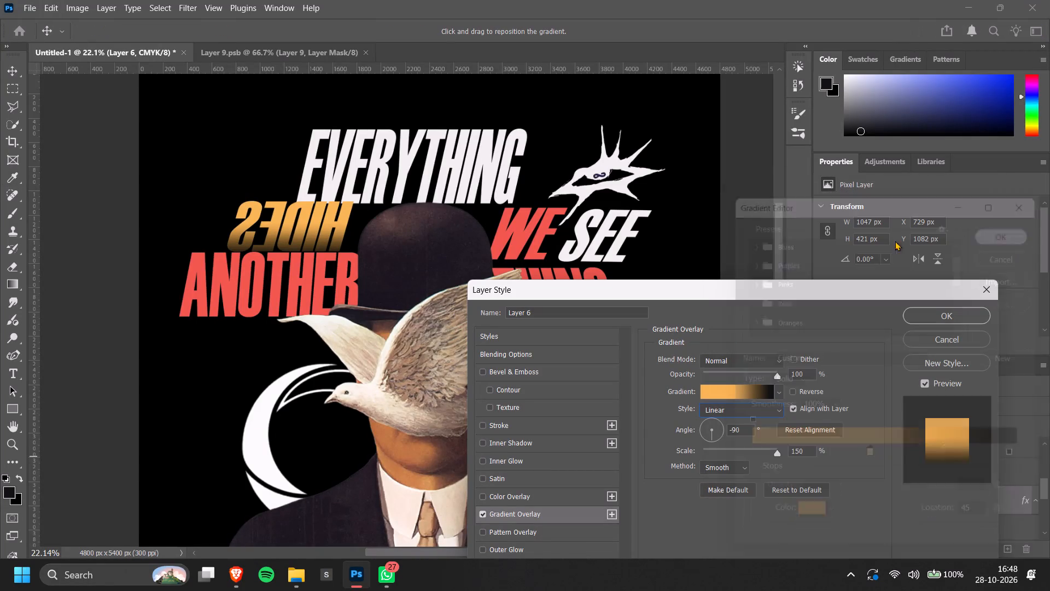
pyautogui.click(947, 320)
pyautogui.click(763, 378)
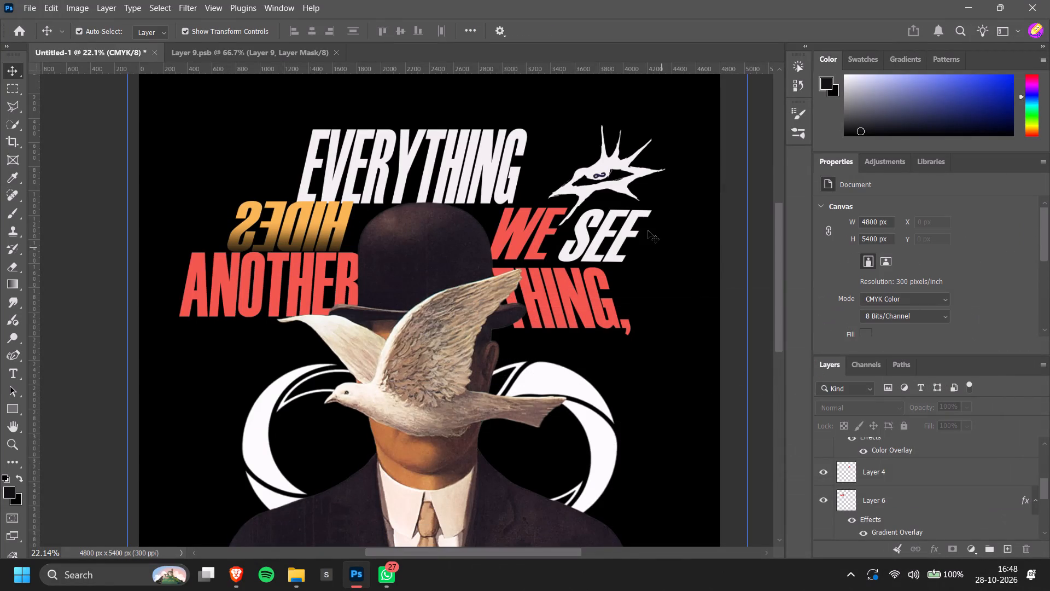
# Change the SEE text's color overlay on Layer 5 to the orange sampled from the HIDES text.
pyautogui.click(614, 253)
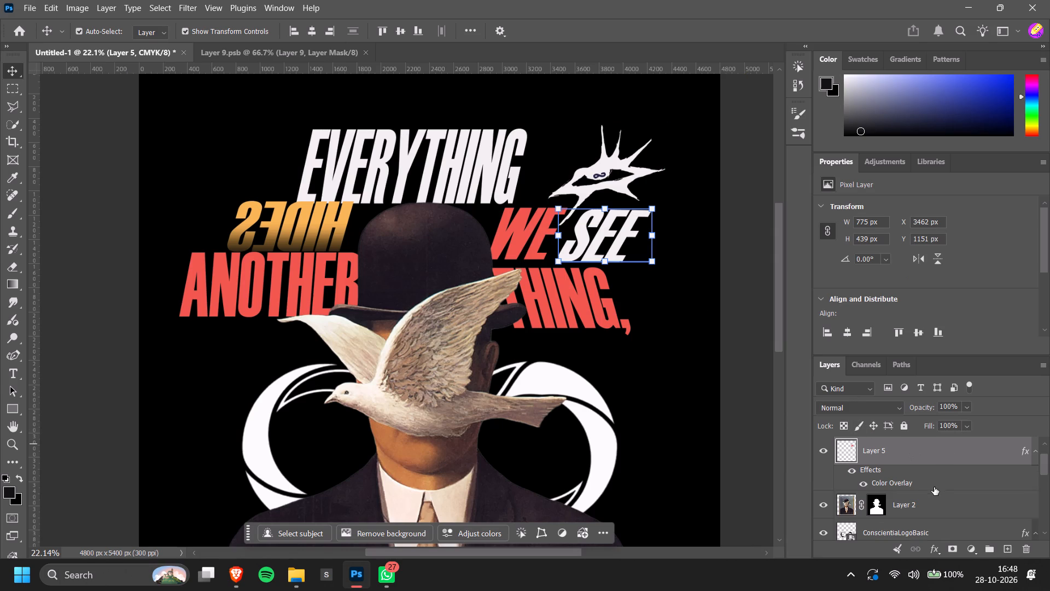
pyautogui.doubleClick(892, 486)
pyautogui.click(792, 275)
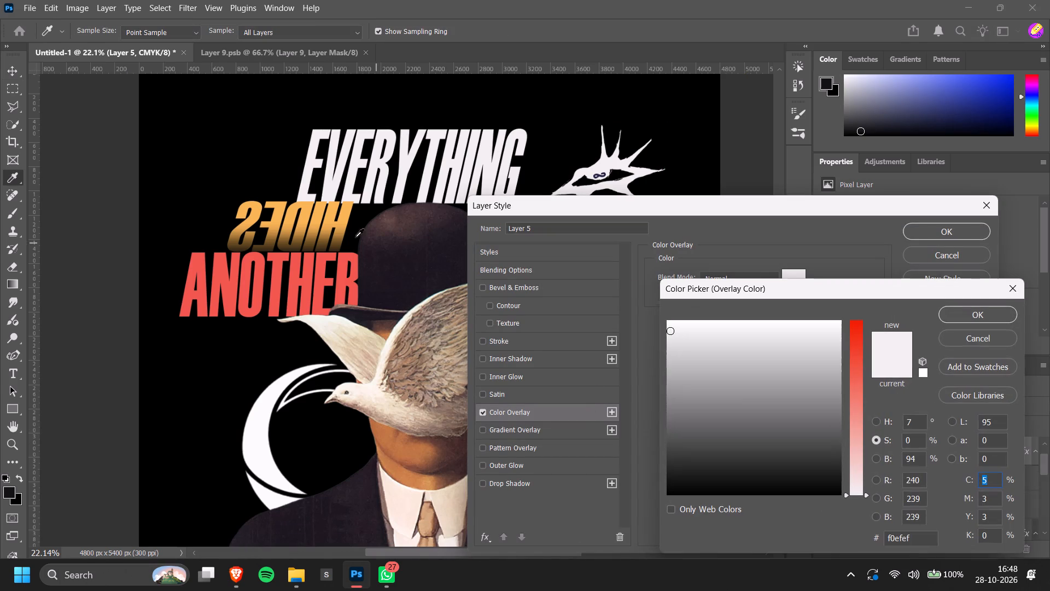
pyautogui.click(305, 208)
pyautogui.click(1002, 321)
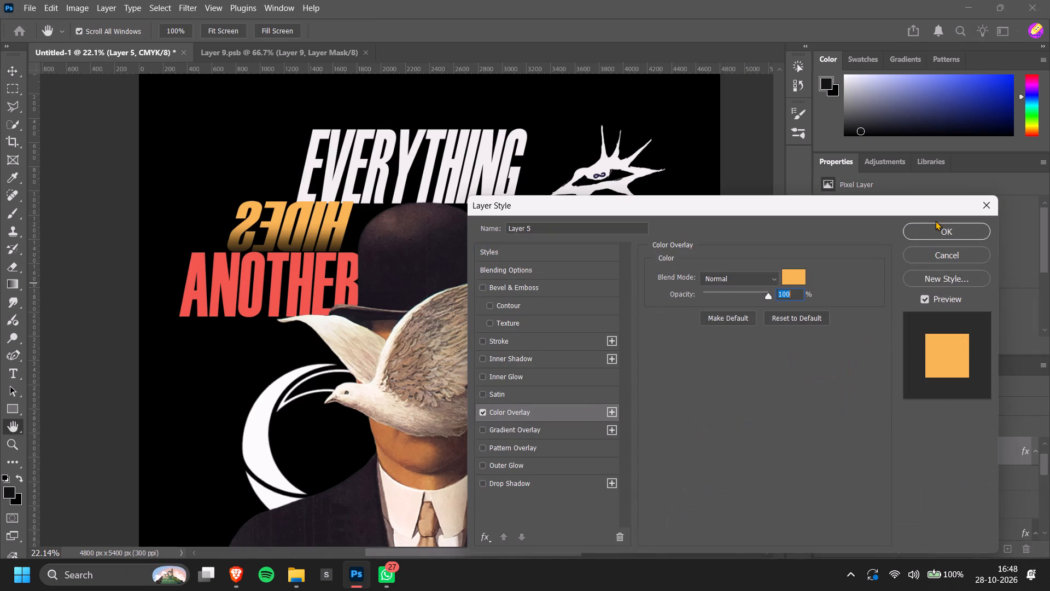
pyautogui.click(936, 221)
pyautogui.click(936, 225)
pyautogui.click(715, 309)
# Skew the ANOTHER text on Layer 7 vertically by about -5.6° and narrow it to about 96% width, lowering its outer end.
pyautogui.keyDown('alt'); pyautogui.scroll(-8, 715, 309); pyautogui.keyUp('alt')
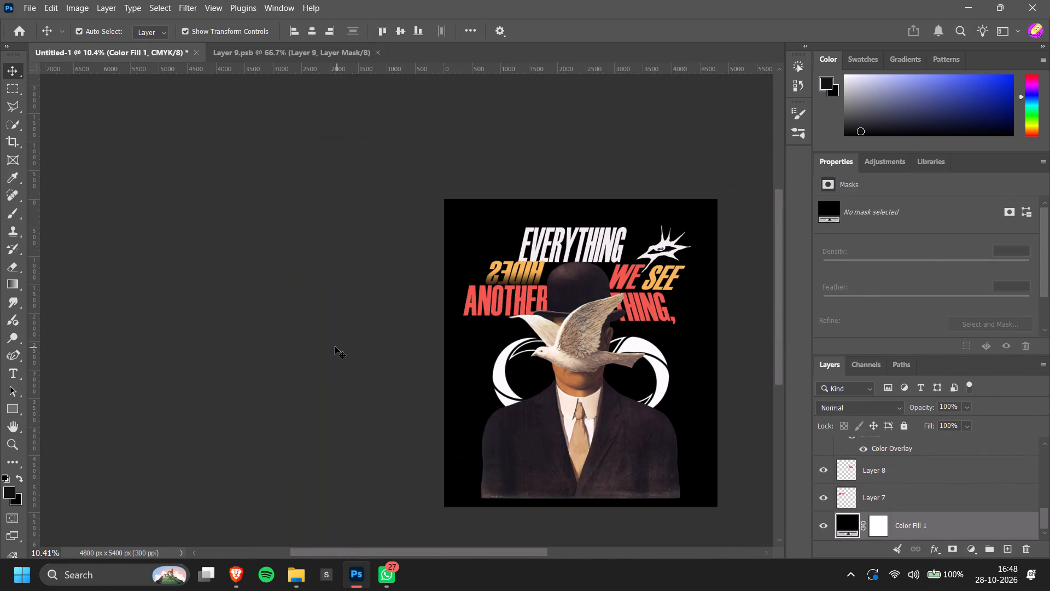
pyautogui.click(335, 346)
pyautogui.keyDown('ctrl'); pyautogui.scroll(-9, 334, 346); pyautogui.keyUp('ctrl')
pyautogui.keyDown('ctrl'); pyautogui.scroll(-3, 679, 356); pyautogui.keyUp('ctrl')
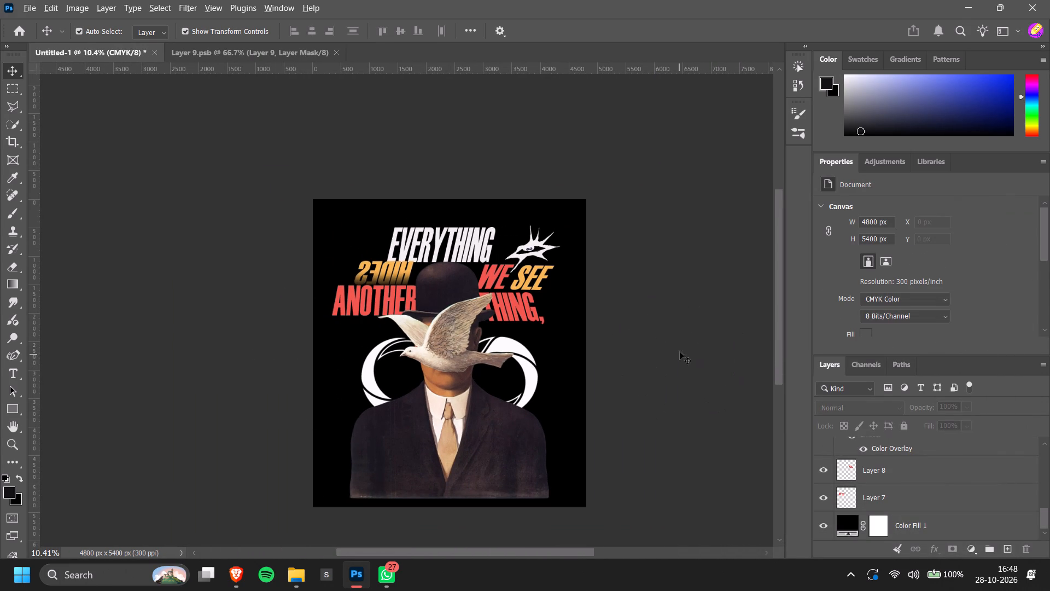
pyautogui.keyDown('alt'); pyautogui.scroll(1, 687, 302); pyautogui.keyUp('alt')
pyautogui.keyDown('alt'); pyautogui.scroll(3, 367, 304); pyautogui.keyUp('alt')
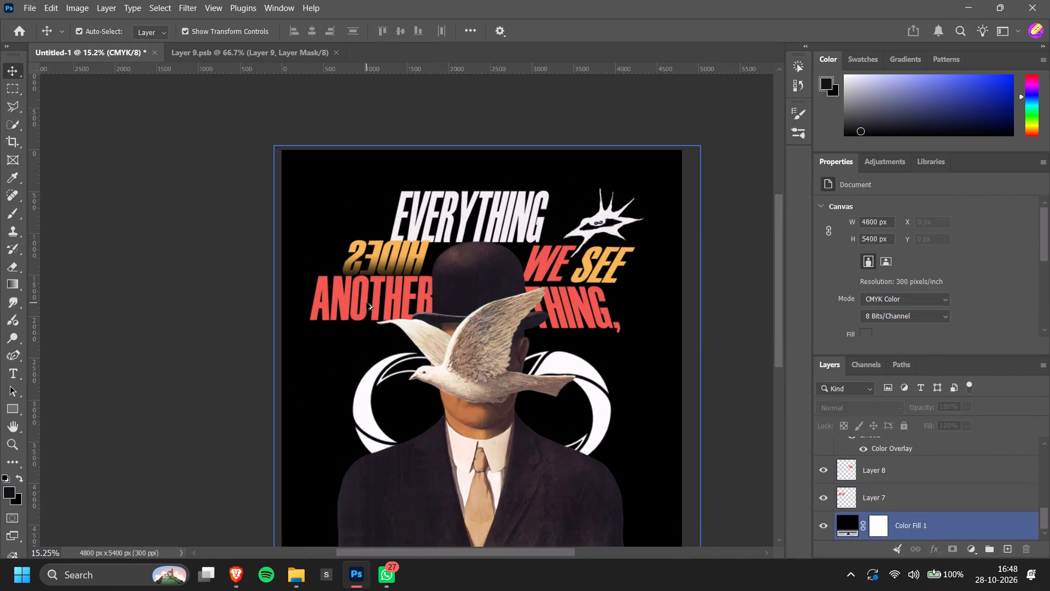
pyautogui.keyDown('alt'); pyautogui.scroll(2, 366, 303); pyautogui.keyUp('alt')
pyautogui.click(351, 302)
pyautogui.keyDown('ctrl'); pyautogui.moveTo(296, 297); pyautogui.dragTo(297, 305); pyautogui.keyUp('ctrl')
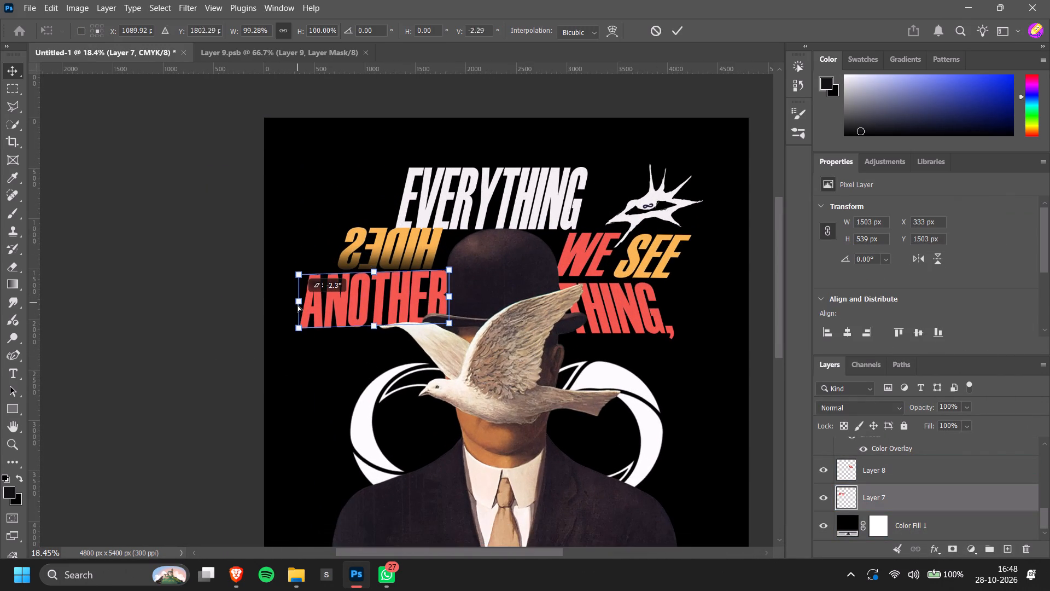
pyautogui.keyDown('ctrl'); pyautogui.moveTo(297, 305); pyautogui.dragTo(302, 311); pyautogui.keyUp('ctrl')
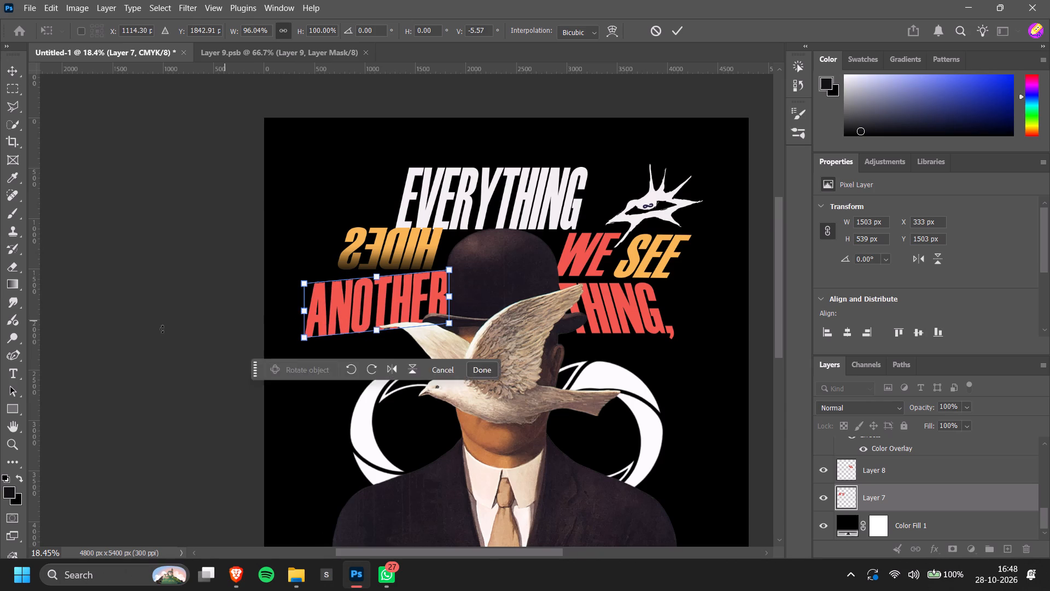
pyautogui.click(157, 330)
pyautogui.click(153, 330)
# Distort the THING text on Layer 8 by lowering its outer bottom corner, and shift it slightly outward, away from the hat.
pyautogui.keyDown('alt'); pyautogui.scroll(-3, 691, 308); pyautogui.keyUp('alt')
pyautogui.scroll(-3, 692, 308)
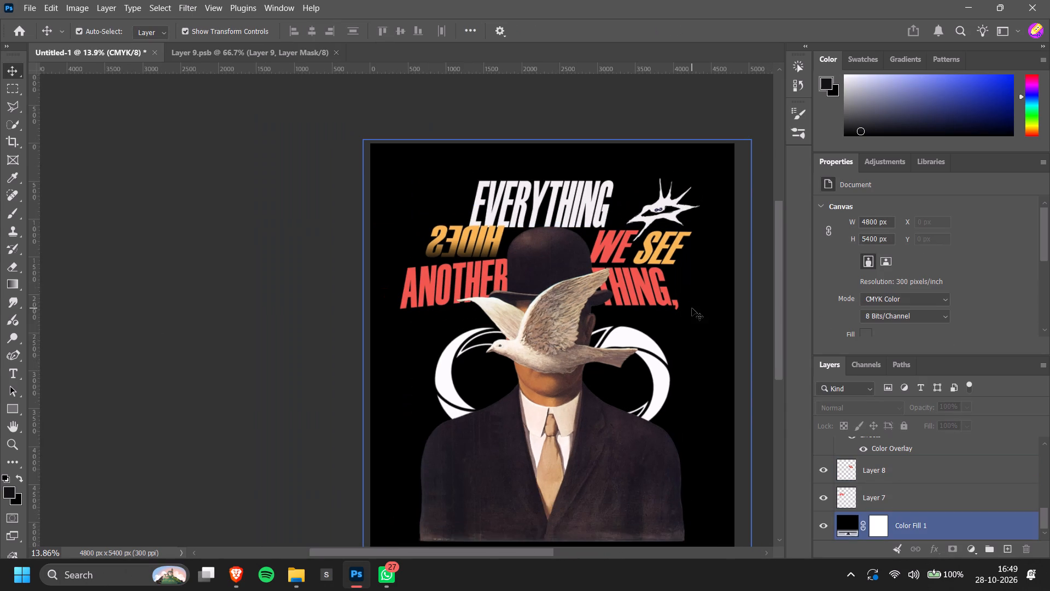
pyautogui.keyDown('alt'); pyautogui.scroll(6, 664, 290); pyautogui.keyUp('alt')
pyautogui.click(708, 280)
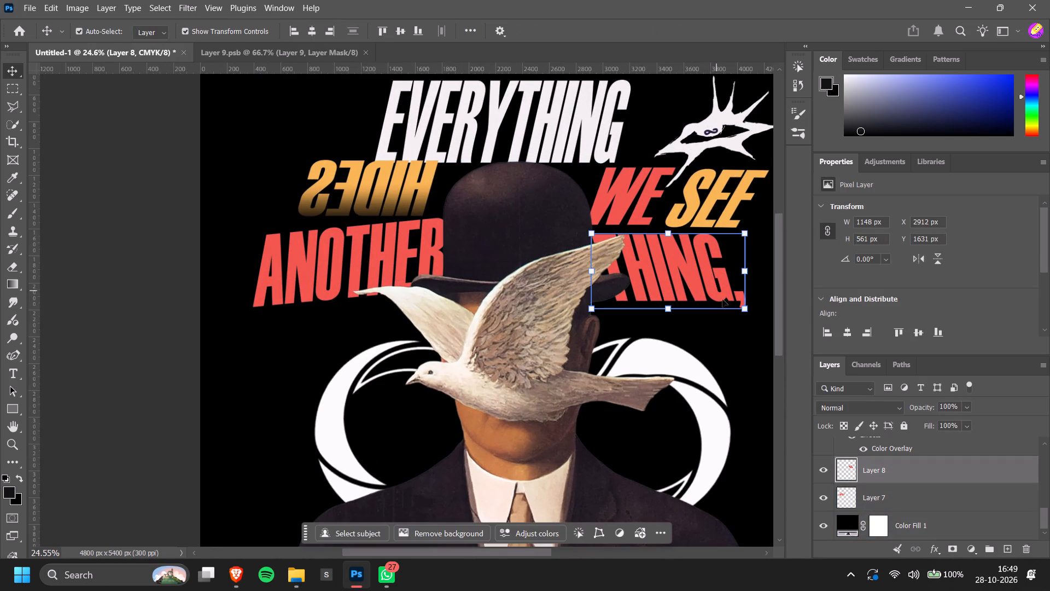
pyautogui.keyDown('ctrl'); pyautogui.moveTo(748, 311); pyautogui.dragTo(750, 331); pyautogui.keyUp('ctrl')
pyautogui.moveTo(698, 291); pyautogui.dragTo(706, 291)
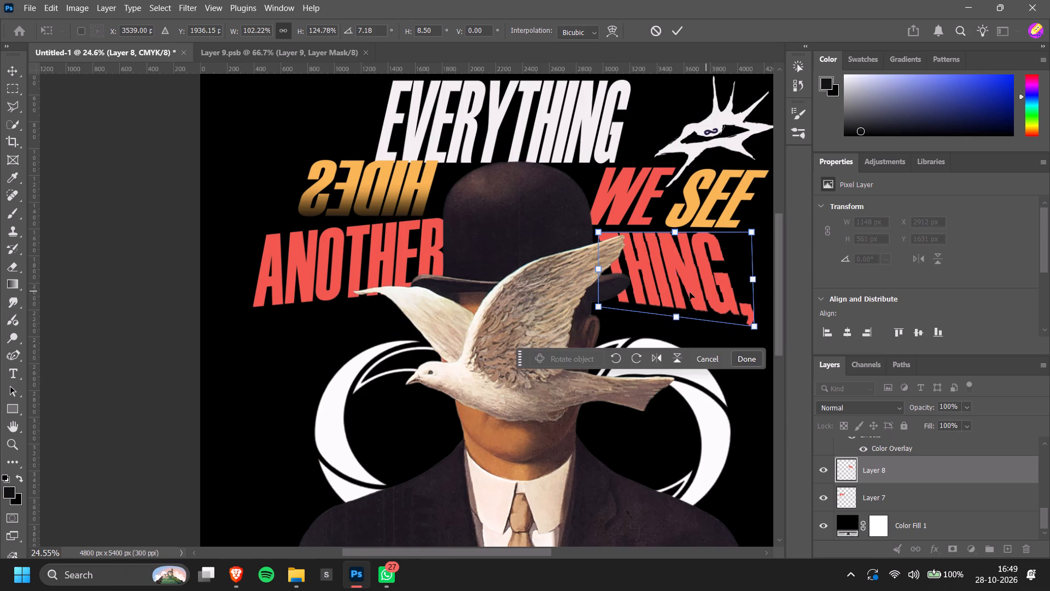
pyautogui.doubleClick(135, 326)
# Raise the outer top corner of the HIDES text on Layer 6, making it about 1048 × 478 px at X 728 px, Y 1036 px.
pyautogui.keyDown('alt'); pyautogui.scroll(-6, 132, 327); pyautogui.keyUp('alt')
pyautogui.click(132, 327)
pyautogui.scroll(-3, 132, 327)
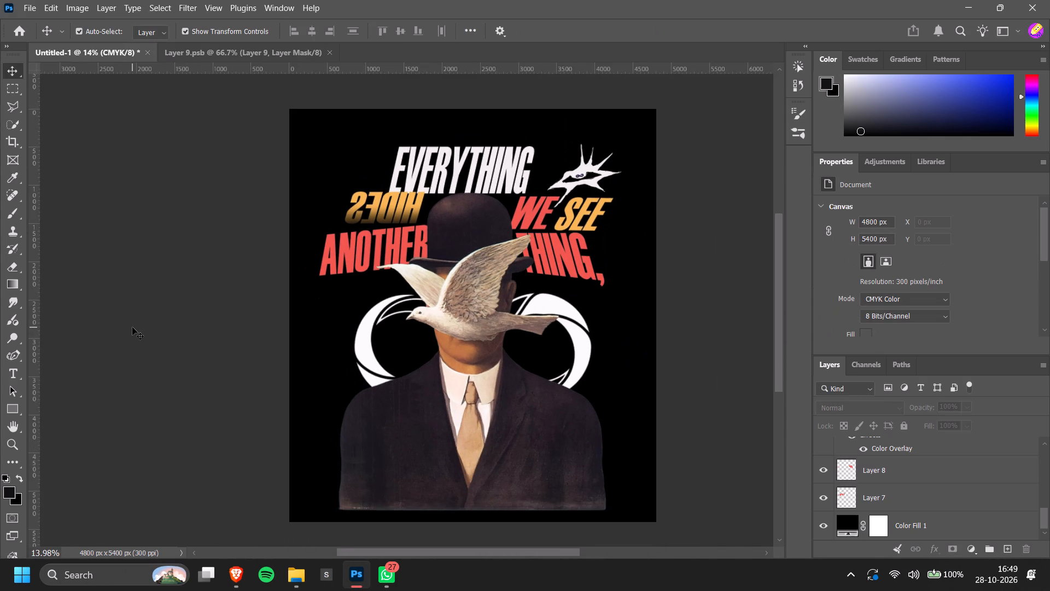
pyautogui.keyDown('ctrl'); pyautogui.scroll(4, 132, 327); pyautogui.keyUp('ctrl')
pyautogui.keyDown('alt'); pyautogui.scroll(9, 366, 161); pyautogui.keyUp('alt')
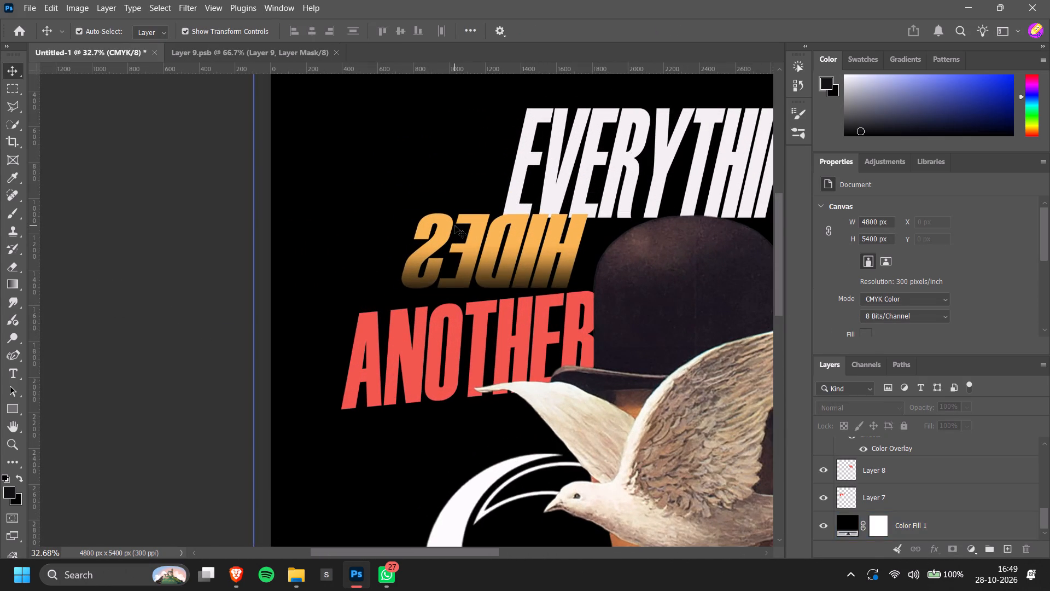
pyautogui.click(456, 229)
pyautogui.click(450, 235)
pyautogui.keyDown('ctrl'); pyautogui.moveTo(403, 217); pyautogui.dragTo(400, 205); pyautogui.keyUp('ctrl')
pyautogui.doubleClick(189, 261)
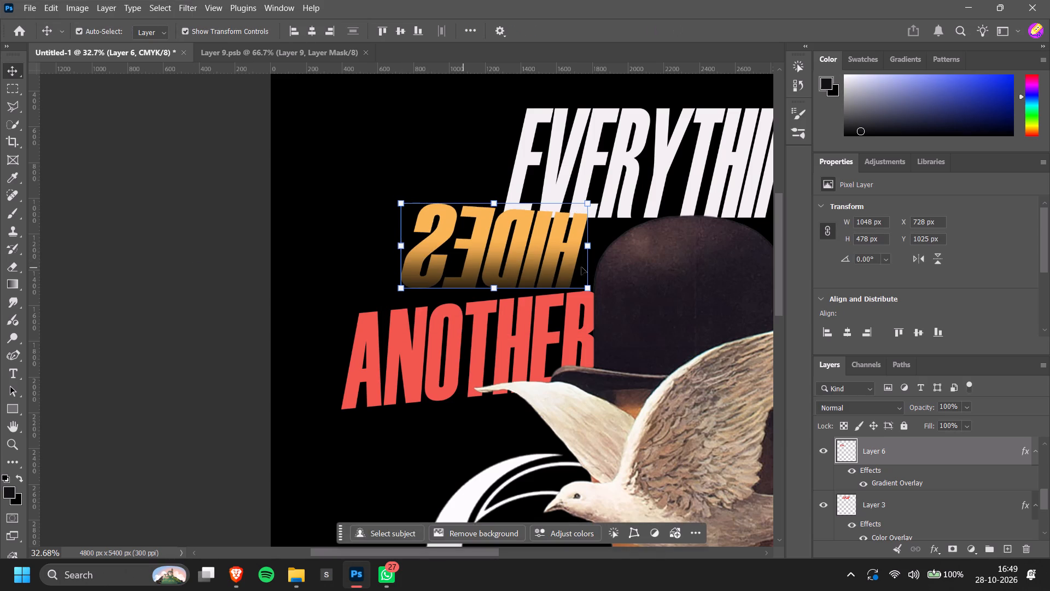
pyautogui.click(574, 260)
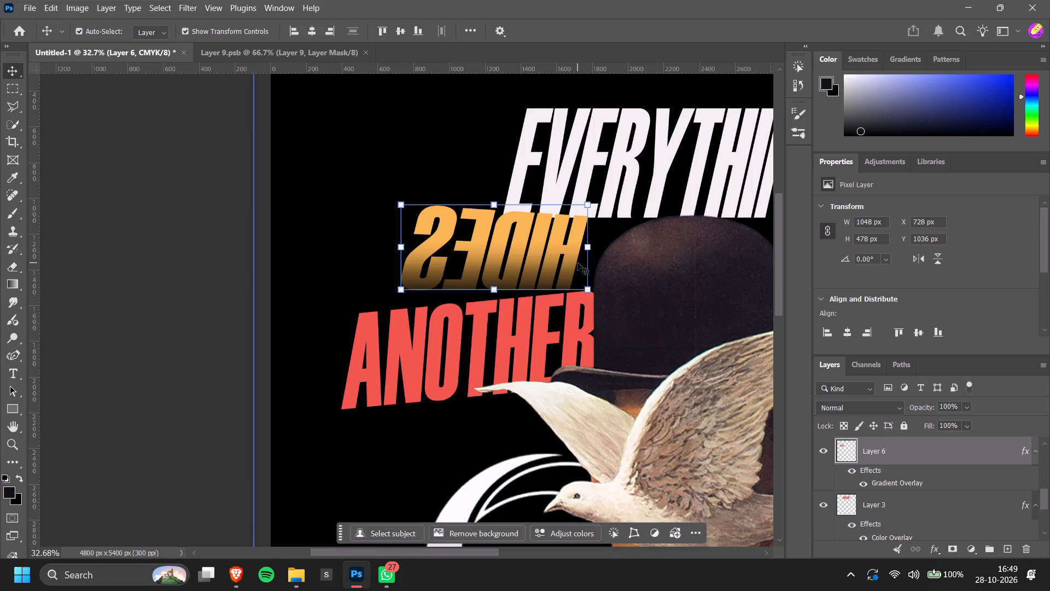
# Send the HIDES layer back two levels in the stack, behind the EVERYTHING text and Layer 8.
pyautogui.hotkey('ctrl', '[')
pyautogui.hotkey('ctrl', '[')
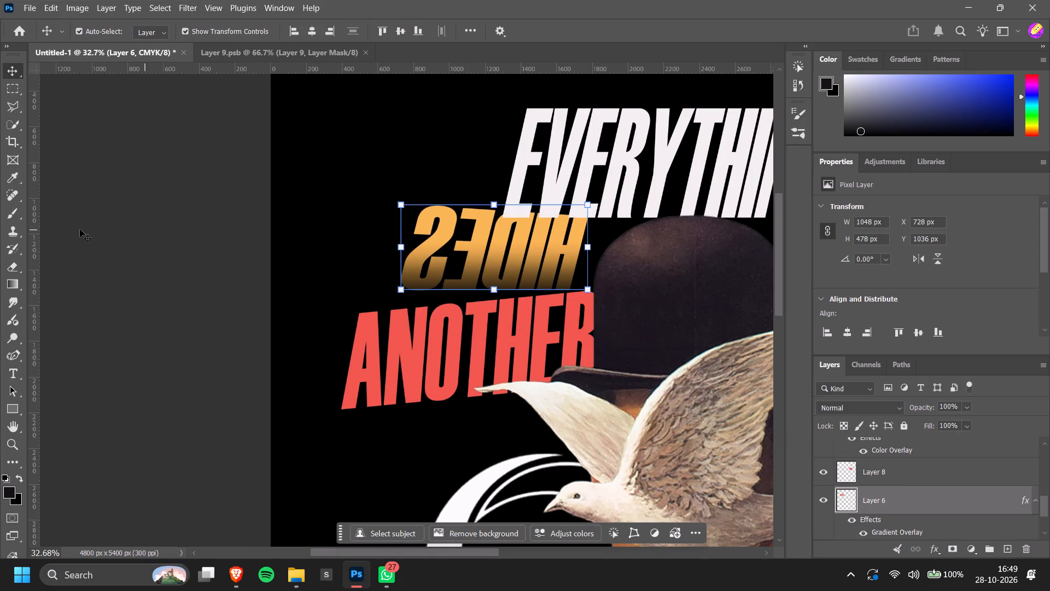
pyautogui.click(51, 230)
pyautogui.keyDown('alt'); pyautogui.scroll(-8, 45, 236); pyautogui.keyUp('alt')
pyautogui.keyDown('ctrl'); pyautogui.scroll(-6, 69, 268); pyautogui.keyUp('ctrl')
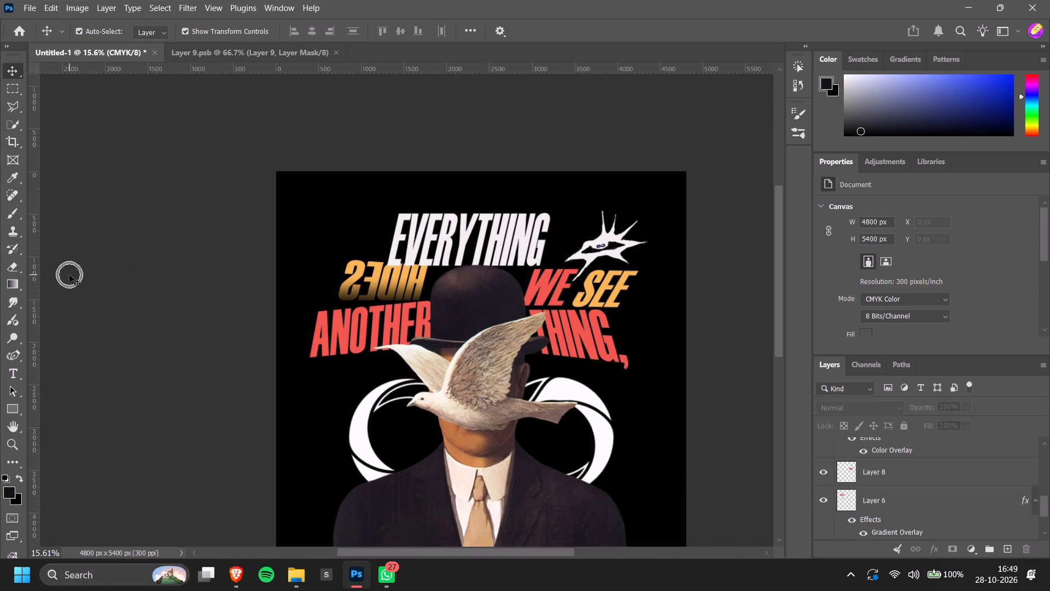
# Rotate the spiky eye shape on Layer 10 by about -4.6° and nudge it slightly toward the EVERYTHING text.
pyautogui.keyDown('ctrl'); pyautogui.scroll(-3, 69, 275); pyautogui.keyUp('ctrl')
pyautogui.keyDown('alt'); pyautogui.scroll(7, 593, 223); pyautogui.keyUp('alt')
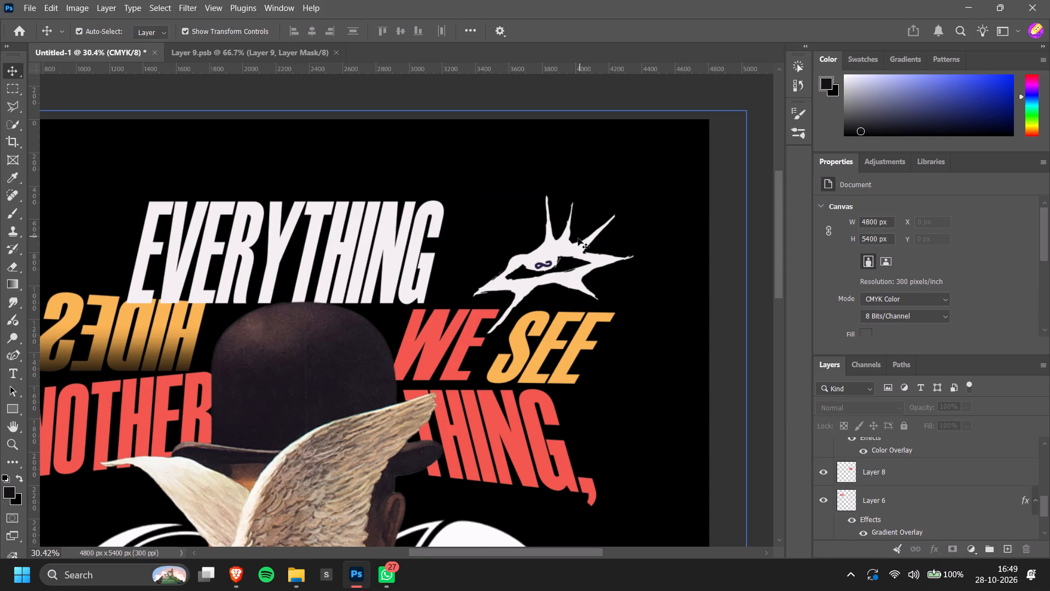
pyautogui.click(569, 245)
pyautogui.moveTo(648, 347); pyautogui.dragTo(650, 333)
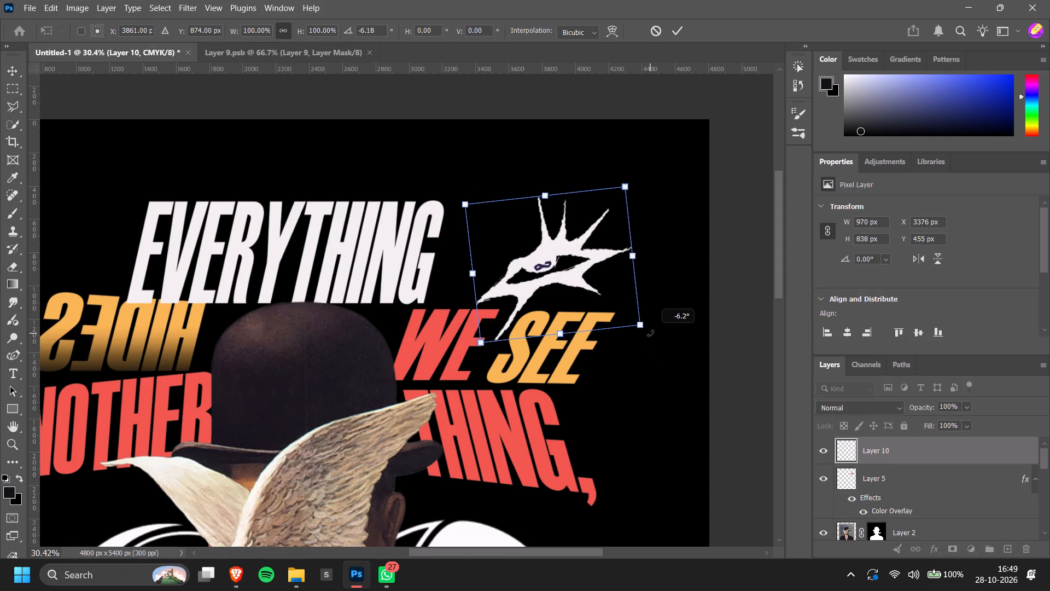
pyautogui.moveTo(650, 333); pyautogui.dragTo(649, 335)
pyautogui.click(555, 273)
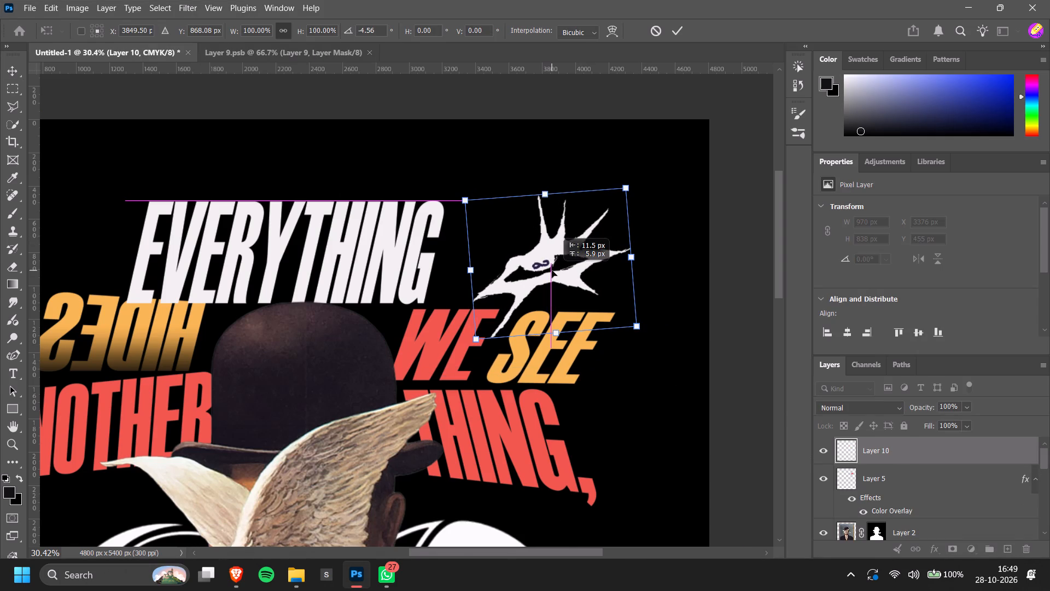
pyautogui.click(740, 450)
pyautogui.click(737, 507)
pyautogui.click(738, 514)
# Squash the EVERYTHING text on Layer 3 to about 83% height, skew it about -2.4° horizontally, and centre it at X 2400 px, Y 809 px.
pyautogui.keyDown('alt'); pyautogui.scroll(-6, 734, 483); pyautogui.keyUp('alt')
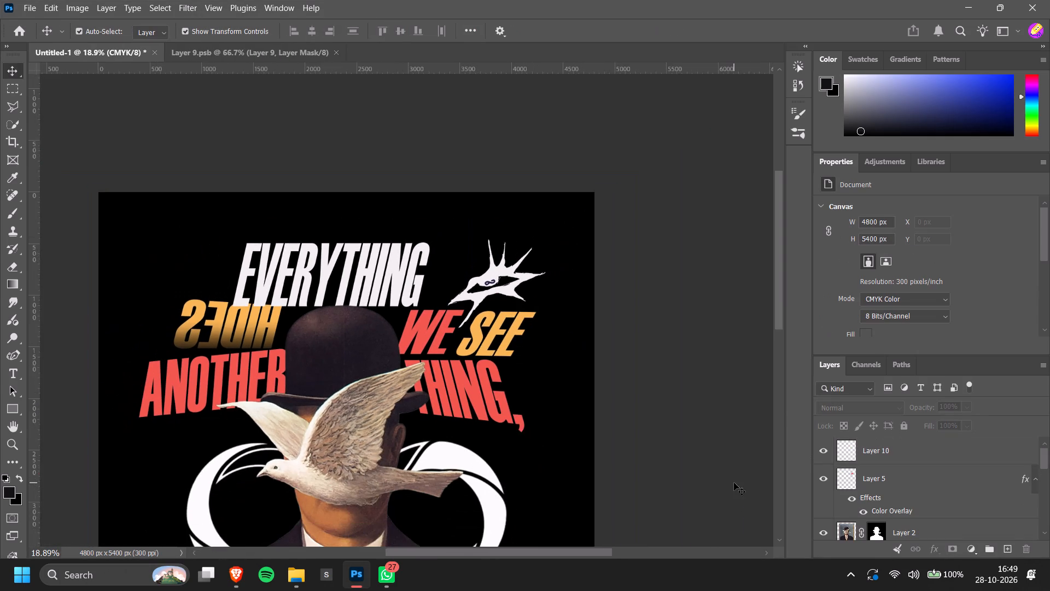
pyautogui.keyDown('alt'); pyautogui.scroll(-2, 734, 483); pyautogui.keyUp('alt')
pyautogui.keyDown('ctrl'); pyautogui.scroll(9, 659, 457); pyautogui.keyUp('ctrl')
pyautogui.keyDown('alt'); pyautogui.scroll(-13, 671, 434); pyautogui.keyUp('alt')
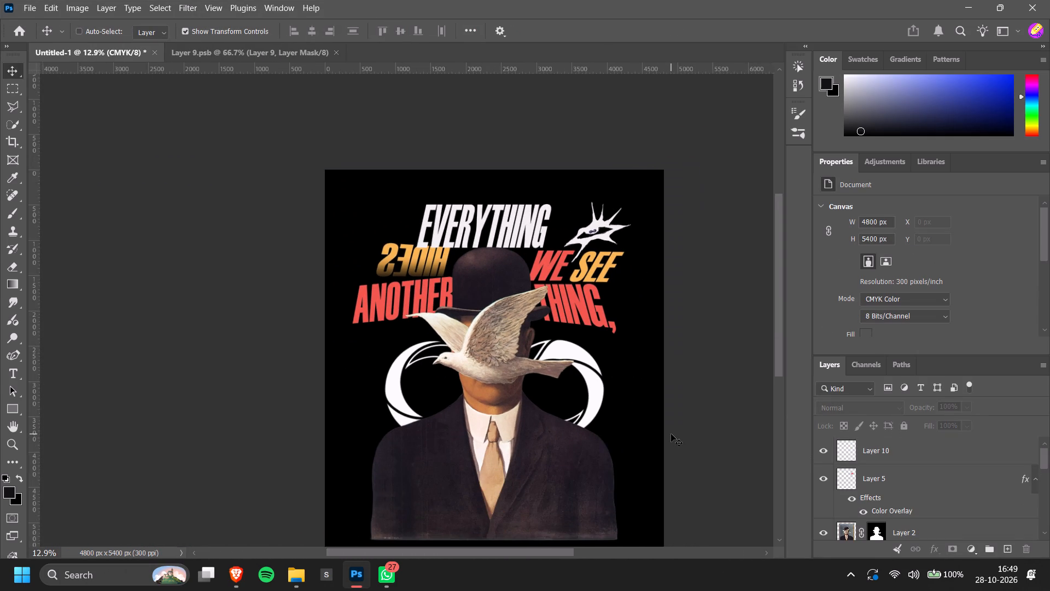
pyautogui.keyDown('alt'); pyautogui.scroll(-1, 671, 434); pyautogui.keyUp('alt')
pyautogui.keyDown('alt'); pyautogui.scroll(11, 416, 190); pyautogui.keyUp('alt')
pyautogui.click(433, 259)
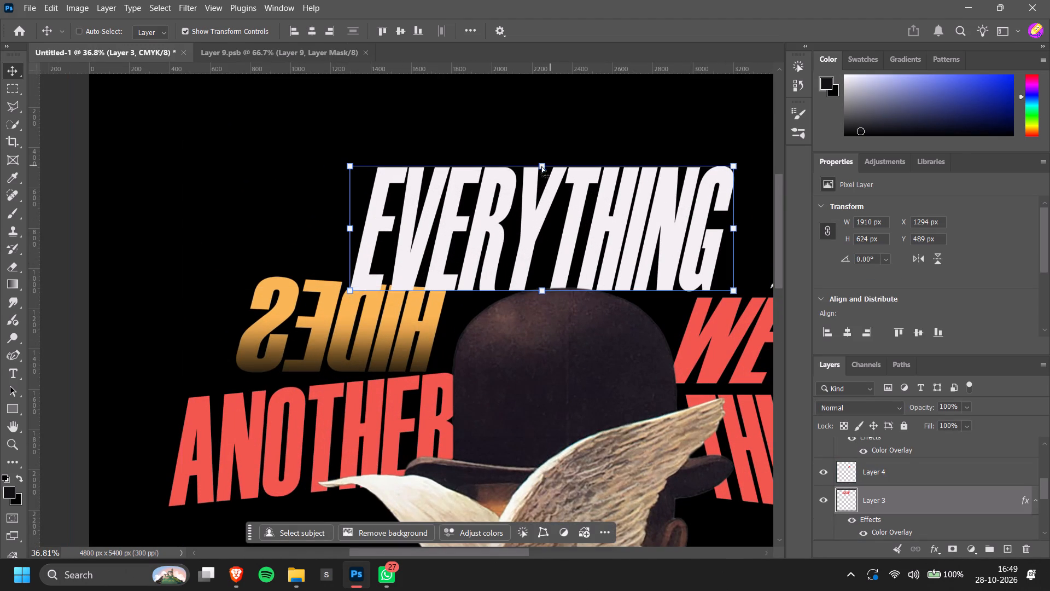
pyautogui.keyDown('ctrl'); pyautogui.moveTo(542, 165); pyautogui.dragTo(546, 187); pyautogui.keyUp('ctrl')
pyautogui.moveTo(547, 234); pyautogui.dragTo(552, 234)
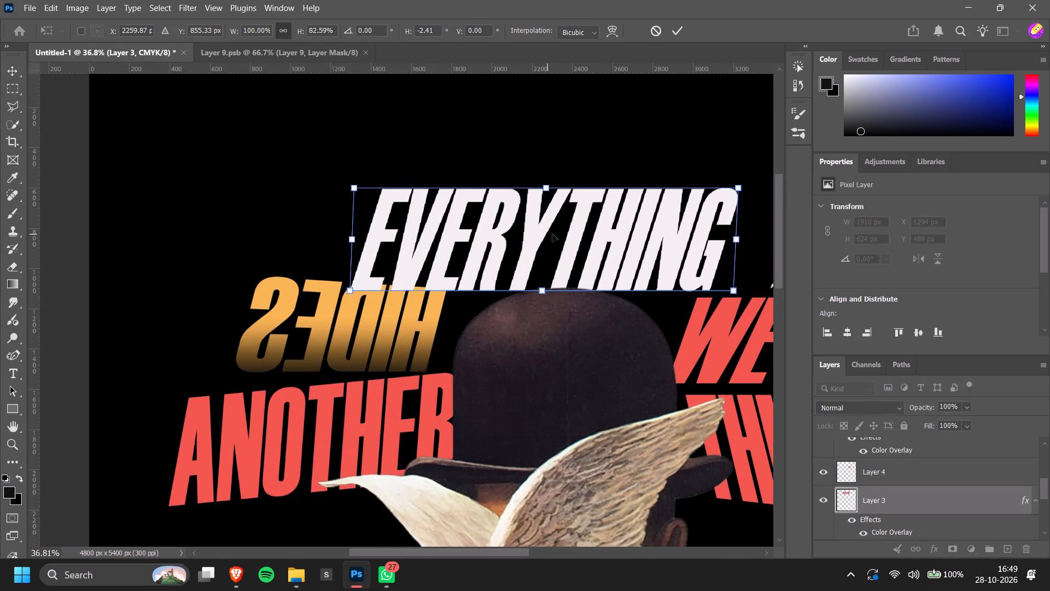
pyautogui.moveTo(552, 234); pyautogui.dragTo(570, 225)
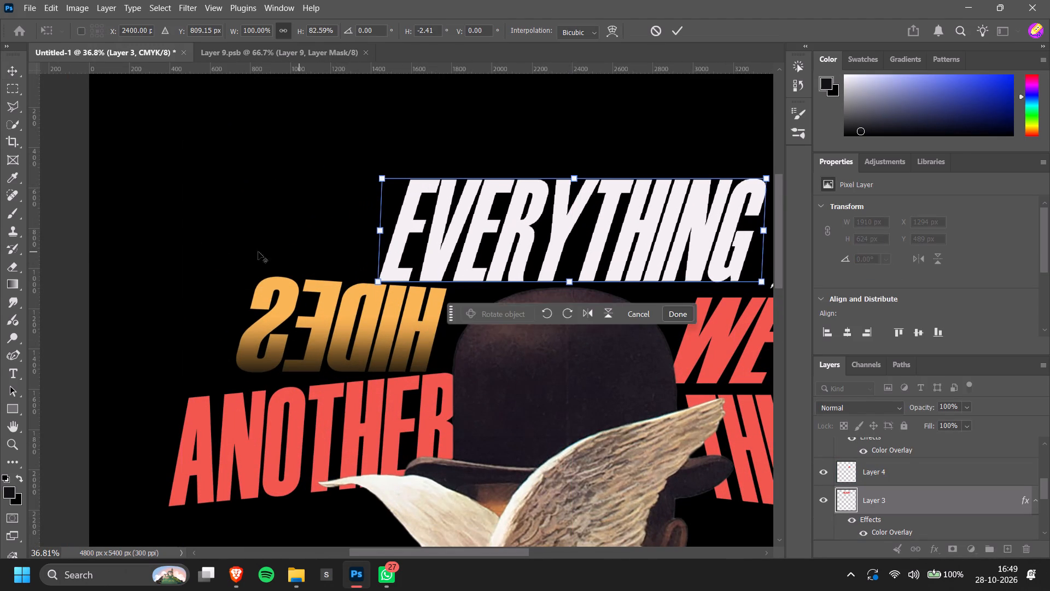
pyautogui.keyDown('alt'); pyautogui.scroll(-6, 220, 252); pyautogui.keyUp('alt')
pyautogui.click(114, 260)
pyautogui.click(101, 260)
# Replace the ConscientiaLogoBasic layer's Color Overlay with a Gradient Overlay in Radial style.
pyautogui.keyDown('alt'); pyautogui.scroll(-7, 101, 260); pyautogui.keyUp('alt')
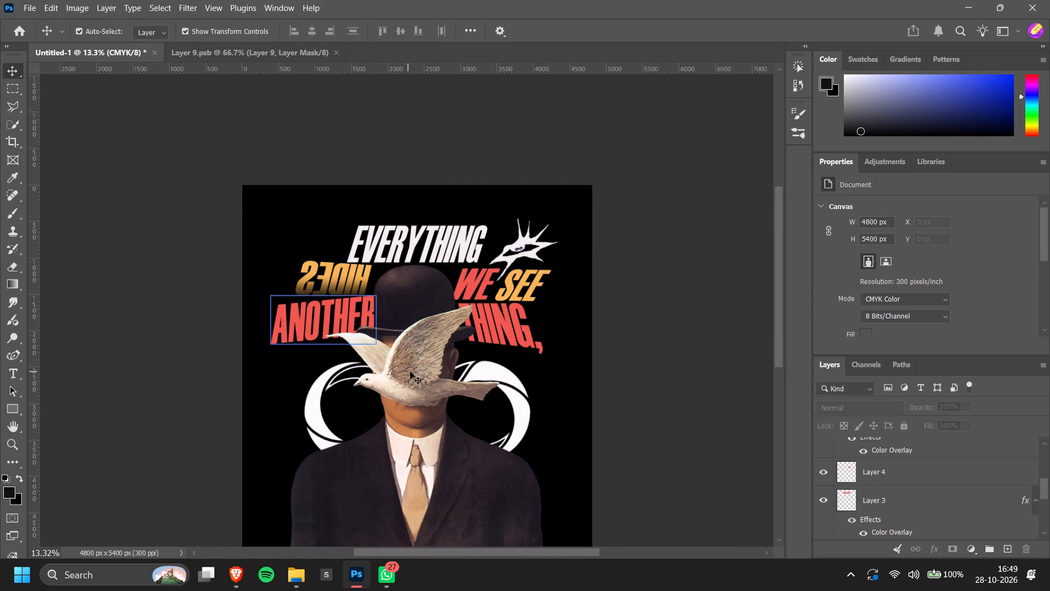
pyautogui.keyDown('ctrl'); pyautogui.scroll(4, 617, 408); pyautogui.keyUp('ctrl')
pyautogui.click(535, 376)
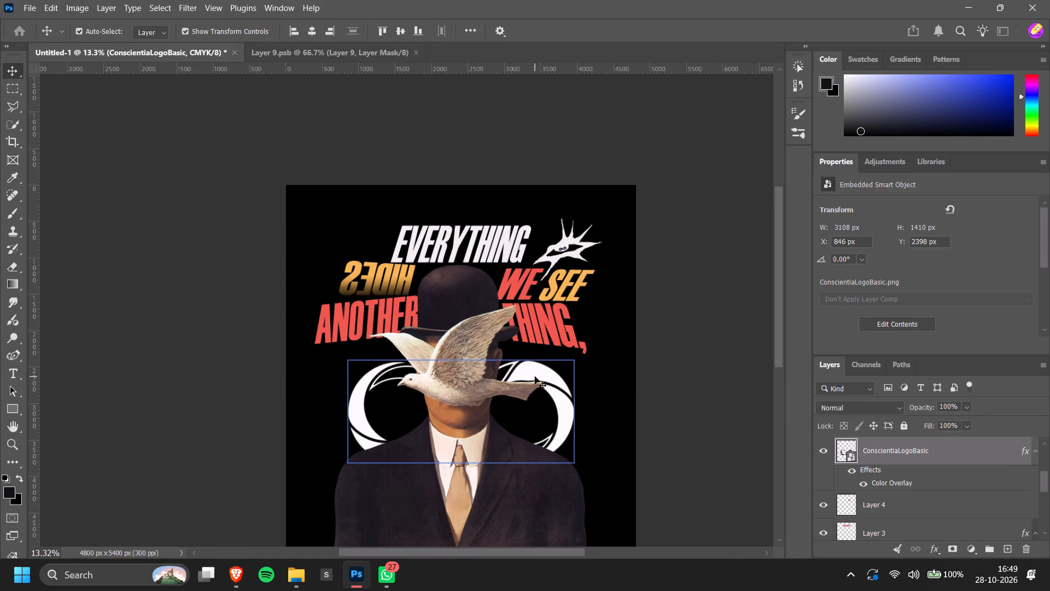
pyautogui.doubleClick(984, 451)
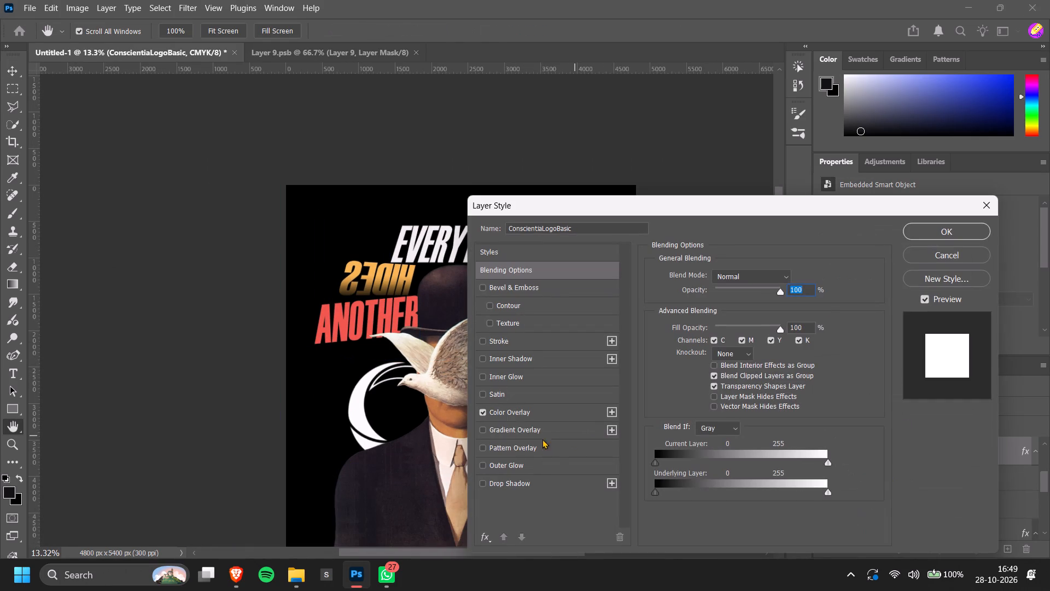
pyautogui.click(542, 425)
pyautogui.click(482, 414)
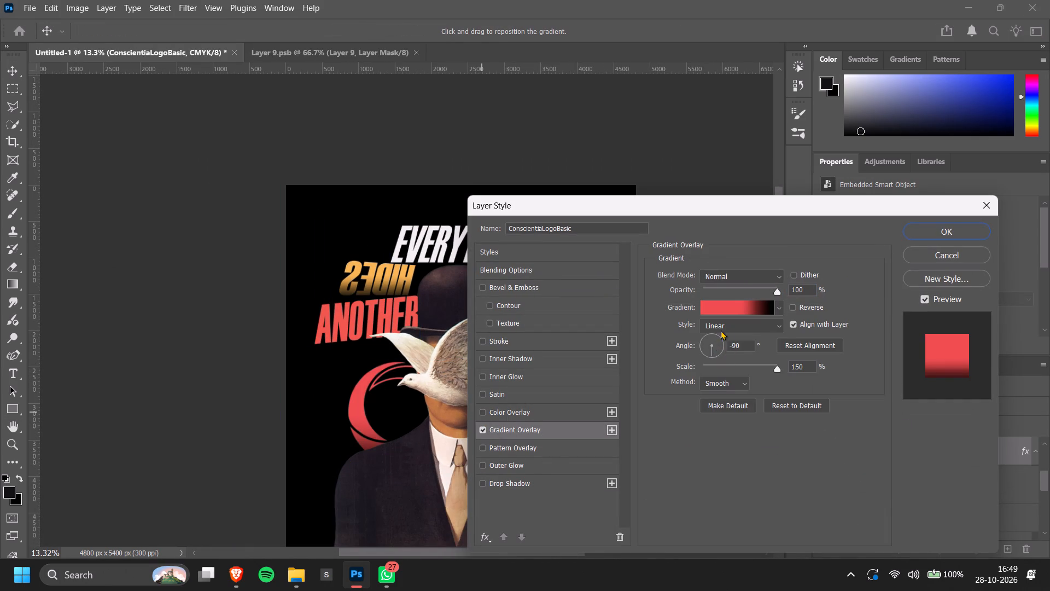
pyautogui.click(724, 327)
pyautogui.click(736, 354)
# Reverse the logo gradient to run from black at 43% to red at 100%, with the midpoint at 70%, keeping the scale at 150%.
pyautogui.keyDown('ctrl'); pyautogui.scroll(-4, 337, 361); pyautogui.keyUp('ctrl')
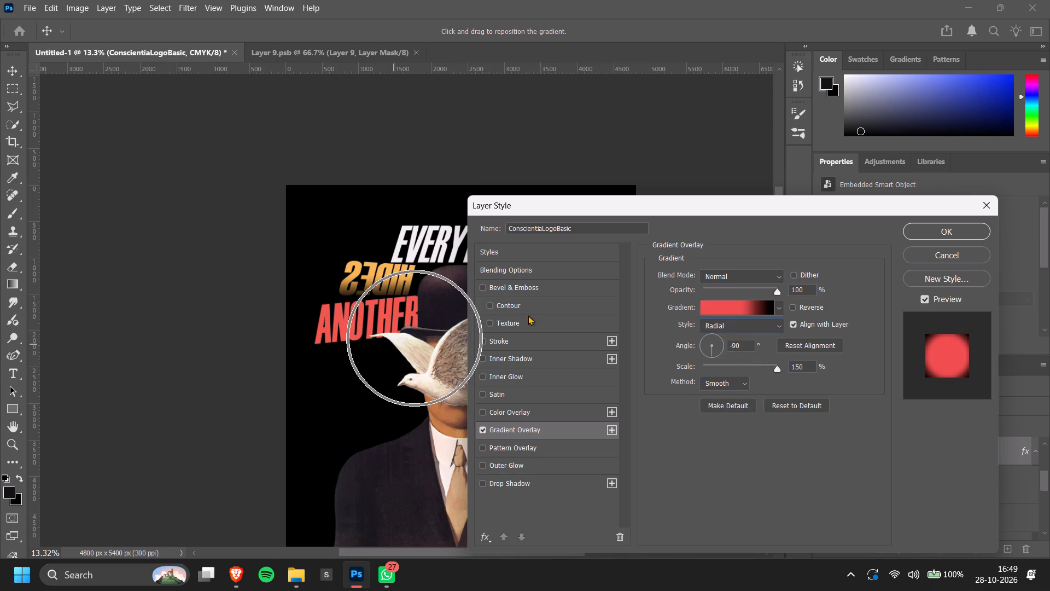
pyautogui.moveTo(704, 213); pyautogui.dragTo(876, 213)
pyautogui.click(900, 311)
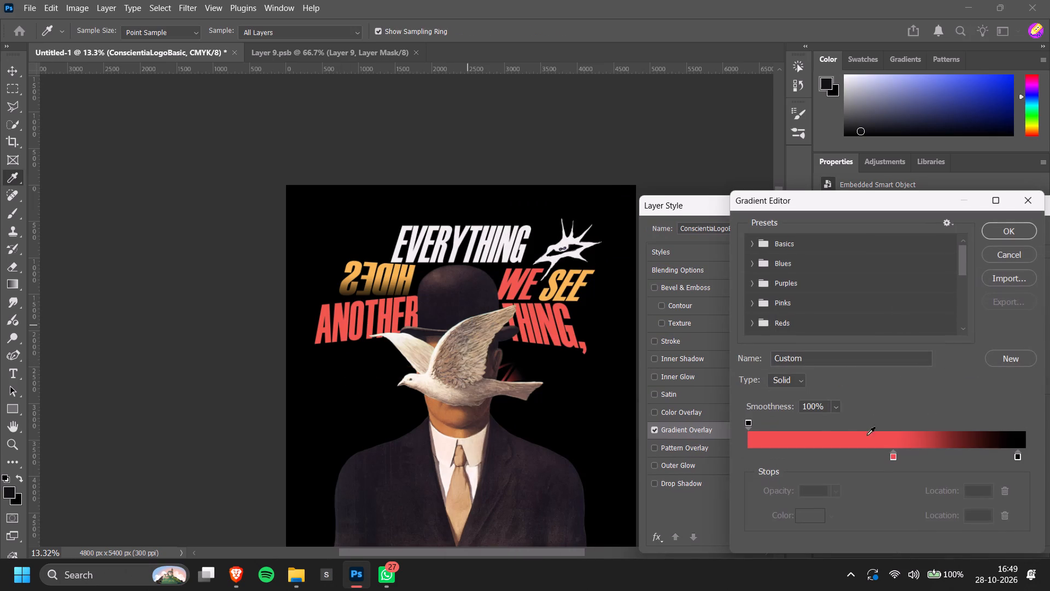
pyautogui.moveTo(1019, 455); pyautogui.dragTo(767, 445)
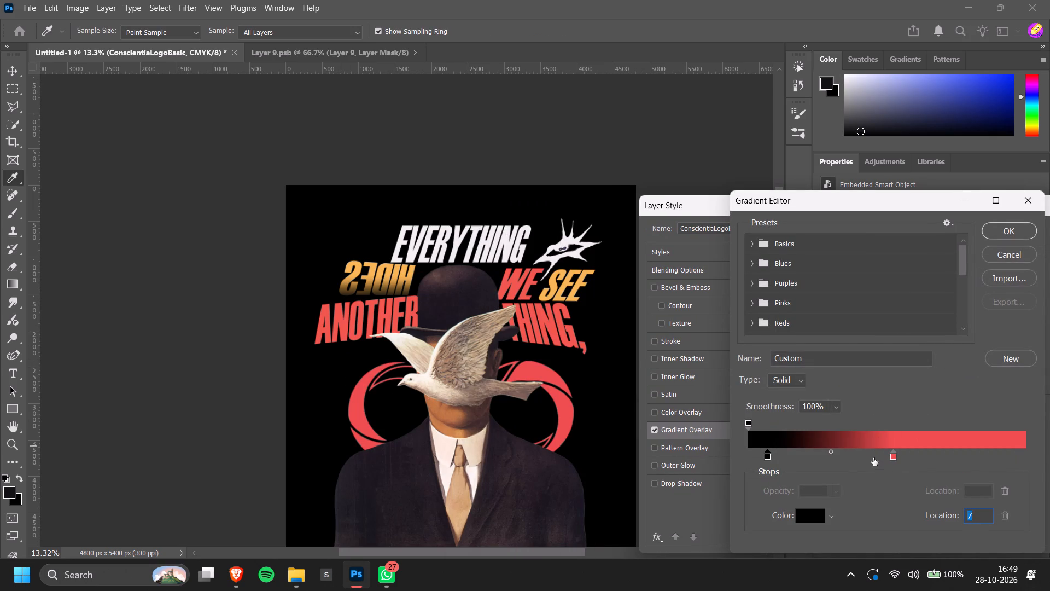
pyautogui.moveTo(895, 462); pyautogui.dragTo(911, 463)
pyautogui.moveTo(894, 456); pyautogui.dragTo(1049, 454)
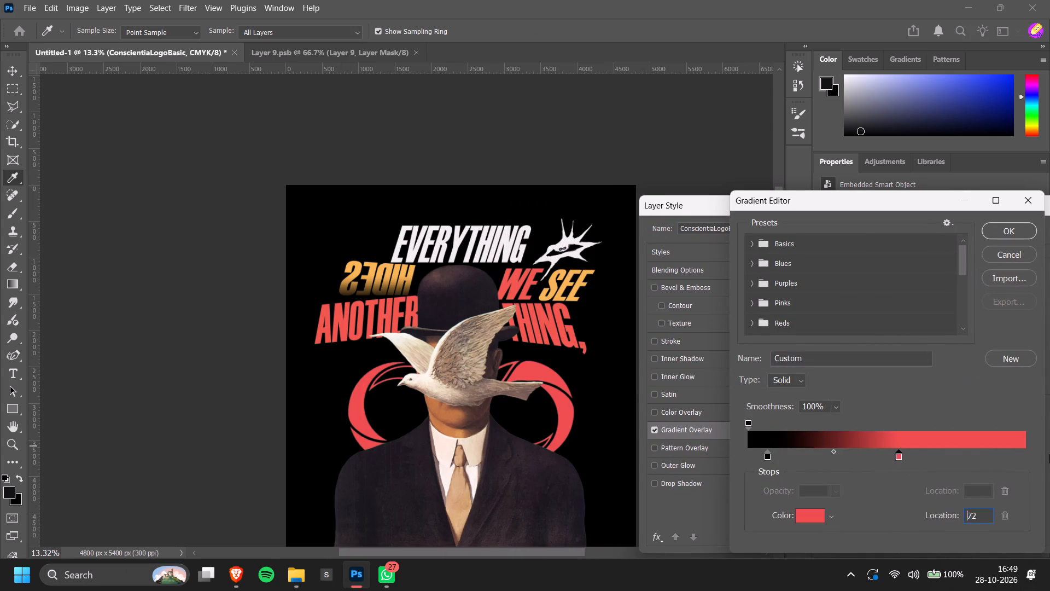
pyautogui.moveTo(1049, 454); pyautogui.dragTo(1049, 449)
pyautogui.moveTo(769, 457); pyautogui.dragTo(847, 457)
pyautogui.moveTo(847, 458); pyautogui.dragTo(891, 457)
pyautogui.moveTo(892, 456); pyautogui.dragTo(899, 457)
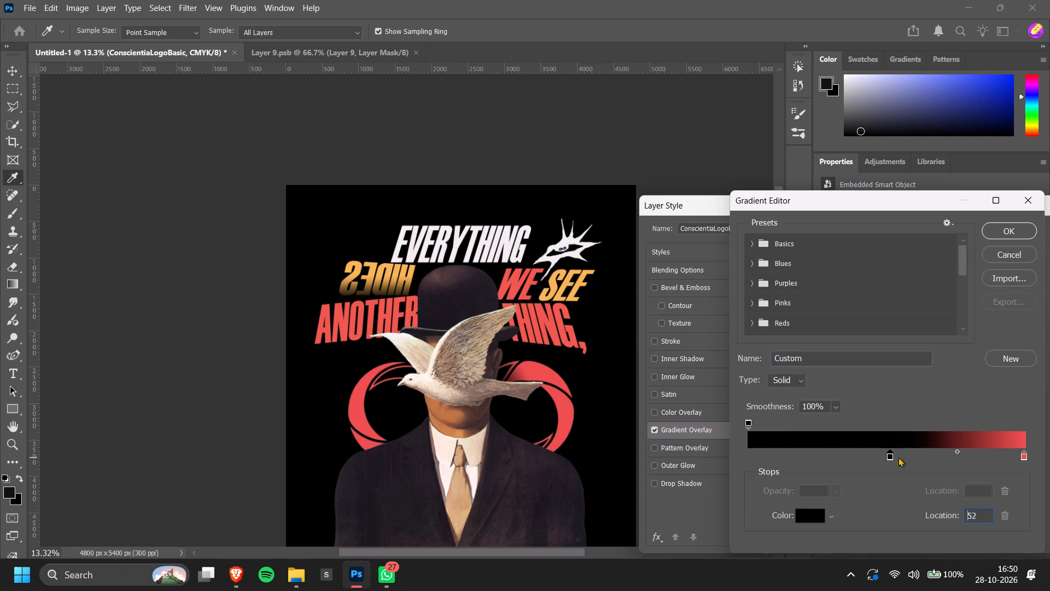
pyautogui.moveTo(899, 457); pyautogui.dragTo(921, 457)
pyautogui.moveTo(973, 453); pyautogui.dragTo(983, 453)
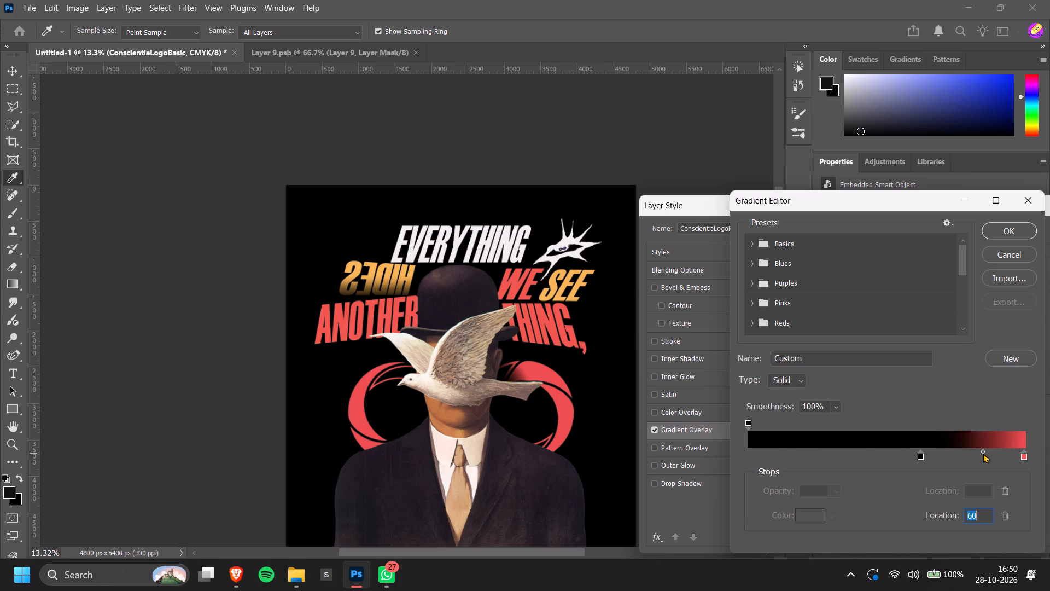
pyautogui.moveTo(983, 453); pyautogui.dragTo(994, 453)
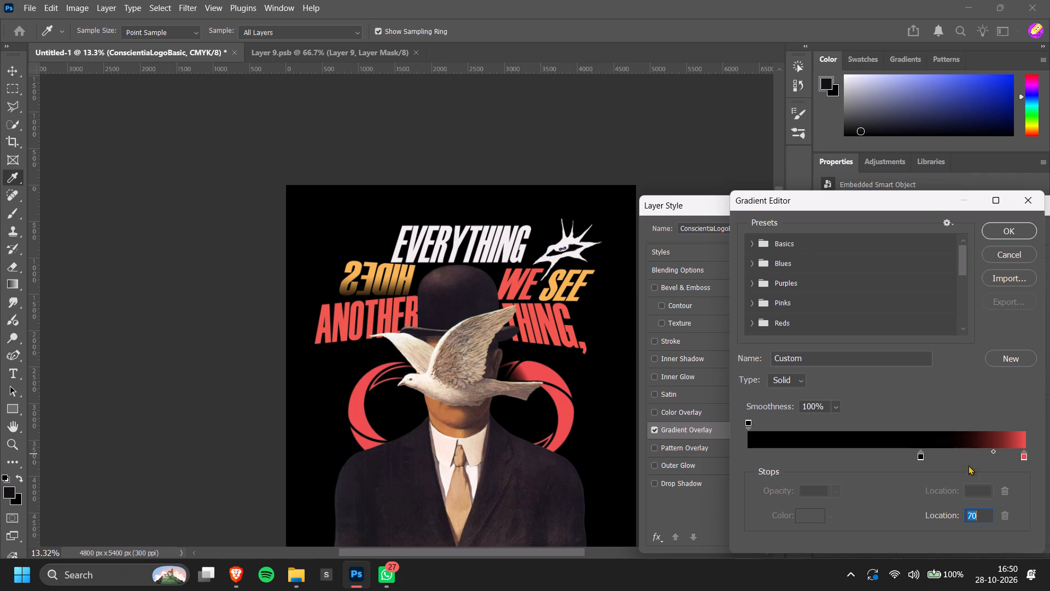
pyautogui.moveTo(921, 459); pyautogui.dragTo(869, 459)
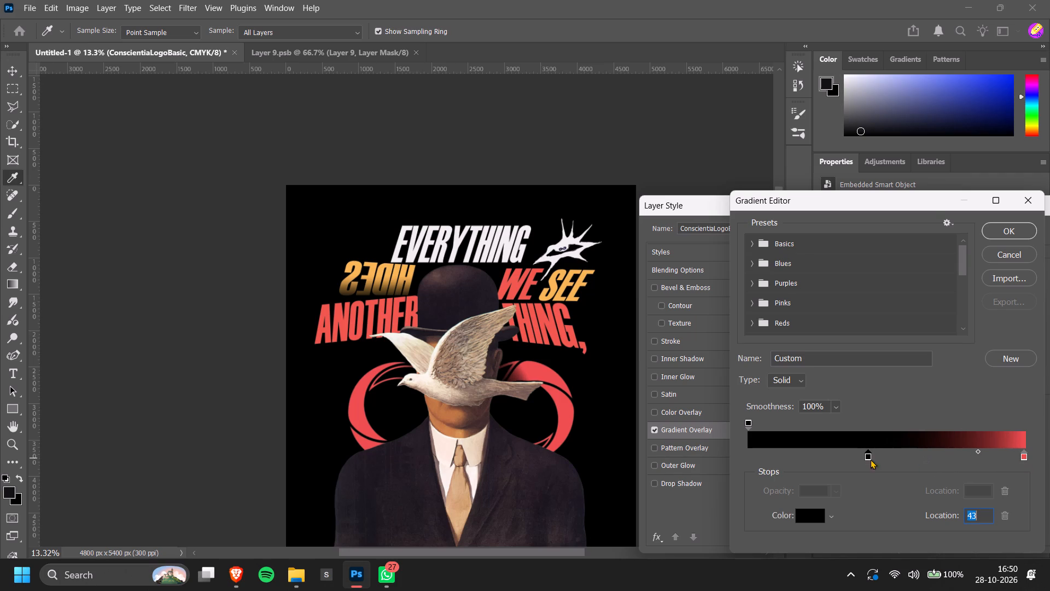
pyautogui.click(1003, 228)
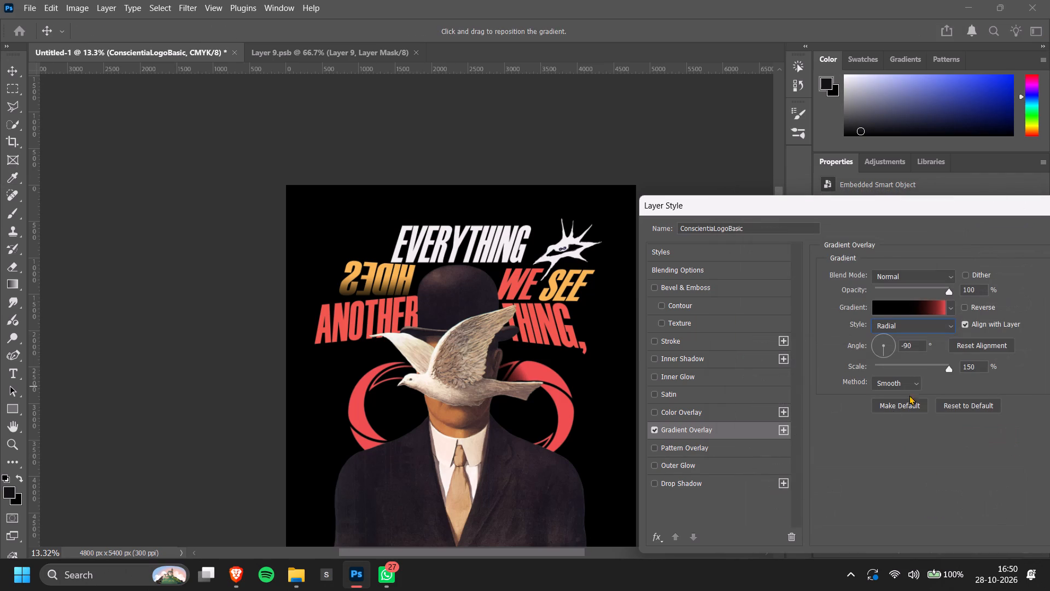
pyautogui.click(925, 369)
pyautogui.moveTo(923, 369); pyautogui.dragTo(1010, 380)
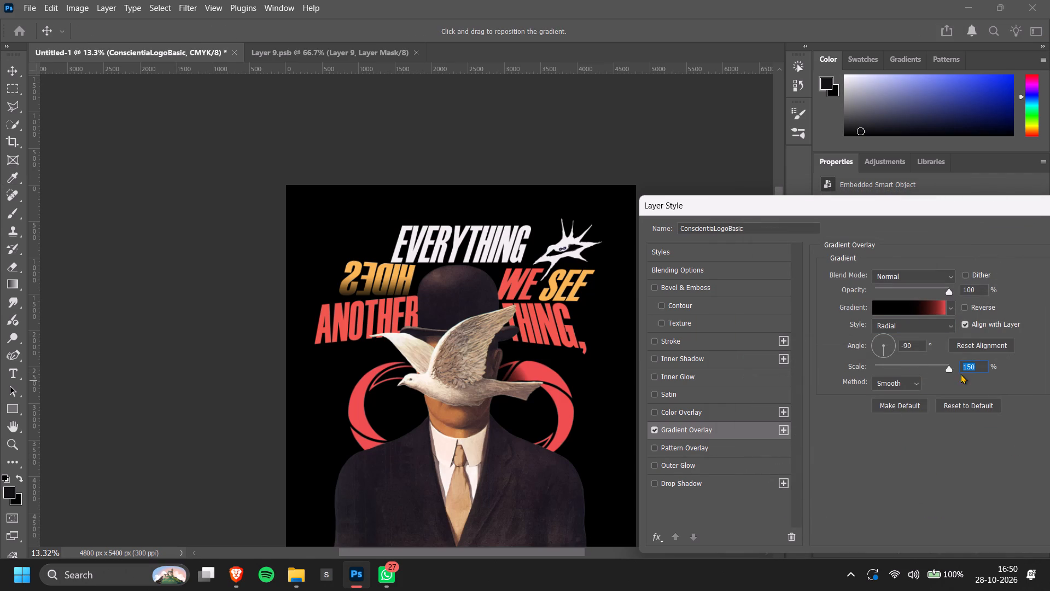
# Tighten the logo gradient's dark-to-red transition, placing the black stop at 61% and the midpoint at about 57%.
pyautogui.click(917, 314)
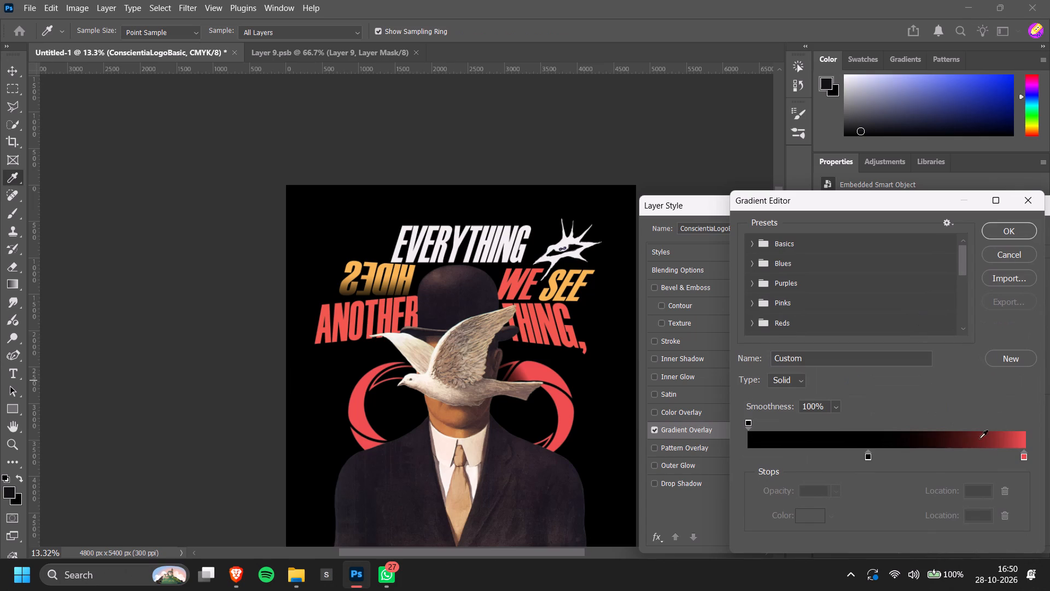
pyautogui.click(1024, 457)
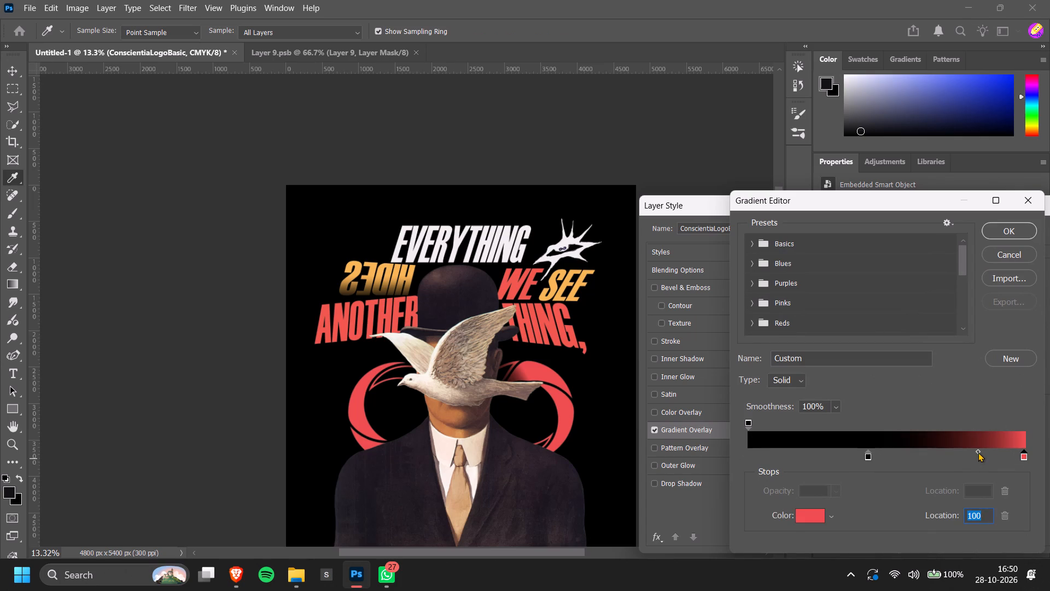
pyautogui.moveTo(978, 452); pyautogui.dragTo(991, 452)
pyautogui.moveTo(991, 450); pyautogui.dragTo(957, 450)
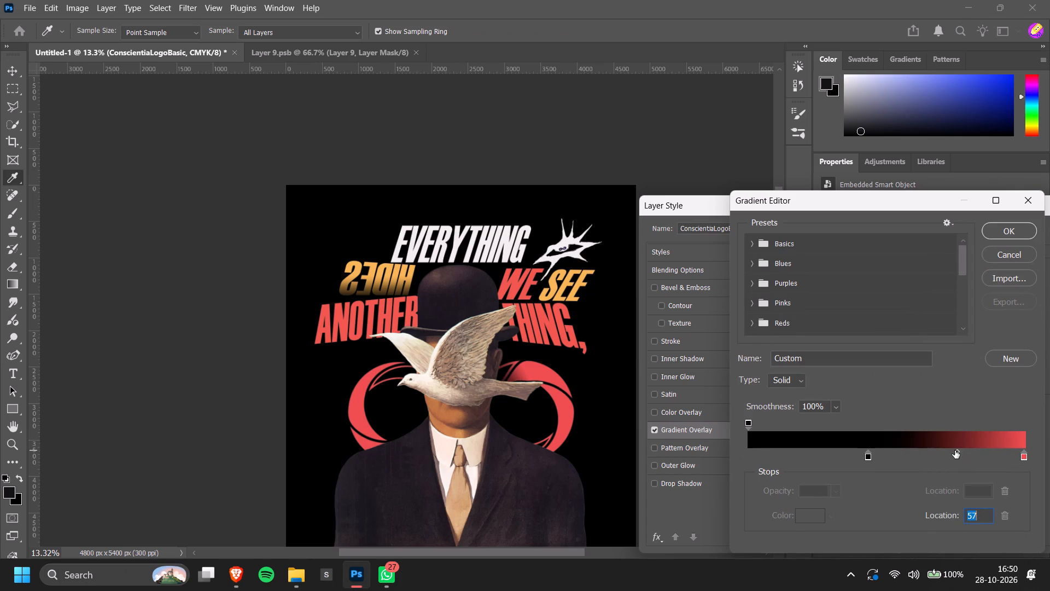
pyautogui.moveTo(866, 454); pyautogui.dragTo(918, 457)
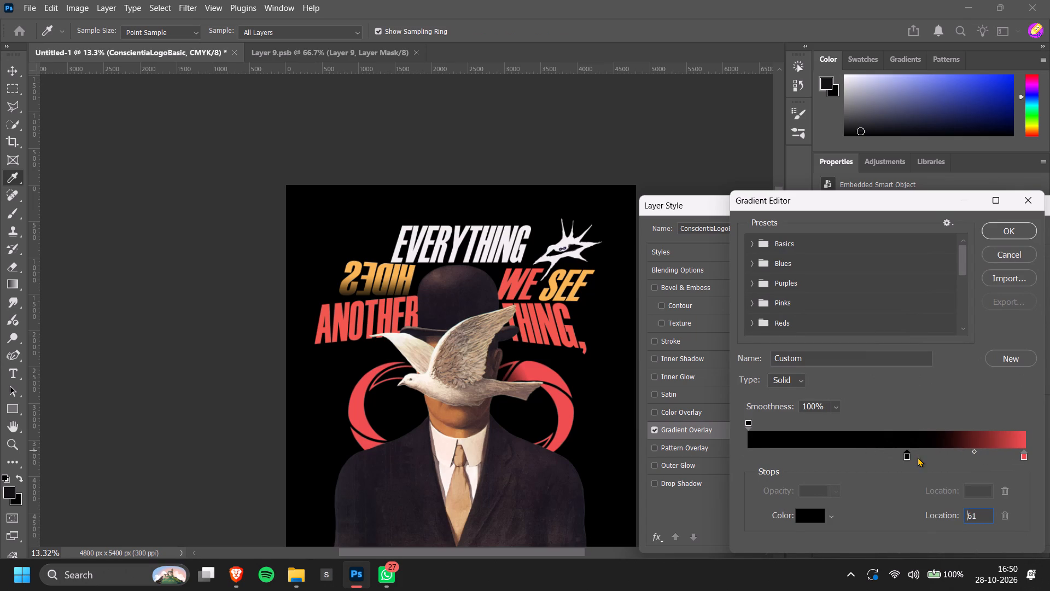
pyautogui.moveTo(918, 457); pyautogui.dragTo(919, 457)
pyautogui.click(802, 457)
pyautogui.moveTo(800, 457); pyautogui.dragTo(803, 457)
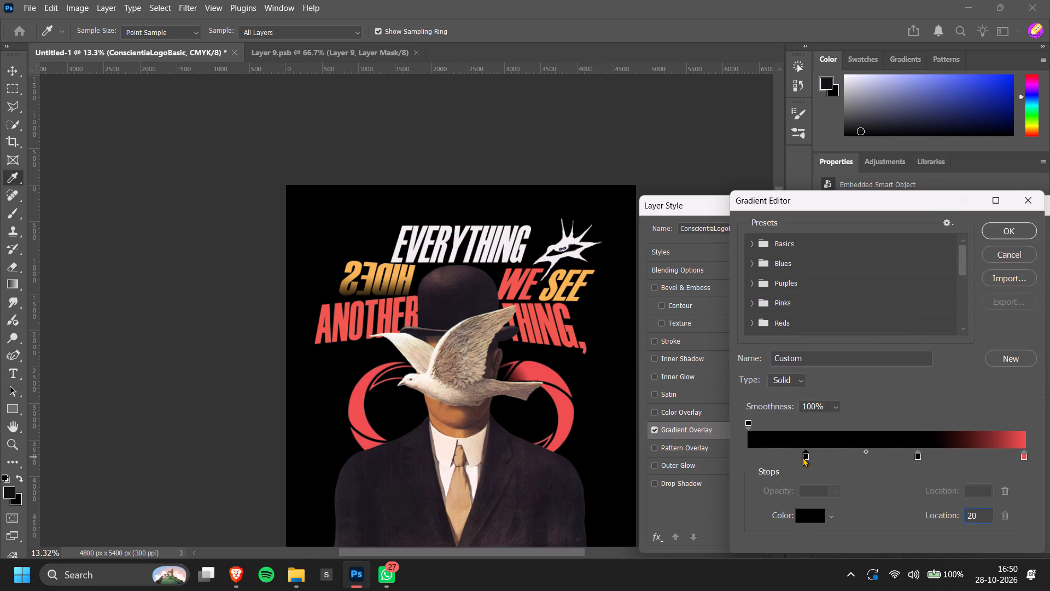
pyautogui.moveTo(803, 457); pyautogui.dragTo(795, 494)
pyautogui.click(1023, 457)
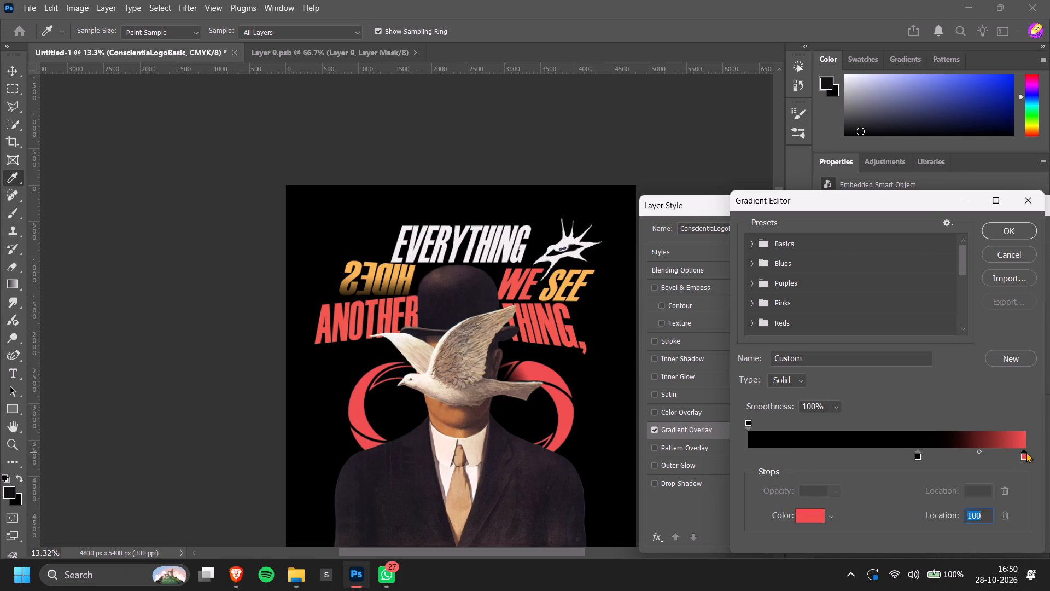
pyautogui.click(1018, 231)
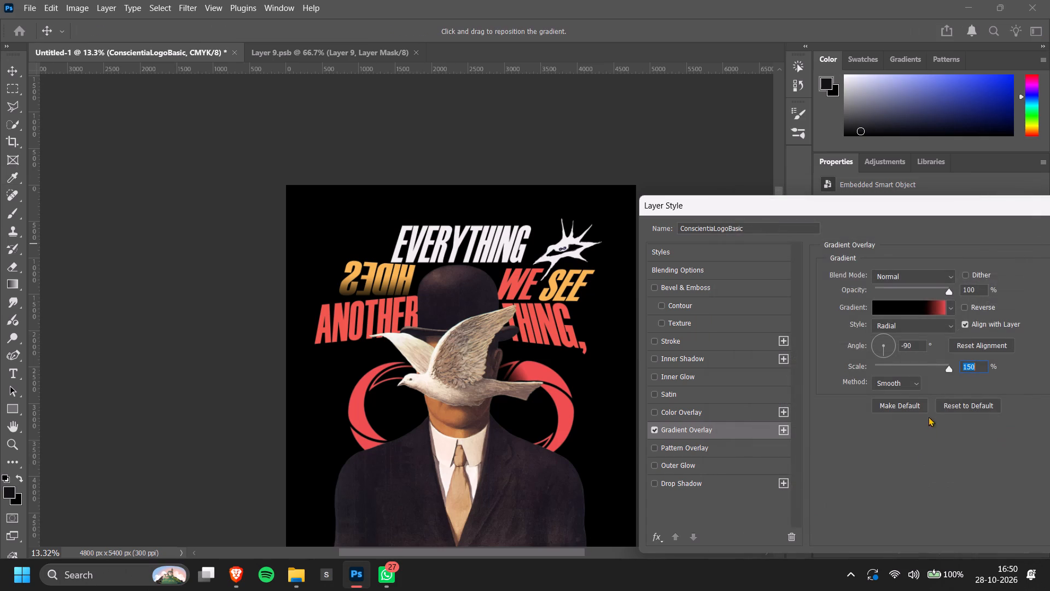
# Rotate the logo's radial gradient overlay to an angle of -125°, keeping its scale at 150%, and apply it.
pyautogui.click(922, 370)
pyautogui.moveTo(923, 370); pyautogui.dragTo(1049, 393)
pyautogui.click(895, 353)
pyautogui.click(892, 349)
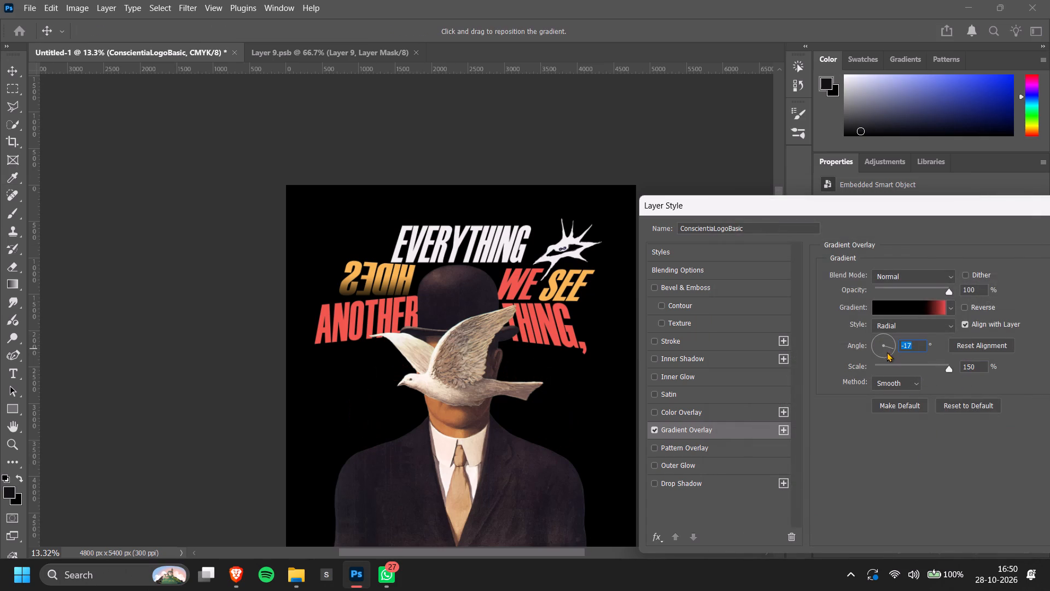
pyautogui.click(886, 352)
pyautogui.click(882, 355)
pyautogui.click(882, 354)
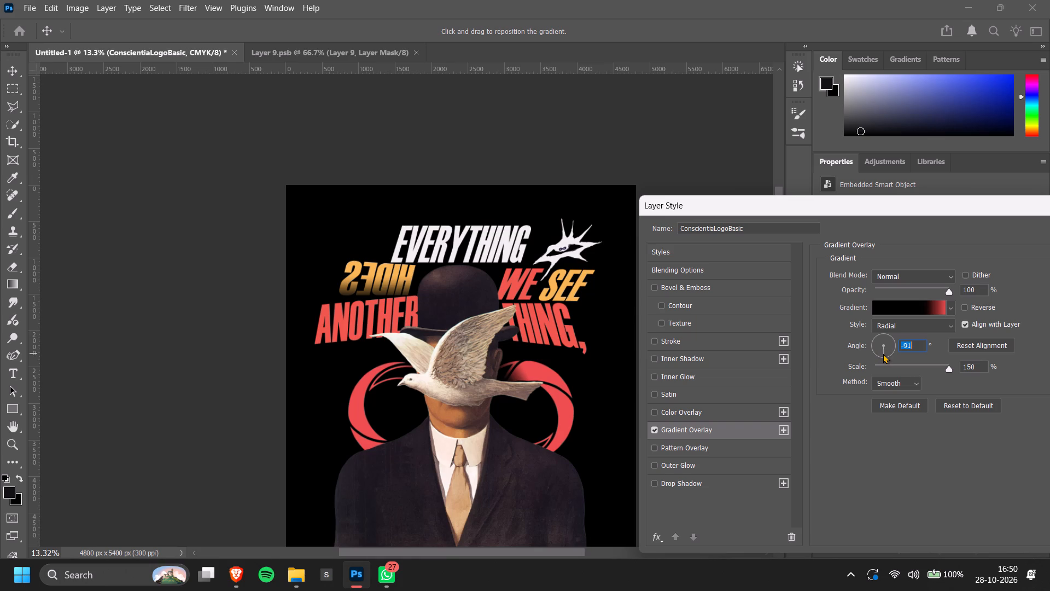
pyautogui.moveTo(880, 354); pyautogui.dragTo(872, 354)
pyautogui.click(879, 351)
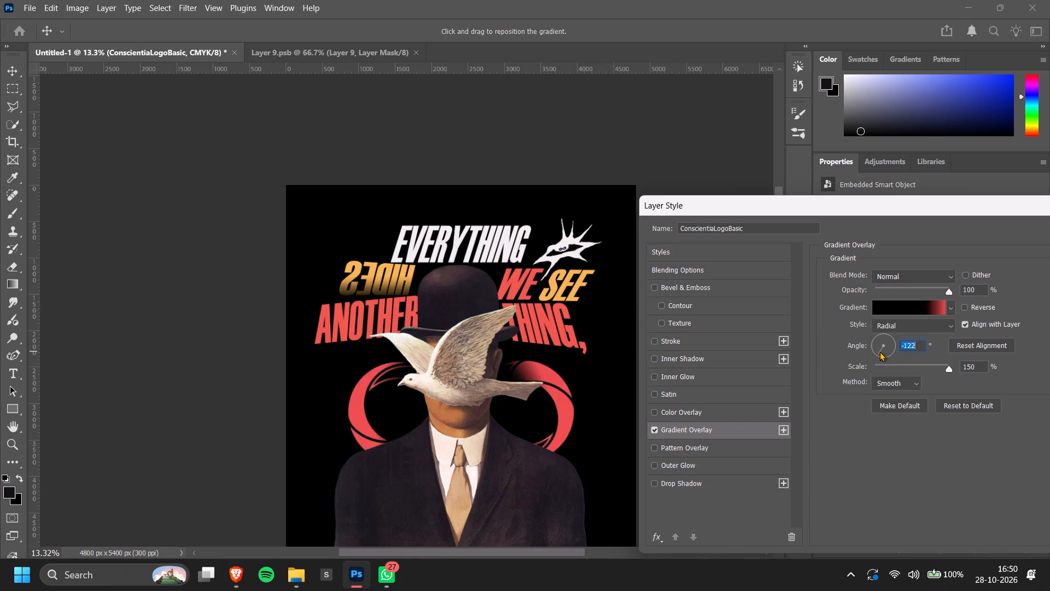
pyautogui.moveTo(880, 351); pyautogui.dragTo(875, 352)
pyautogui.click(876, 352)
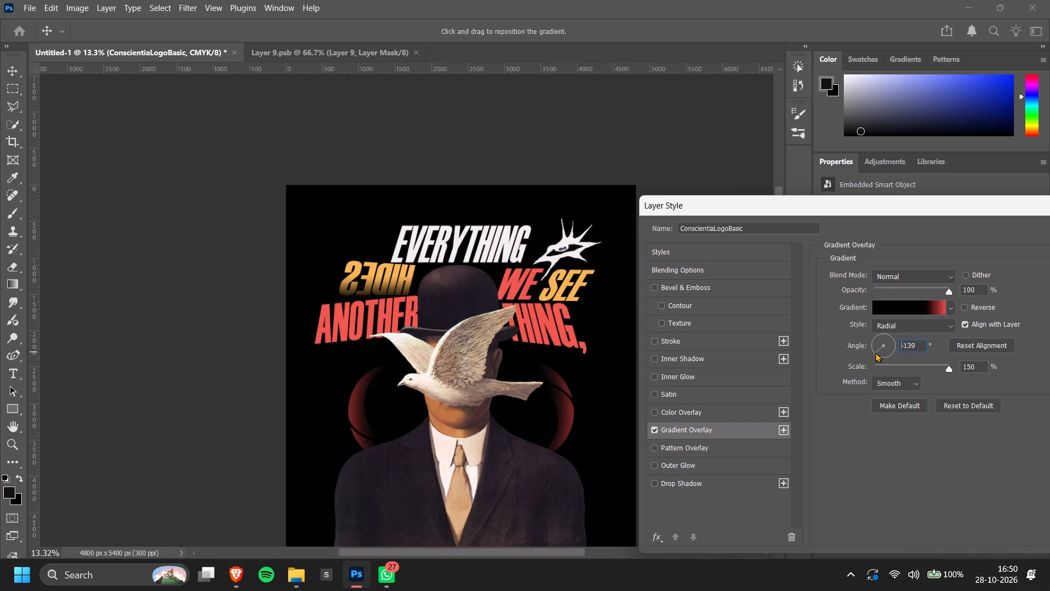
pyautogui.click(878, 353)
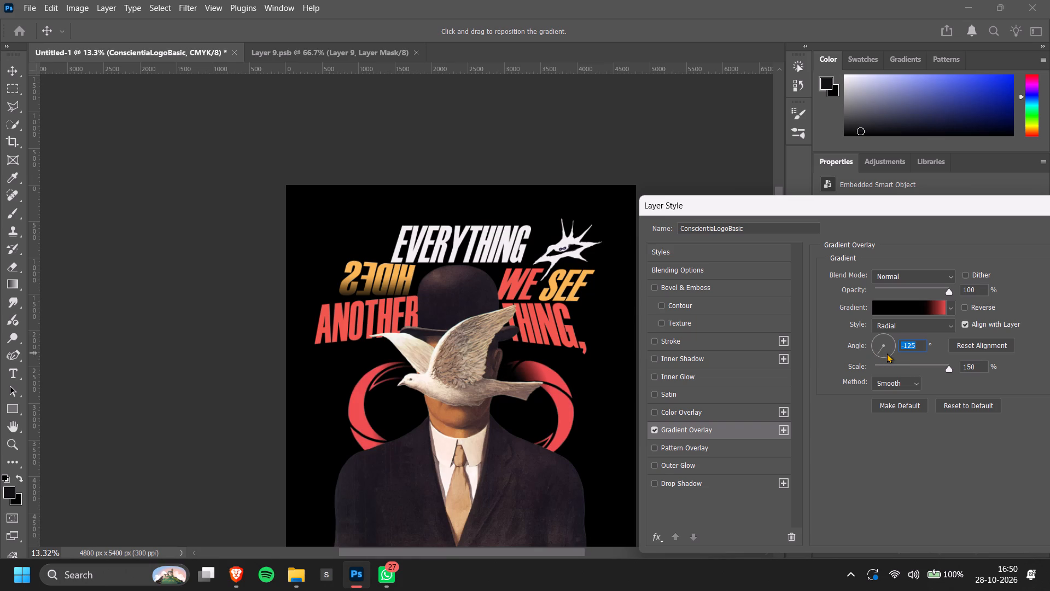
pyautogui.moveTo(977, 201); pyautogui.dragTo(964, 203)
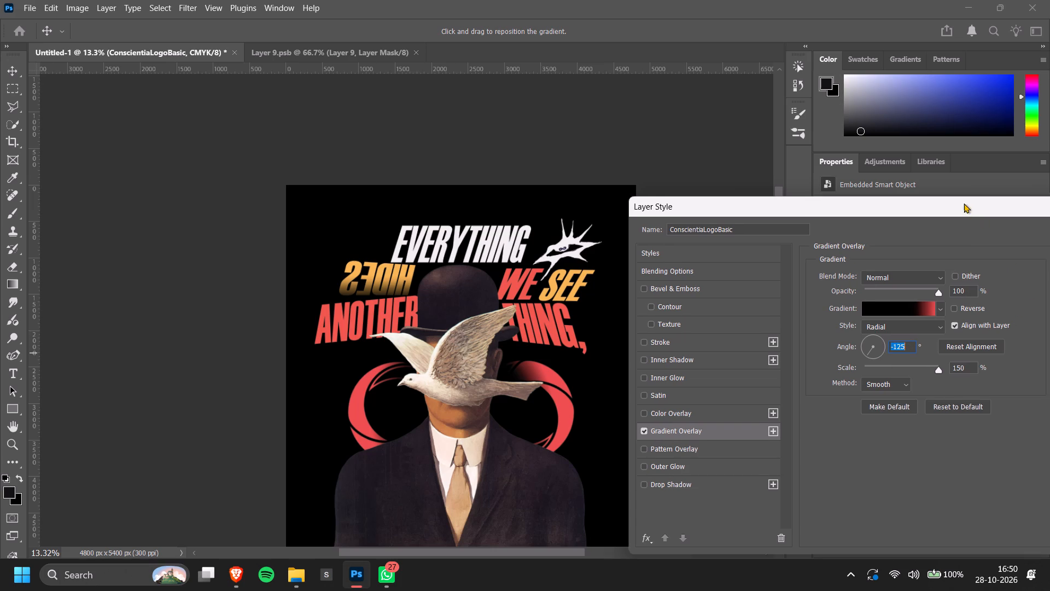
pyautogui.moveTo(964, 203); pyautogui.dragTo(932, 202)
pyautogui.click(1042, 236)
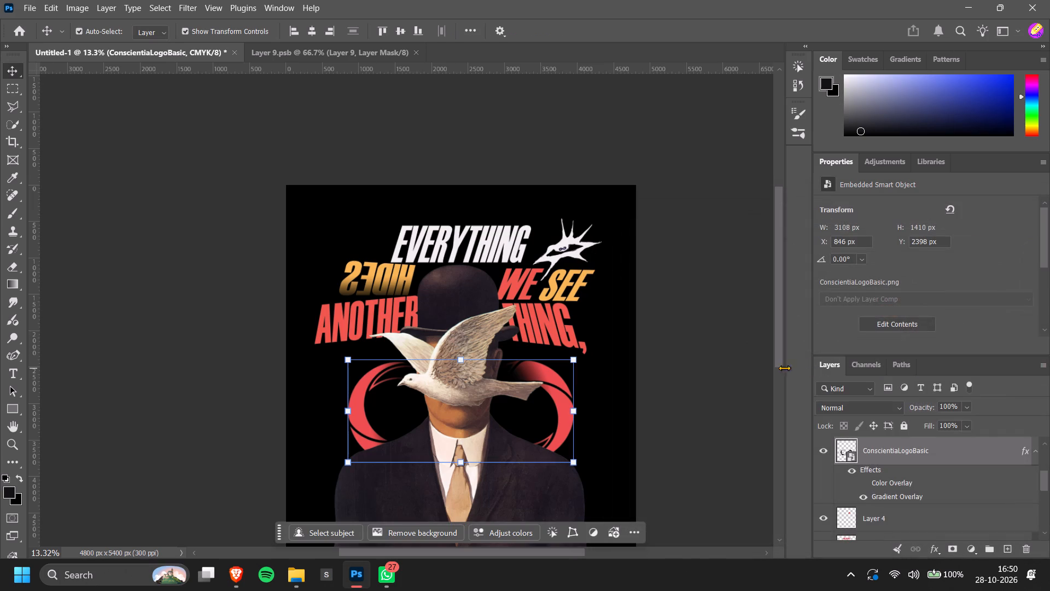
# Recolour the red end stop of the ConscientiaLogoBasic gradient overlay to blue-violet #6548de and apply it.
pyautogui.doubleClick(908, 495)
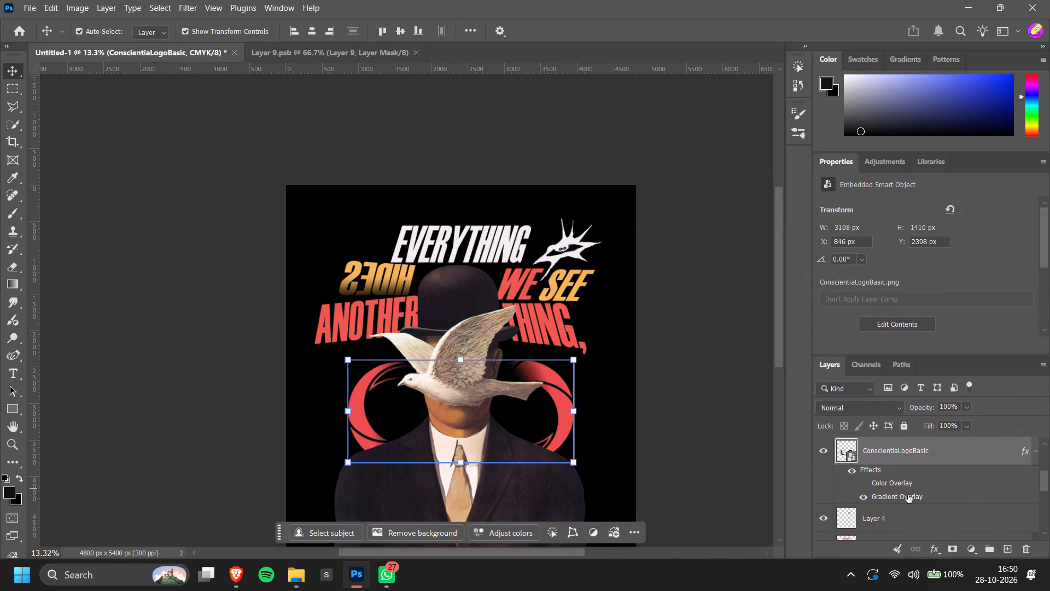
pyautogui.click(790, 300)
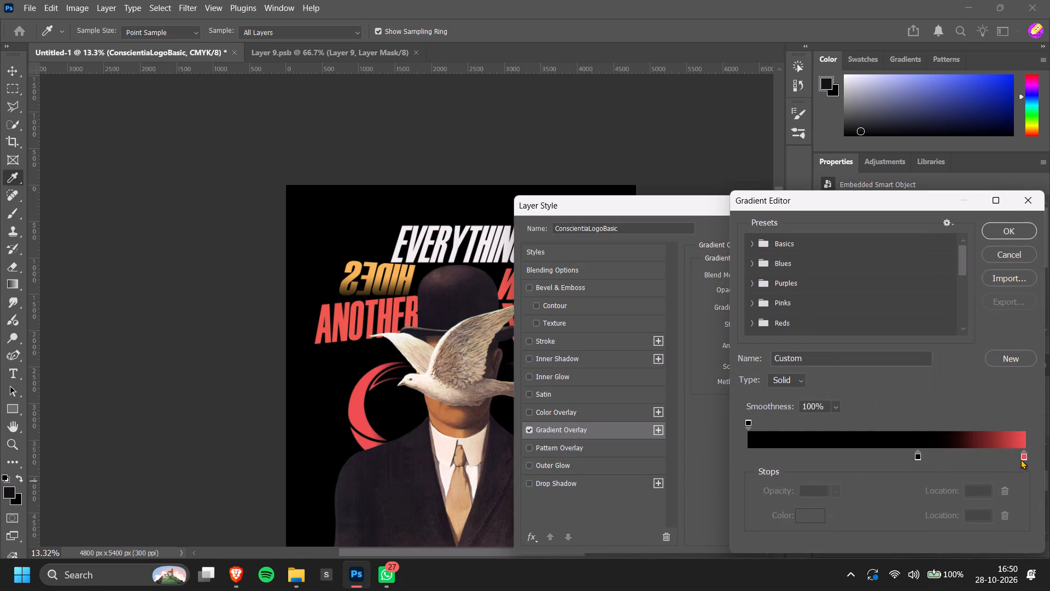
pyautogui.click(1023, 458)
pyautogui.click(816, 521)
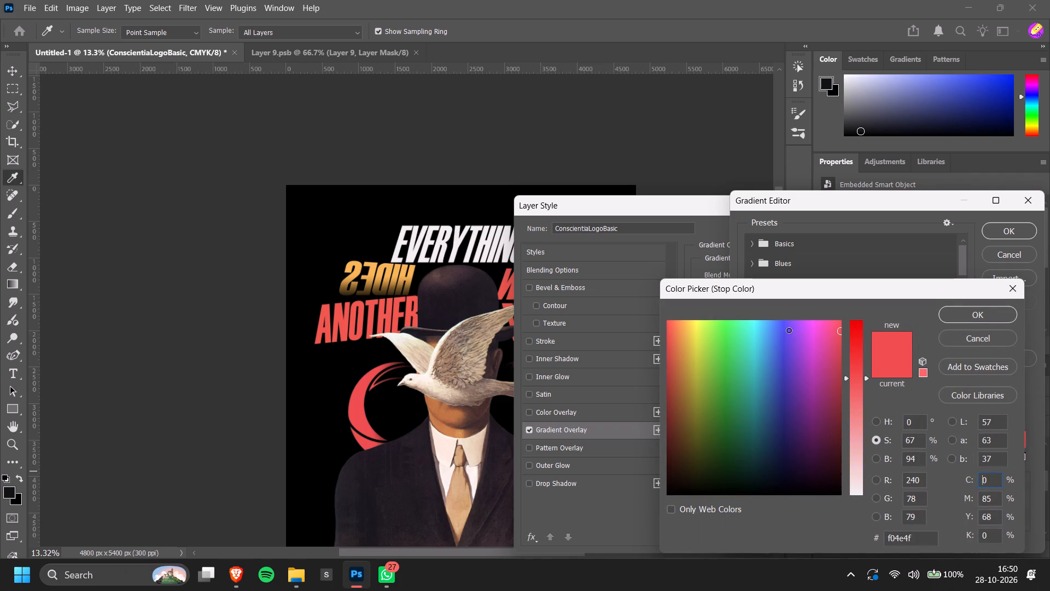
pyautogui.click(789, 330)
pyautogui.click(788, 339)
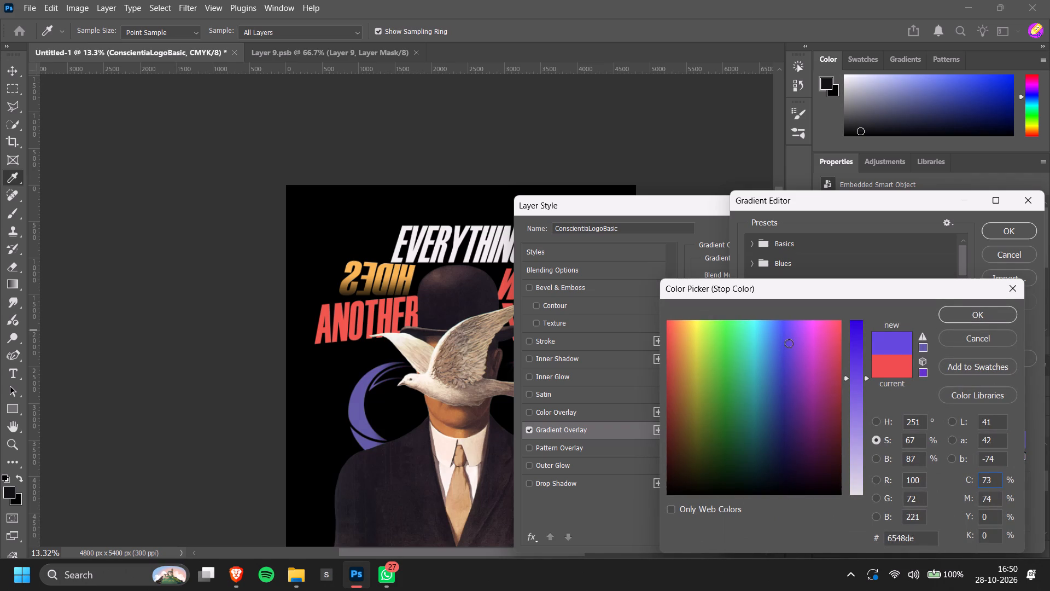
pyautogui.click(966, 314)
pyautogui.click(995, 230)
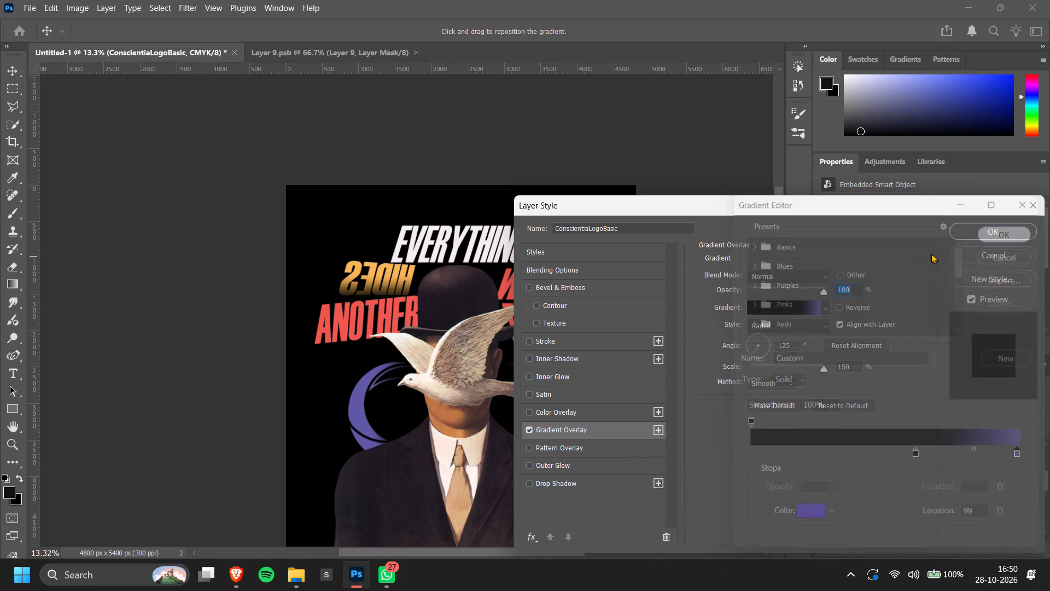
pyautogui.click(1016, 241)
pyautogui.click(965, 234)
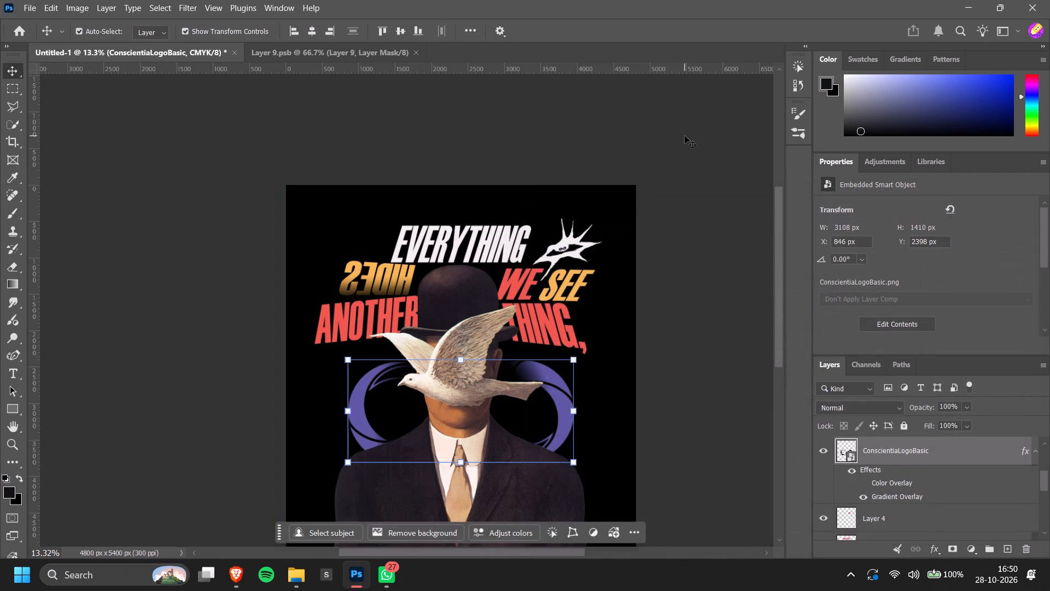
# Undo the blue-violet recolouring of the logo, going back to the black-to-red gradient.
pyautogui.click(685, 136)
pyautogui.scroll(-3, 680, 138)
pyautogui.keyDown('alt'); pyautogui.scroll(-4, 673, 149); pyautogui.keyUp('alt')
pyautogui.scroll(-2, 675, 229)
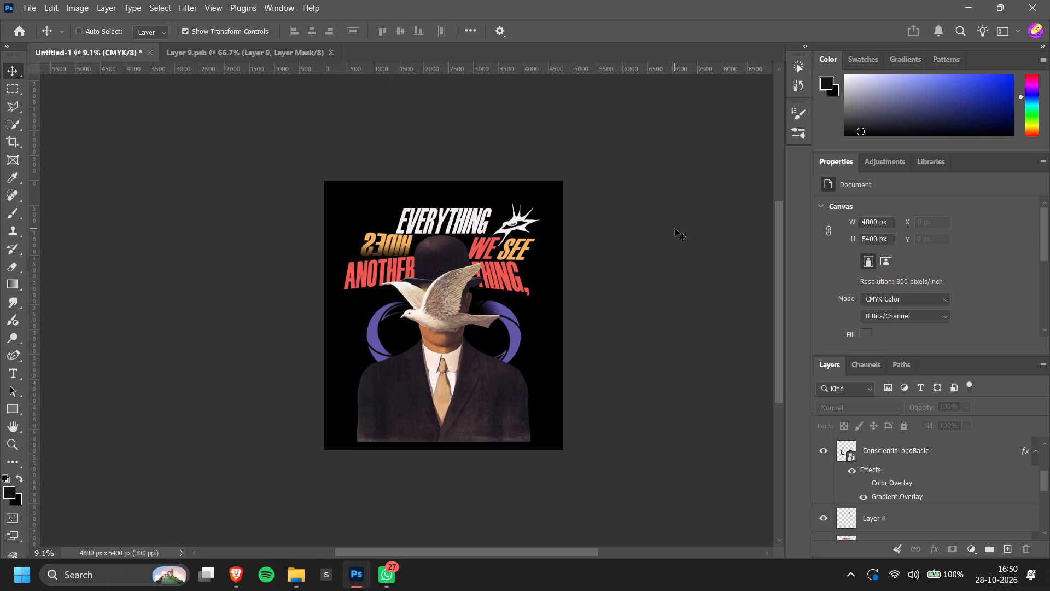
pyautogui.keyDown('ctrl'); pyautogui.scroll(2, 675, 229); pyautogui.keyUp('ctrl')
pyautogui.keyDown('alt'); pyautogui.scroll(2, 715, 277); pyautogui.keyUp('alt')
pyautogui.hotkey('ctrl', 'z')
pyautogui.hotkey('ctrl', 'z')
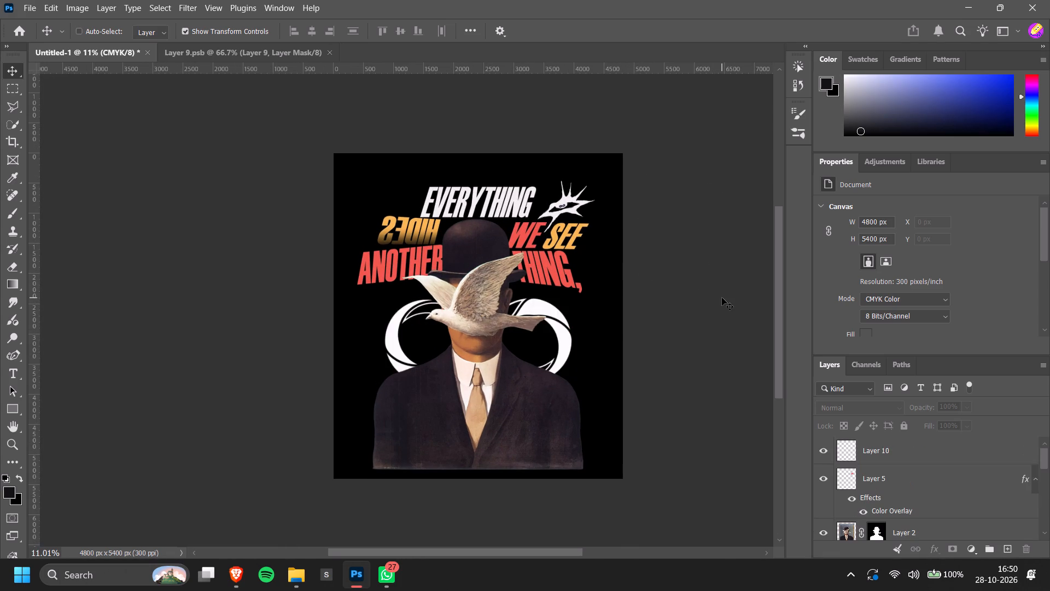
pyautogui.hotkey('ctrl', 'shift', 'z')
# Examine the whole poster composition with the red gradient logo behind the figure at different magnifications.
pyautogui.keyDown('ctrl'); pyautogui.scroll(-3, 722, 304); pyautogui.keyUp('ctrl')
pyautogui.keyDown('alt'); pyautogui.scroll(-2, 722, 304); pyautogui.keyUp('alt')
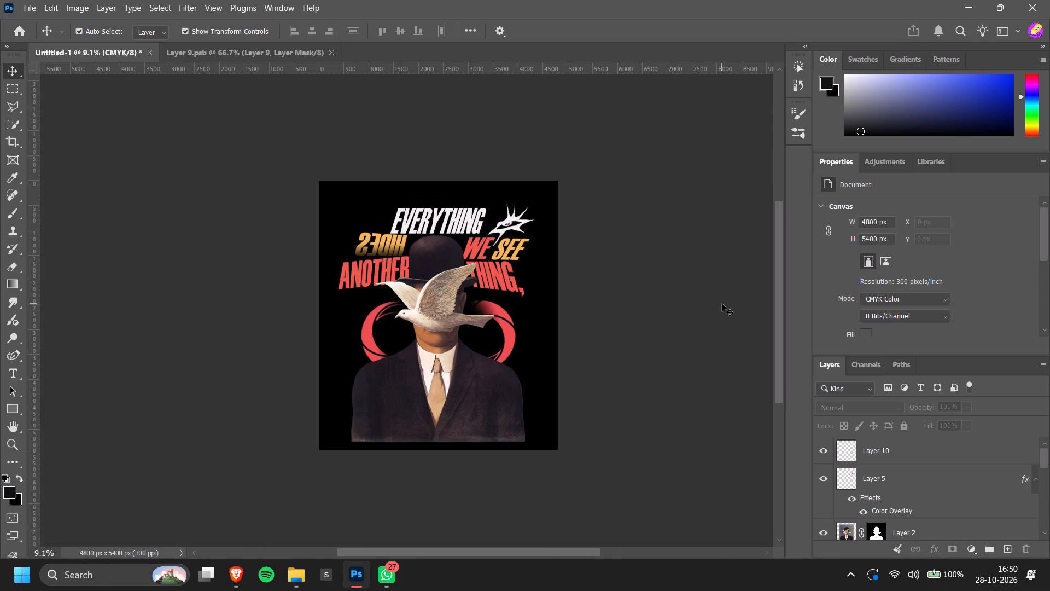
pyautogui.keyDown('alt'); pyautogui.scroll(-1, 722, 304); pyautogui.keyUp('alt')
pyautogui.keyDown('alt'); pyautogui.scroll(3, 722, 304); pyautogui.keyUp('alt')
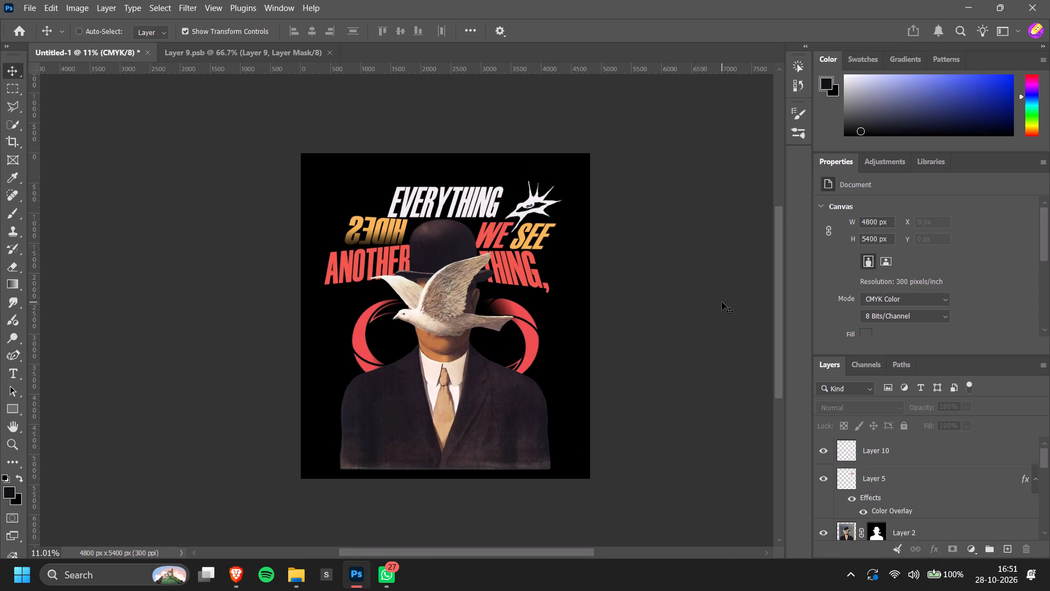
pyautogui.keyDown('ctrl'); pyautogui.scroll(-1, 722, 302); pyautogui.keyUp('ctrl')
pyautogui.keyDown('alt'); pyautogui.scroll(4, 568, 343); pyautogui.keyUp('alt')
pyautogui.click(504, 326)
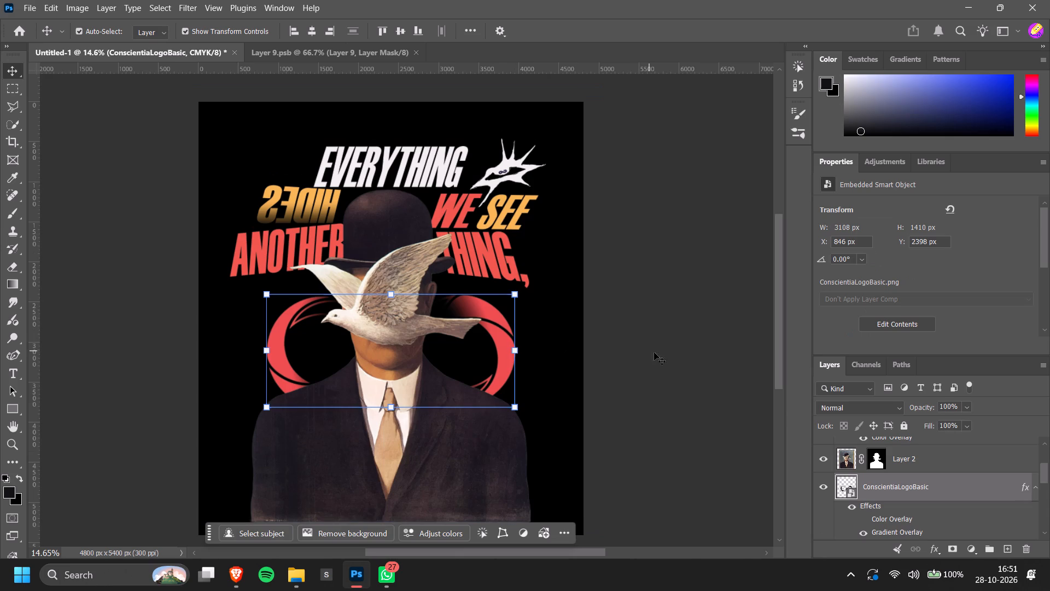
pyautogui.click(675, 351)
pyautogui.keyDown('alt'); pyautogui.scroll(-2, 664, 336); pyautogui.keyUp('alt')
pyautogui.keyDown('ctrl'); pyautogui.scroll(4, 663, 327); pyautogui.keyUp('ctrl')
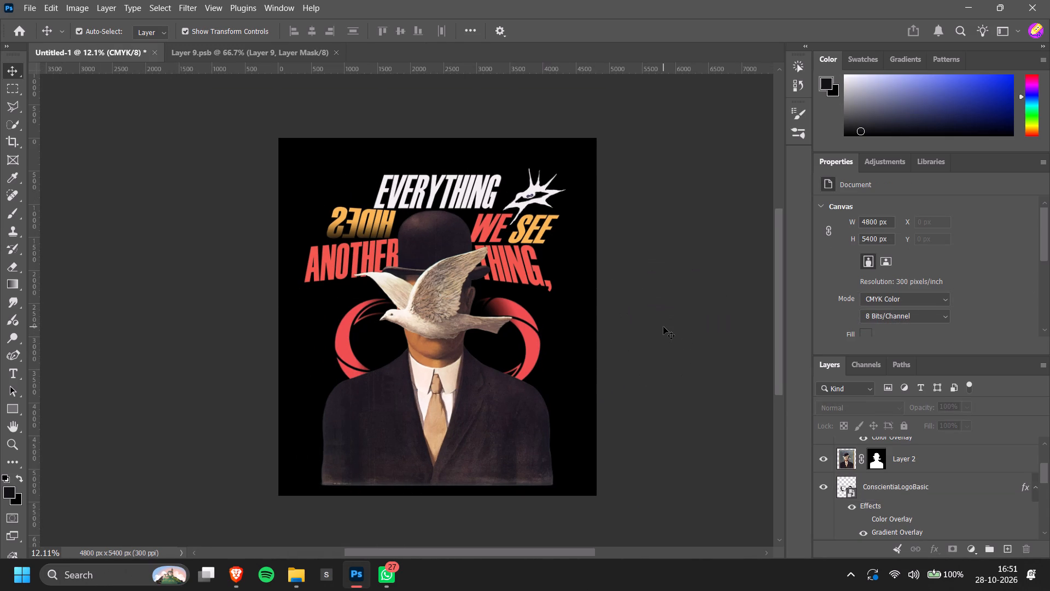
# Distort the THING, text on Layer 8 so its outer end flares outward and downward, making it about 1317 × 771 px.
pyautogui.scroll(4, 565, 238)
pyautogui.keyDown('alt'); pyautogui.scroll(7, 498, 337); pyautogui.keyUp('alt')
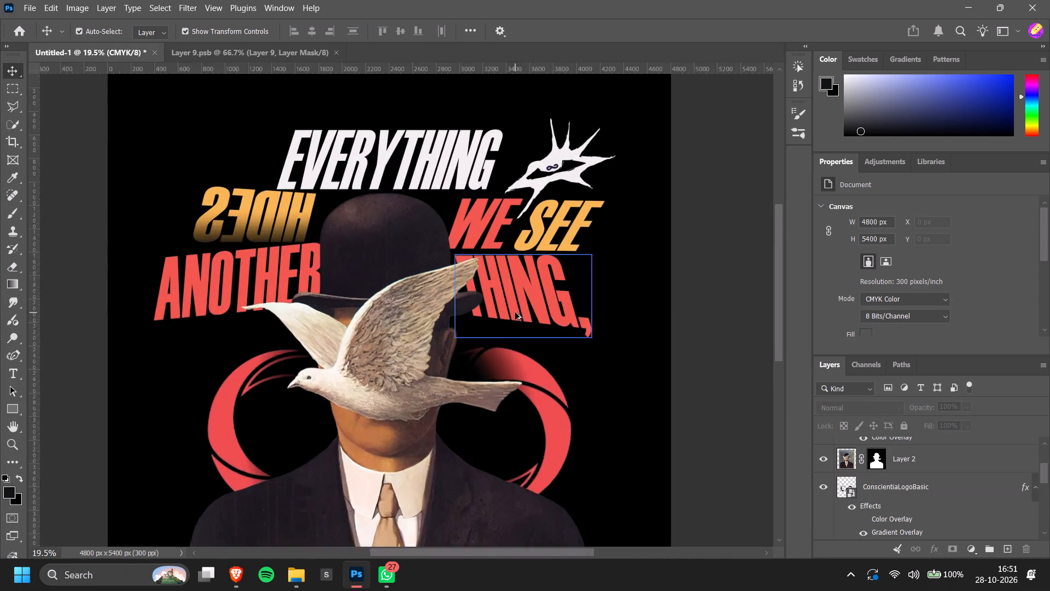
pyautogui.keyDown('alt'); pyautogui.scroll(1, 515, 312); pyautogui.keyUp('alt')
pyautogui.click(518, 309)
pyautogui.keyDown('ctrl'); pyautogui.moveTo(605, 344); pyautogui.dragTo(619, 348); pyautogui.keyUp('ctrl')
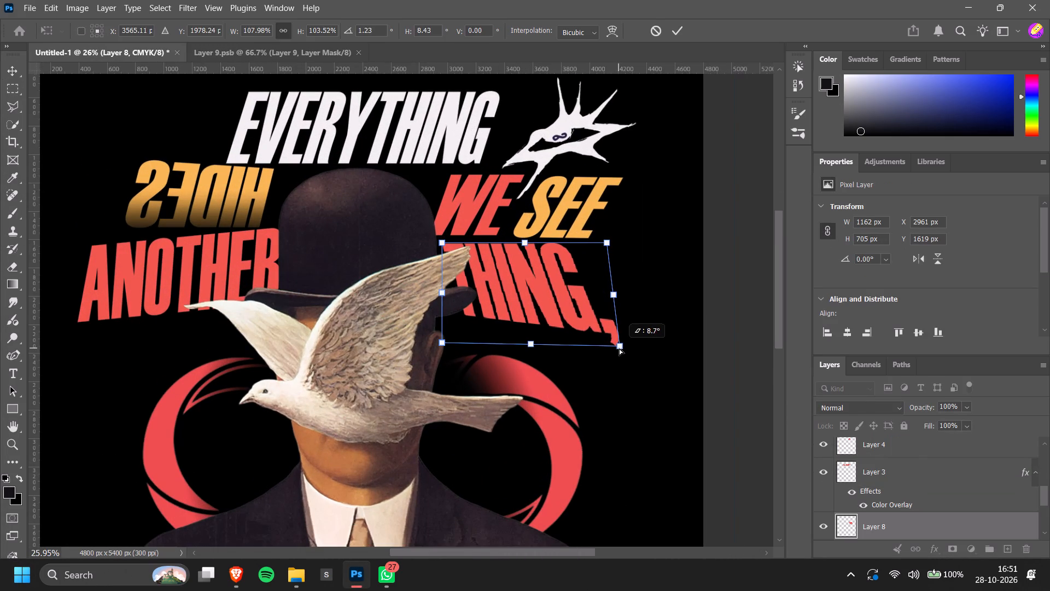
pyautogui.keyDown('ctrl'); pyautogui.moveTo(619, 348); pyautogui.dragTo(618, 350); pyautogui.keyUp('ctrl')
pyautogui.keyDown('ctrl'); pyautogui.moveTo(606, 243); pyautogui.dragTo(610, 252); pyautogui.keyUp('ctrl')
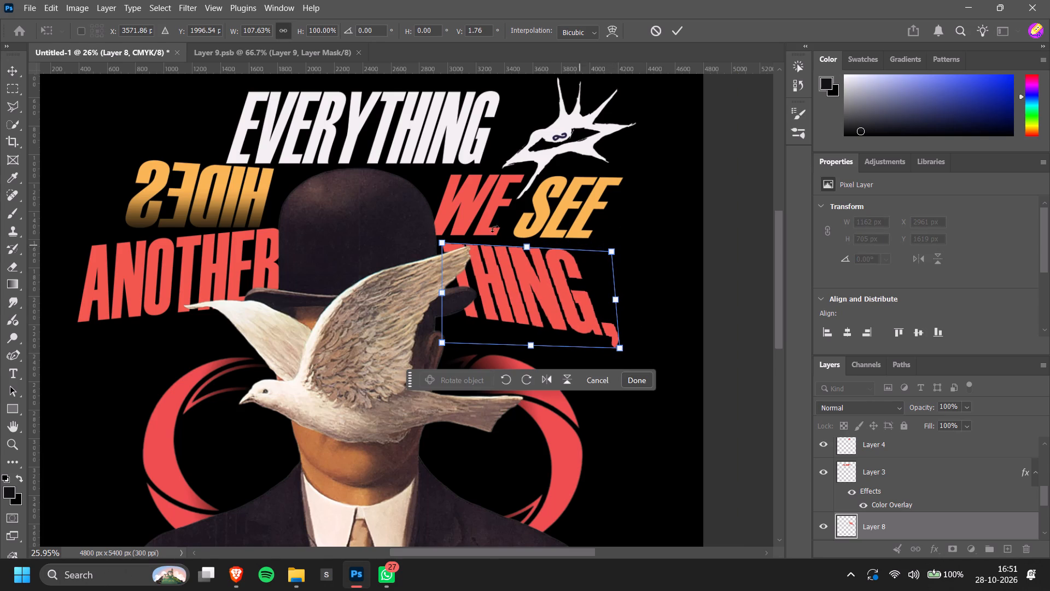
pyautogui.click(442, 242)
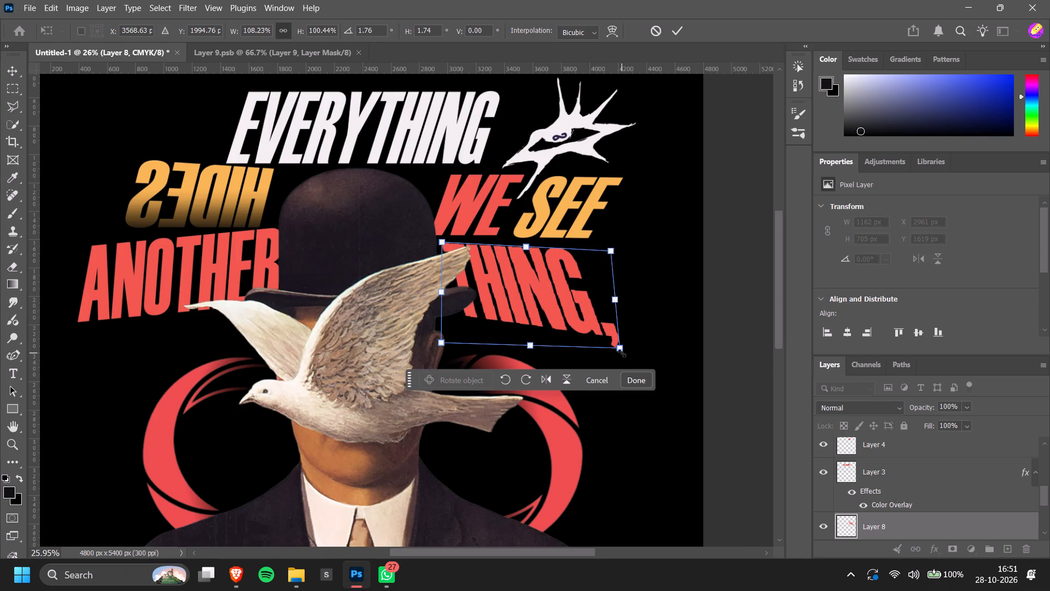
pyautogui.keyDown('ctrl'); pyautogui.moveTo(611, 250); pyautogui.dragTo(621, 258); pyautogui.keyUp('ctrl')
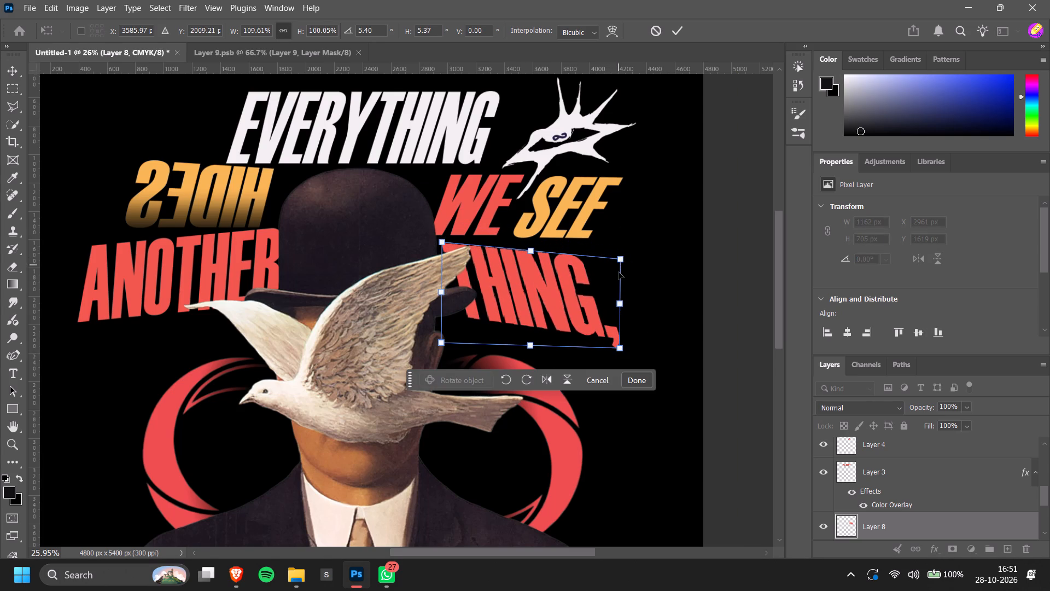
pyautogui.keyDown('ctrl'); pyautogui.moveTo(621, 260); pyautogui.dragTo(626, 251); pyautogui.keyUp('ctrl')
pyautogui.keyDown('ctrl'); pyautogui.moveTo(622, 349); pyautogui.dragTo(629, 352); pyautogui.keyUp('ctrl')
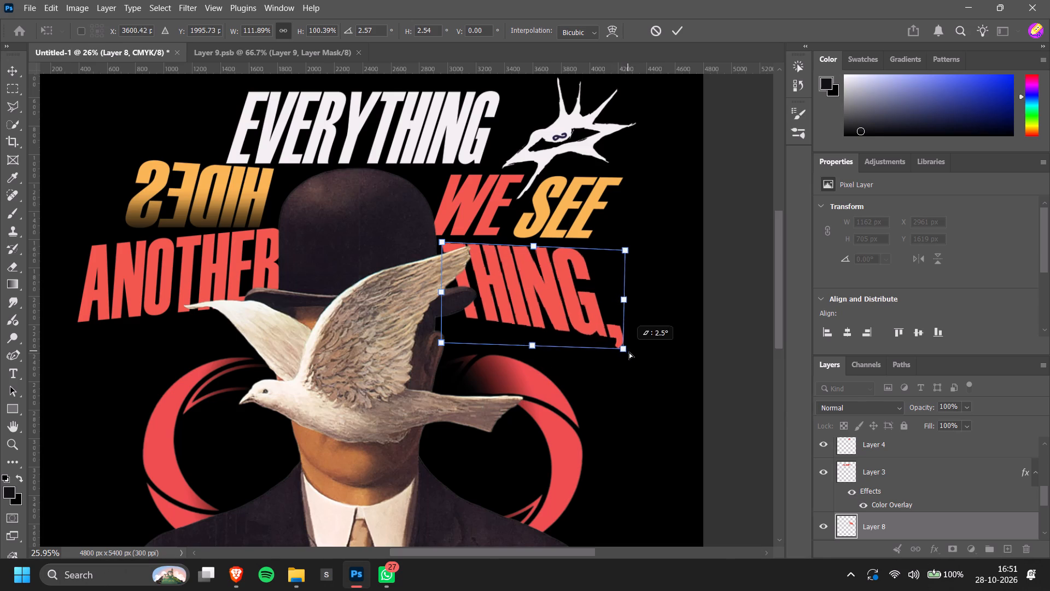
pyautogui.keyDown('ctrl'); pyautogui.moveTo(629, 352); pyautogui.dragTo(631, 354); pyautogui.keyUp('ctrl')
pyautogui.click(643, 384)
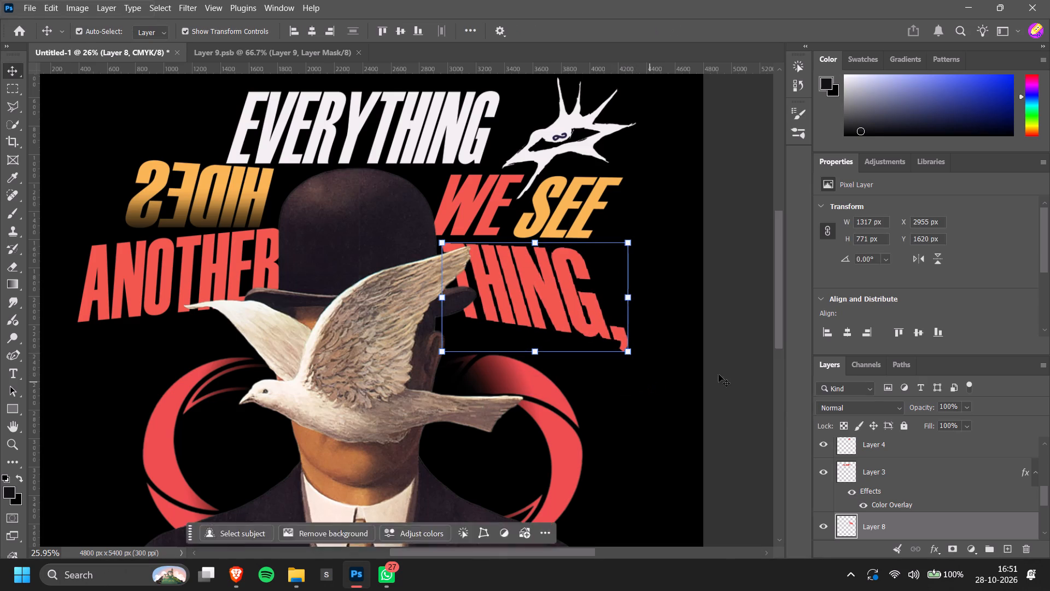
pyautogui.click(726, 371)
# Add a 13 px white outside Stroke at 100% opacity to the bowler-hat man on Layer 2.
pyautogui.keyDown('alt'); pyautogui.scroll(-9, 711, 371); pyautogui.keyUp('alt')
pyautogui.keyDown('ctrl'); pyautogui.scroll(5, 634, 378); pyautogui.keyUp('ctrl')
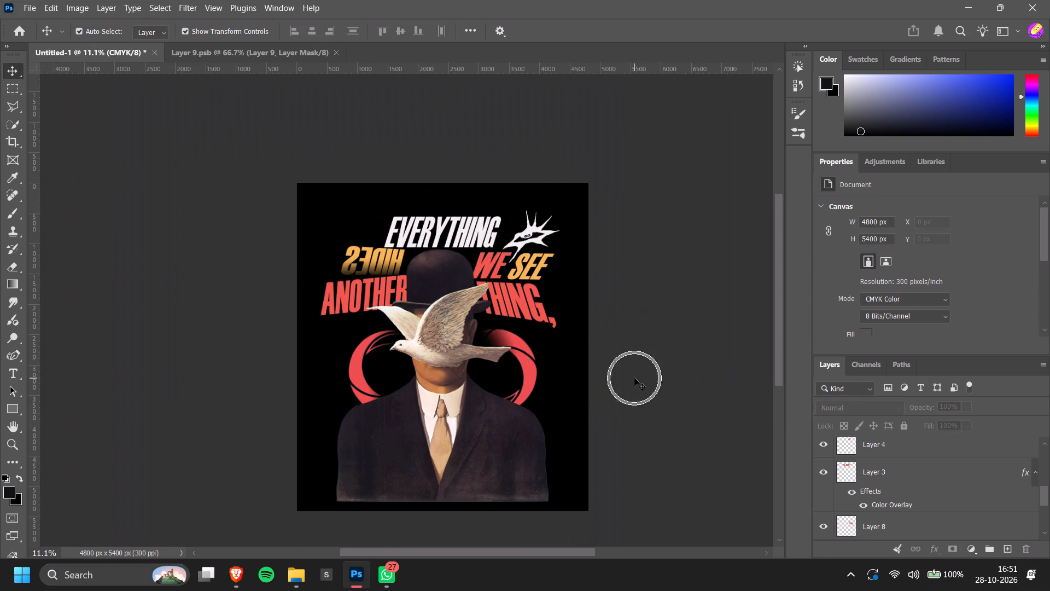
pyautogui.keyDown('ctrl'); pyautogui.scroll(5, 634, 378); pyautogui.keyUp('ctrl')
pyautogui.scroll(-2, 643, 375)
pyautogui.keyDown('ctrl'); pyautogui.scroll(-2, 676, 347); pyautogui.keyUp('ctrl')
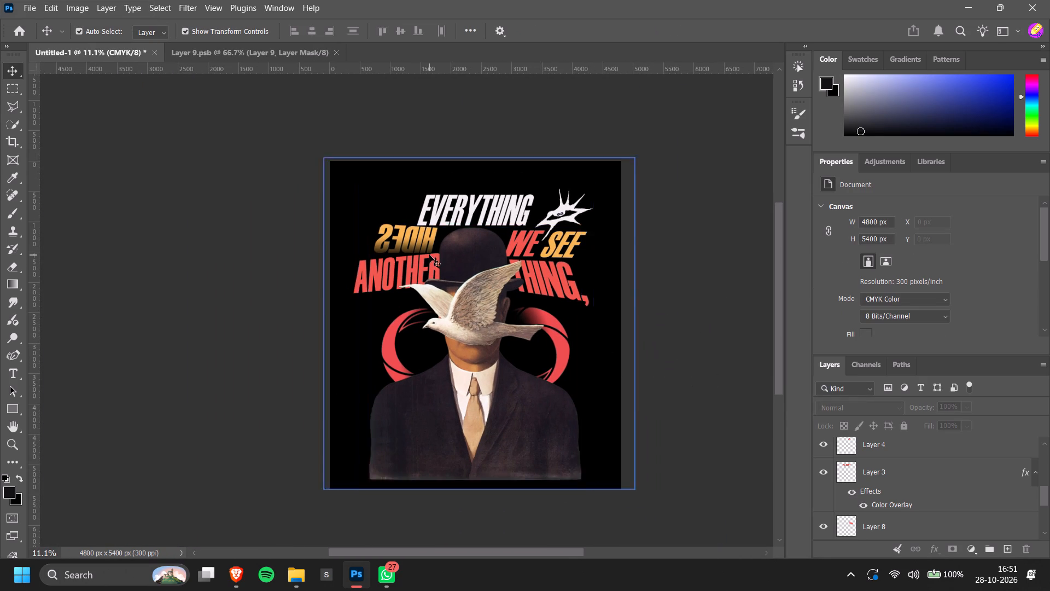
pyautogui.keyDown('alt'); pyautogui.scroll(10, 428, 254); pyautogui.keyUp('alt')
pyautogui.click(497, 258)
pyautogui.keyDown('alt'); pyautogui.scroll(-9, 501, 263); pyautogui.keyUp('alt')
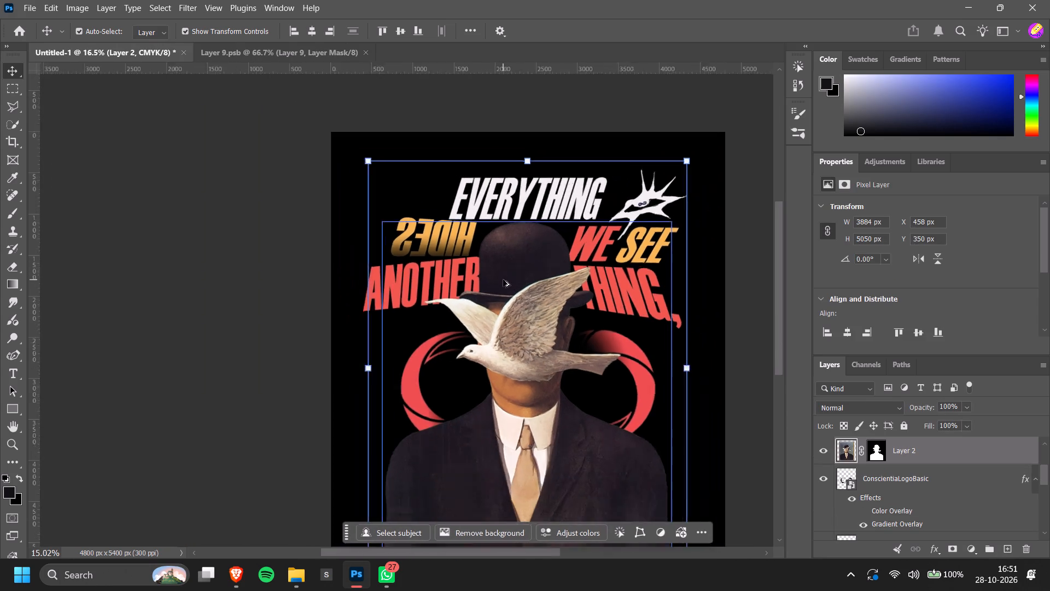
pyautogui.doubleClick(954, 447)
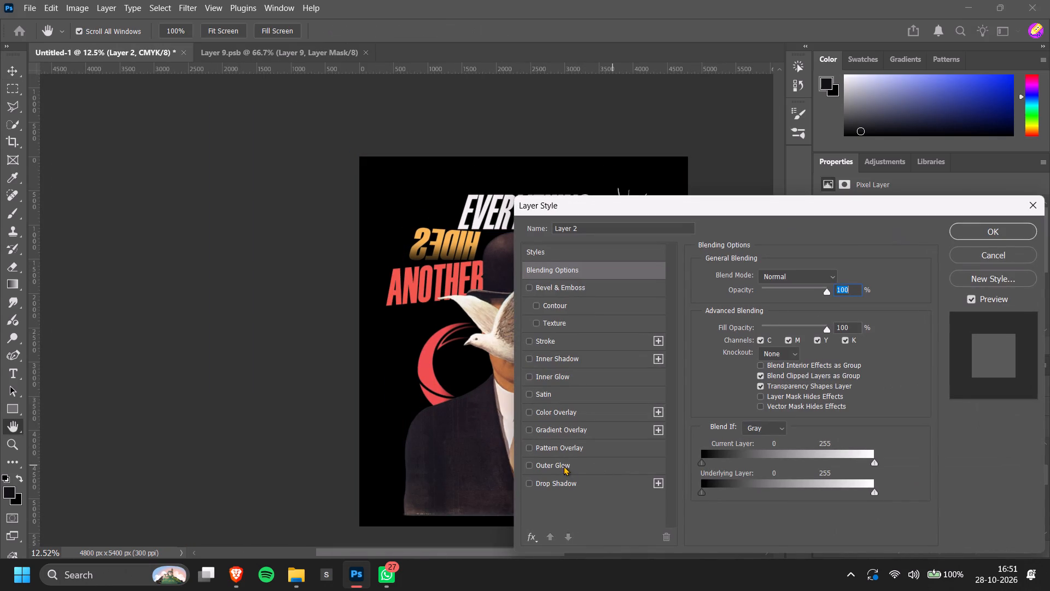
pyautogui.click(570, 337)
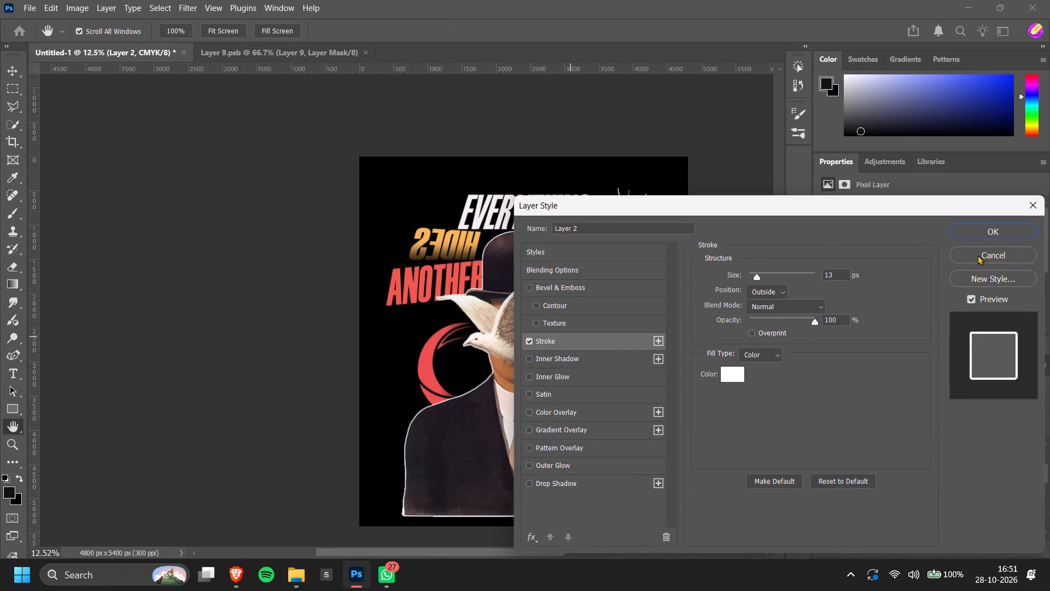
pyautogui.click(998, 236)
pyautogui.click(749, 401)
# Add a Curves adjustment layer above the bowler-hat man on Layer 2 and clip it to that layer.
pyautogui.keyDown('ctrl'); pyautogui.scroll(-5, 690, 409); pyautogui.keyUp('ctrl')
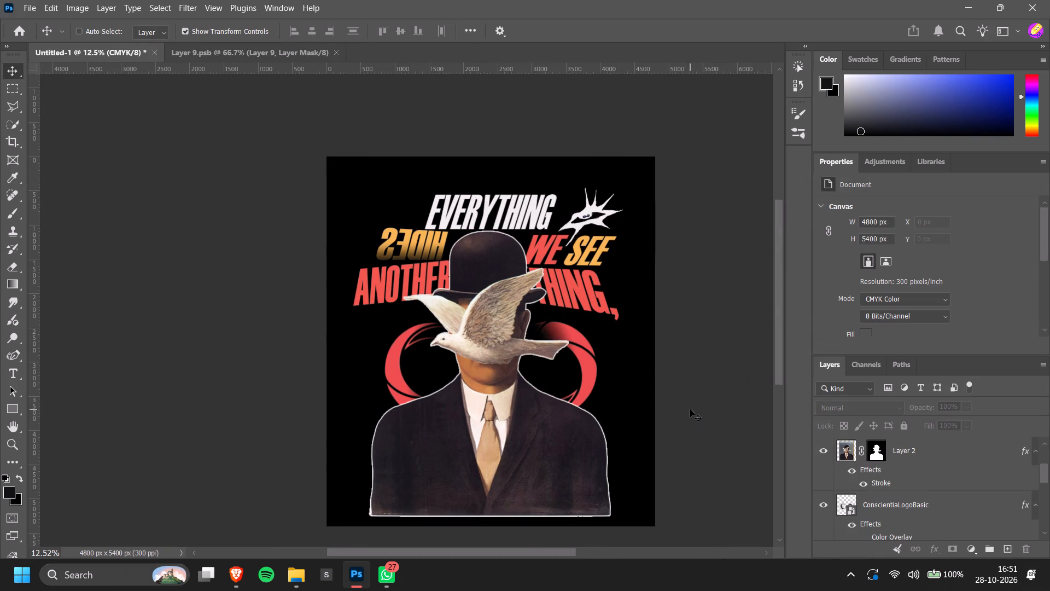
pyautogui.keyDown('ctrl'); pyautogui.scroll(-4, 690, 409); pyautogui.keyUp('ctrl')
pyautogui.scroll(-4, 681, 414)
pyautogui.keyDown('alt'); pyautogui.scroll(3, 401, 309); pyautogui.keyUp('alt')
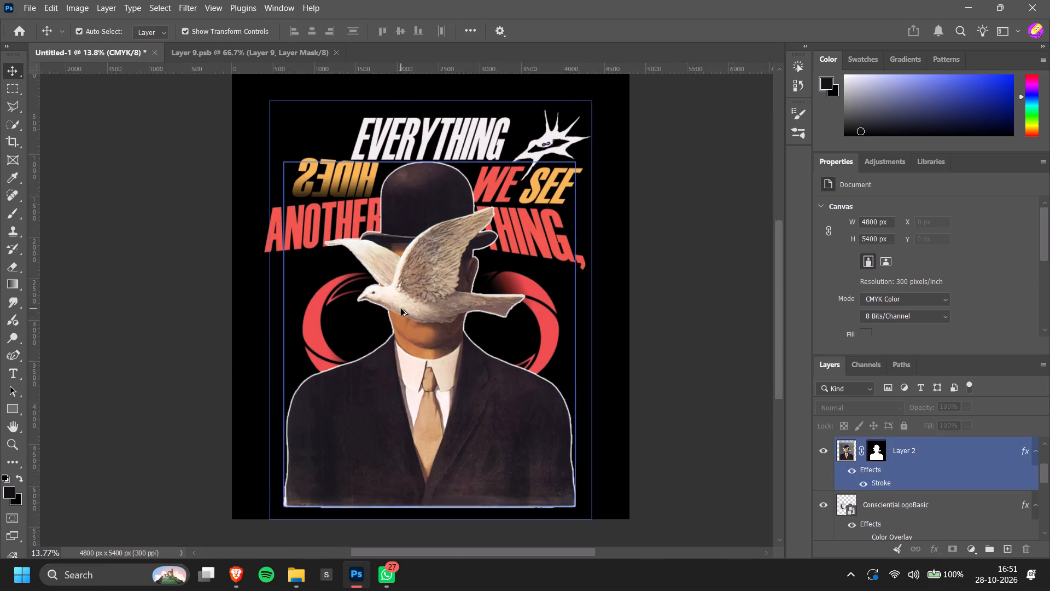
pyautogui.keyDown('alt'); pyautogui.scroll(1, 401, 309); pyautogui.keyUp('alt')
pyautogui.click(401, 309)
pyautogui.click(971, 554)
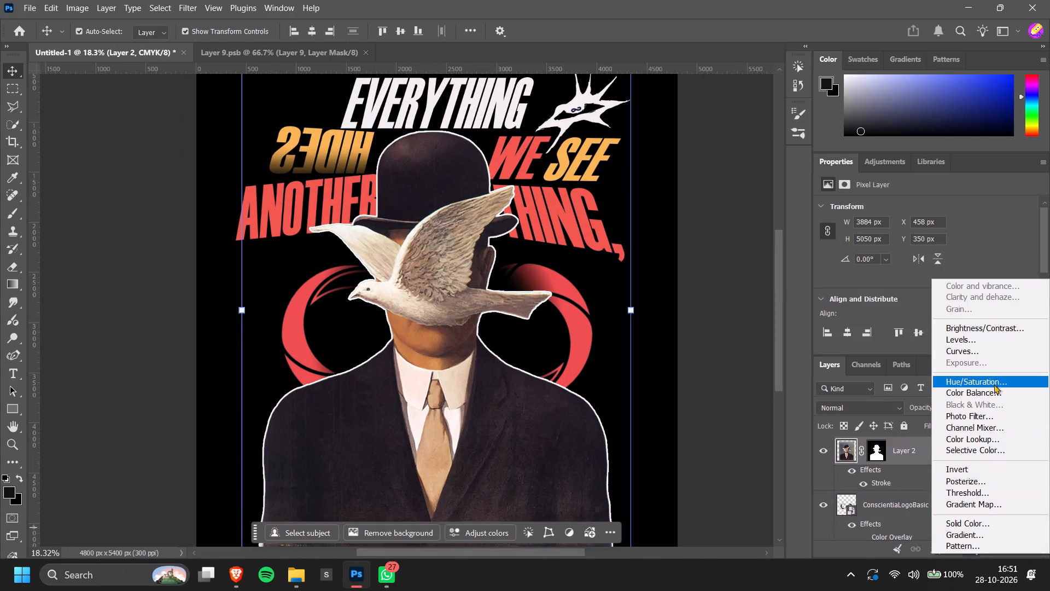
pyautogui.click(995, 346)
pyautogui.hotkey('ctrl', 'alt', 'g')
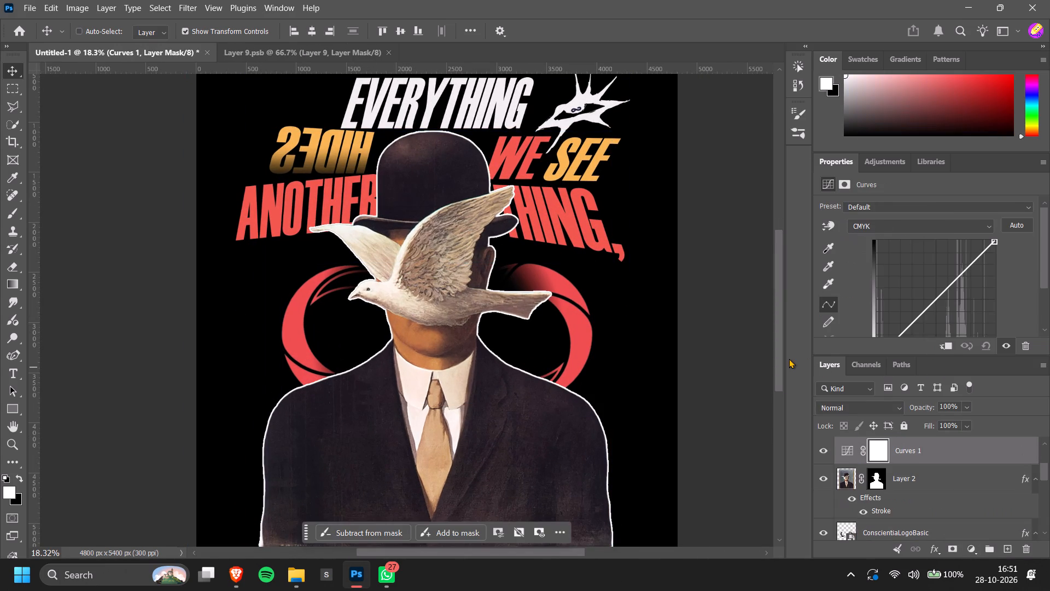
# Shape the man's CMYK curve with two points above the diagonal, raising the lower part more strongly than the upper part.
pyautogui.scroll(-2, 927, 282)
pyautogui.moveTo(950, 262); pyautogui.dragTo(953, 252)
pyautogui.moveTo(910, 301); pyautogui.dragTo(903, 302)
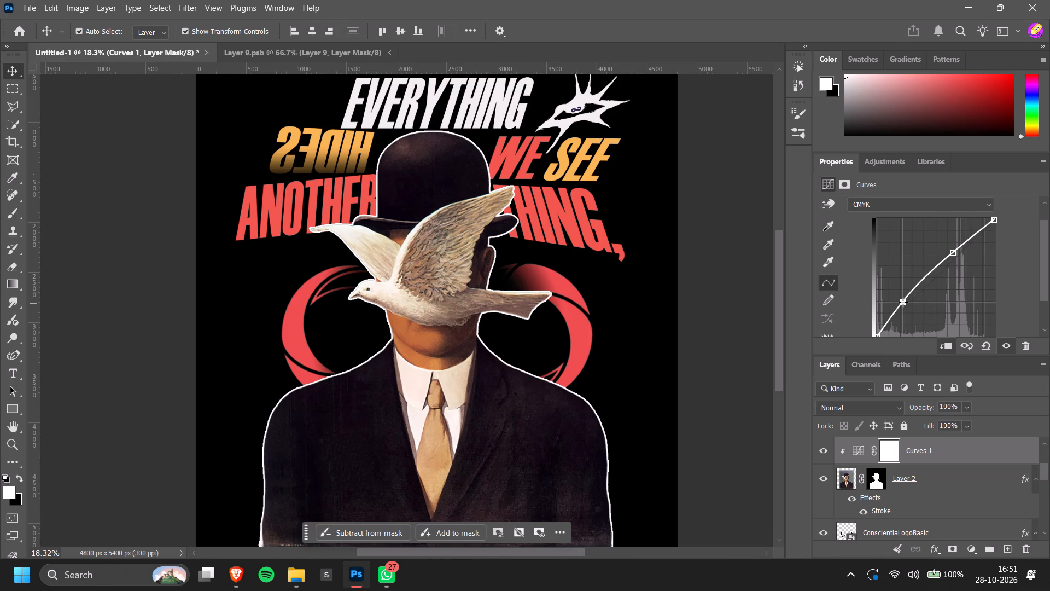
pyautogui.moveTo(903, 302); pyautogui.dragTo(905, 291)
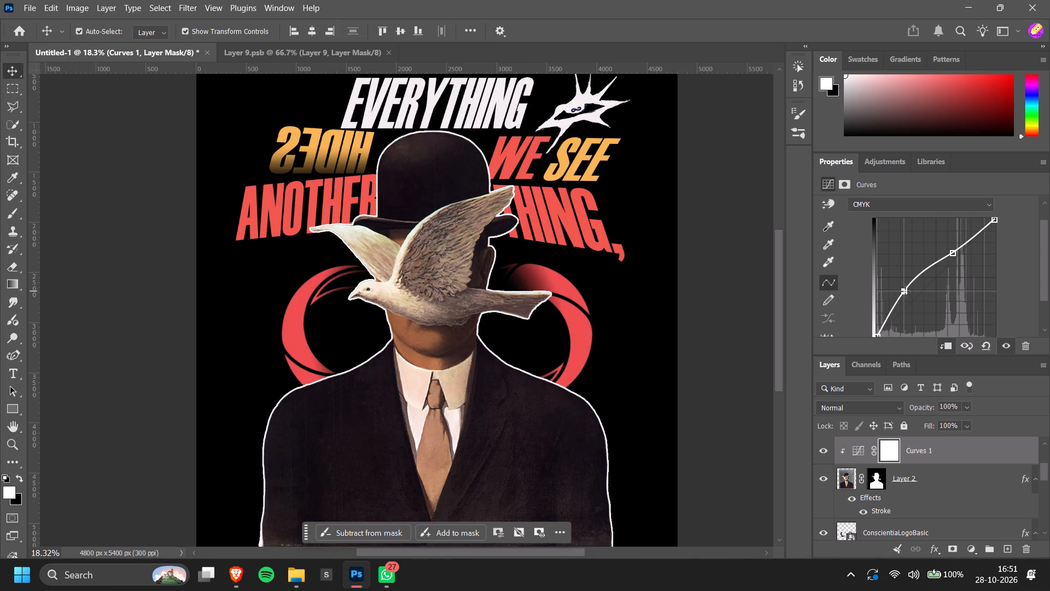
pyautogui.moveTo(905, 291); pyautogui.dragTo(906, 296)
pyautogui.moveTo(953, 252); pyautogui.dragTo(960, 258)
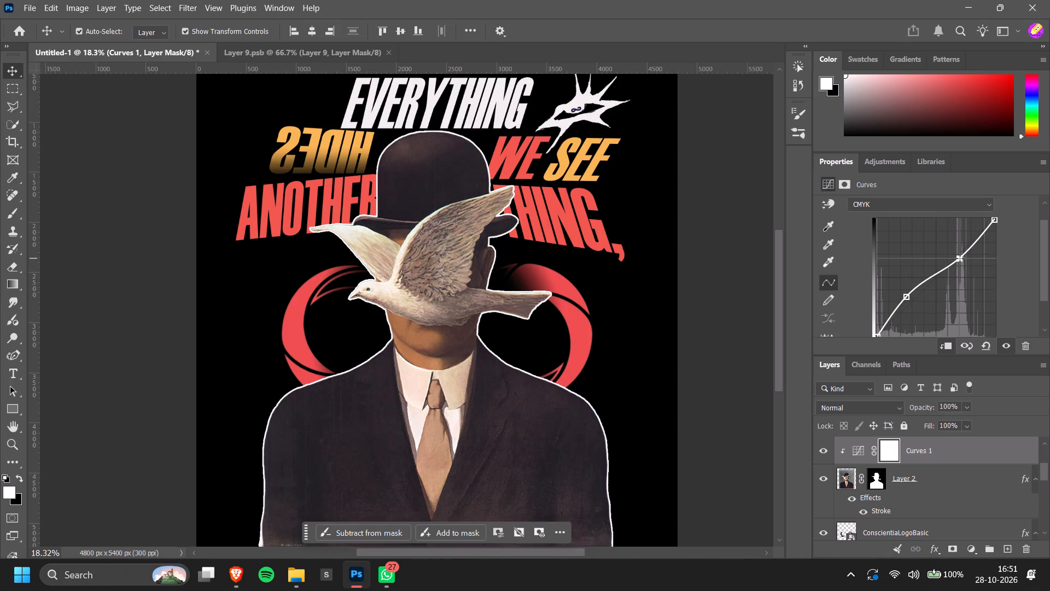
pyautogui.moveTo(960, 258); pyautogui.dragTo(957, 252)
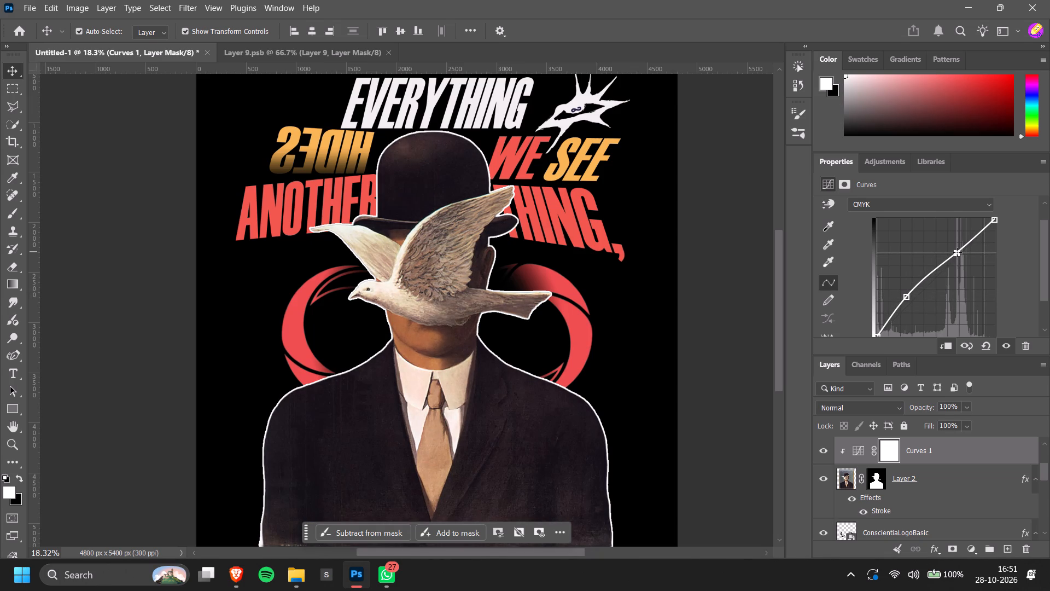
pyautogui.moveTo(957, 252); pyautogui.dragTo(958, 253)
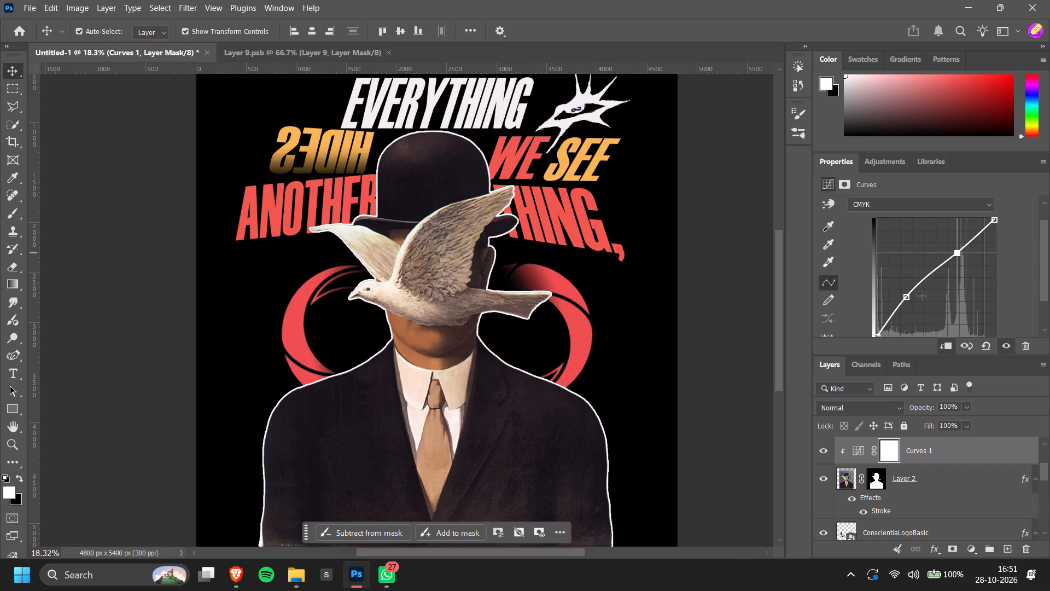
pyautogui.click(910, 298)
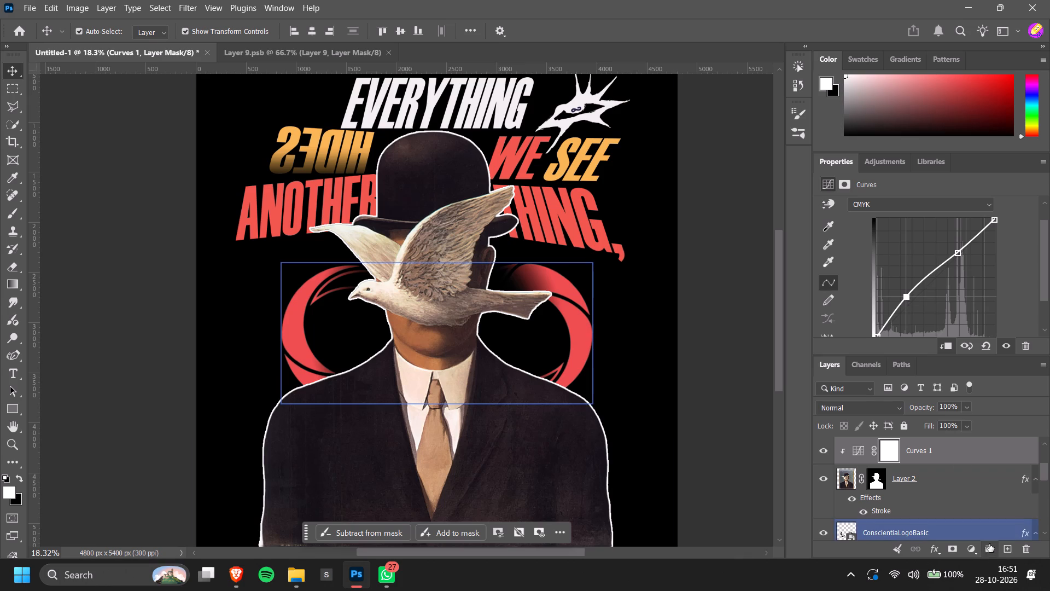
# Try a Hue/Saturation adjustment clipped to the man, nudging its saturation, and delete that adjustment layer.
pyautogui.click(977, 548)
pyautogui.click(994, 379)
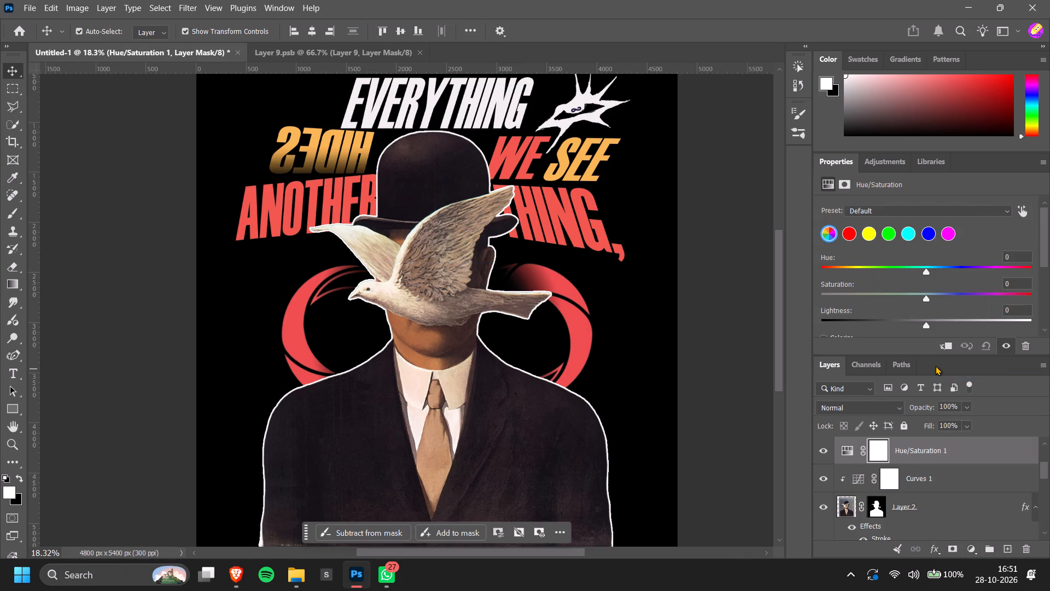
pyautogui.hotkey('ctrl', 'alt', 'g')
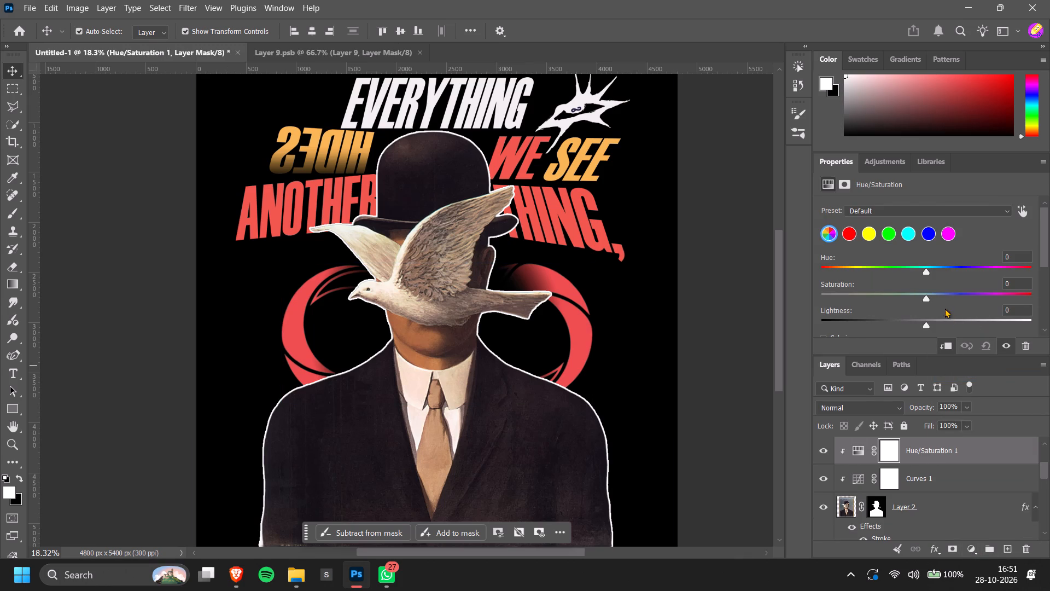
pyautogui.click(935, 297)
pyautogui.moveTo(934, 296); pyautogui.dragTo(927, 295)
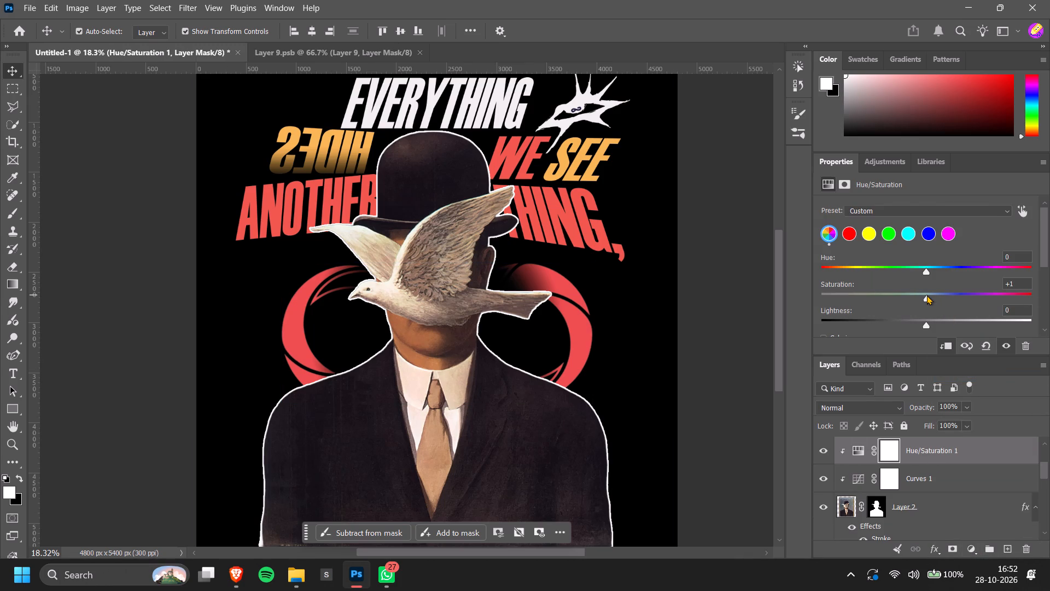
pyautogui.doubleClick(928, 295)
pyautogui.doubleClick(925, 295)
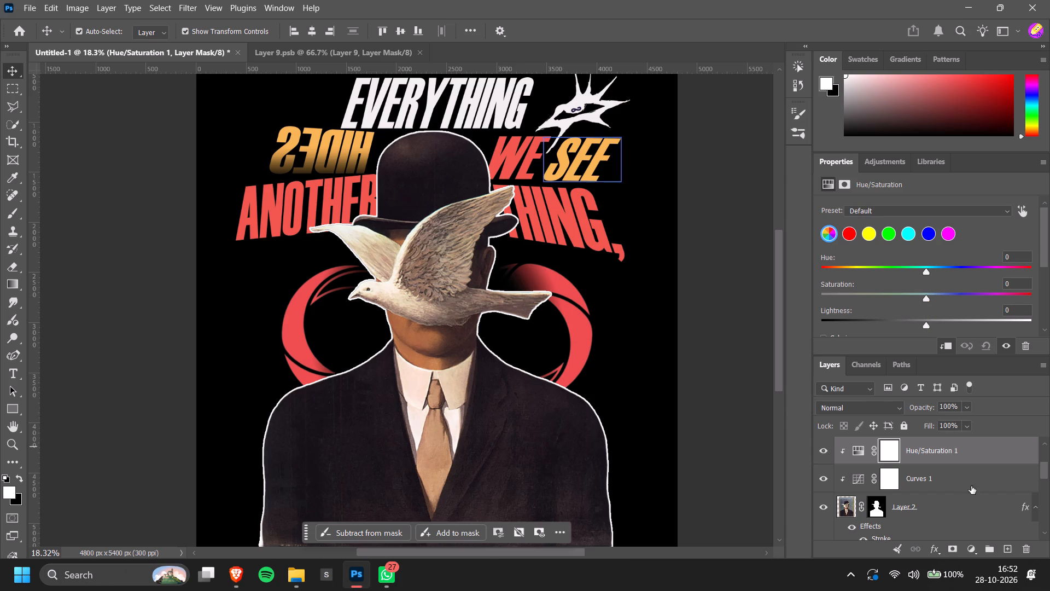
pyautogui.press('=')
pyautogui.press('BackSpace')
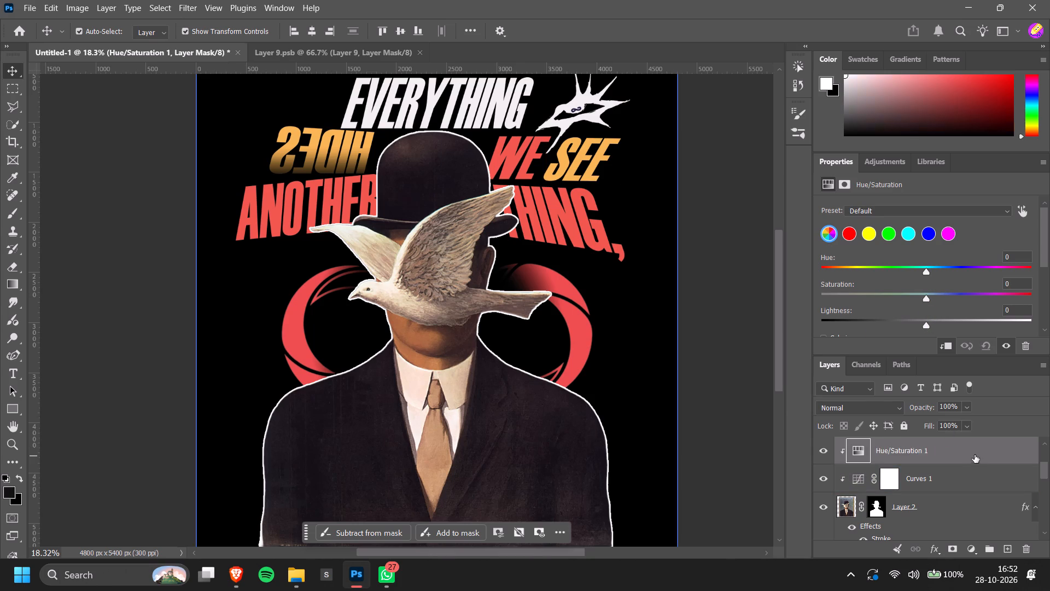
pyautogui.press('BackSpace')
# Narrow the ANOTHER text on Layer 7 to about 93.91% of its width from its outer side.
pyautogui.click(724, 434)
pyautogui.keyDown('alt'); pyautogui.scroll(-4, 724, 430); pyautogui.keyUp('alt')
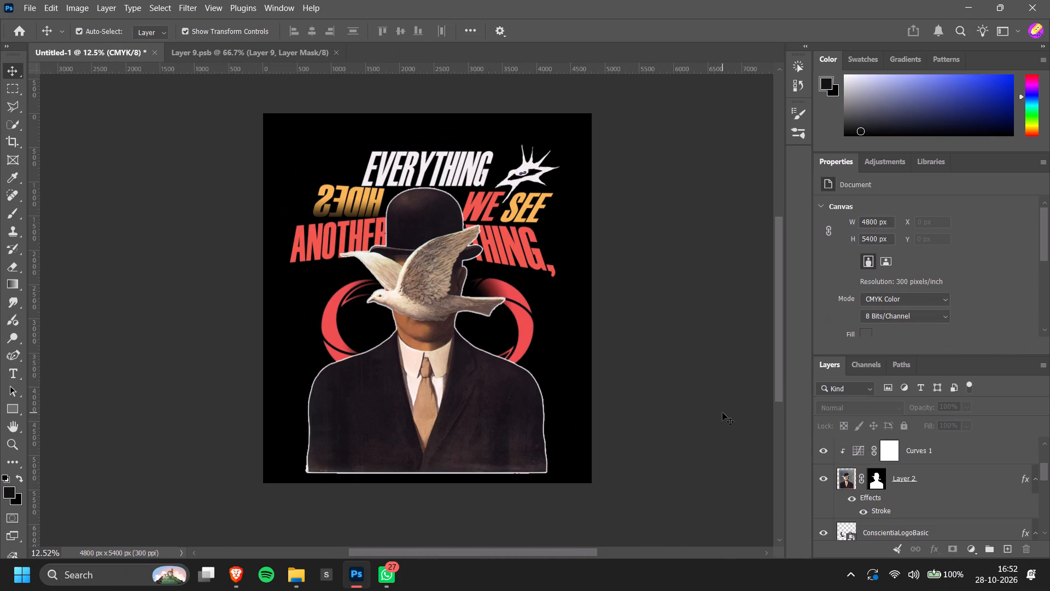
pyautogui.keyDown('ctrl'); pyautogui.scroll(2, 722, 413); pyautogui.keyUp('ctrl')
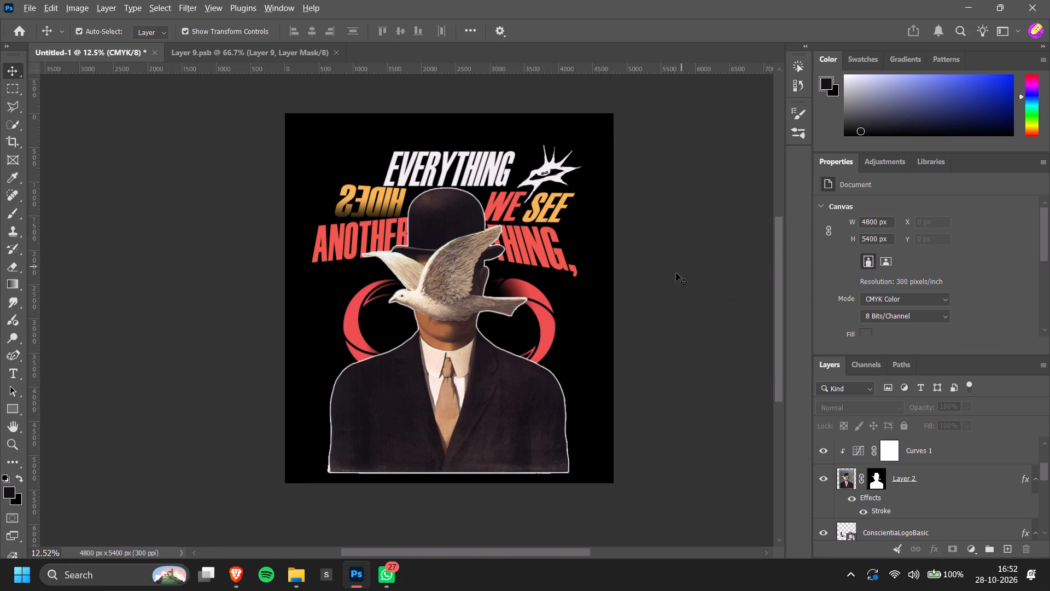
pyautogui.click(334, 233)
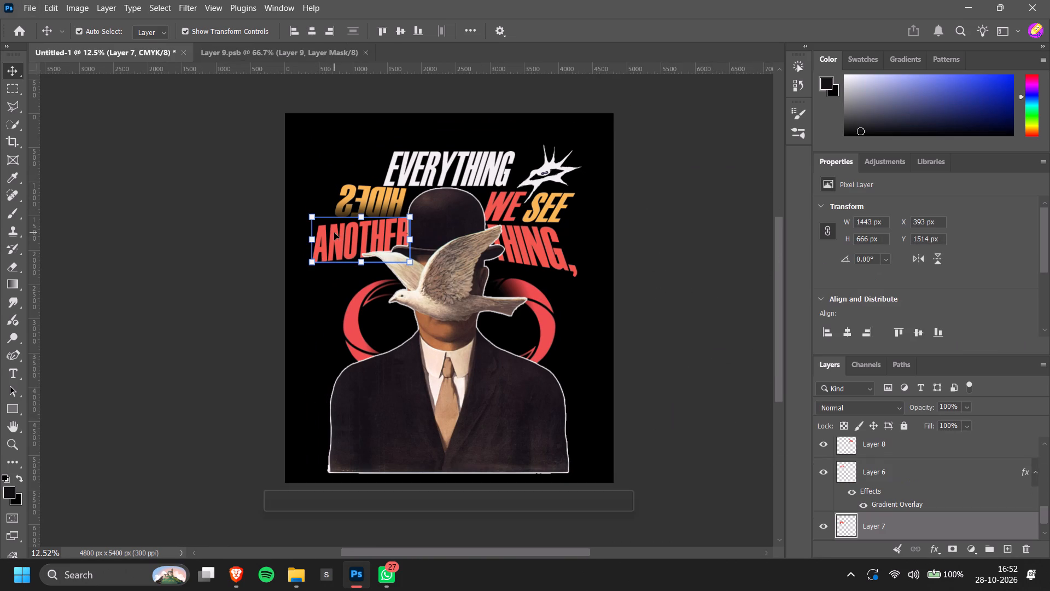
pyautogui.keyDown('ctrl'); pyautogui.moveTo(310, 240); pyautogui.dragTo(316, 240); pyautogui.keyUp('ctrl')
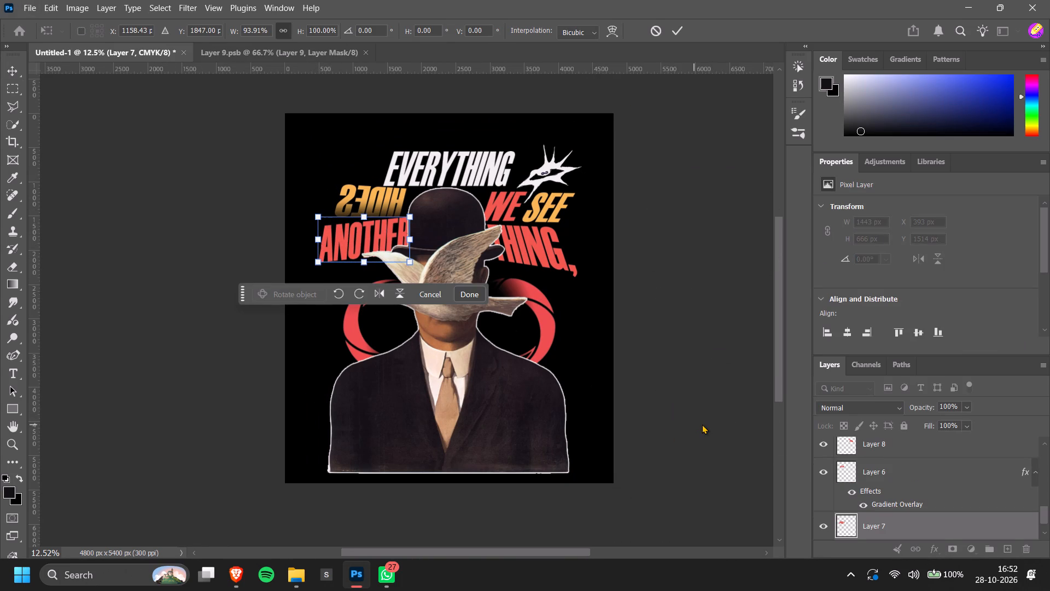
pyautogui.click(703, 422)
pyautogui.click(708, 429)
# Skew the outer end of the ANOTHER text downward, making Layer 7 about 1323 × 764 px.
pyautogui.keyDown('ctrl'); pyautogui.scroll(1, 708, 429); pyautogui.keyUp('ctrl')
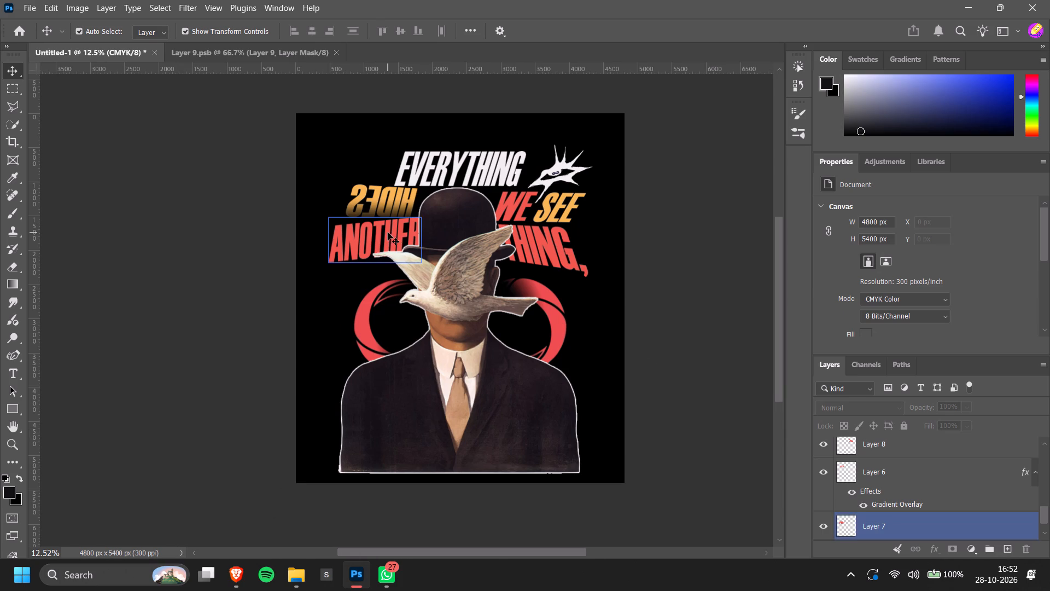
pyautogui.click(388, 233)
pyautogui.keyDown('ctrl'); pyautogui.moveTo(328, 240); pyautogui.dragTo(330, 247); pyautogui.keyUp('ctrl')
pyautogui.click(661, 333)
pyautogui.click(661, 333)
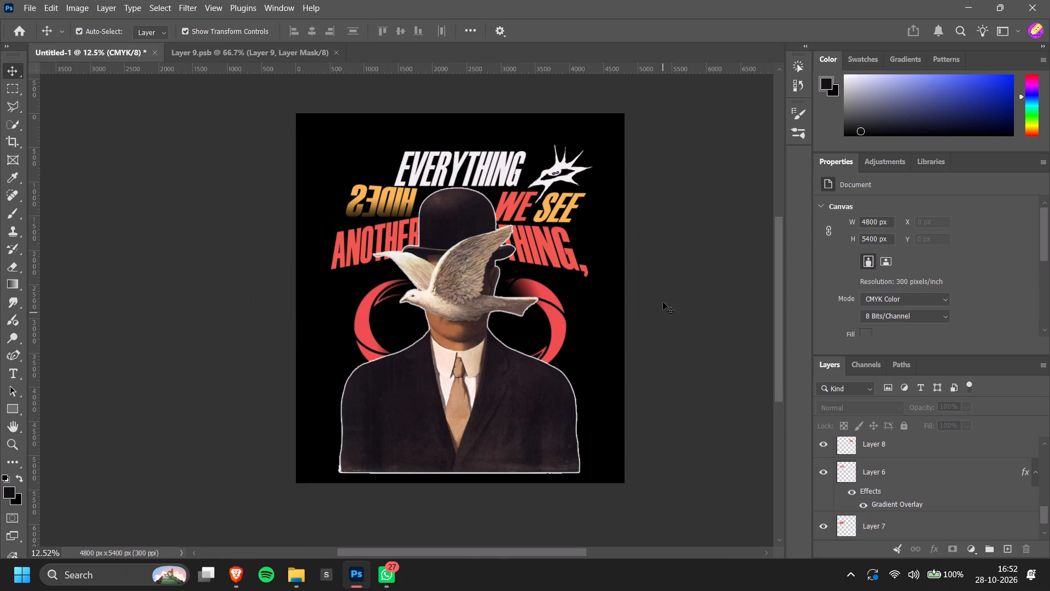
# Add a new layer above the ANOTHER text and set up a linear classic gradient with the Foreground to Transparent preset.
pyautogui.keyDown('alt'); pyautogui.scroll(13, 383, 220); pyautogui.keyUp('alt')
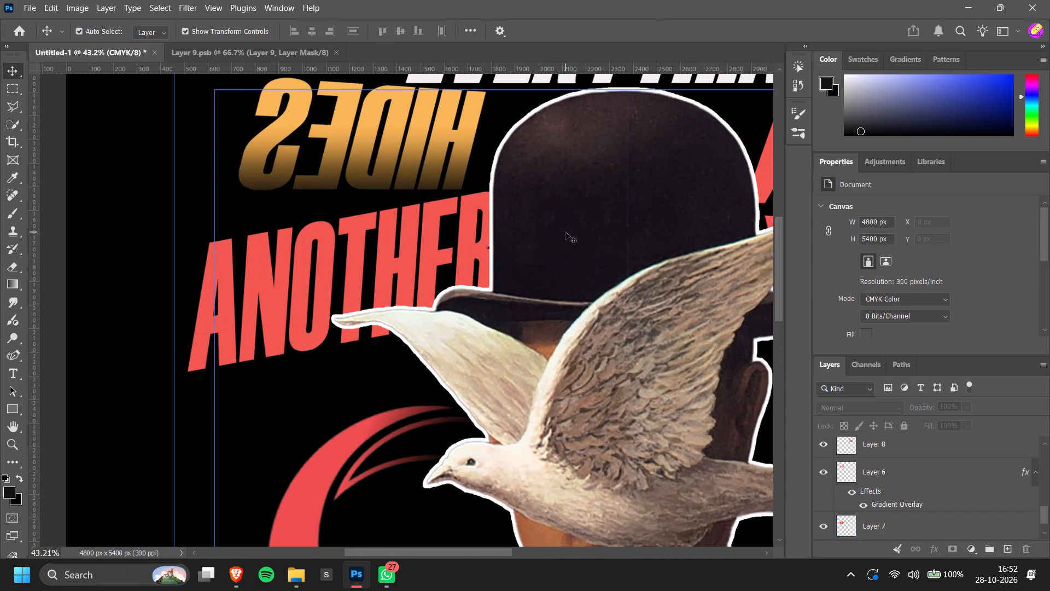
pyautogui.click(466, 231)
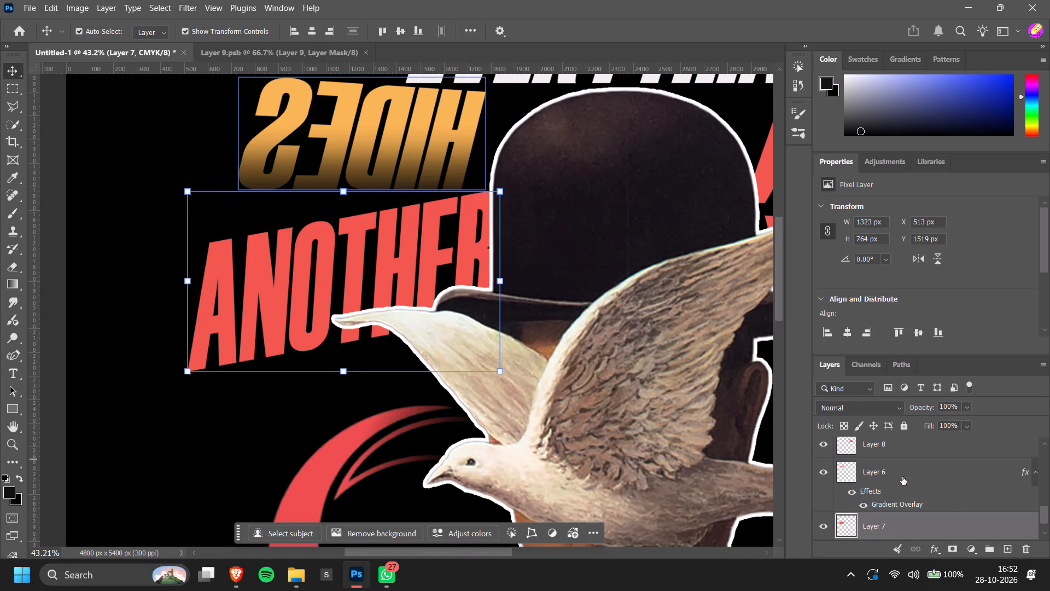
pyautogui.click(1010, 548)
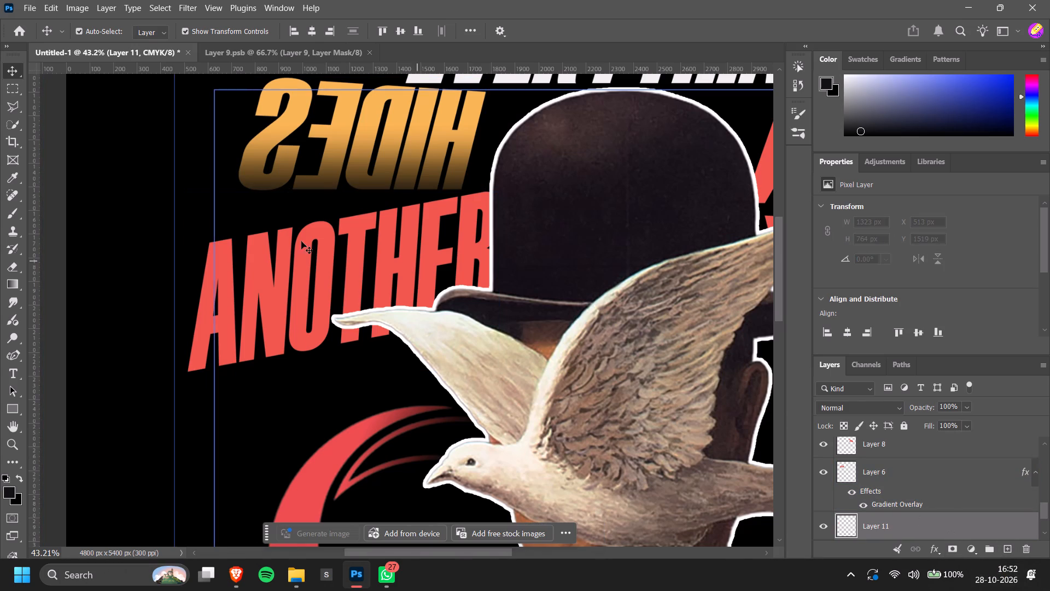
pyautogui.click(14, 286)
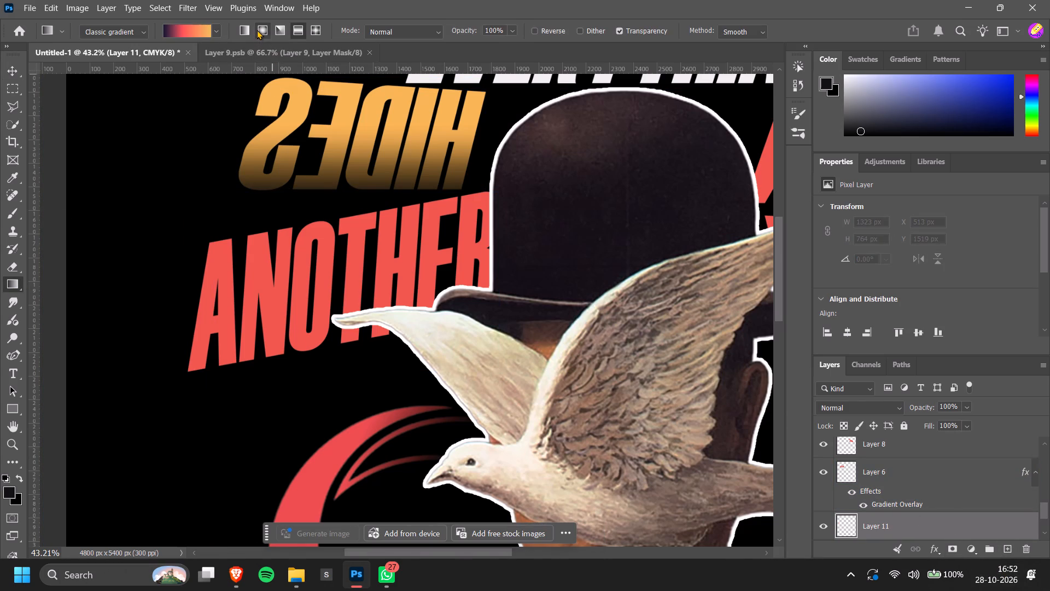
pyautogui.click(257, 30)
pyautogui.click(240, 32)
pyautogui.click(186, 32)
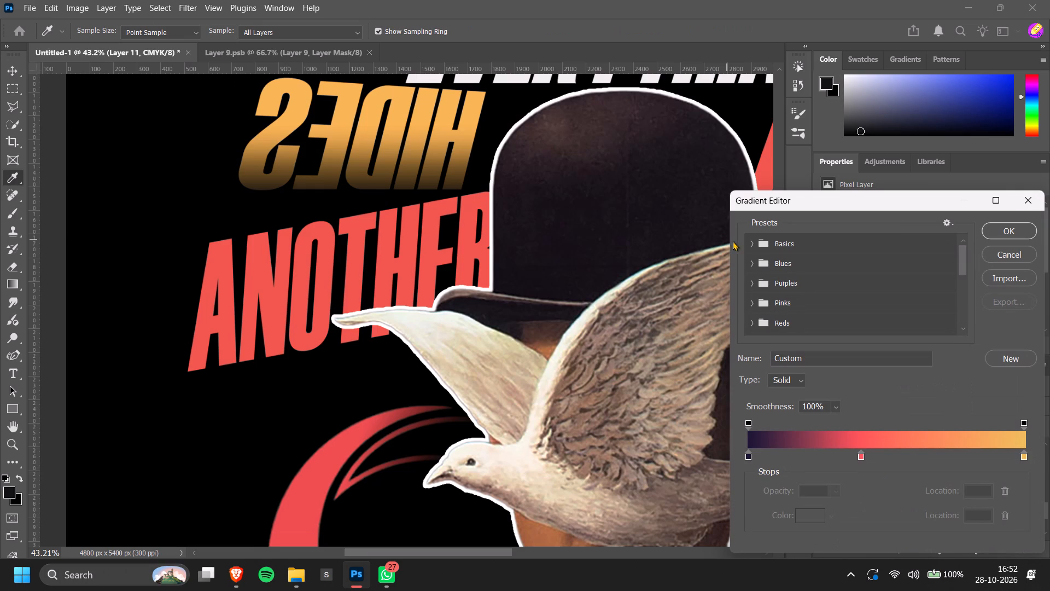
pyautogui.click(751, 241)
pyautogui.click(799, 265)
pyautogui.click(990, 234)
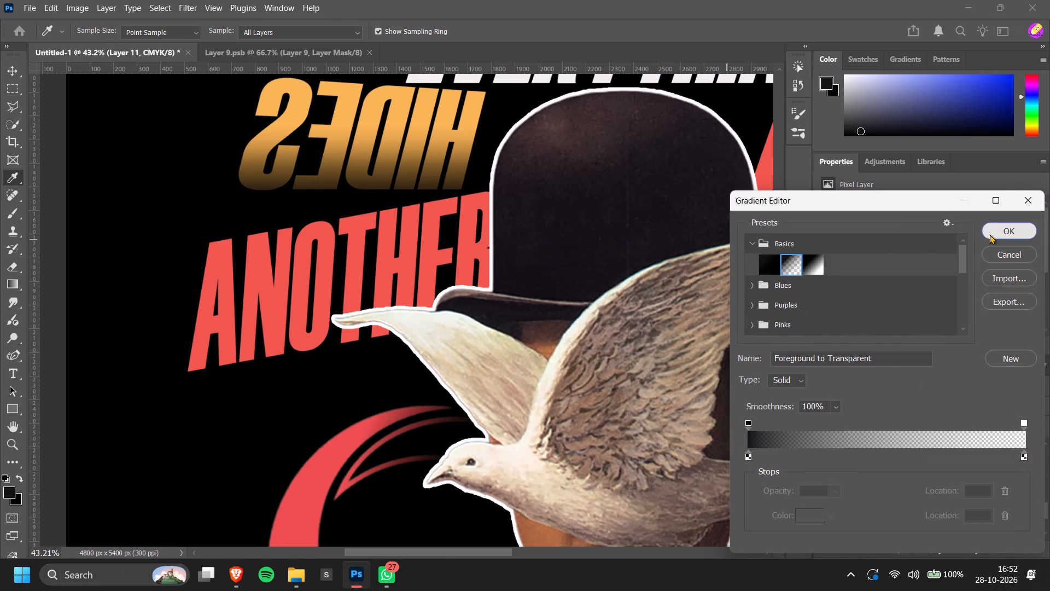
# Draw short black-to-transparent gradients from the hat's edge over the final R of ANOTHER, and clip the gradient layer to Layer 7.
pyautogui.moveTo(562, 220); pyautogui.dragTo(442, 232)
pyautogui.hotkey('ctrl', 'z')
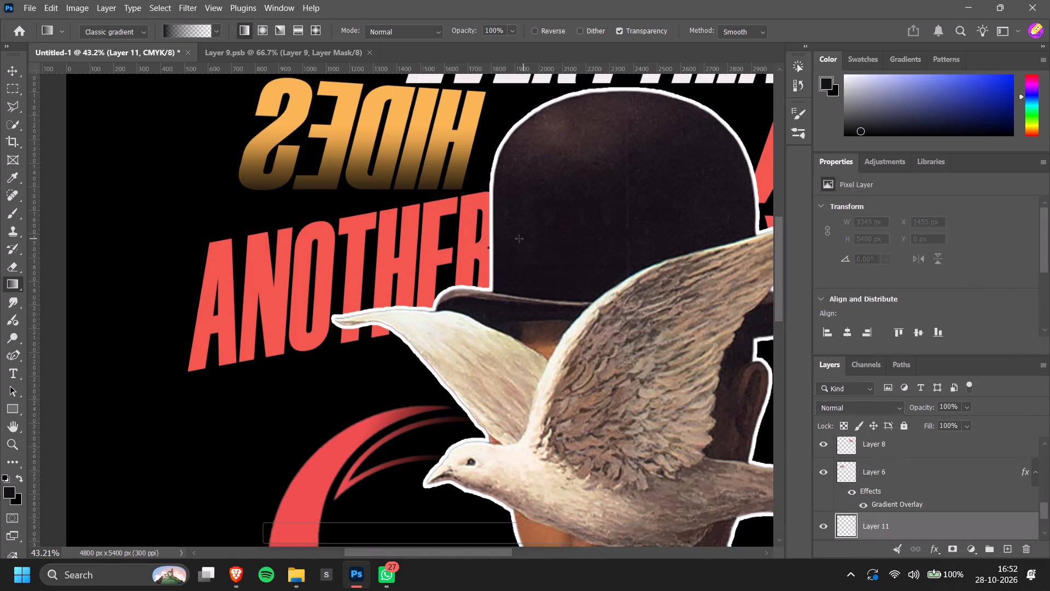
pyautogui.moveTo(508, 240); pyautogui.dragTo(486, 244)
pyautogui.hotkey('ctrl', 'z')
pyautogui.moveTo(497, 242); pyautogui.dragTo(477, 243)
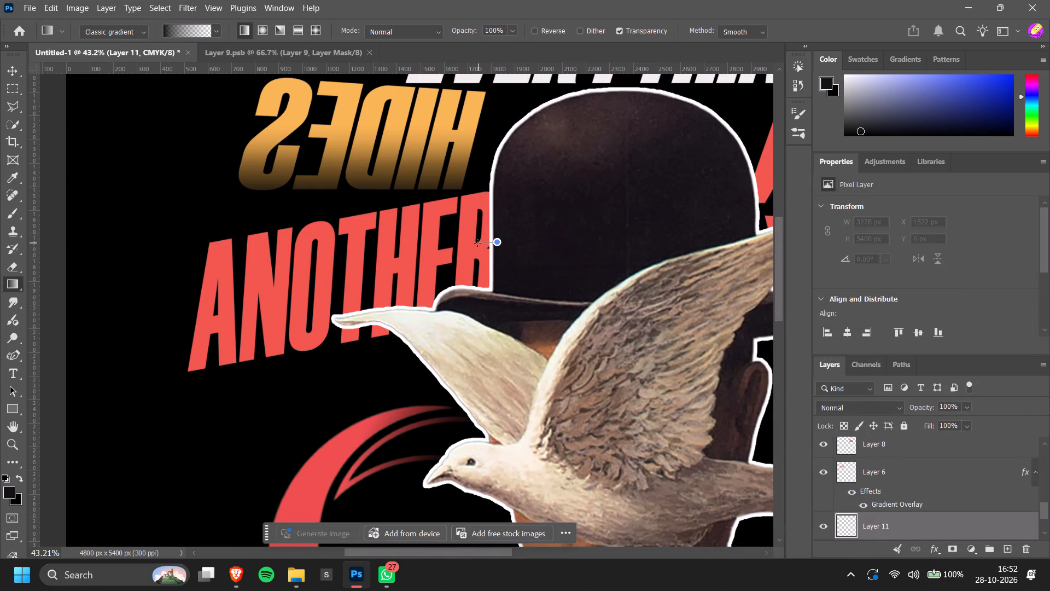
pyautogui.moveTo(504, 242); pyautogui.dragTo(476, 246)
pyautogui.keyDown('alt'); pyautogui.scroll(-3, 508, 245); pyautogui.keyUp('alt')
pyautogui.moveTo(500, 262); pyautogui.dragTo(482, 265)
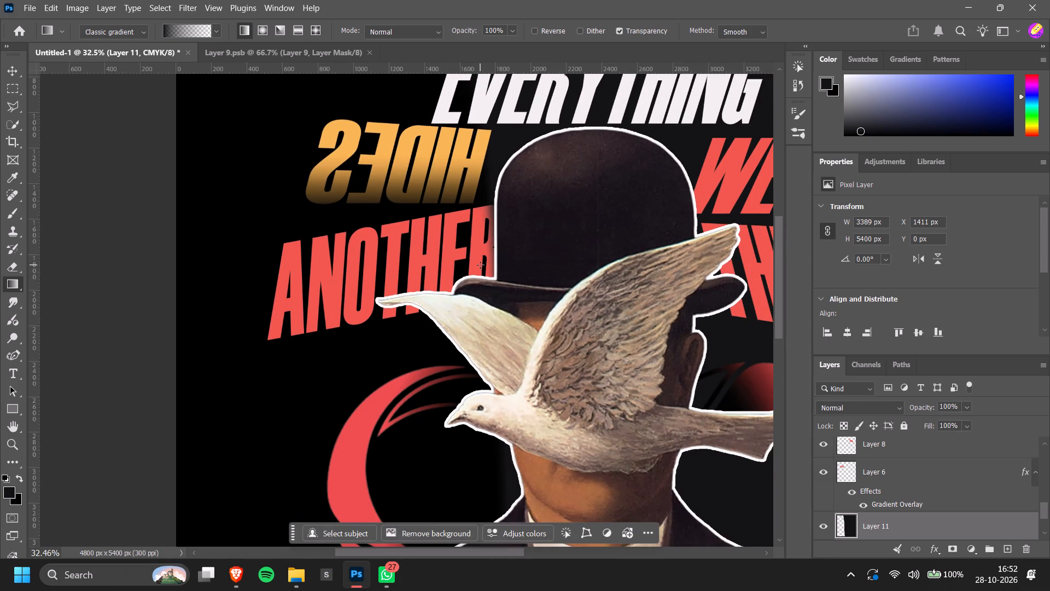
pyautogui.keyDown('ctrl'); pyautogui.scroll(-2, 518, 287); pyautogui.keyUp('ctrl')
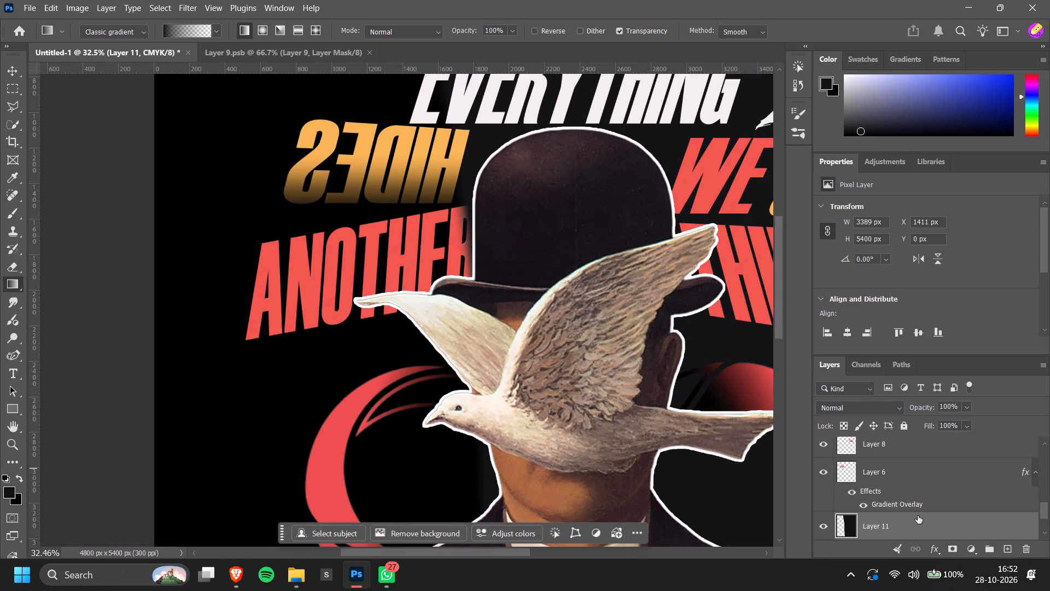
pyautogui.scroll(-1, 917, 510)
pyautogui.hotkey('ctrl', 'alt', 'g')
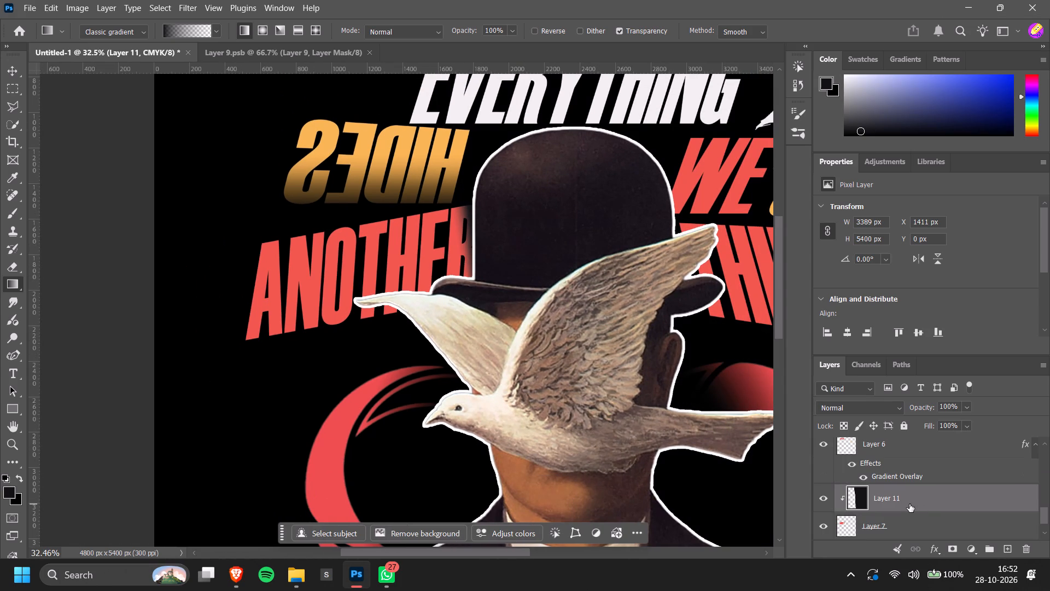
# Move the ANOTHER text on Layer 7 slightly outward, away from the hat, and deselect it.
pyautogui.keyDown('alt'); pyautogui.scroll(-7, 541, 303); pyautogui.keyUp('alt')
pyautogui.keyDown('ctrl'); pyautogui.scroll(-4, 516, 319); pyautogui.keyUp('ctrl')
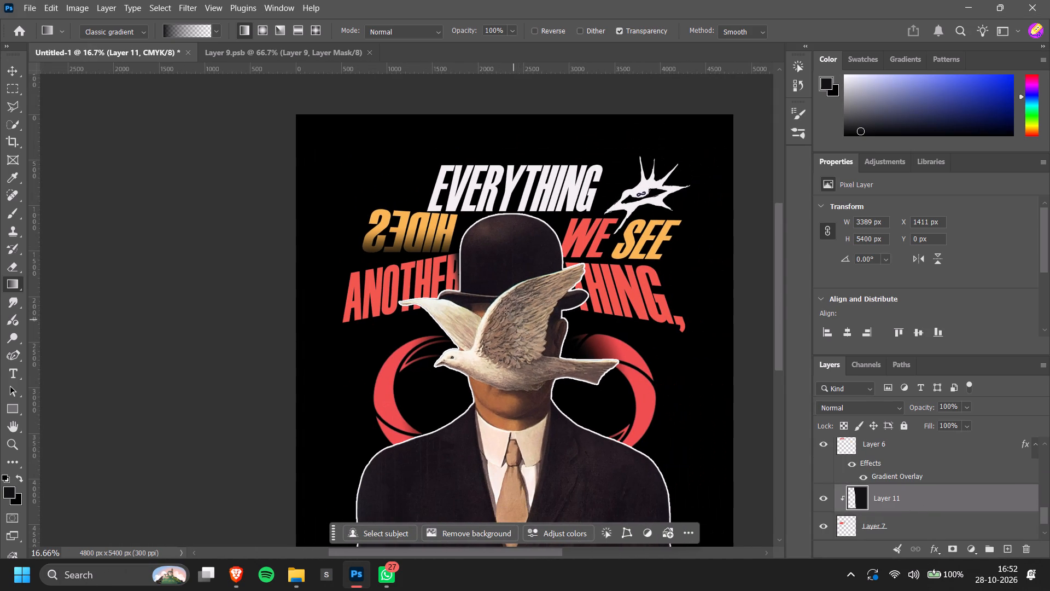
pyautogui.keyDown('alt'); pyautogui.scroll(3, 448, 267); pyautogui.keyUp('alt')
pyautogui.press('v')
pyautogui.keyDown('alt'); pyautogui.scroll(9, 422, 282); pyautogui.keyUp('alt')
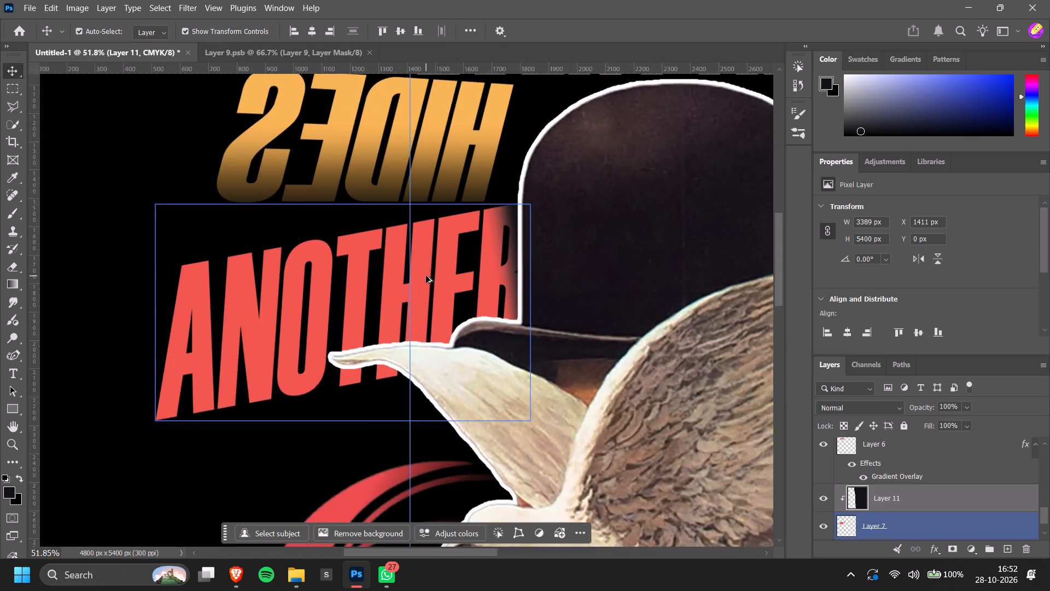
pyautogui.keyDown('alt'); pyautogui.scroll(4, 426, 276); pyautogui.keyUp('alt')
pyautogui.moveTo(417, 277); pyautogui.dragTo(409, 278)
pyautogui.keyDown('alt'); pyautogui.scroll(-9, 412, 281); pyautogui.keyUp('alt')
pyautogui.click(195, 292)
pyautogui.keyDown('alt'); pyautogui.click(42, 287); pyautogui.keyUp('alt')
pyautogui.keyDown('alt'); pyautogui.click(100, 287); pyautogui.keyUp('alt')
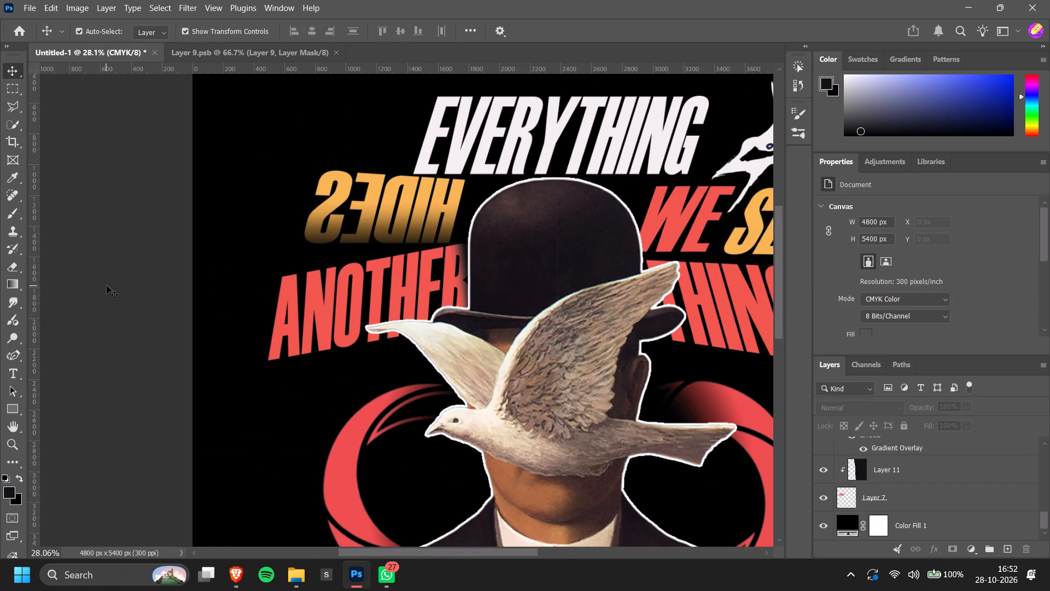
# Examine the whole poster composition, from the lettering around the hat down to the bottom edge of the suit.
pyautogui.keyDown('alt'); pyautogui.scroll(-8, 107, 286); pyautogui.keyUp('alt')
pyautogui.scroll(-6, 110, 292)
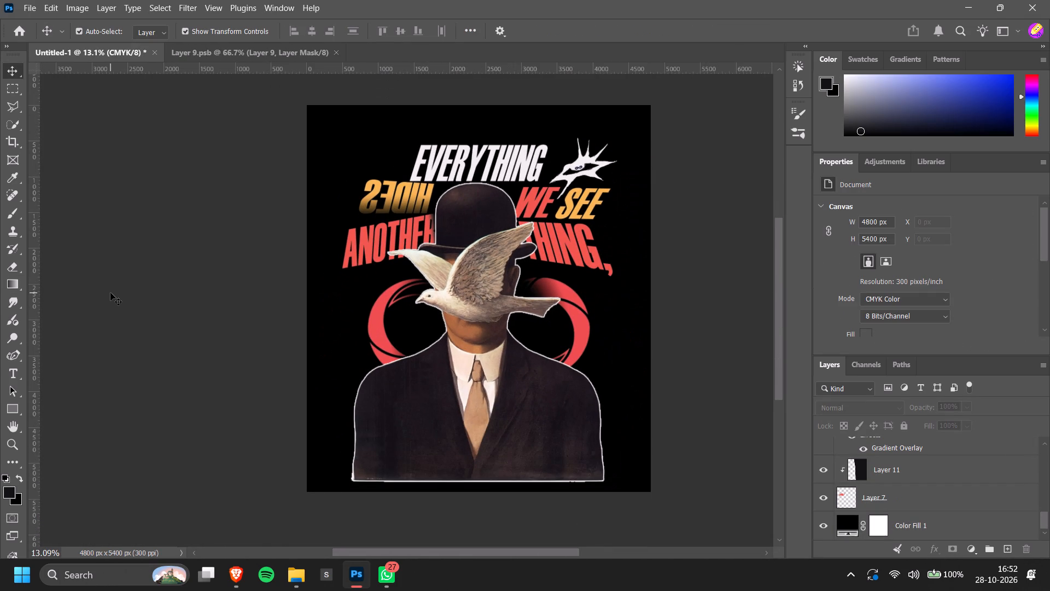
pyautogui.keyDown('ctrl'); pyautogui.scroll(-4, 251, 240); pyautogui.keyUp('ctrl')
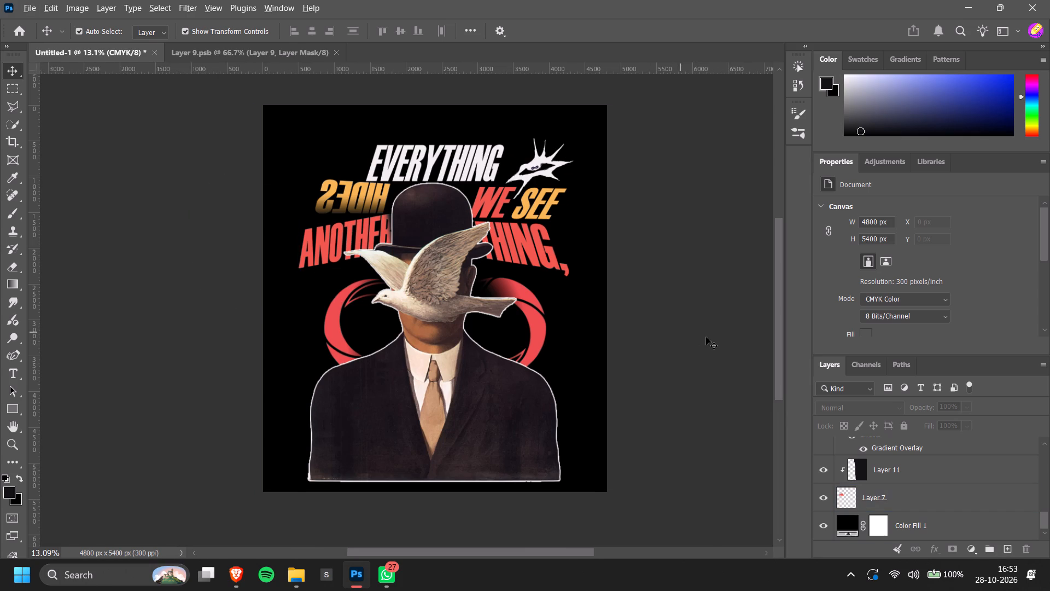
pyautogui.keyDown('alt'); pyautogui.scroll(2, 707, 337); pyautogui.keyUp('alt')
pyautogui.scroll(-1, 703, 337)
pyautogui.keyDown('ctrl'); pyautogui.scroll(-3, 685, 337); pyautogui.keyUp('ctrl')
pyautogui.scroll(-2, 679, 341)
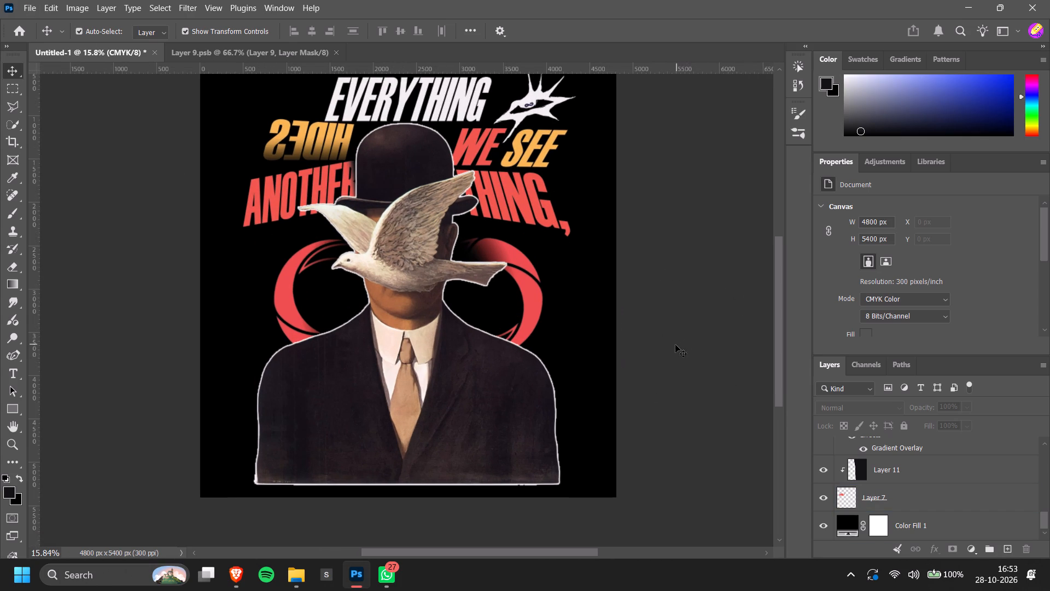
pyautogui.keyDown('alt'); pyautogui.scroll(3, 621, 380); pyautogui.keyUp('alt')
pyautogui.scroll(-7, 622, 380)
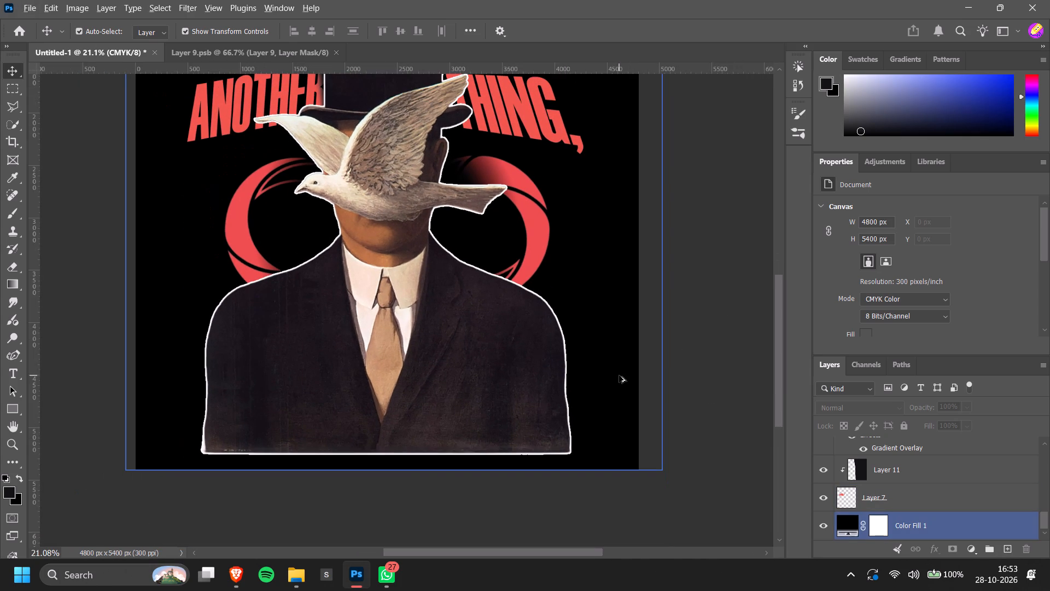
# Switch to the personalities 2026 Canva design in Brave and paste the copied "The apparition of these faces in the crowd" verse onto page 30.
pyautogui.hotkey('alt', 'Tab')
pyautogui.hotkey('alt', 'Tab')
pyautogui.hotkey('alt', 'Tab')
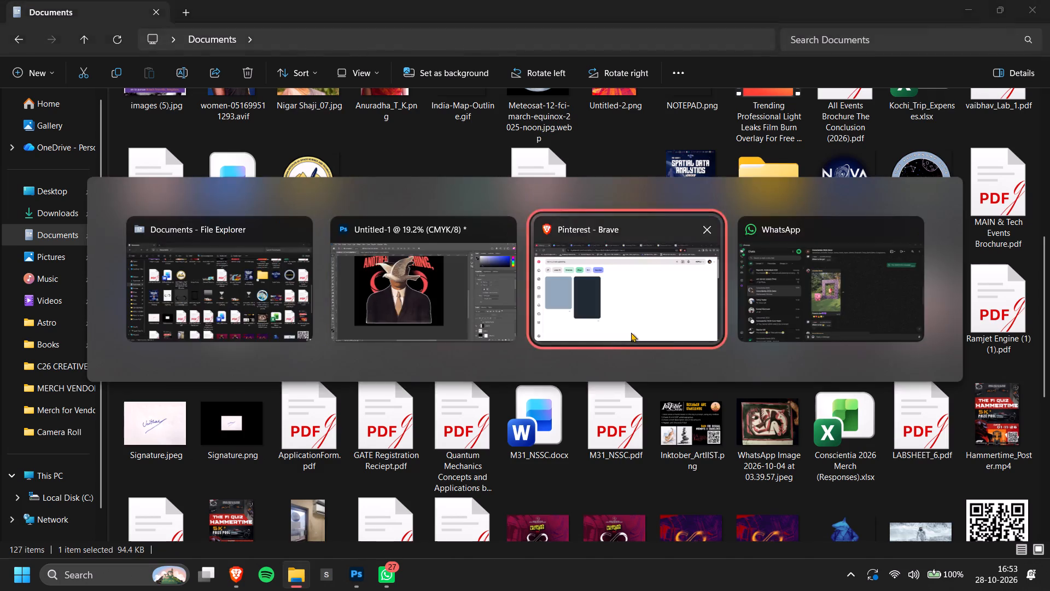
pyautogui.click(835, 12)
pyautogui.click(573, 39)
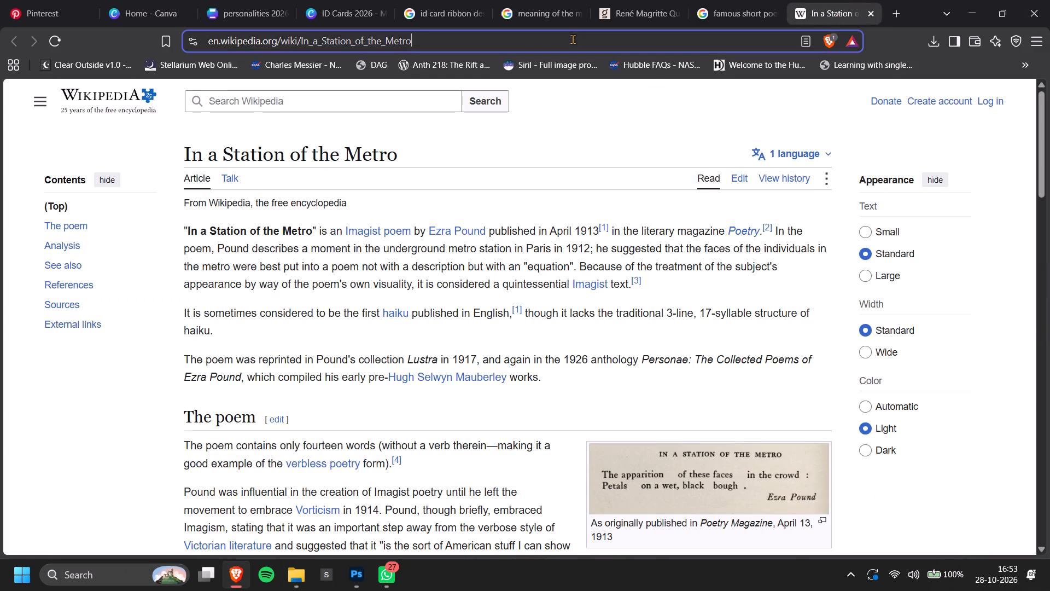
pyautogui.click(895, 15)
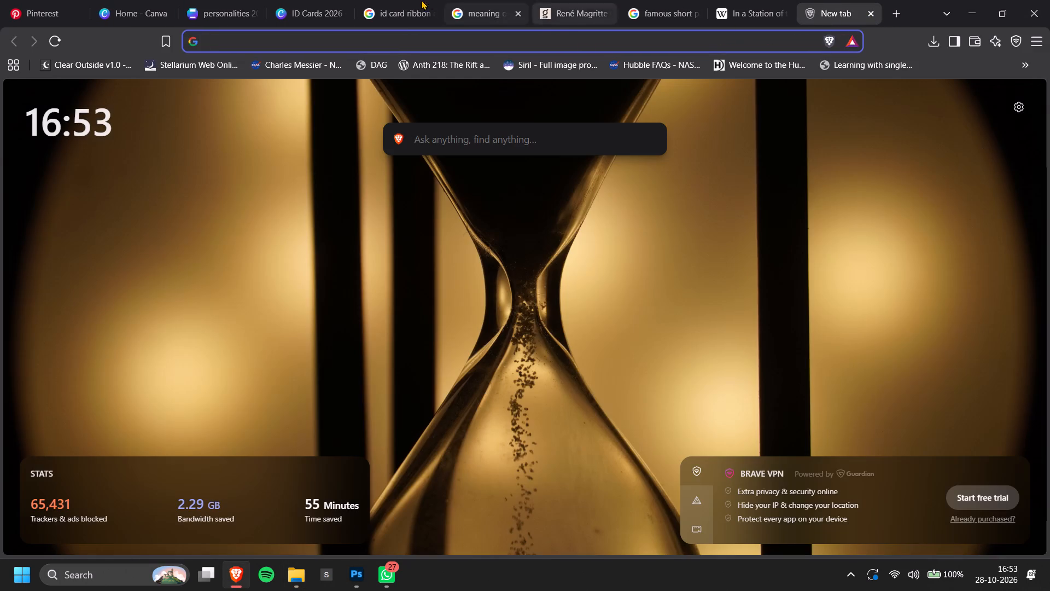
pyautogui.click(119, 0)
pyautogui.click(235, 0)
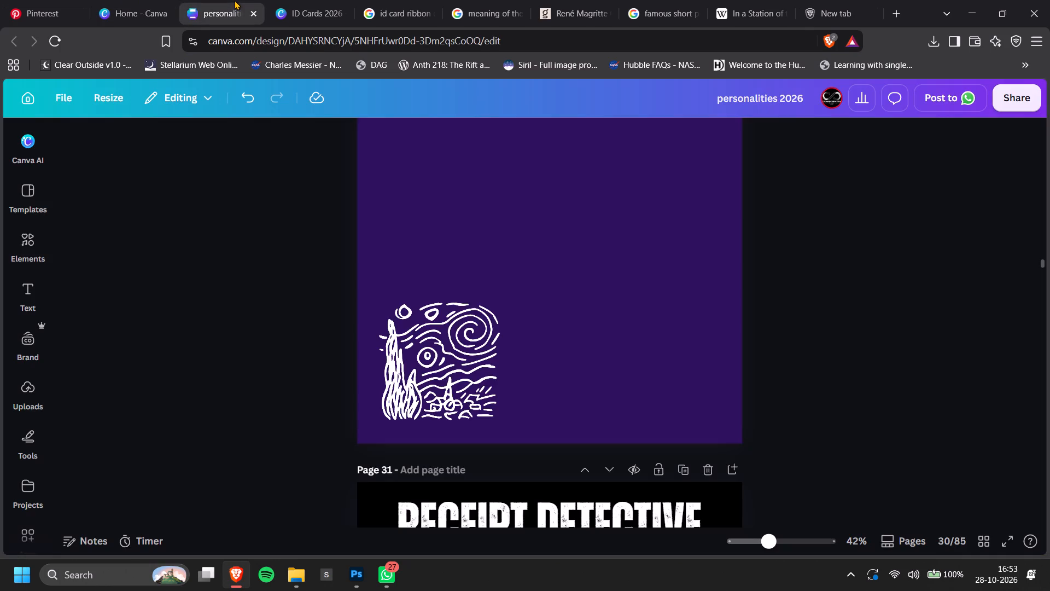
pyautogui.scroll(-2, 463, 327)
pyautogui.scroll(2, 459, 318)
pyautogui.hotkey('ctrl', 'v')
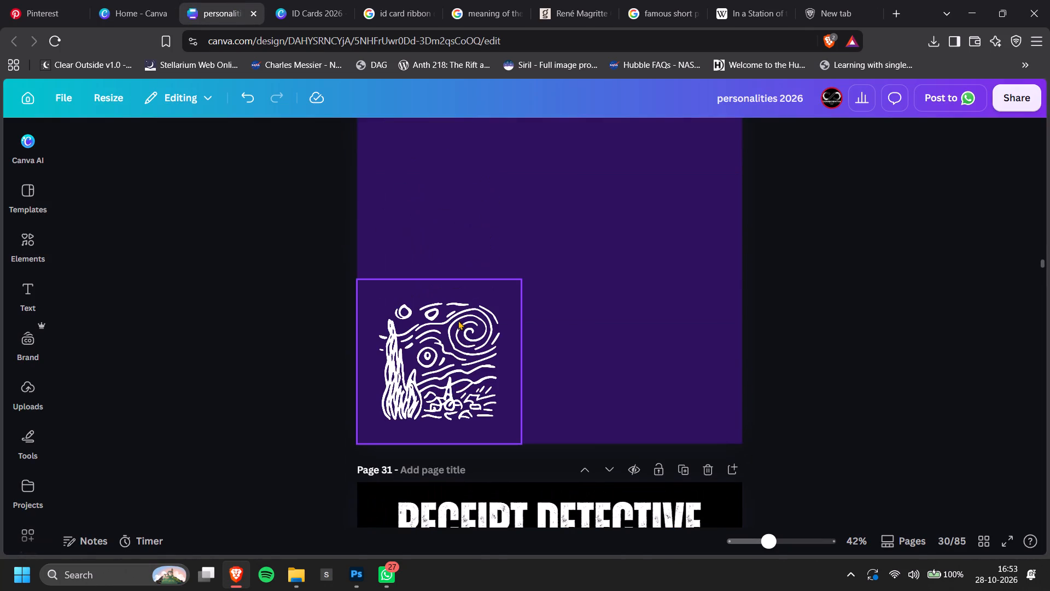
# Enlarge the pasted verse to font size 26.6, shift it across the purple page and widen its text box.
pyautogui.moveTo(611, 293); pyautogui.dragTo(697, 368)
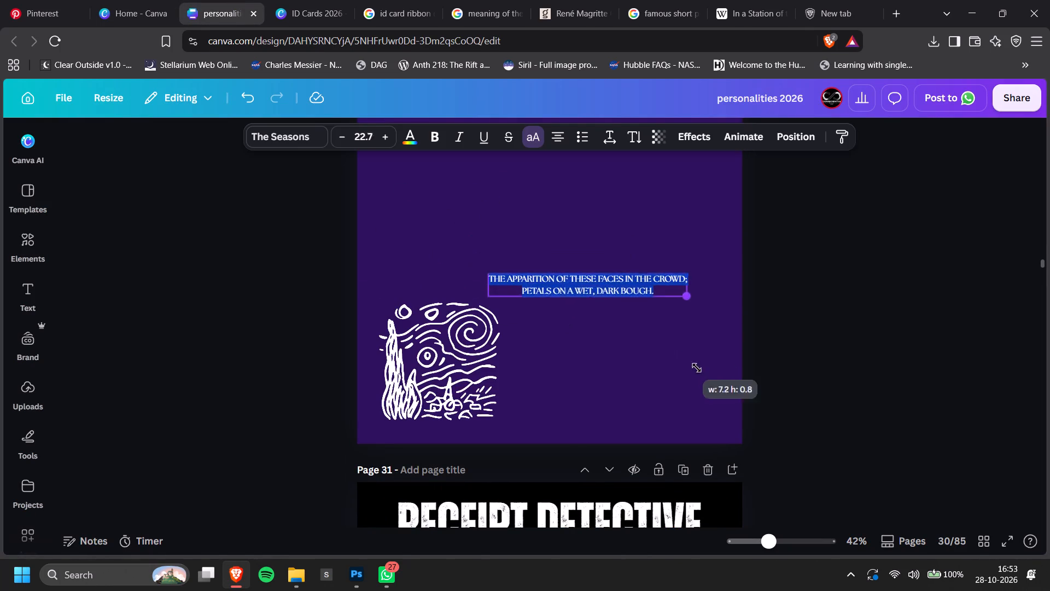
pyautogui.moveTo(697, 368); pyautogui.dragTo(713, 378)
pyautogui.click(794, 293)
pyautogui.moveTo(704, 283); pyautogui.dragTo(669, 276)
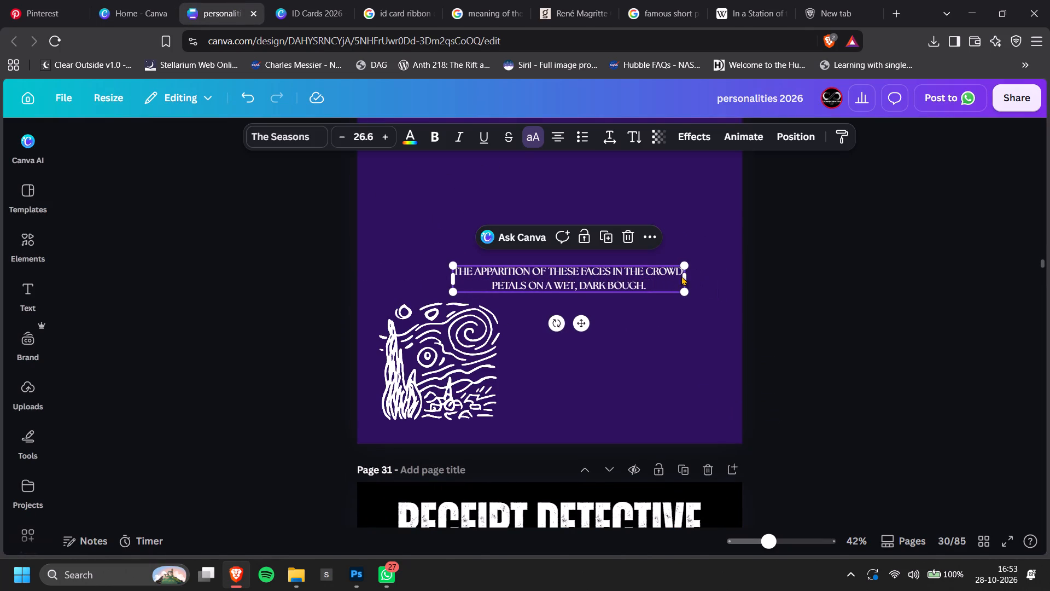
pyautogui.moveTo(693, 276); pyautogui.dragTo(711, 282)
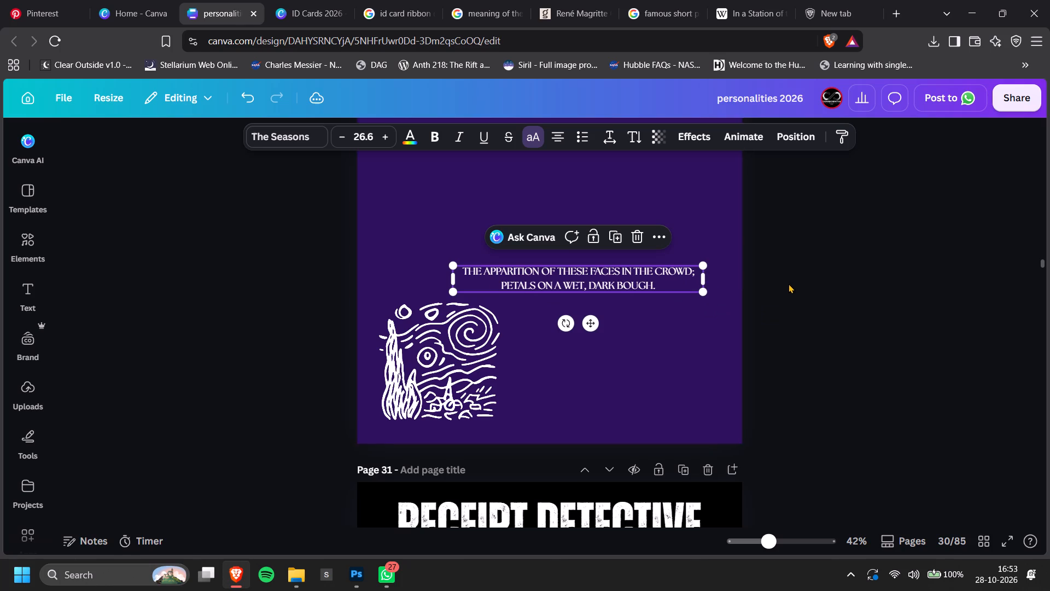
# Try bold and the Anton font on the verse, and settle on Antonio with a narrower text box.
pyautogui.click(430, 139)
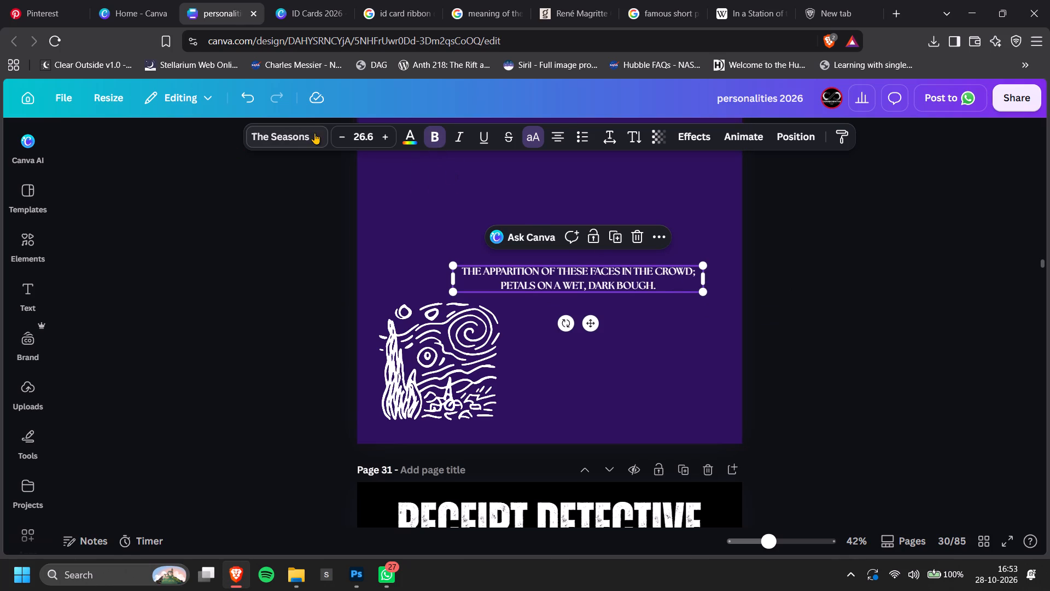
pyautogui.click(314, 132)
pyautogui.scroll(-2, 206, 363)
pyautogui.click(179, 358)
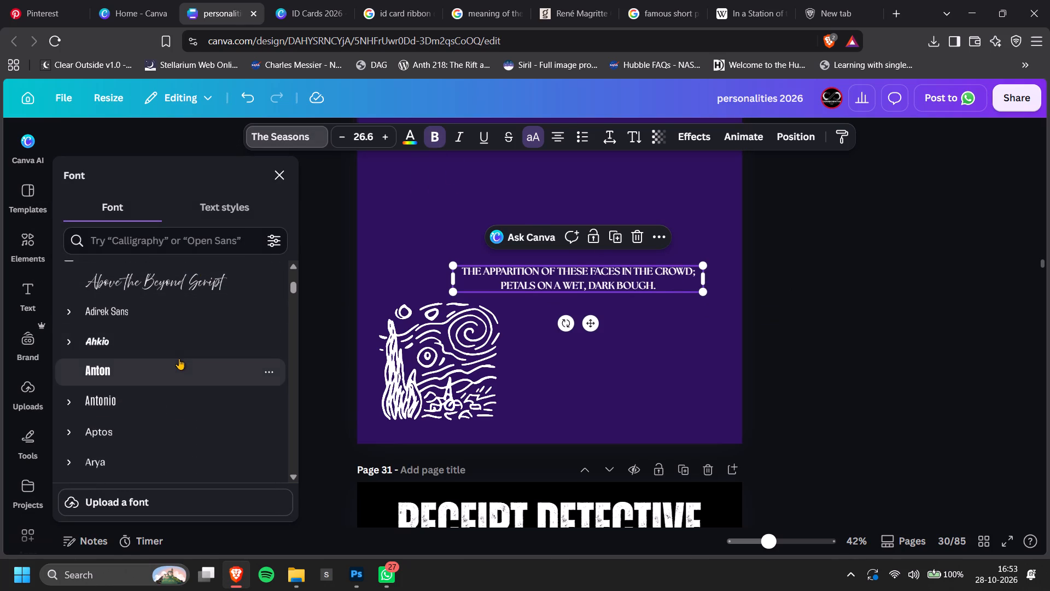
pyautogui.doubleClick(706, 281)
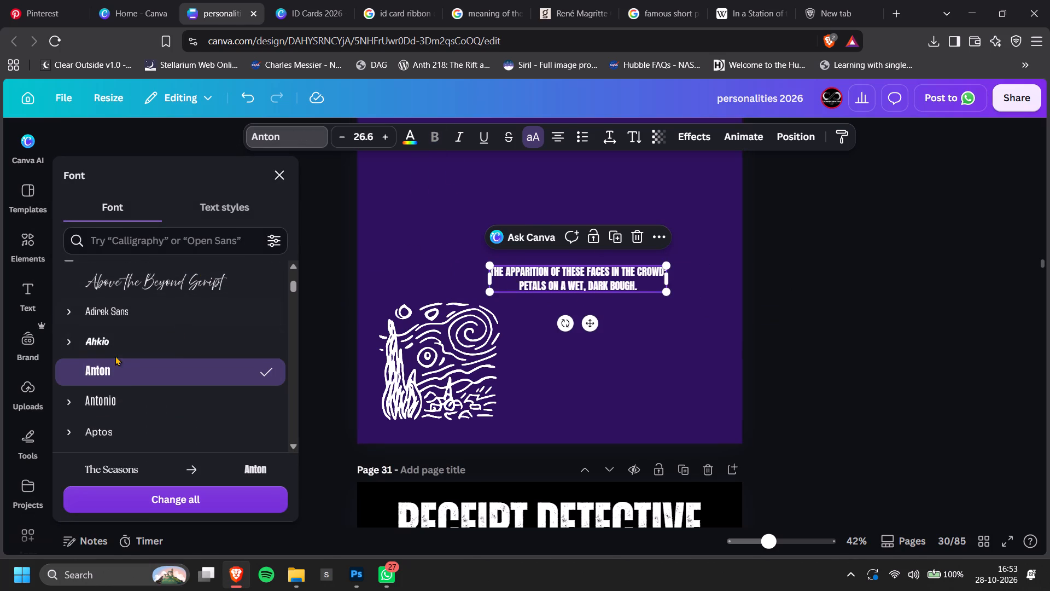
pyautogui.scroll(-2, 115, 356)
pyautogui.scroll(1, 148, 315)
pyautogui.click(151, 313)
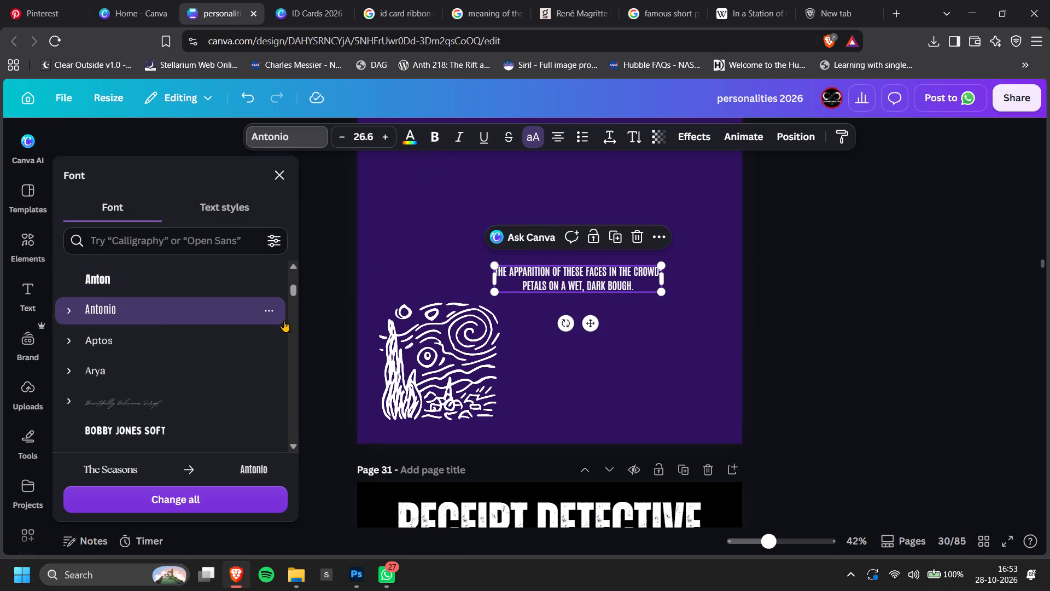
# Move the verse directly above the white Starry Night line drawing and left-align its two lines.
pyautogui.moveTo(580, 287); pyautogui.dragTo(482, 286)
pyautogui.click(739, 302)
pyautogui.click(524, 273)
pyautogui.click(552, 136)
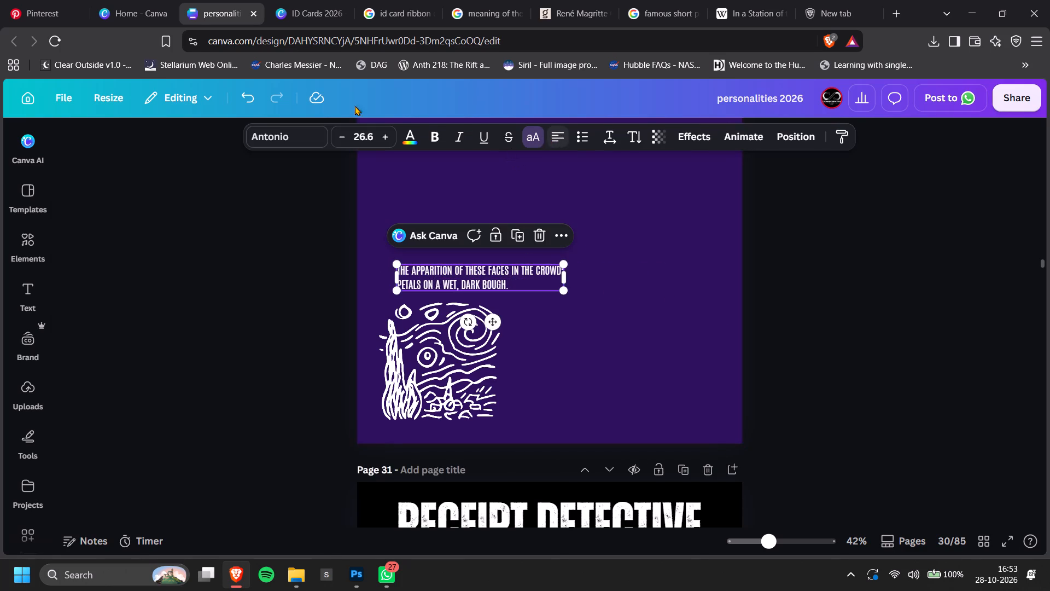
# Browse the Pinterest results for "famous rain painting", opening the raining-men pin and examining the other rain artworks.
pyautogui.click(0, 0)
pyautogui.click(147, 280)
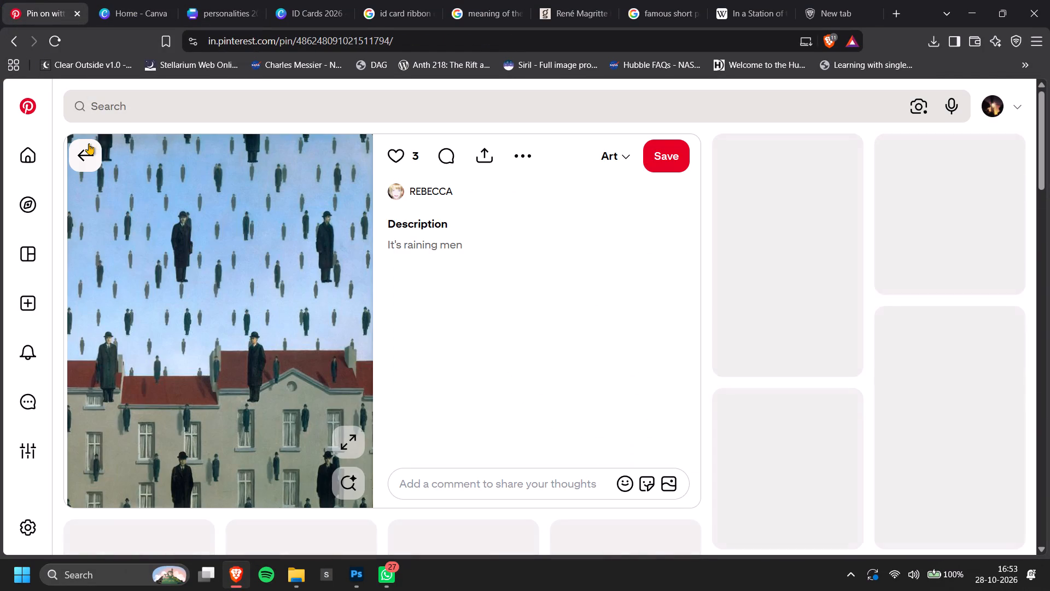
pyautogui.click(87, 144)
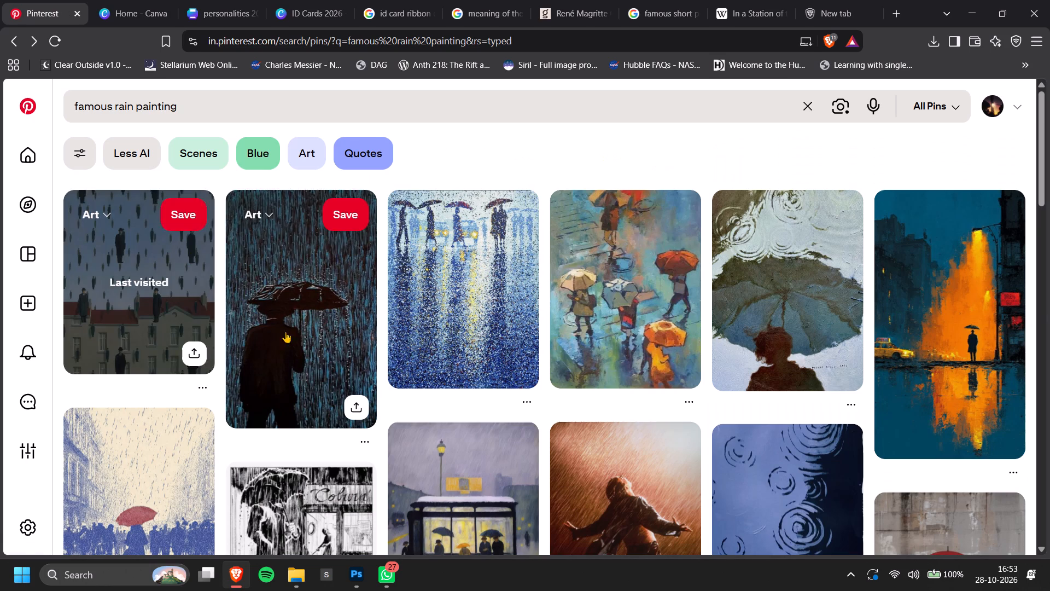
pyautogui.scroll(-6, 324, 330)
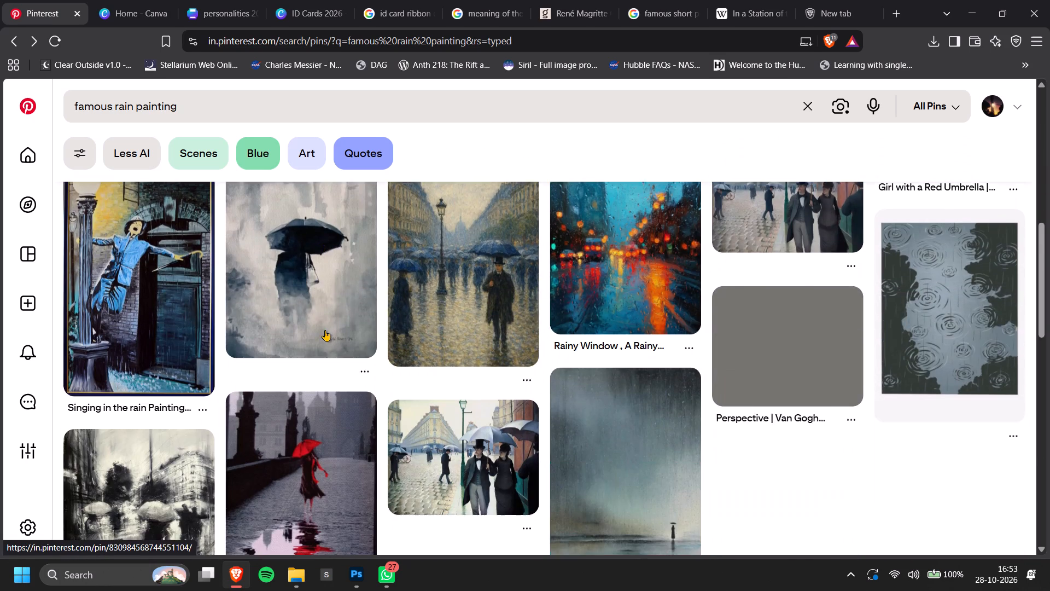
pyautogui.scroll(-4, 326, 351)
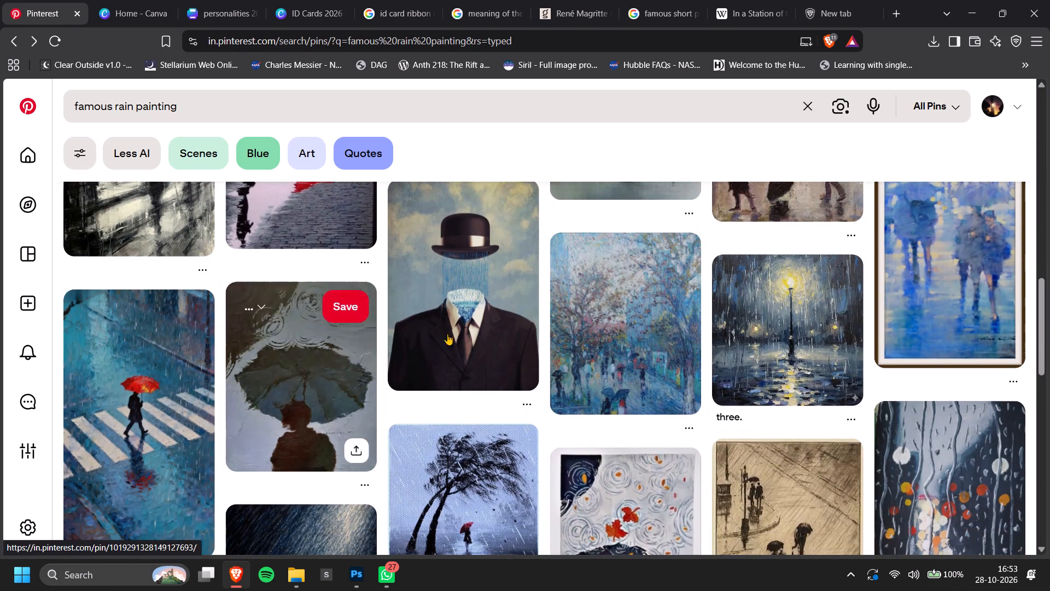
pyautogui.scroll(-4, 436, 339)
pyautogui.scroll(-3, 395, 357)
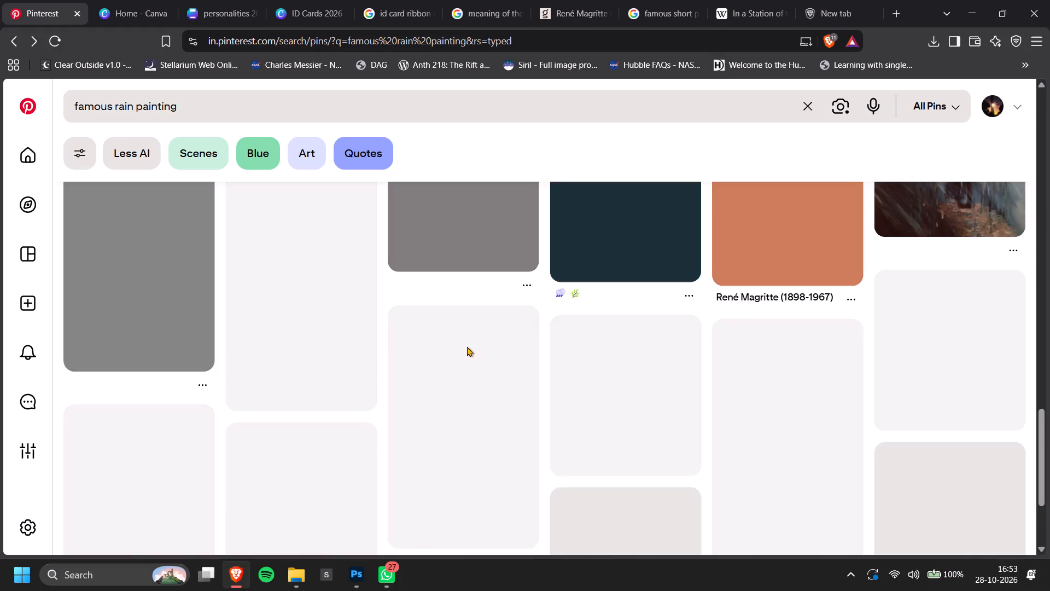
pyautogui.scroll(2, 468, 352)
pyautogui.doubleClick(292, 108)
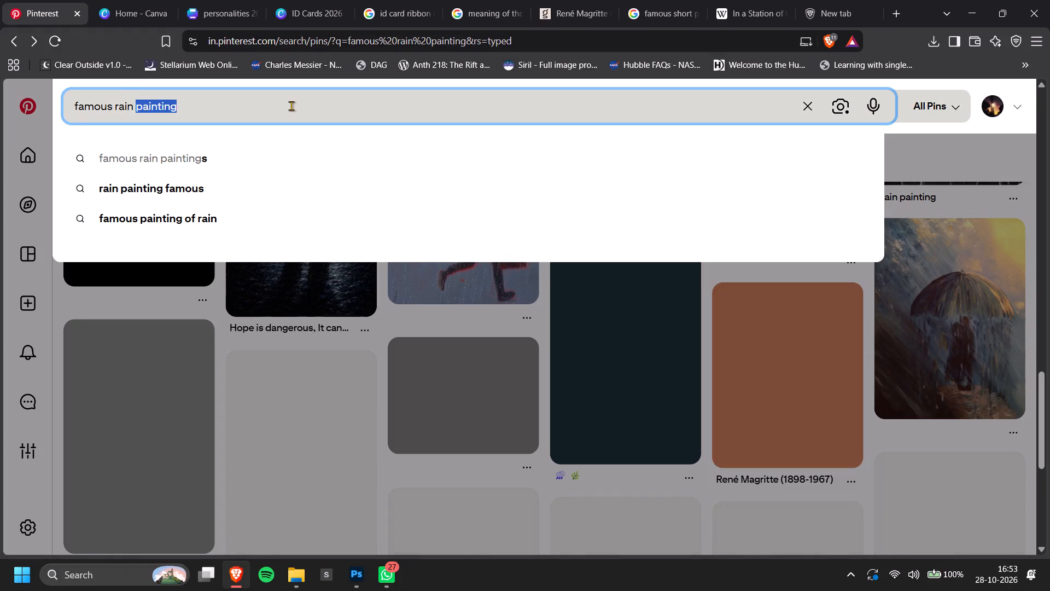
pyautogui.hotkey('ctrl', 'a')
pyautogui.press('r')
# Search the web for "famous rain painting" in the new browser tab, and start switching to another window.
pyautogui.click(811, 0)
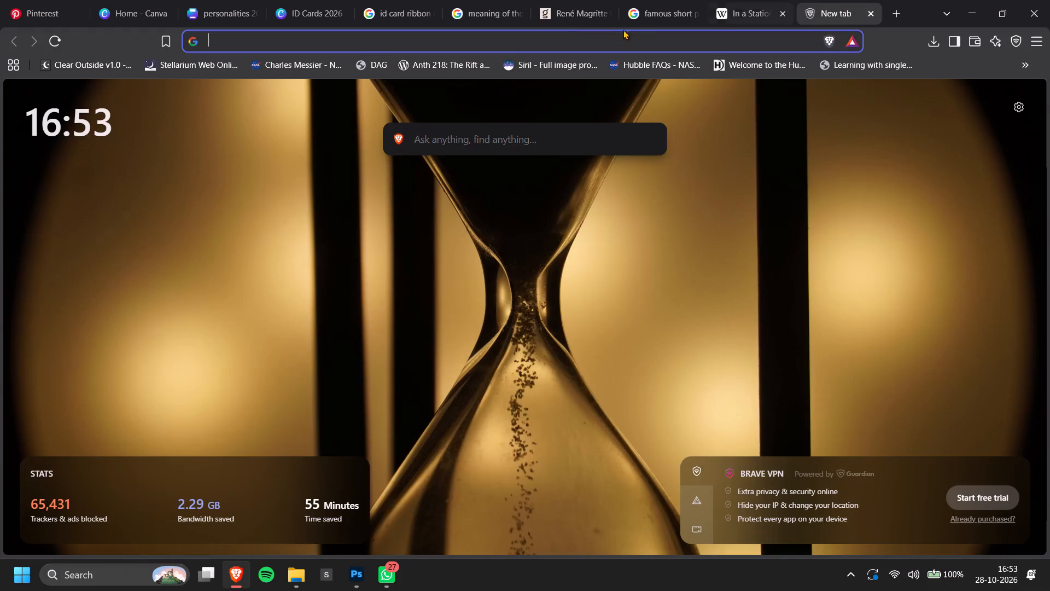
pyautogui.write('famous rain painting')
pyautogui.press('Return')
pyautogui.hotkey('alt', 'Tab')
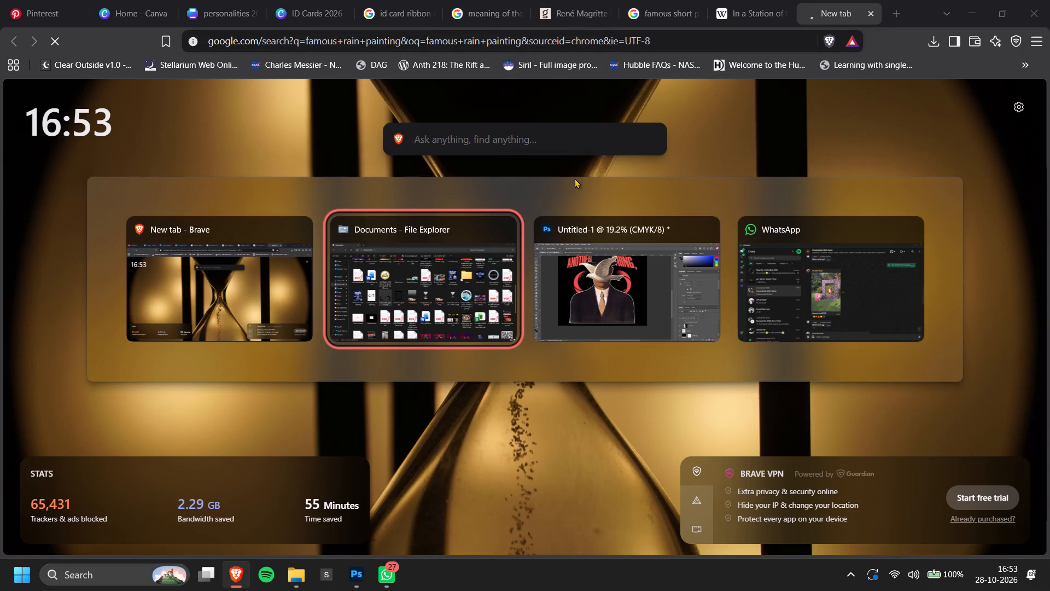
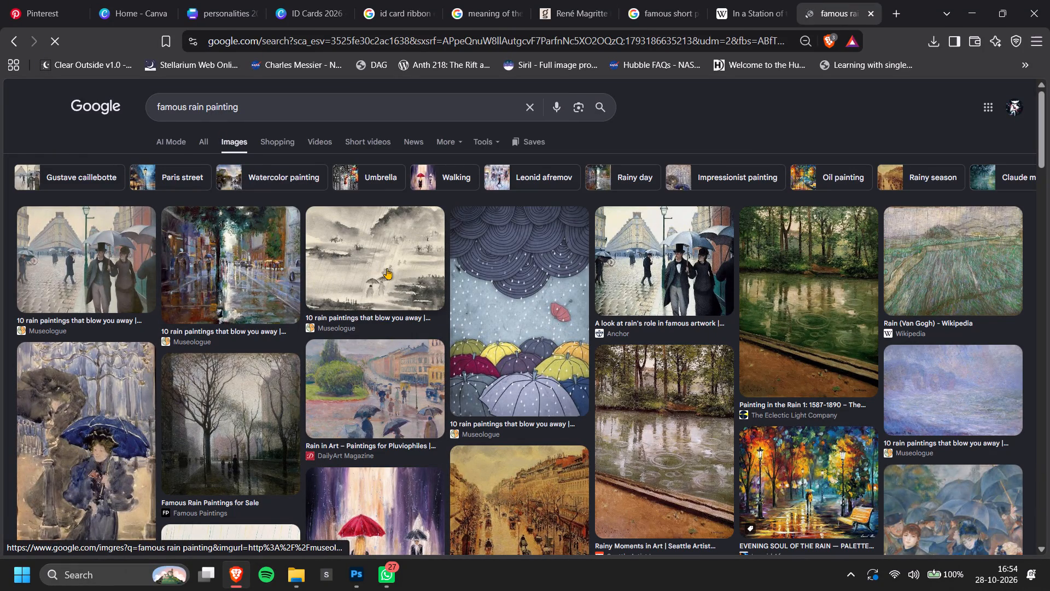
# Browse the Google image results for "famous rain painting" for a suitable artwork.
pyautogui.scroll(-4, 399, 296)
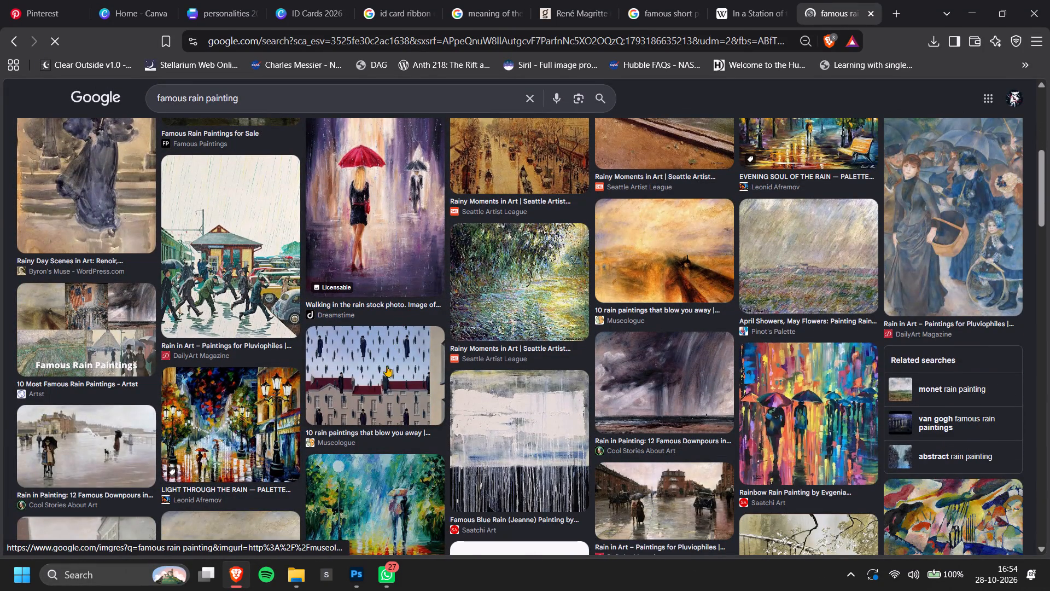
pyautogui.scroll(-4, 379, 386)
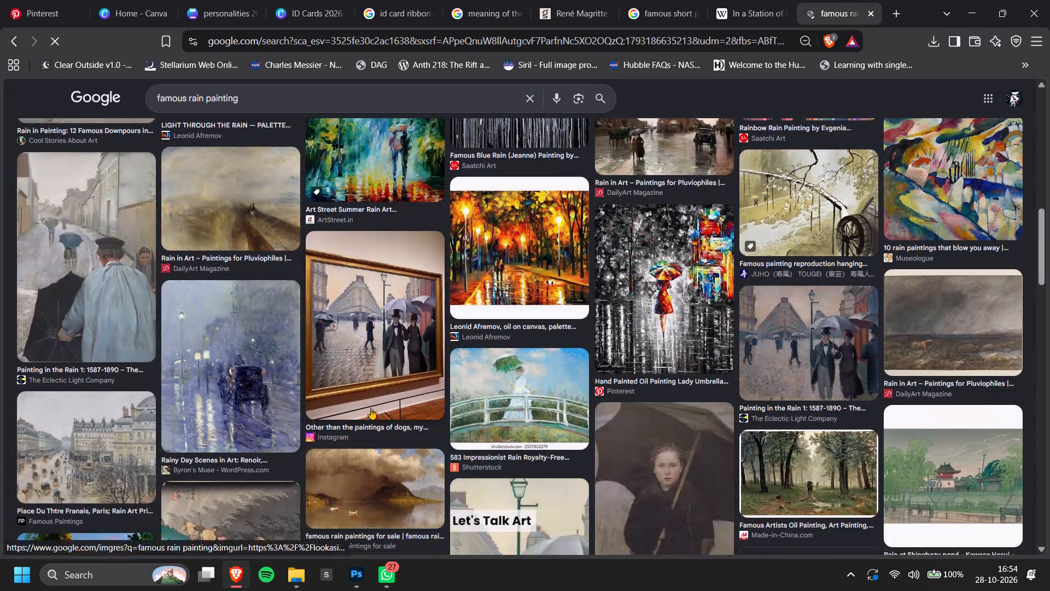
pyautogui.scroll(-2, 371, 408)
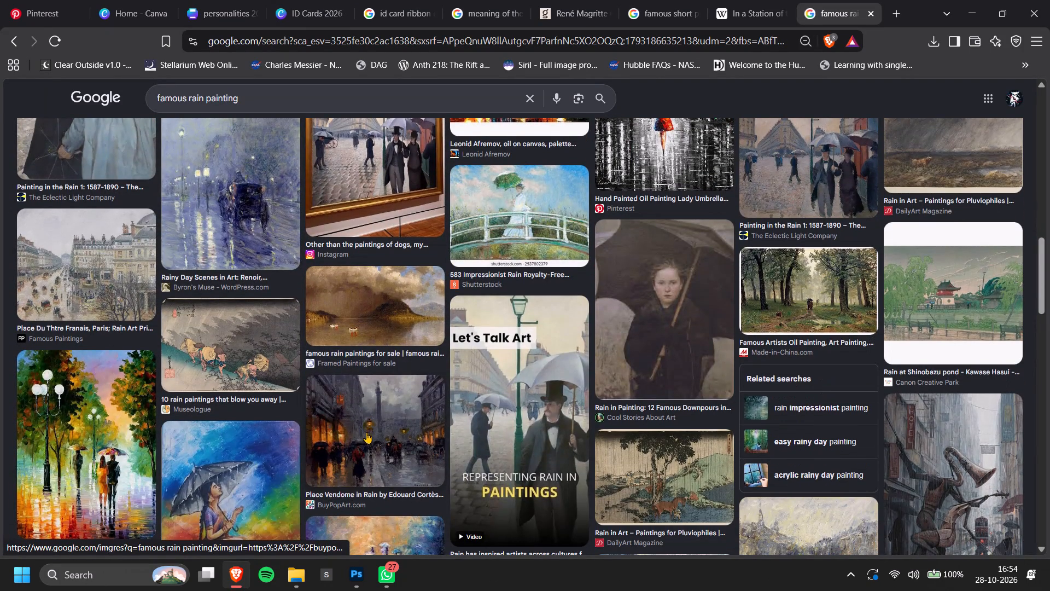
pyautogui.scroll(1, 345, 413)
# Refine the image search to "famous rain painting indian".
pyautogui.click(292, 106)
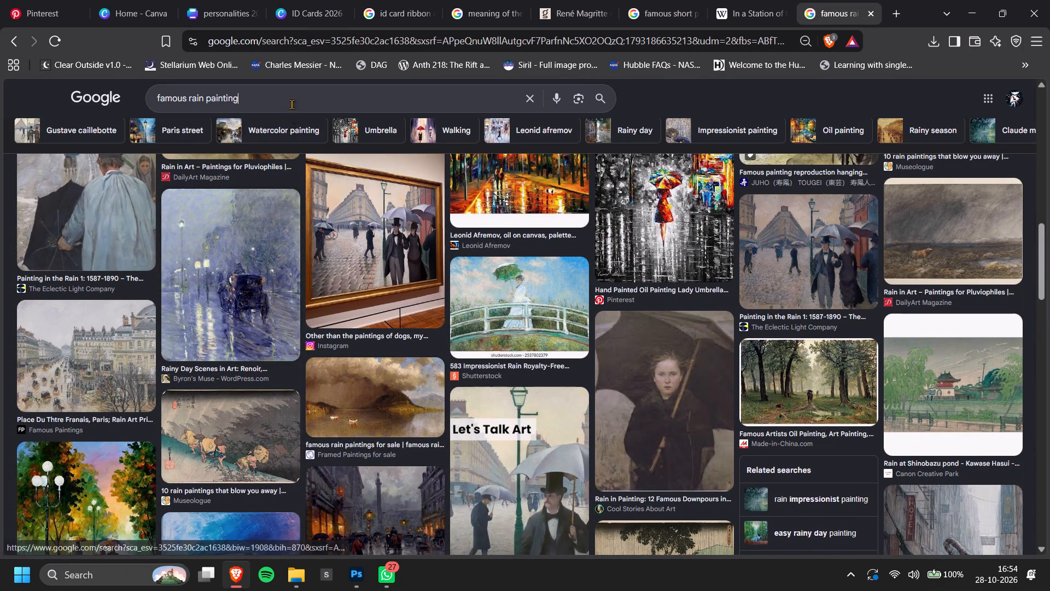
pyautogui.press('space')
pyautogui.write('indian')
pyautogui.press('Return')
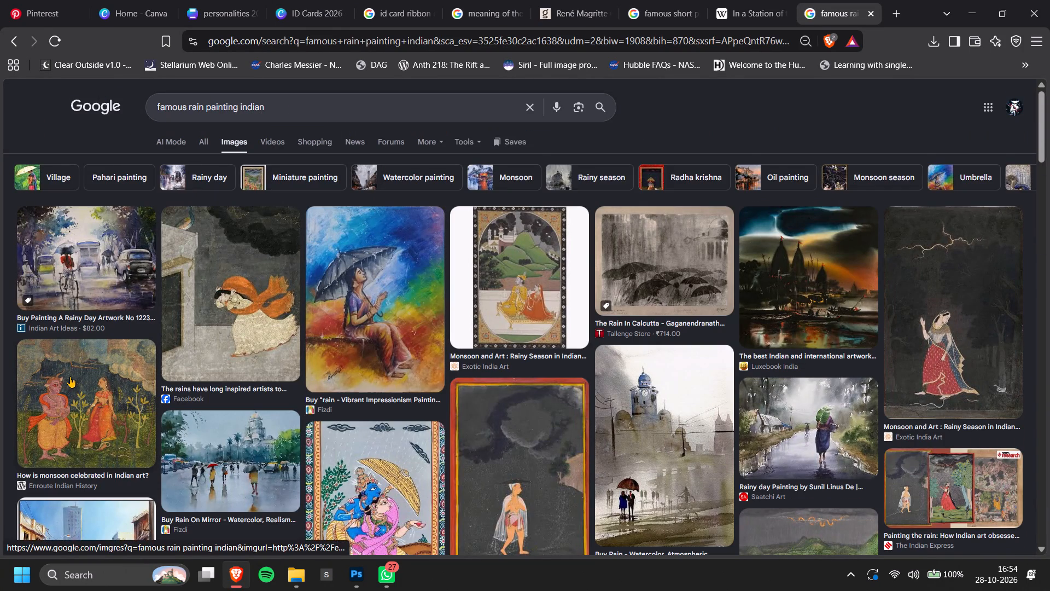
# Preview "The Rain In Calcutta" by Gaganendranath Tagore and compare it with the other Indian rain paintings.
pyautogui.scroll(-1, 451, 360)
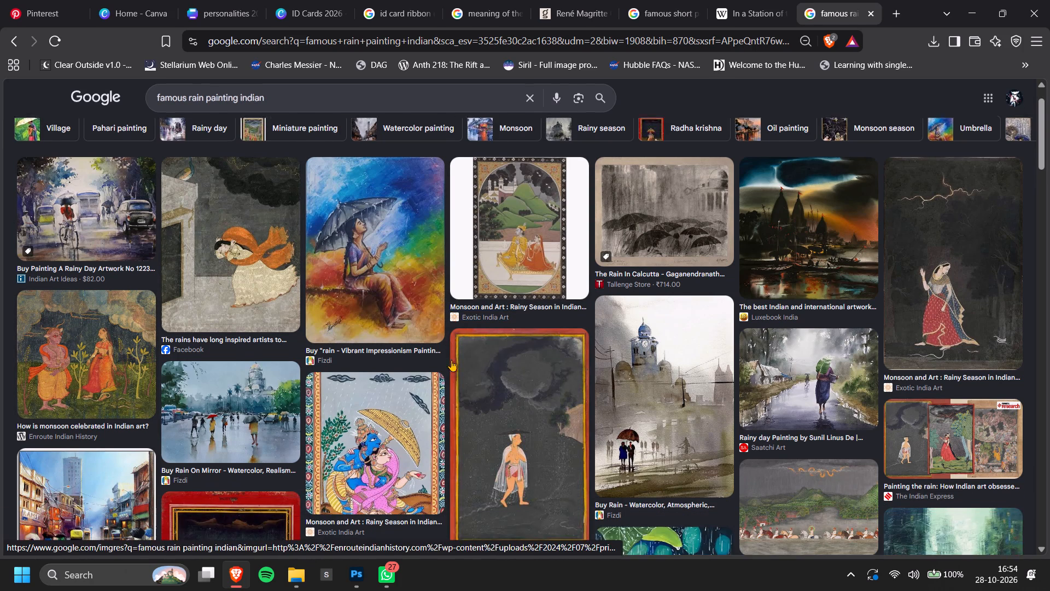
pyautogui.click(647, 176)
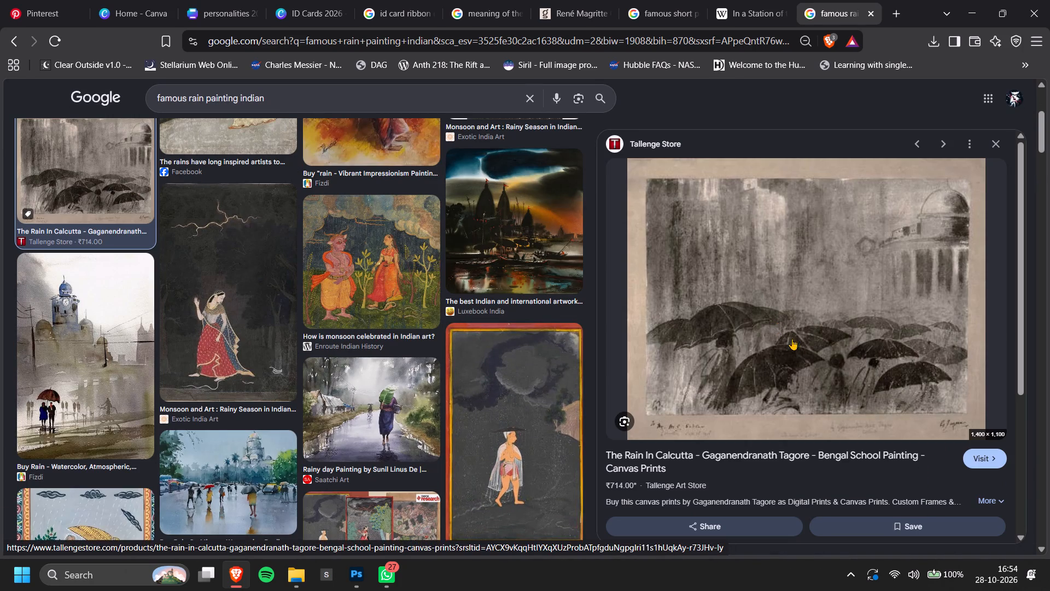
pyautogui.scroll(-2, 809, 333)
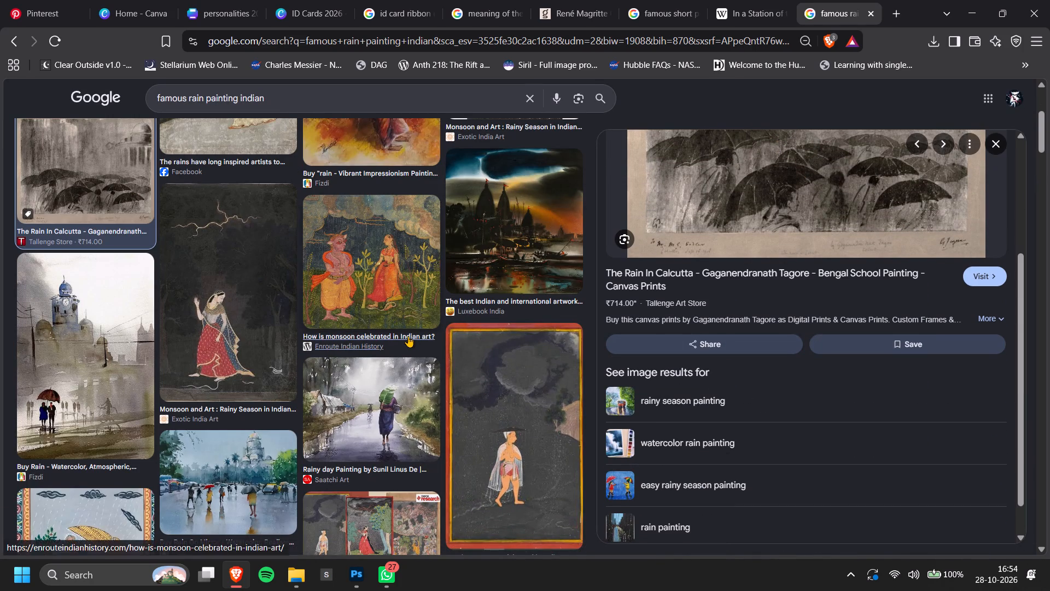
pyautogui.scroll(-6, 408, 336)
pyautogui.scroll(1, 408, 336)
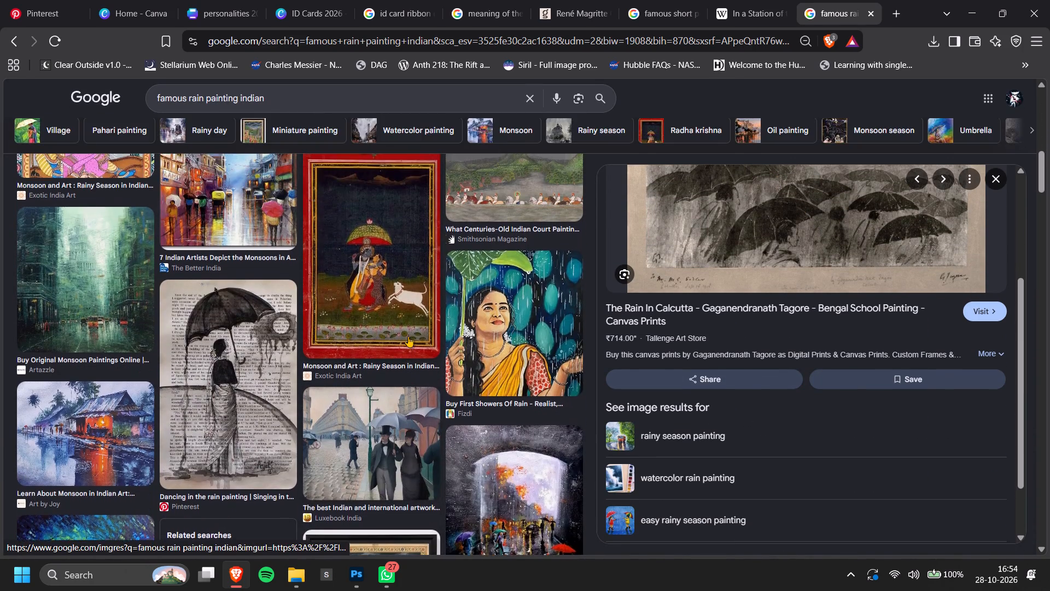
pyautogui.scroll(-9, 408, 336)
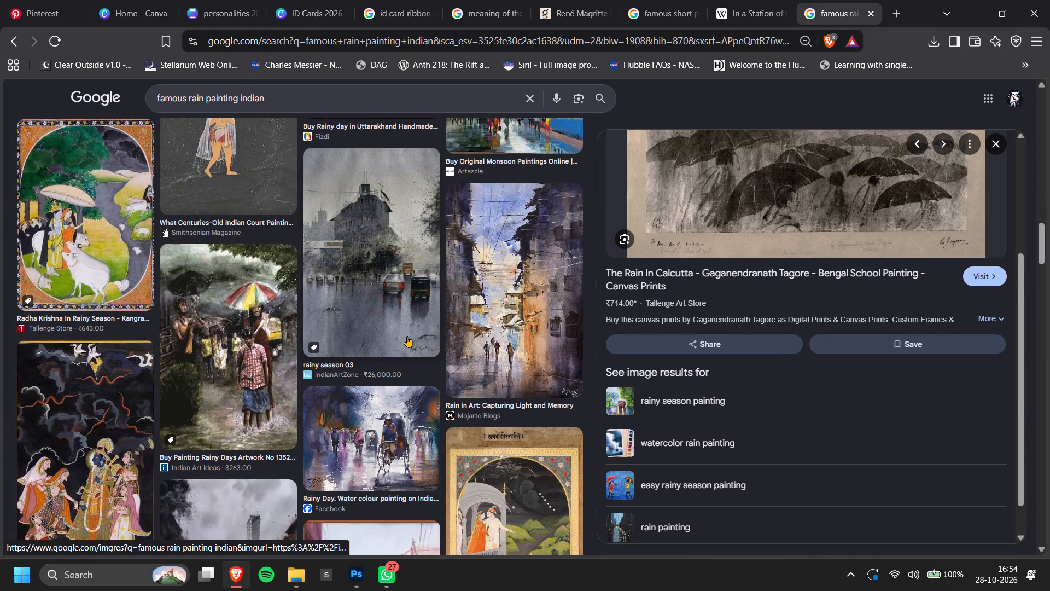
pyautogui.scroll(3, 754, 216)
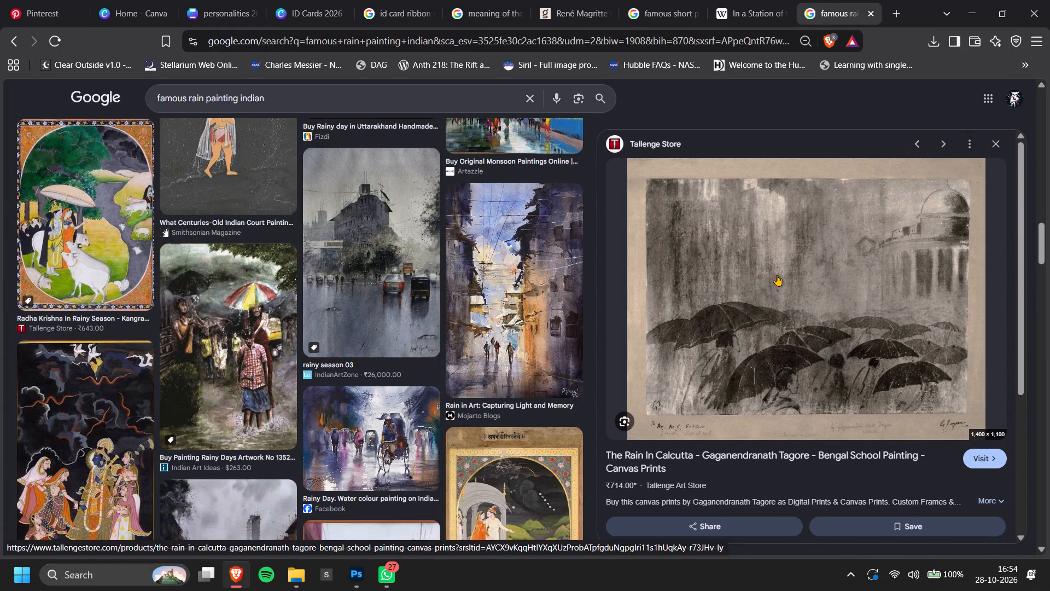
# Open the Tallenge Store page of "The Rain In Calcutta" in a new tab while browsing further Indian rain paintings.
pyautogui.click(777, 275)
pyautogui.click(775, 0)
pyautogui.scroll(-5, 440, 237)
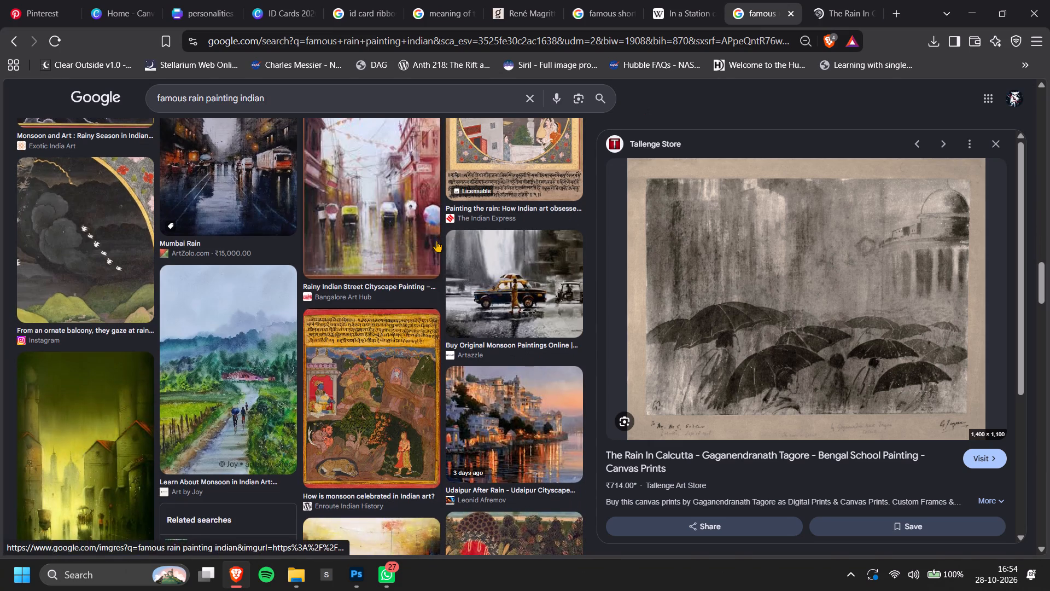
pyautogui.scroll(-4, 306, 300)
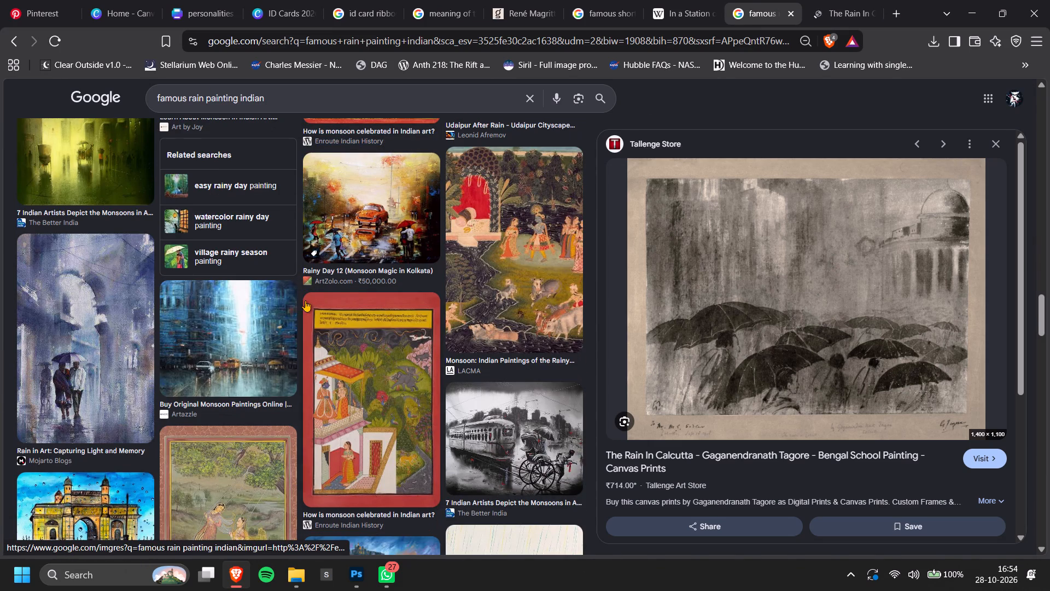
# Examine the painting's image on the Tallenge Store product page and open its artwork page in a separate tab.
pyautogui.click(846, 0)
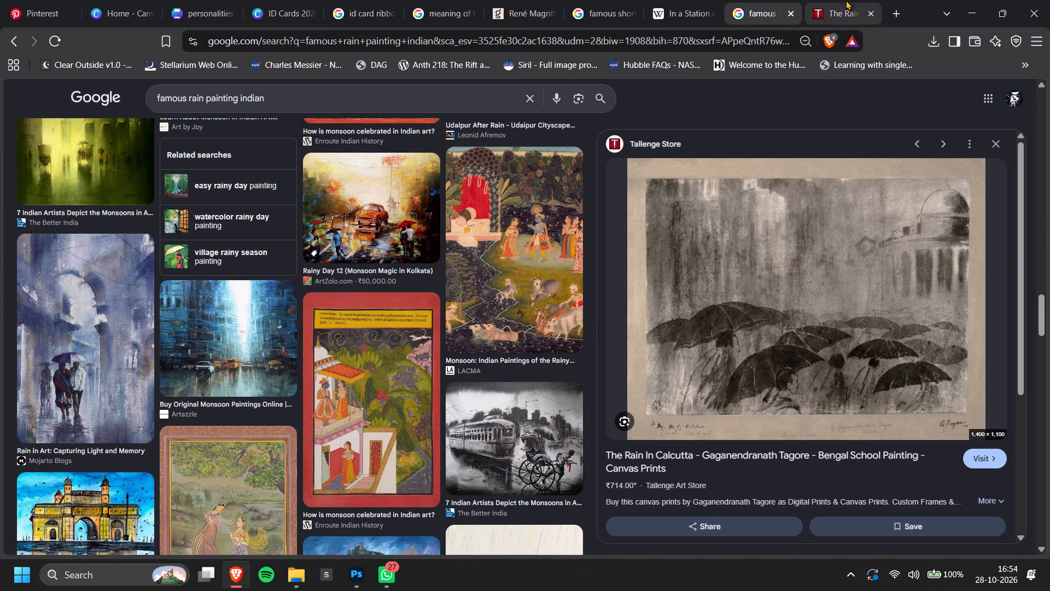
pyautogui.click(343, 392)
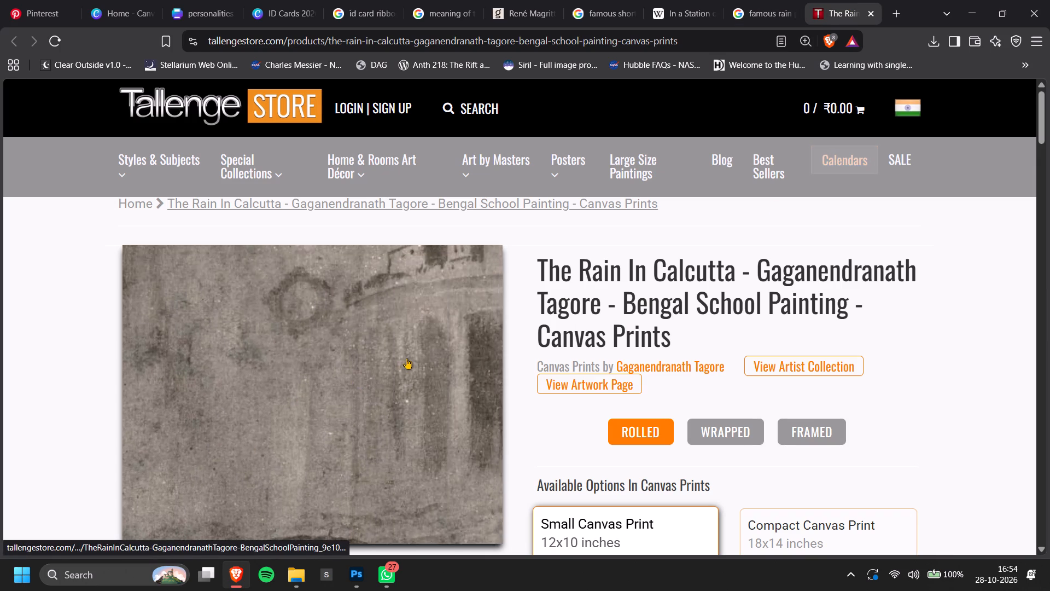
pyautogui.click(377, 369)
pyautogui.click(581, 380)
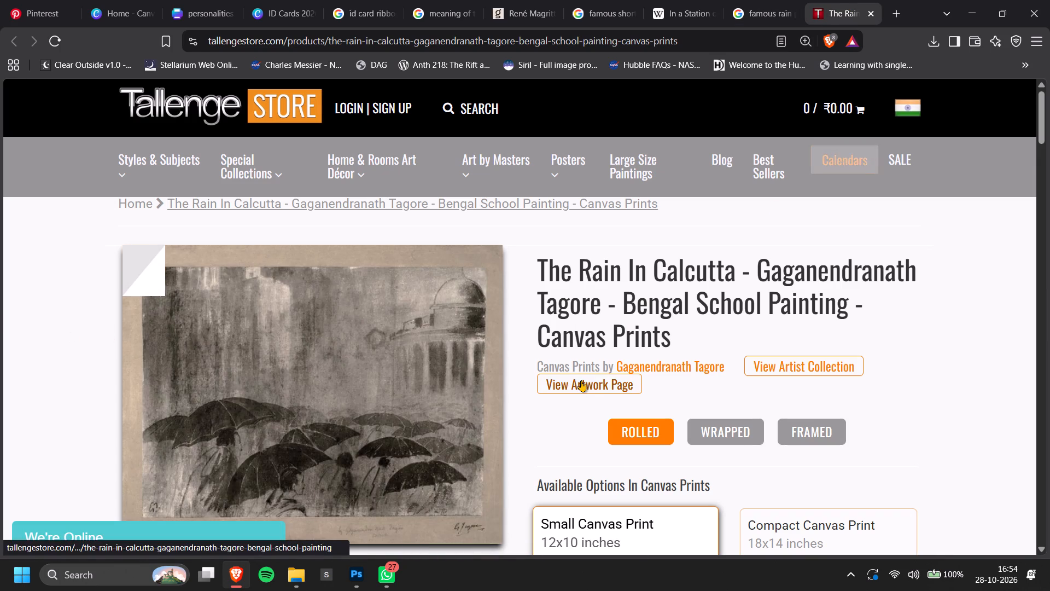
pyautogui.click(769, 8)
pyautogui.scroll(-3, 689, 219)
pyautogui.rightClick(365, 180)
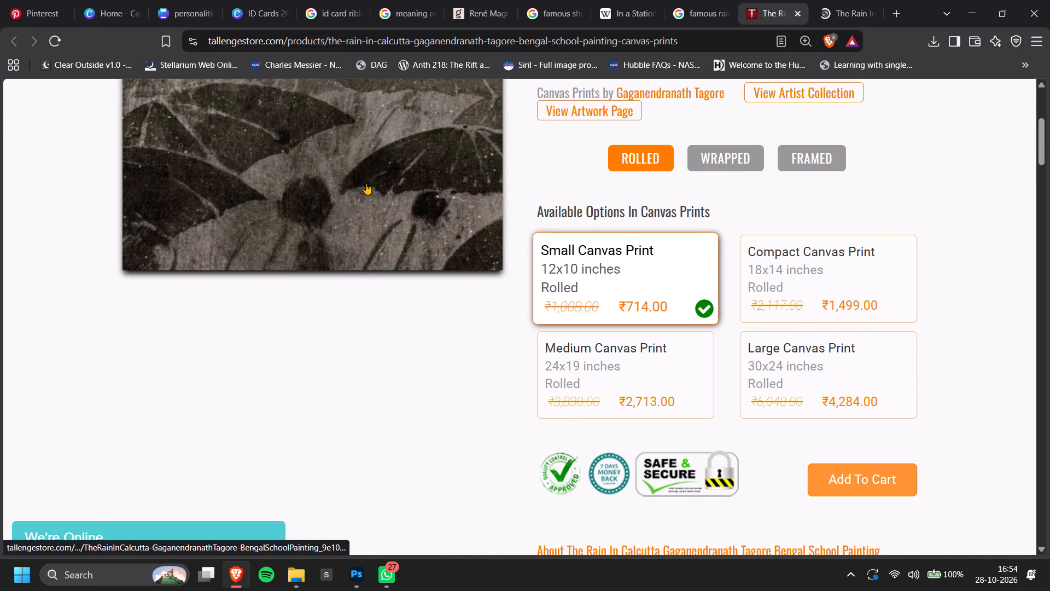
pyautogui.click(301, 366)
pyautogui.scroll(2, 302, 366)
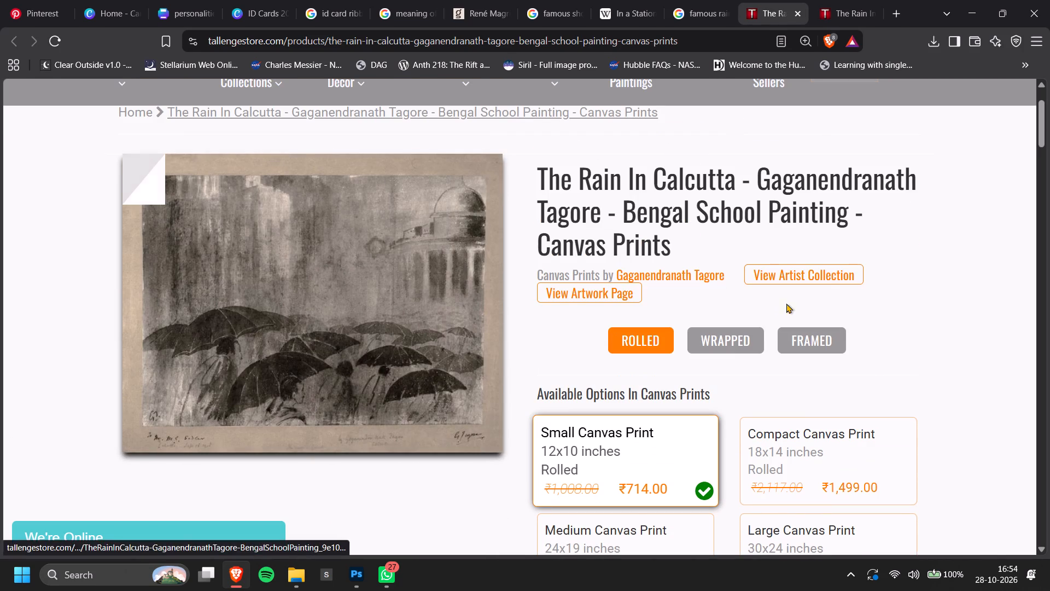
# Examine the artwork page's large background image and print previews for a usable picture of the painting, and close that page.
pyautogui.click(862, 0)
pyautogui.scroll(-2, 816, 237)
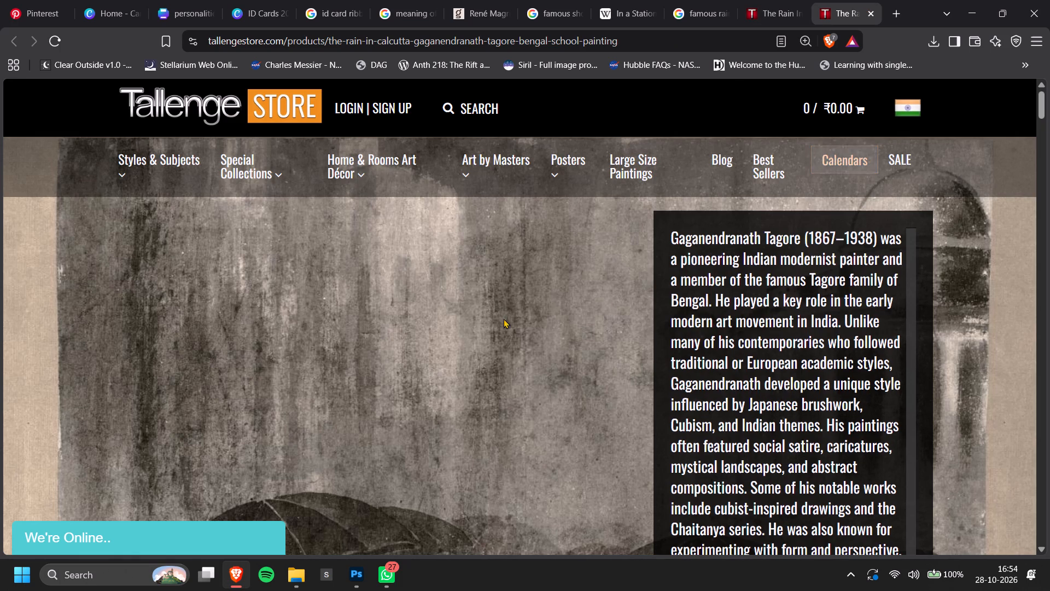
pyautogui.rightClick(500, 318)
pyautogui.click(352, 366)
pyautogui.scroll(-3, 451, 363)
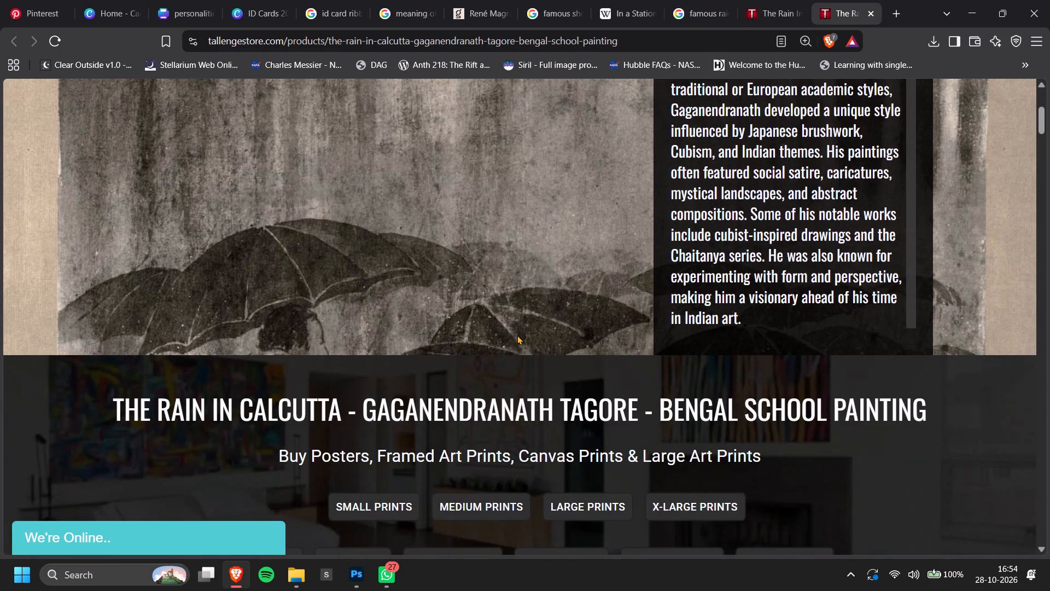
pyautogui.scroll(-5, 517, 335)
pyautogui.scroll(5, 500, 355)
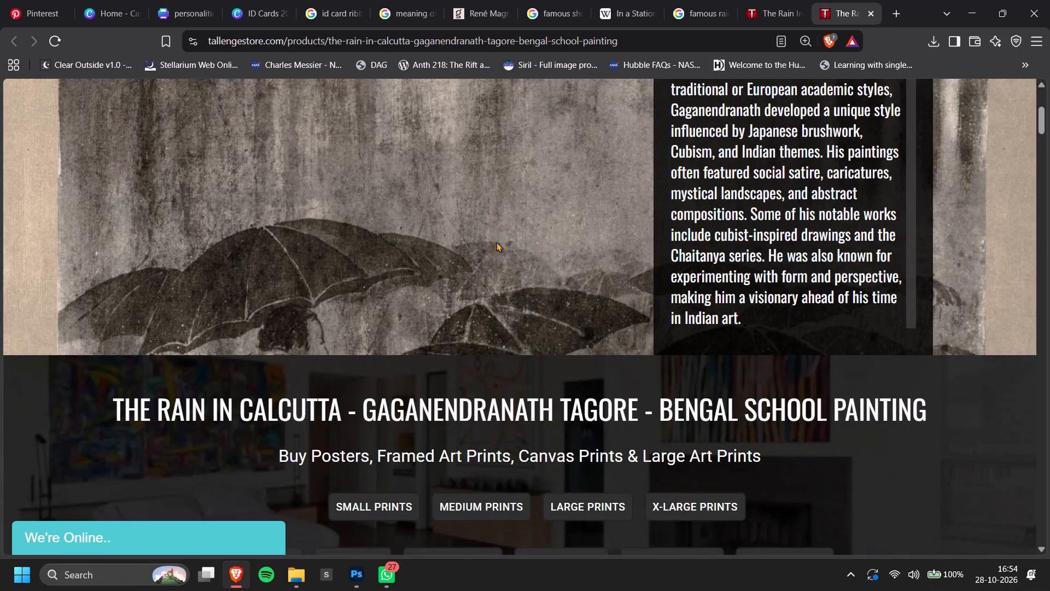
pyautogui.rightClick(496, 223)
pyautogui.click(318, 237)
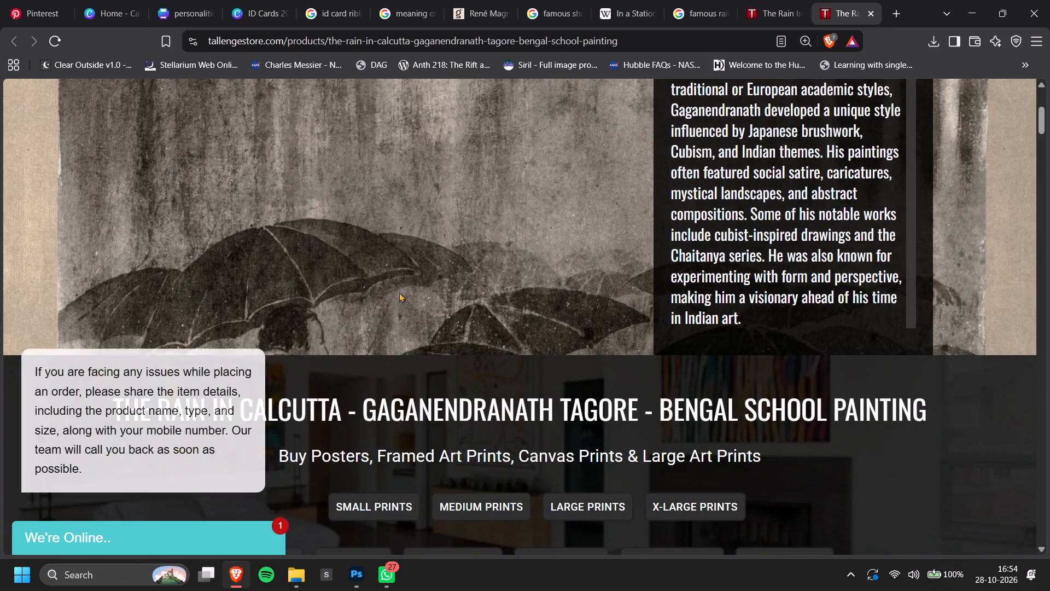
pyautogui.scroll(-13, 400, 288)
pyautogui.scroll(-4, 370, 363)
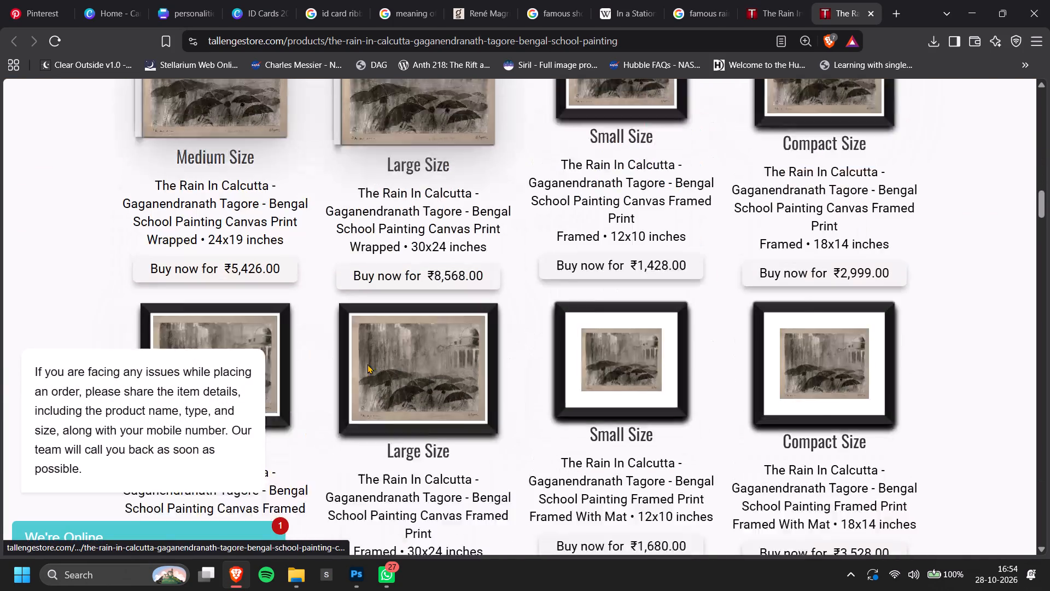
pyautogui.scroll(20, 365, 367)
pyautogui.scroll(9, 365, 367)
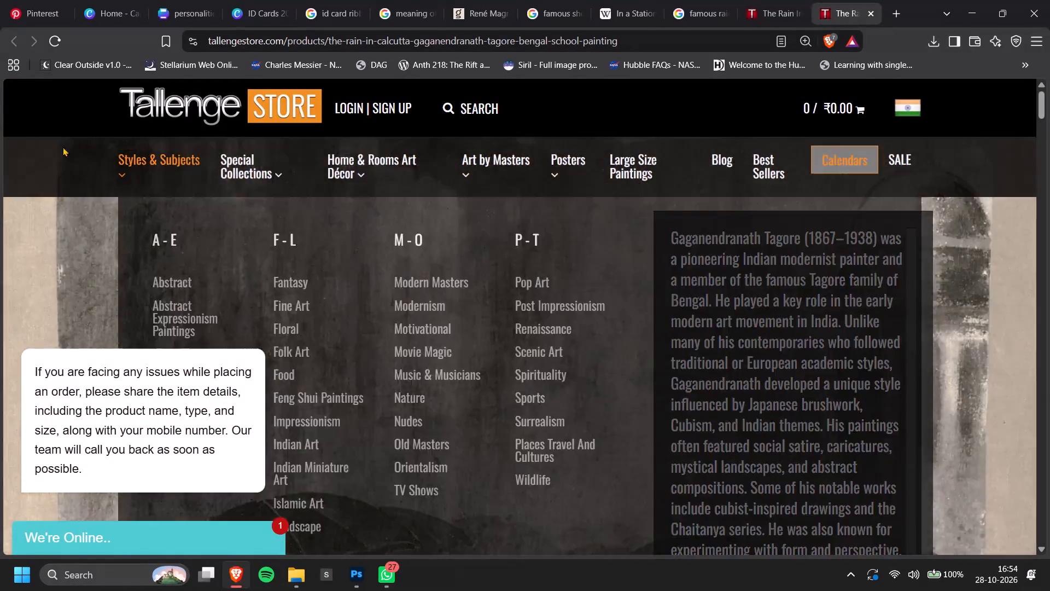
pyautogui.click(873, 17)
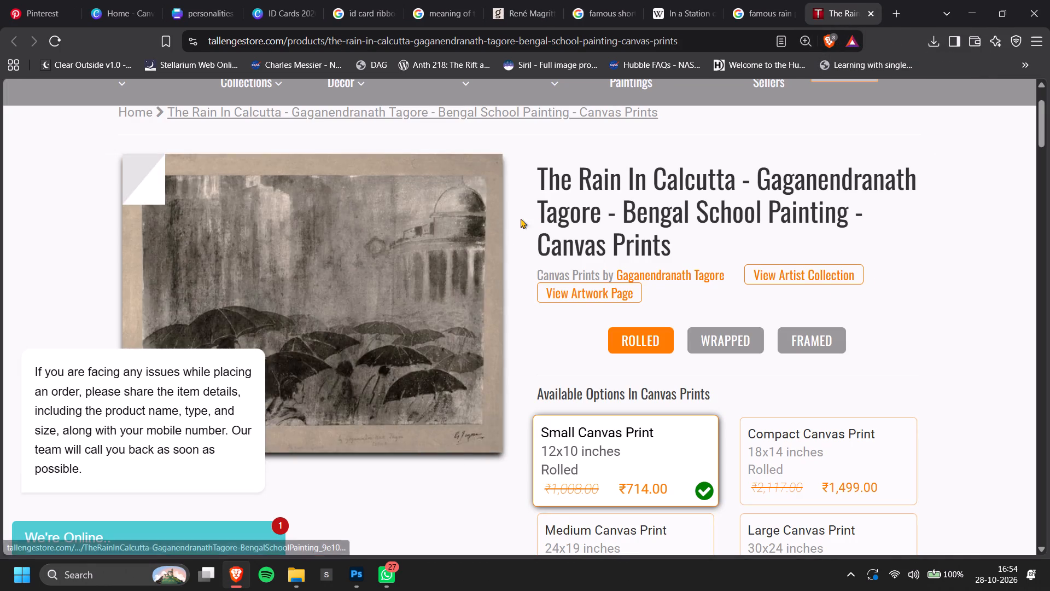
# Copy the title "The Rain In Calcutta - Gaganendranath Tagore - Bengal School Painting" from the product page and close the store tab.
pyautogui.rightClick(491, 217)
pyautogui.scroll(3, 768, 197)
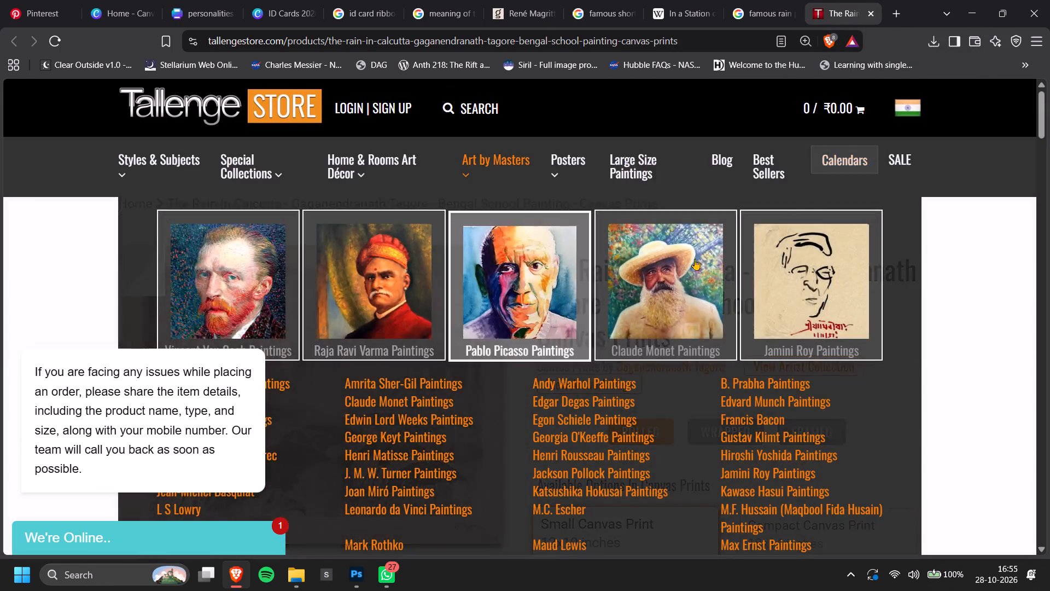
pyautogui.moveTo(543, 263); pyautogui.dragTo(737, 299)
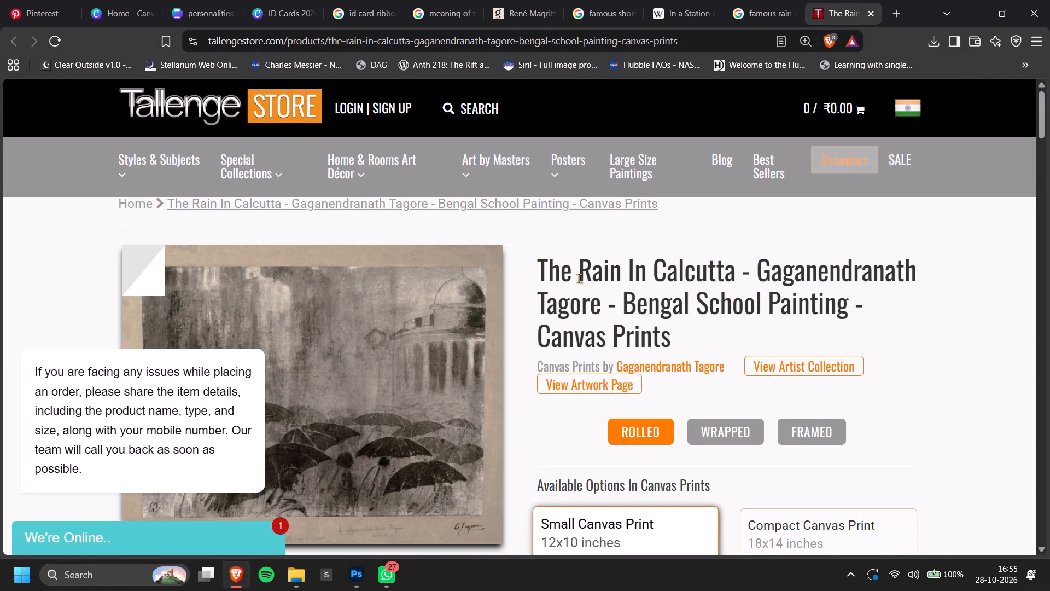
pyautogui.moveTo(527, 270); pyautogui.dragTo(843, 292)
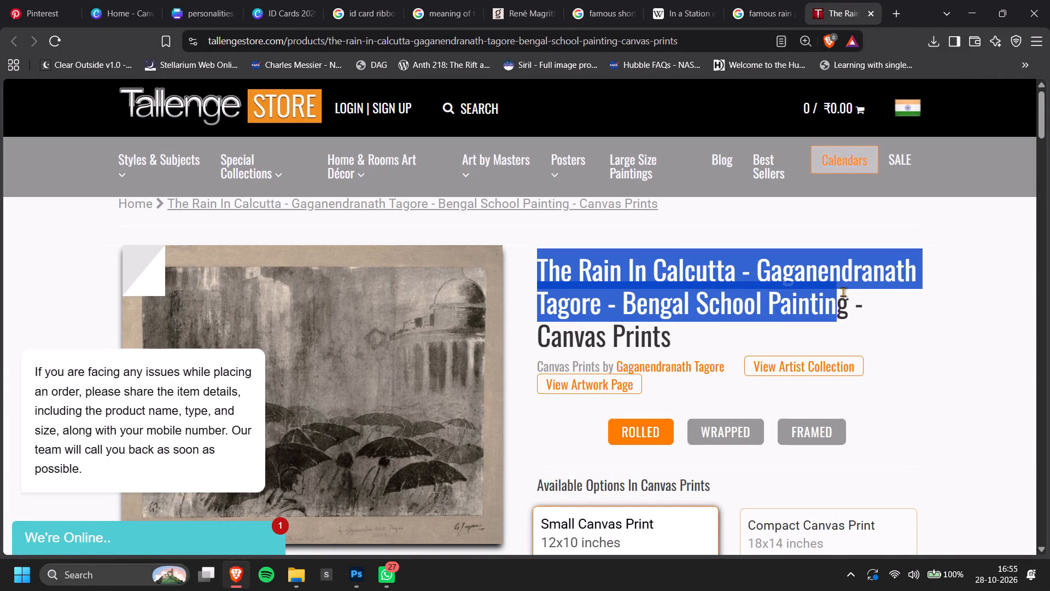
pyautogui.moveTo(843, 292); pyautogui.dragTo(847, 292)
pyautogui.hotkey('ctrl', 'c')
pyautogui.click(876, 4)
pyautogui.click(872, 15)
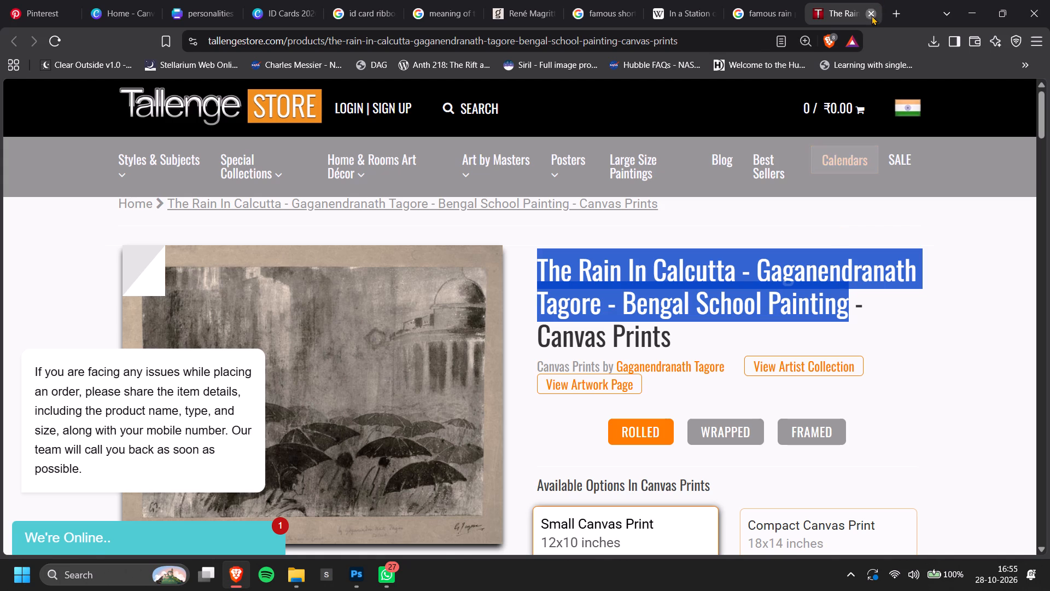
# Search Pinterest for the copied title of the Gaganendranath Tagore painting.
pyautogui.click(31, 0)
pyautogui.hotkey('ctrl', 'v')
pyautogui.press('Return')
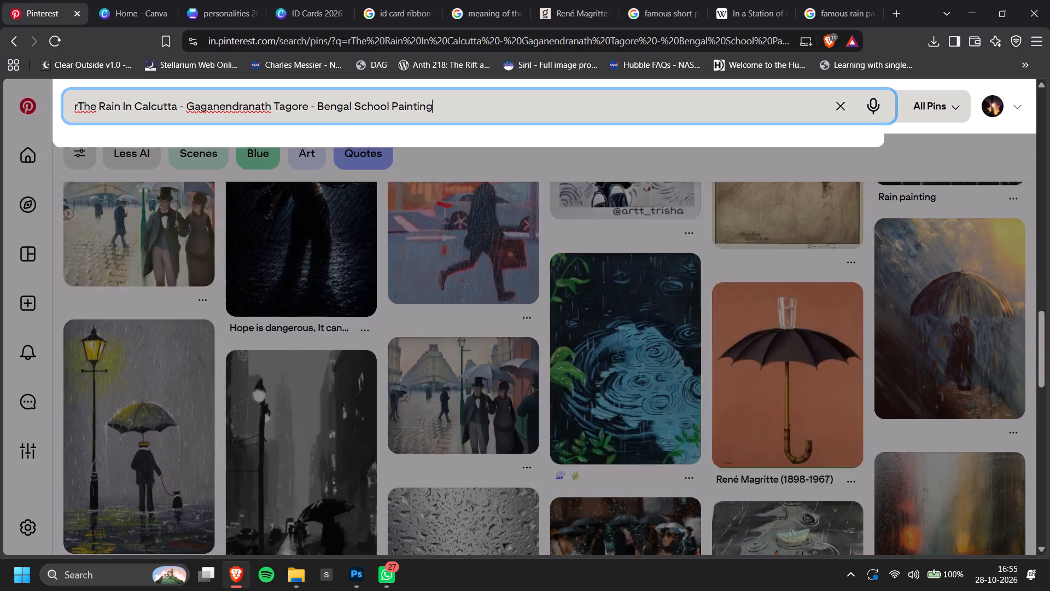
# Examine the pin of "The Rain in Calcutta", and open the Modern Evening Sale pin of Tagore's untitled watercolor.
pyautogui.scroll(-1, 283, 283)
pyautogui.scroll(2, 283, 283)
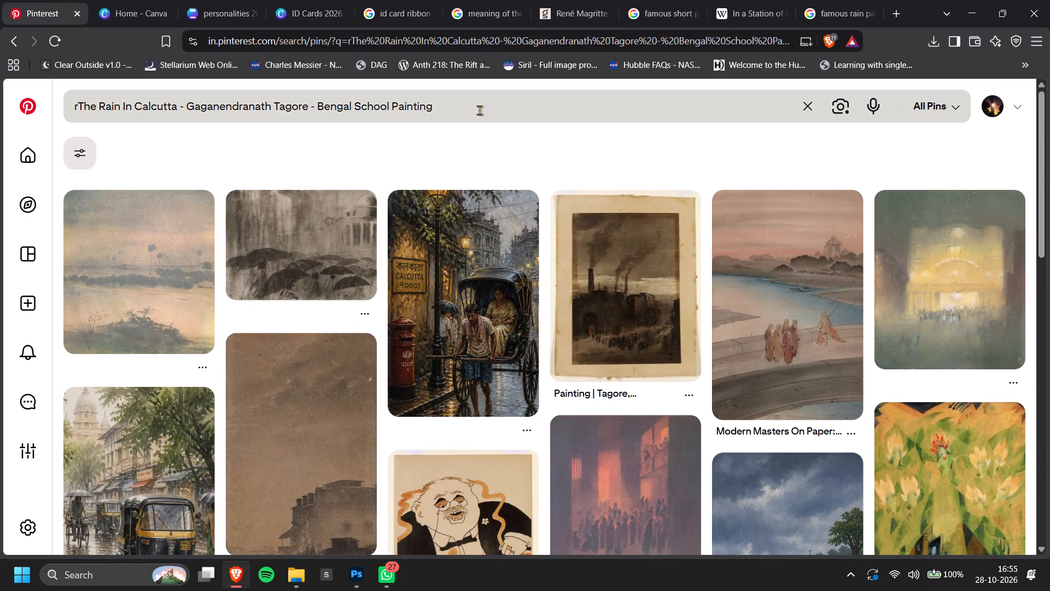
pyautogui.click(285, 268)
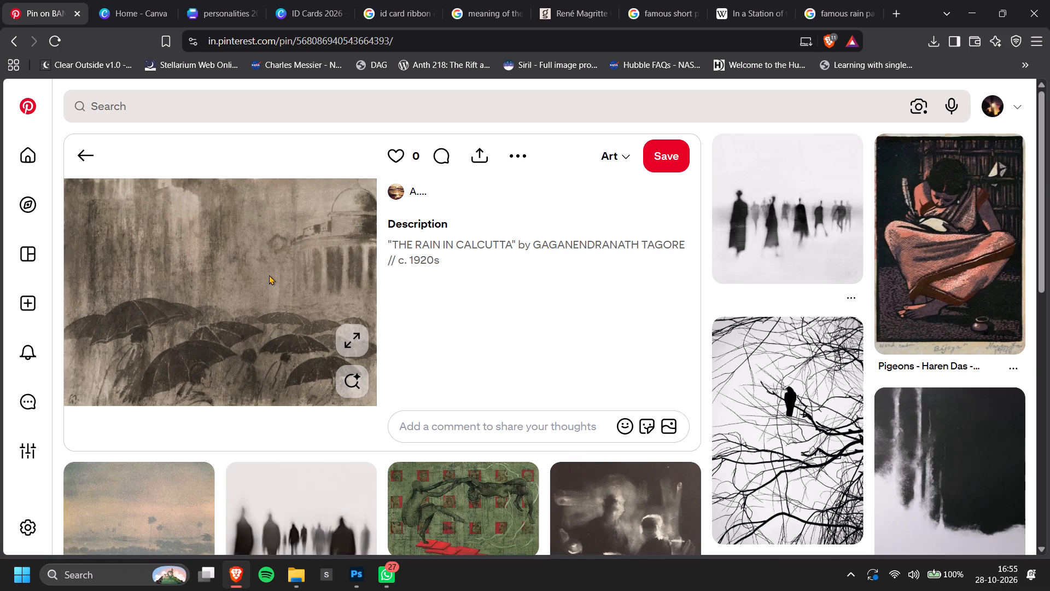
pyautogui.scroll(-2, 269, 275)
pyautogui.click(83, 154)
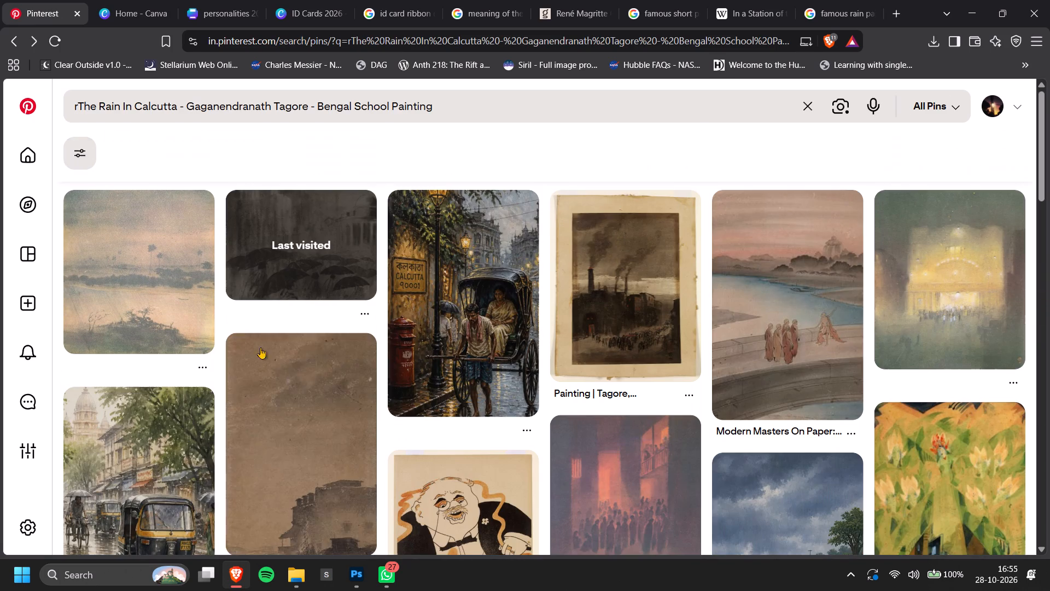
pyautogui.scroll(-2, 275, 368)
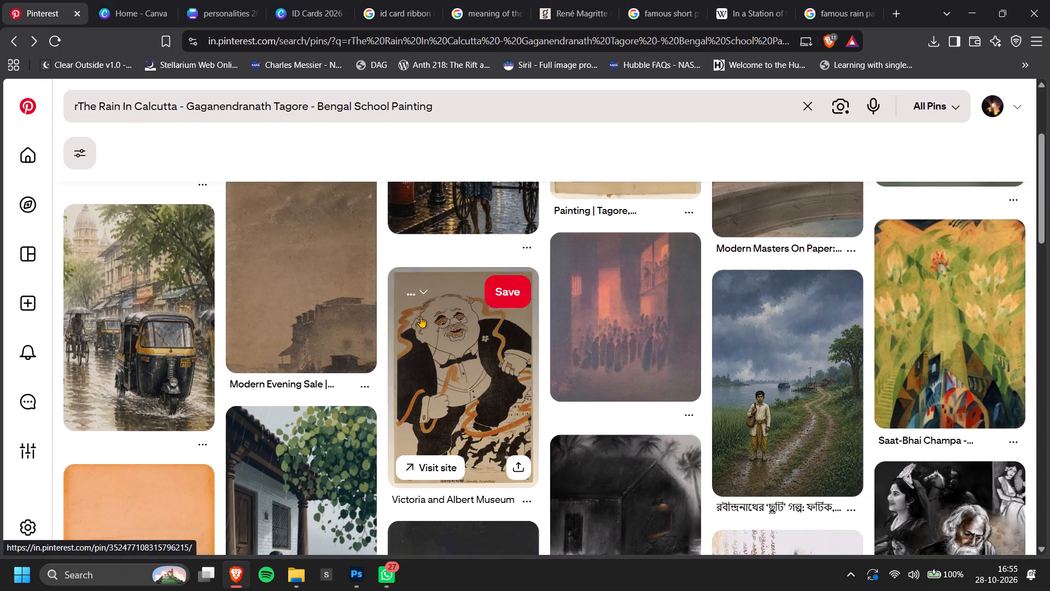
pyautogui.click(316, 291)
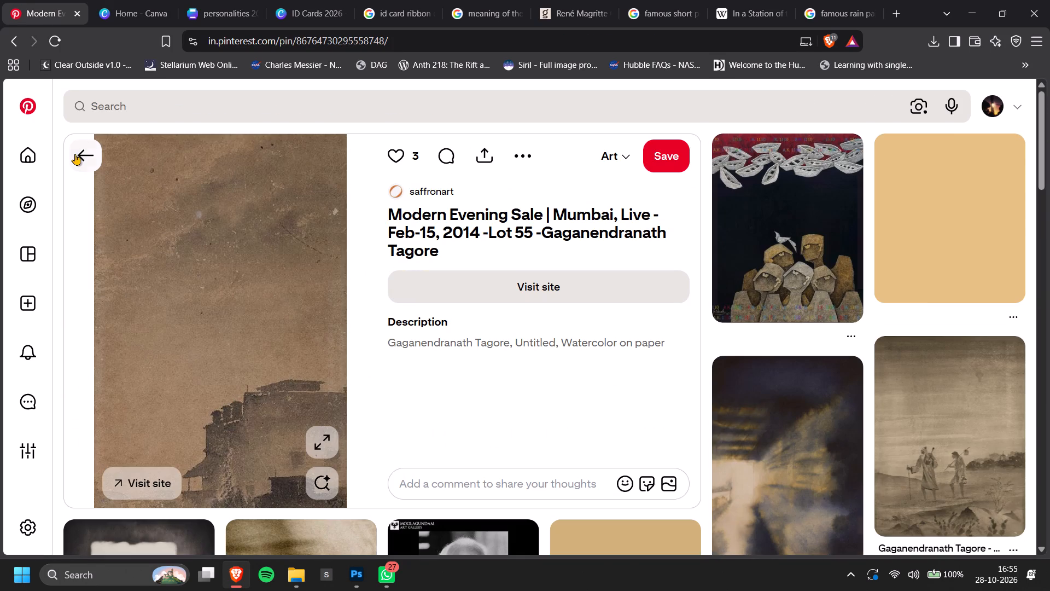
# Examine the pins related to Tagore's watercolor, return to the search results, and open the pin of "The Rain in Calcutta", c. 1920s.
pyautogui.scroll(-2, 489, 262)
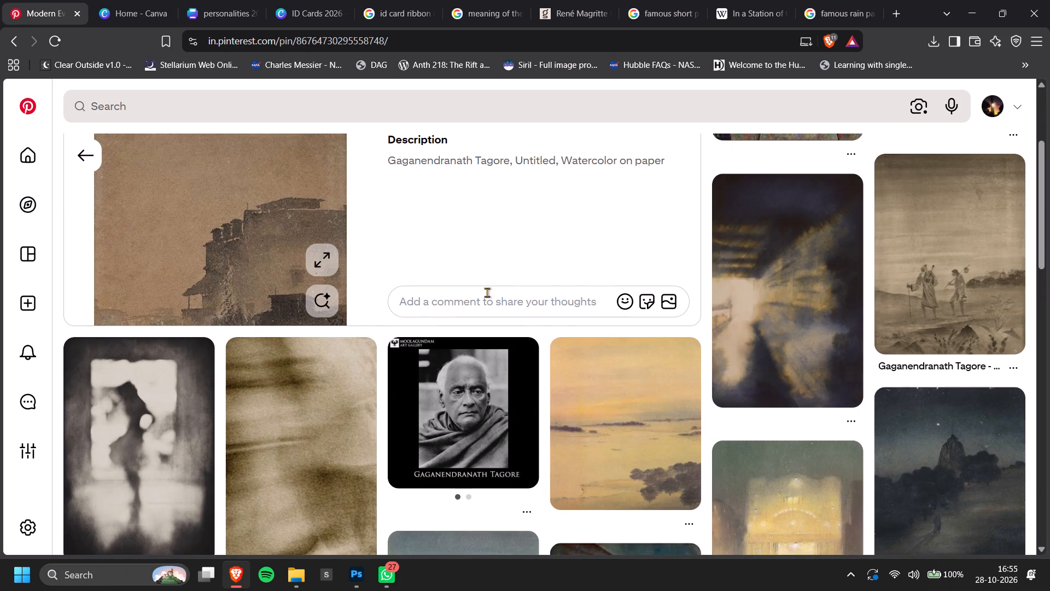
pyautogui.scroll(-6, 487, 295)
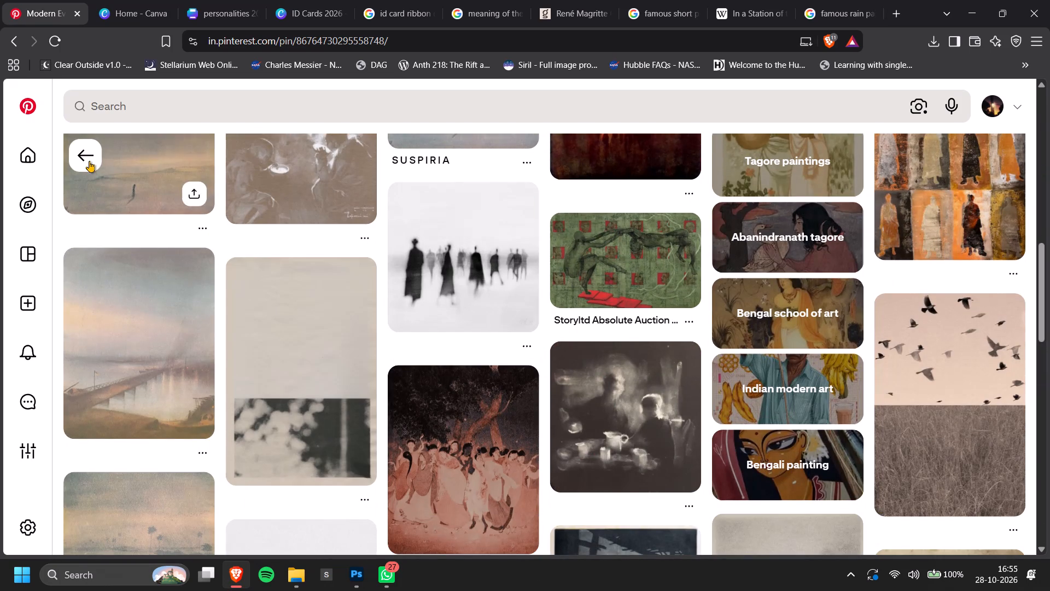
pyautogui.click(89, 159)
pyautogui.scroll(-4, 404, 352)
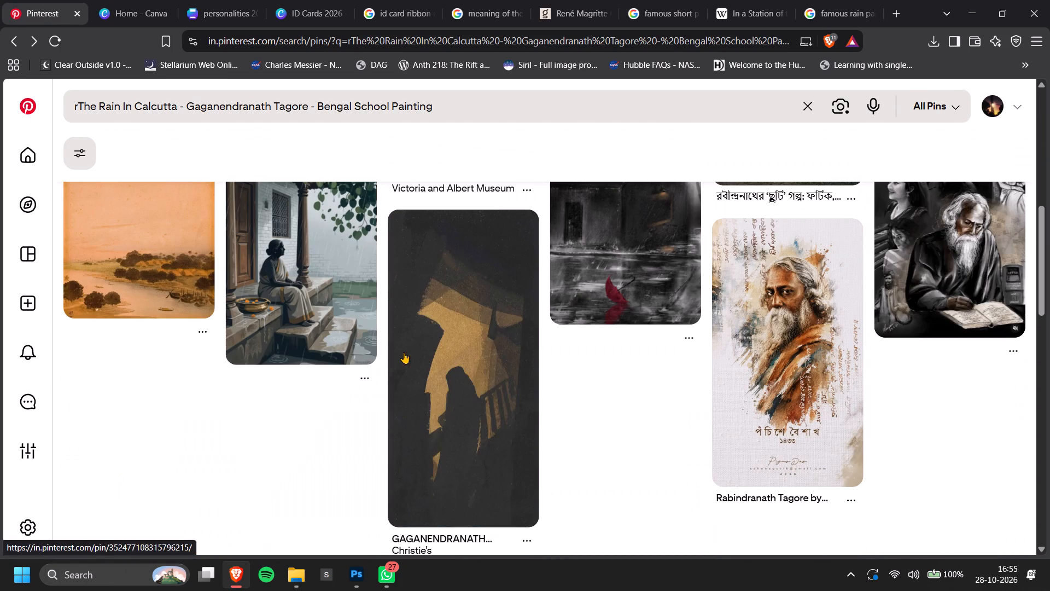
pyautogui.scroll(10, 283, 366)
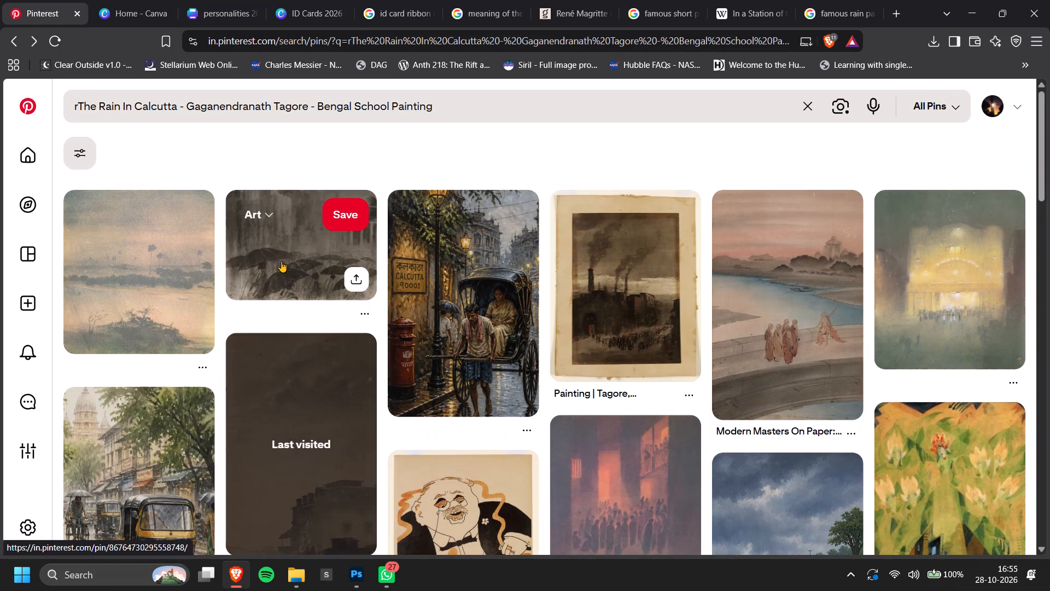
pyautogui.click(284, 254)
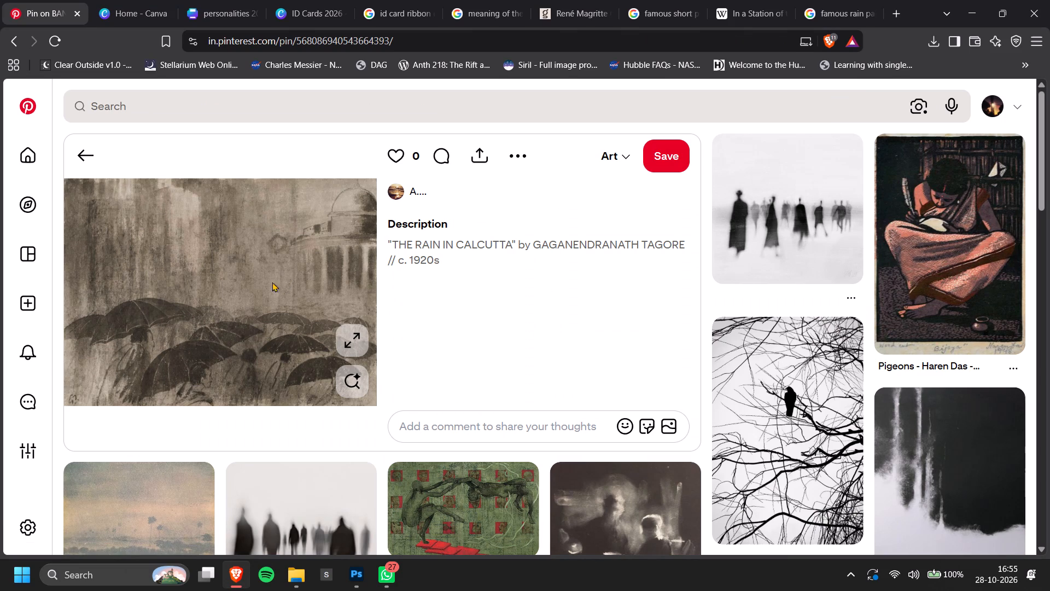
# Compare the Google image result for "The Rain In Calcutta" with the Pinterest pin, and look through the other Indian rain paintings.
pyautogui.click(393, 121)
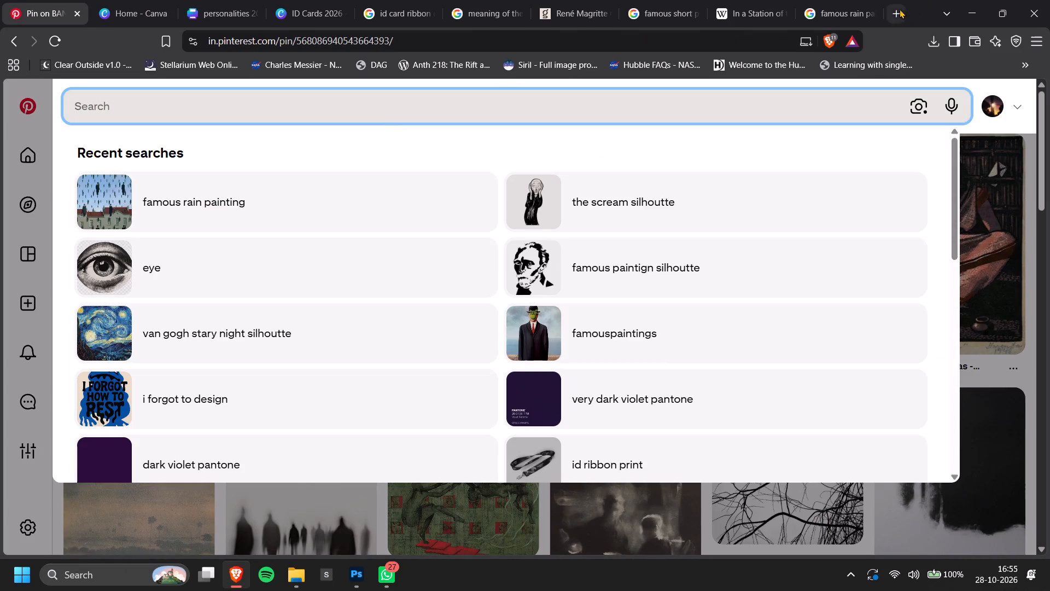
pyautogui.click(899, 9)
pyautogui.click(812, 0)
pyautogui.click(777, 0)
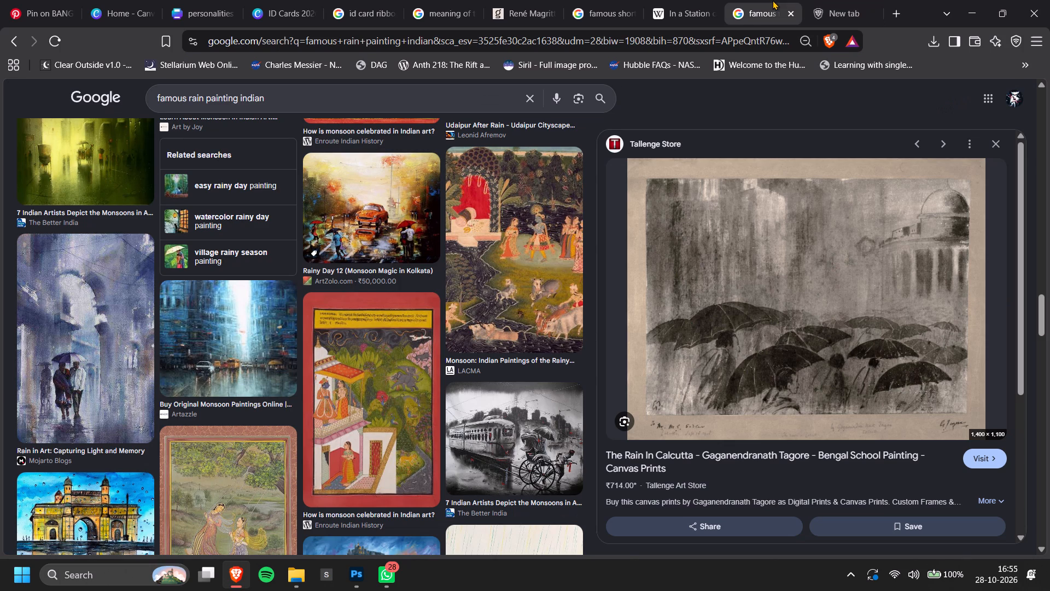
pyautogui.scroll(-4, 362, 270)
pyautogui.scroll(16, 361, 271)
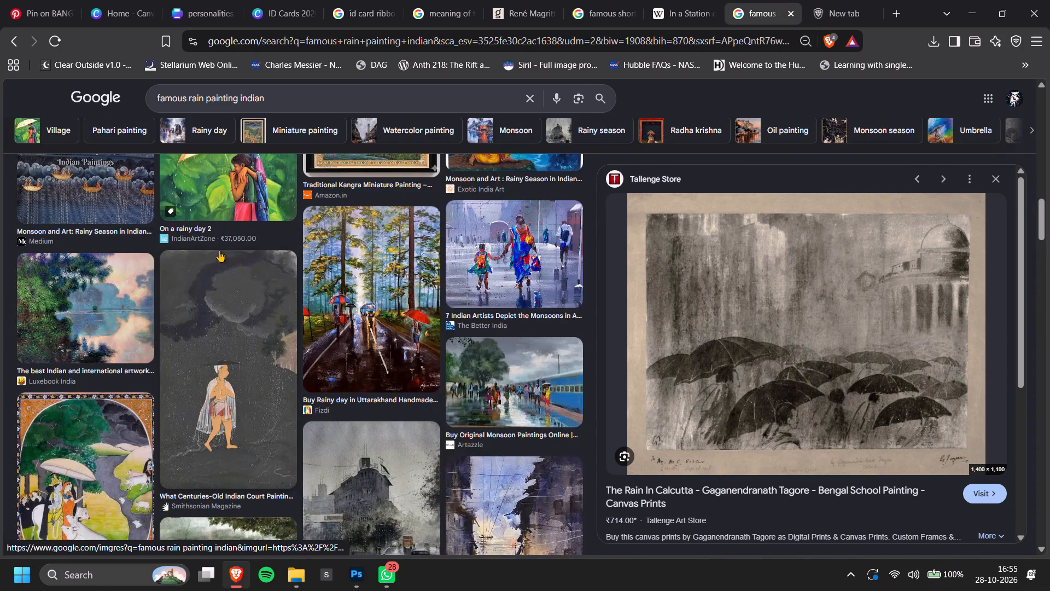
pyautogui.scroll(8, 218, 252)
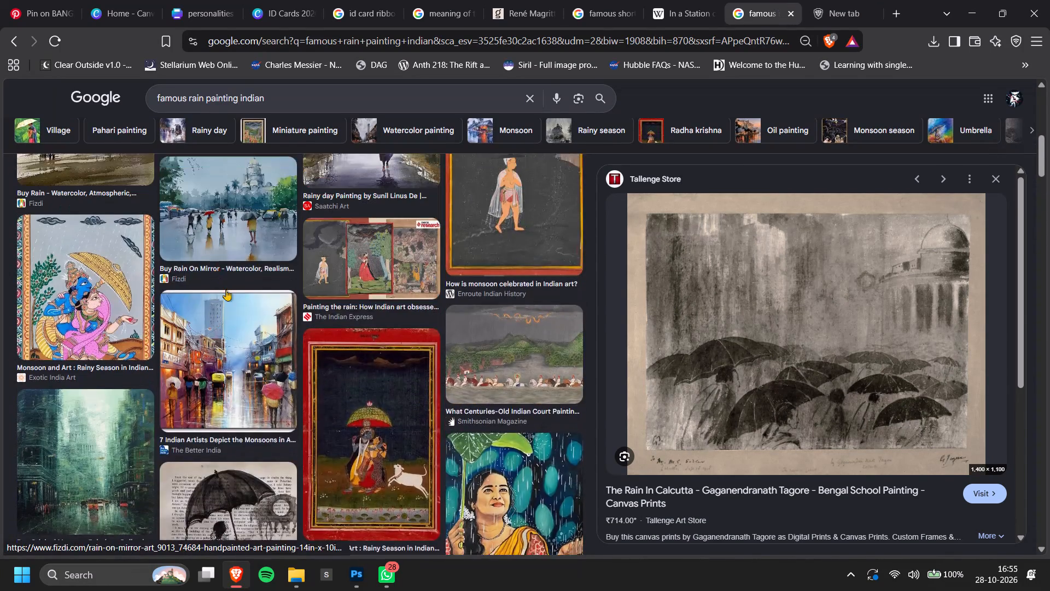
pyautogui.scroll(4, 226, 289)
pyautogui.scroll(6, 206, 435)
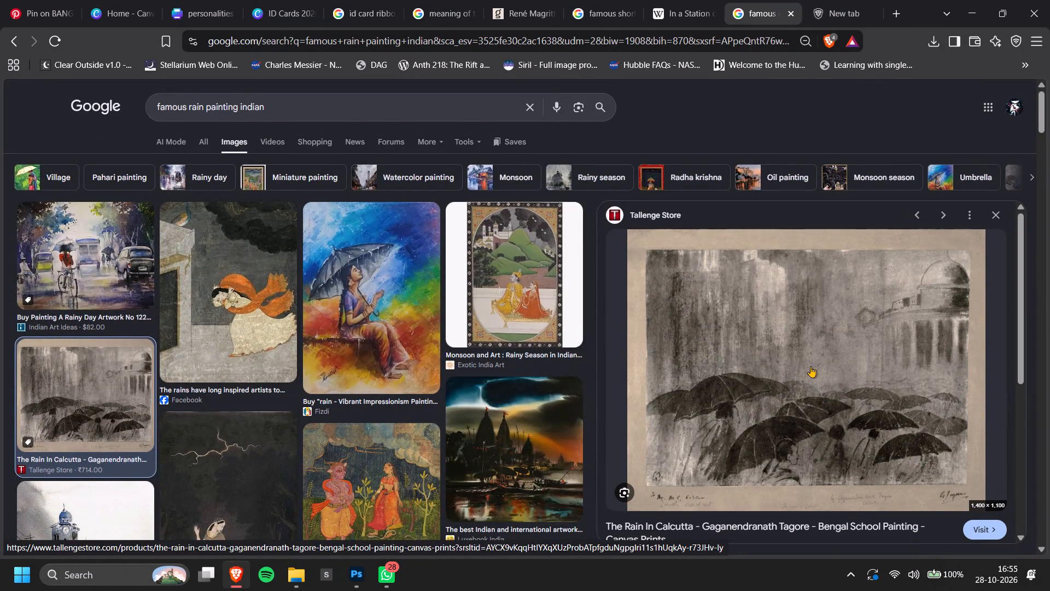
pyautogui.click(69, 4)
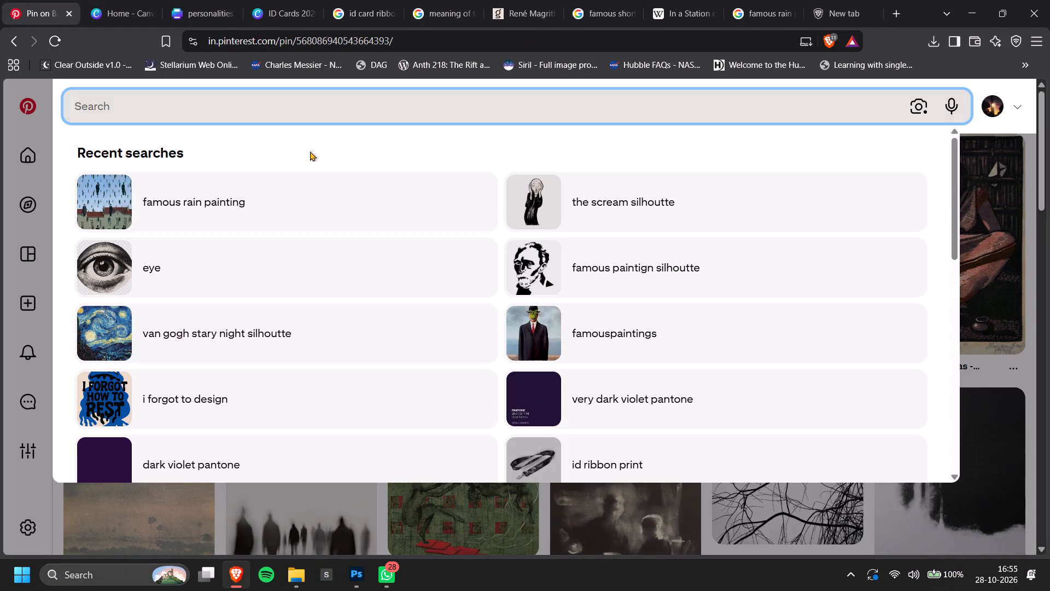
pyautogui.click(821, 530)
pyautogui.click(857, 0)
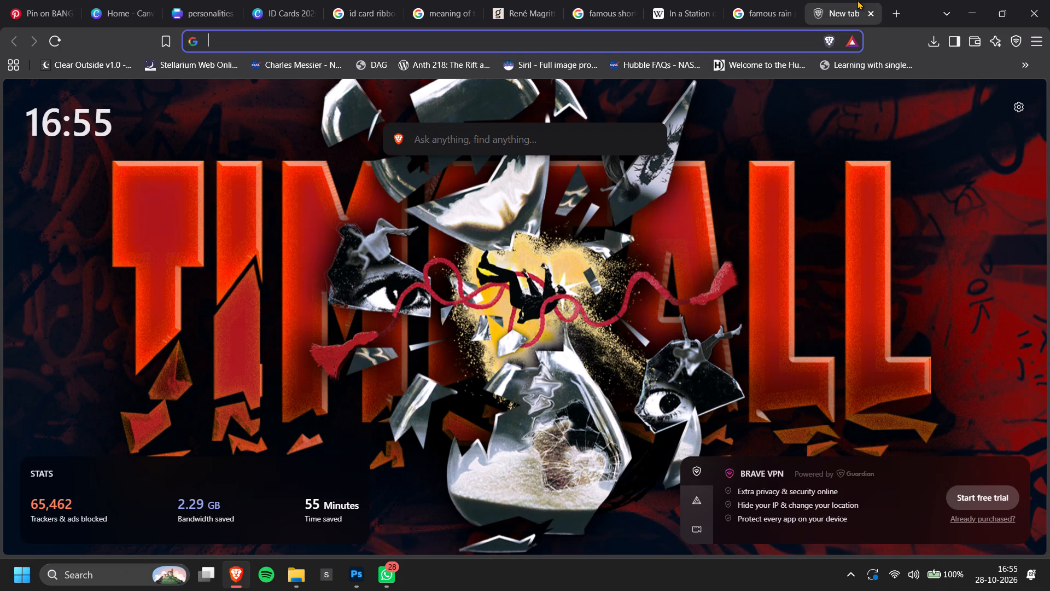
pyautogui.click(729, 0)
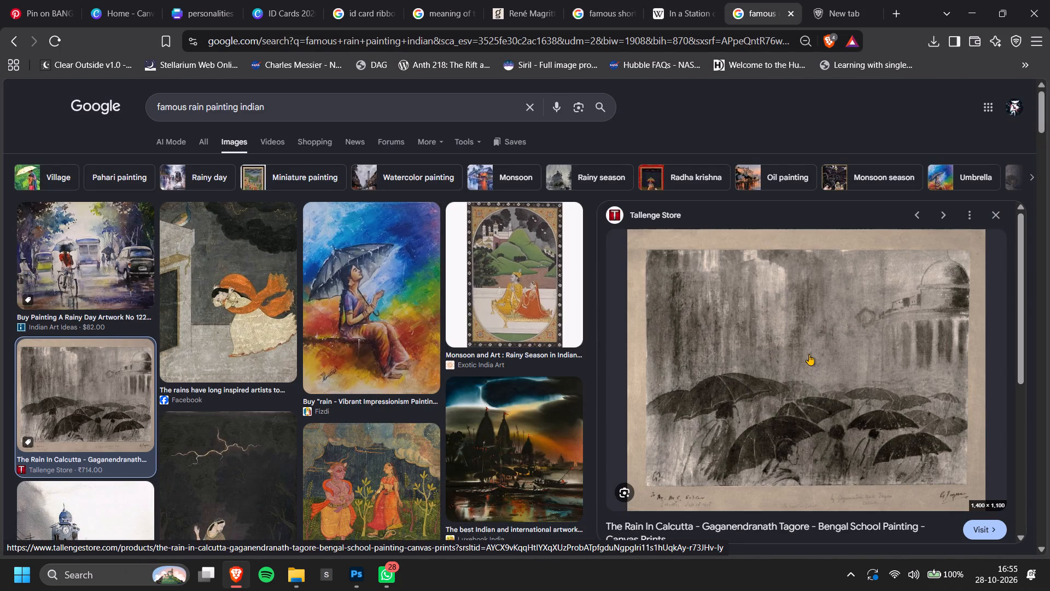
pyautogui.click(81, 0)
pyautogui.click(74, 0)
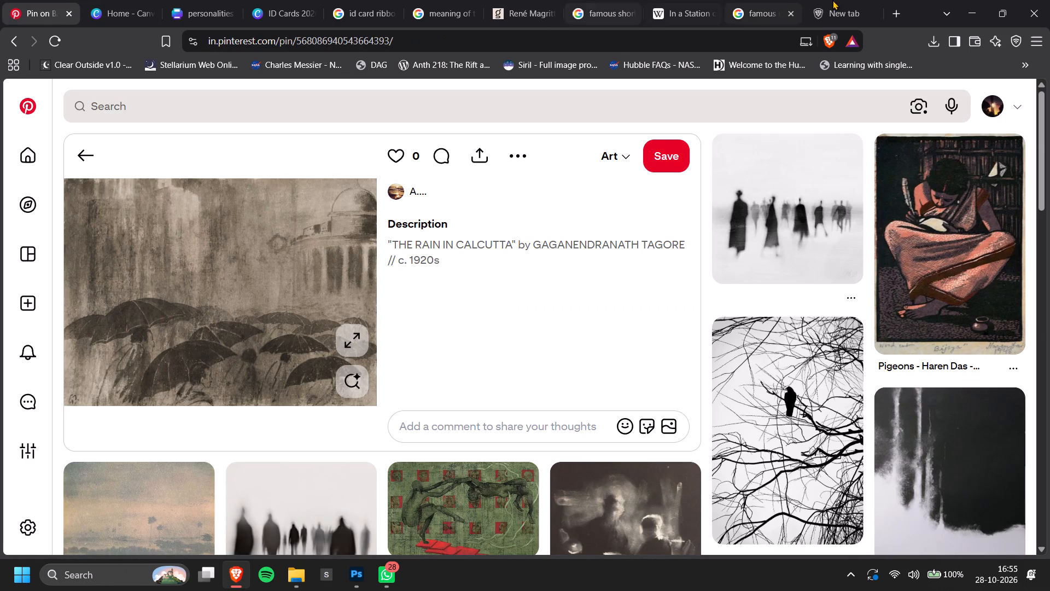
pyautogui.click(787, 0)
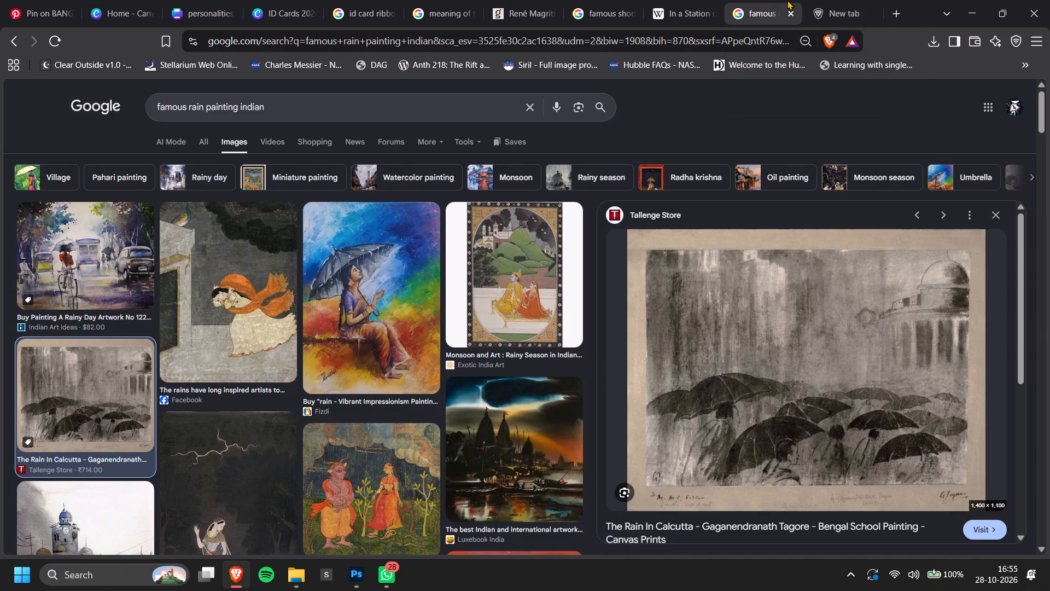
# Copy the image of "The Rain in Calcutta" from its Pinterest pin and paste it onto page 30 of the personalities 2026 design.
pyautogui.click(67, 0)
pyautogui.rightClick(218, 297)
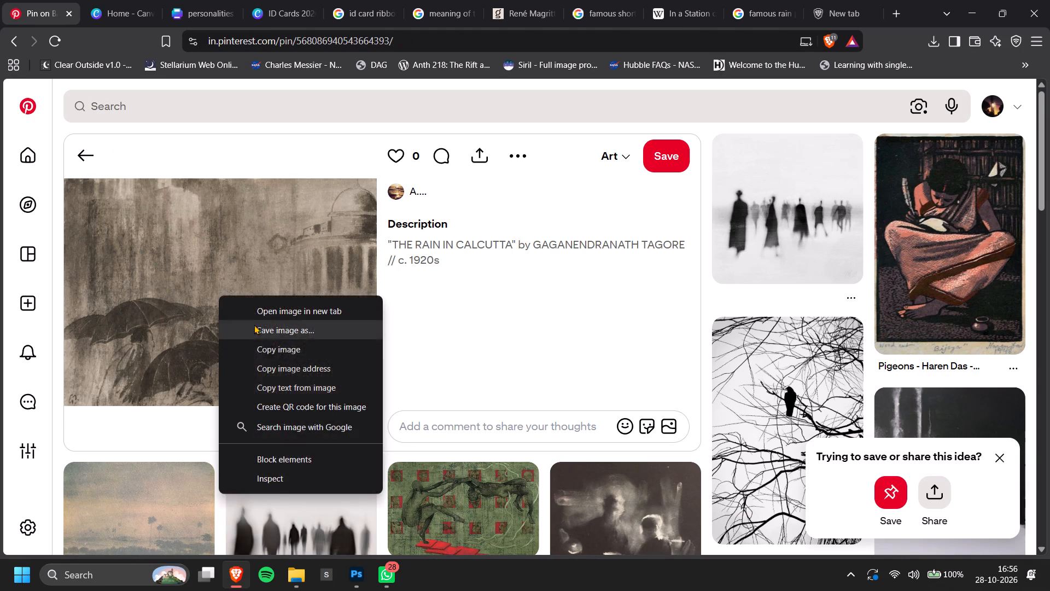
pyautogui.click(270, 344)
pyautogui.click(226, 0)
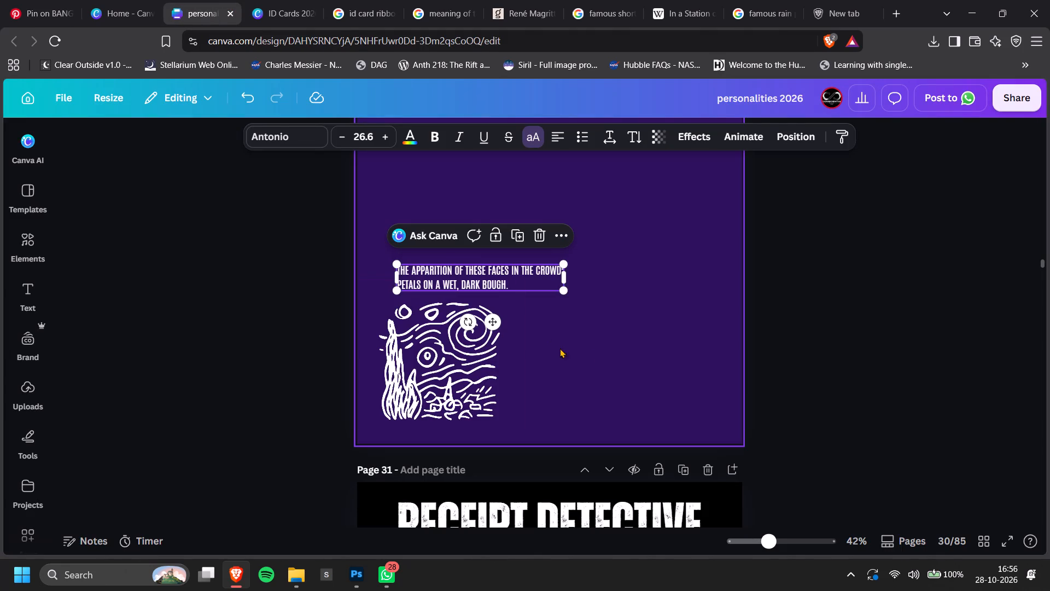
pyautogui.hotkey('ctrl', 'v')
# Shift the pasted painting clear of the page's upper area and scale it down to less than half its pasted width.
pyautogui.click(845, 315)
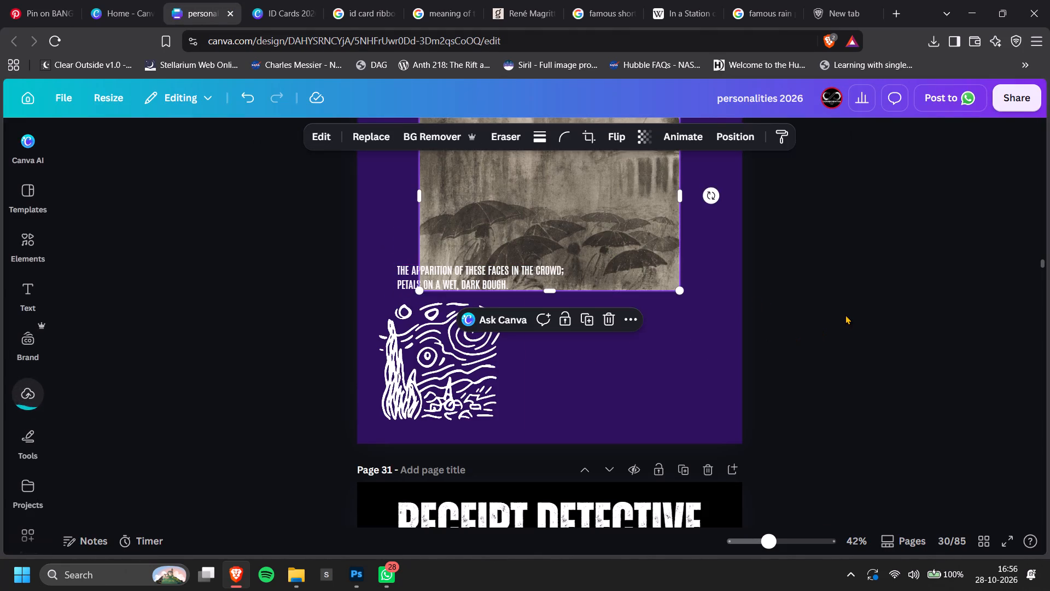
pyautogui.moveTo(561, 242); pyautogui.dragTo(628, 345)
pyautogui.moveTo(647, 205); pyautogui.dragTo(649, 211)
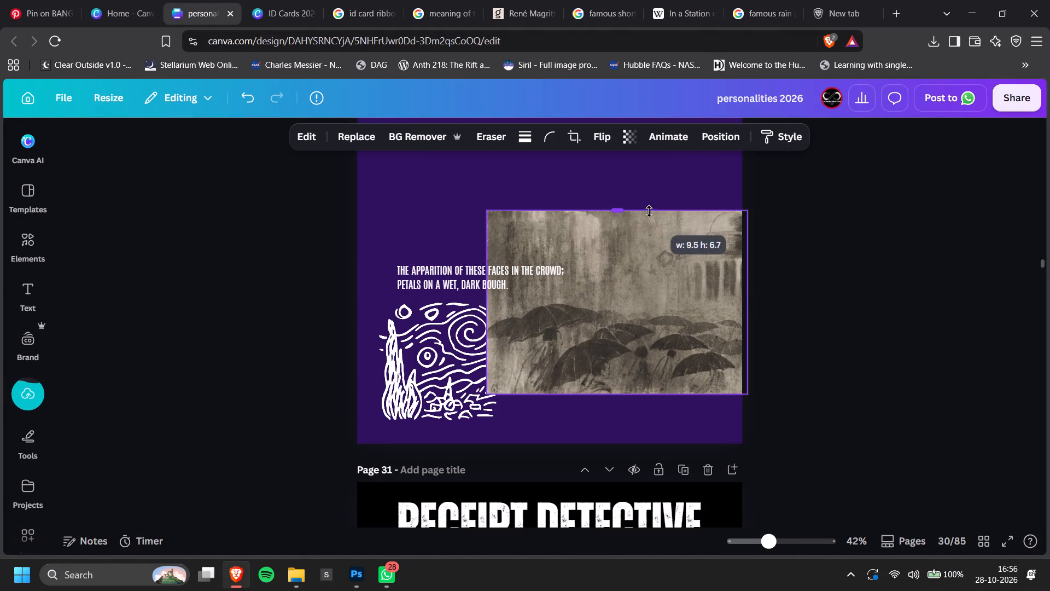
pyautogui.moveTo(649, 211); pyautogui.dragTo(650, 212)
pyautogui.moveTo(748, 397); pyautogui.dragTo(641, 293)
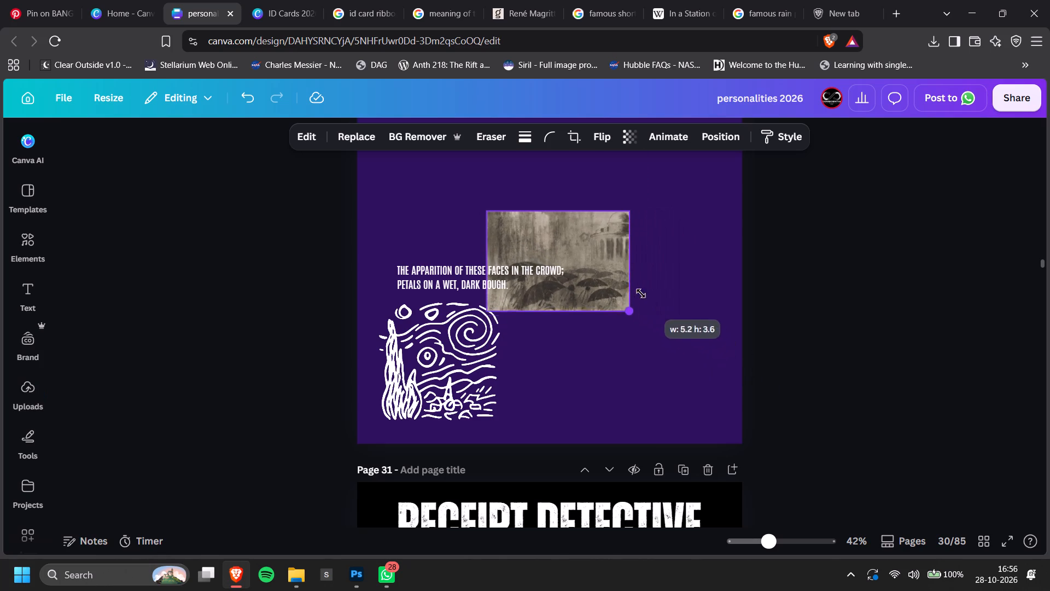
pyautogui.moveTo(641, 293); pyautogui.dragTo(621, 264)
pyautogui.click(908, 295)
# Move the two-line poem text to the empty area beside the white Starry Night drawing.
pyautogui.moveTo(423, 271); pyautogui.dragTo(571, 368)
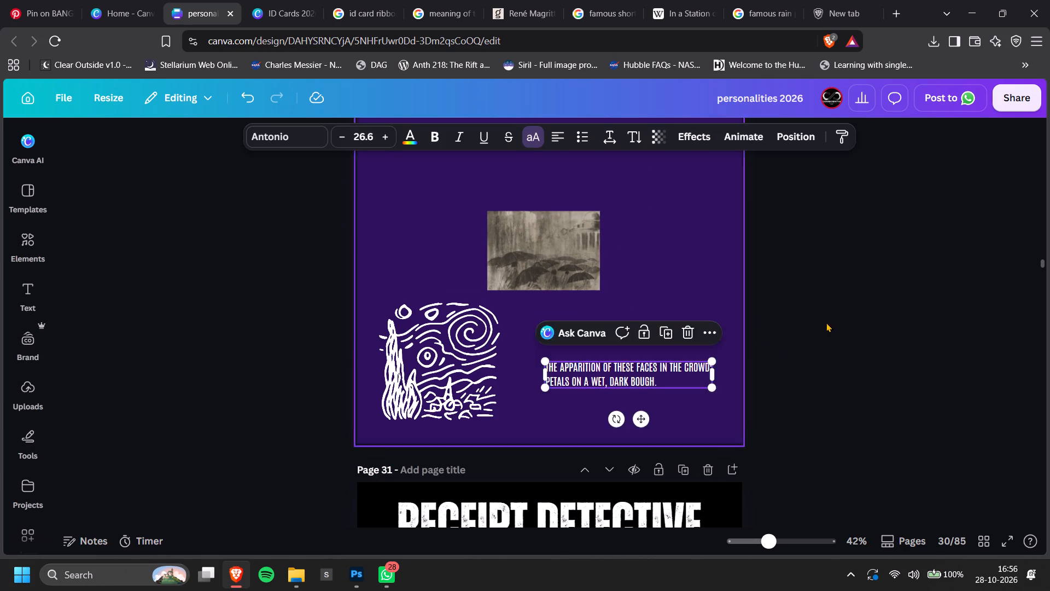
pyautogui.click(868, 302)
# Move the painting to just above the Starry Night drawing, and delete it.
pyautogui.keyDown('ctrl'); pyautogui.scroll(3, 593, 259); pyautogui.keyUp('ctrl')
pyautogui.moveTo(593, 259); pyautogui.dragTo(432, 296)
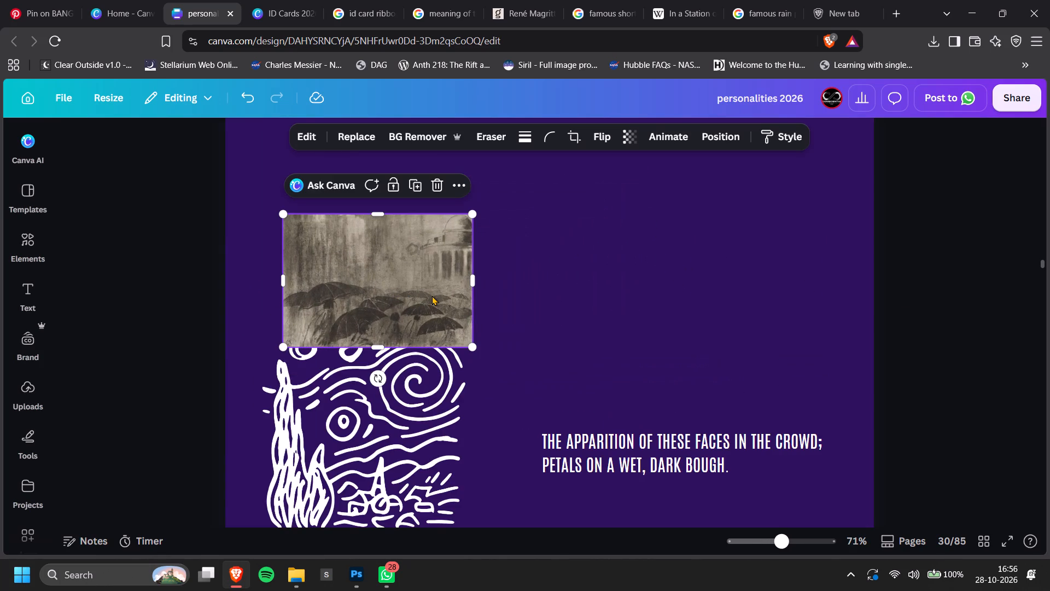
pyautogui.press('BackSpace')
# Place the poem text close beside the Starry Night drawing and narrow its box so the poem wraps onto four lines.
pyautogui.moveTo(649, 449); pyautogui.dragTo(590, 493)
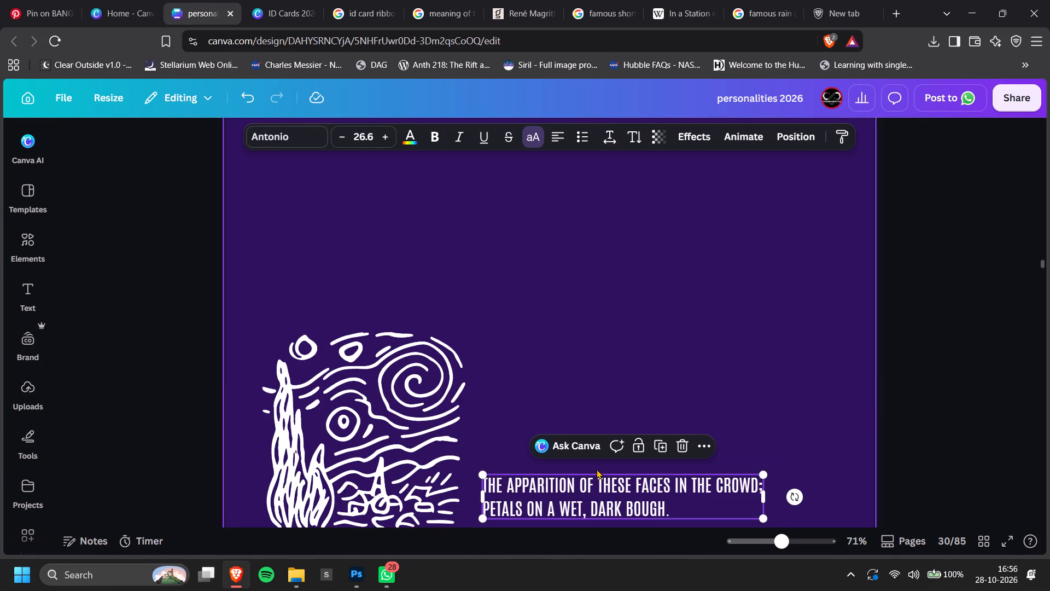
pyautogui.scroll(-1, 654, 491)
pyautogui.keyDown('ctrl'); pyautogui.scroll(-2, 705, 329); pyautogui.keyUp('ctrl')
pyautogui.scroll(1, 695, 325)
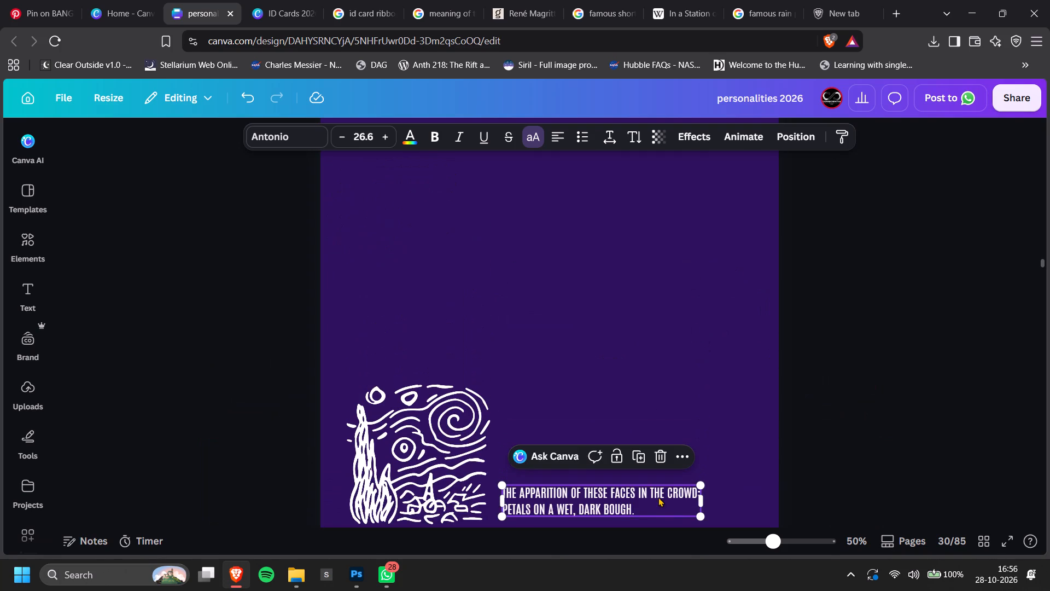
pyautogui.moveTo(703, 502); pyautogui.dragTo(617, 494)
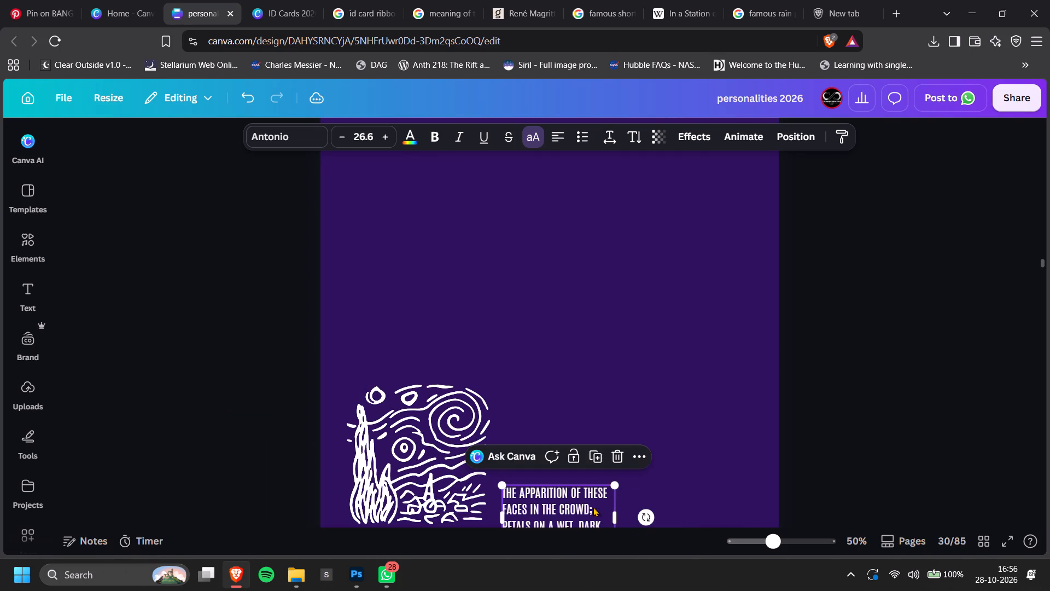
pyautogui.moveTo(593, 507); pyautogui.dragTo(598, 427)
pyautogui.click(818, 367)
# Copy the poet's name, Ezra Pound, from the Wikipedia article "In a Station of the Metro".
pyautogui.click(766, 11)
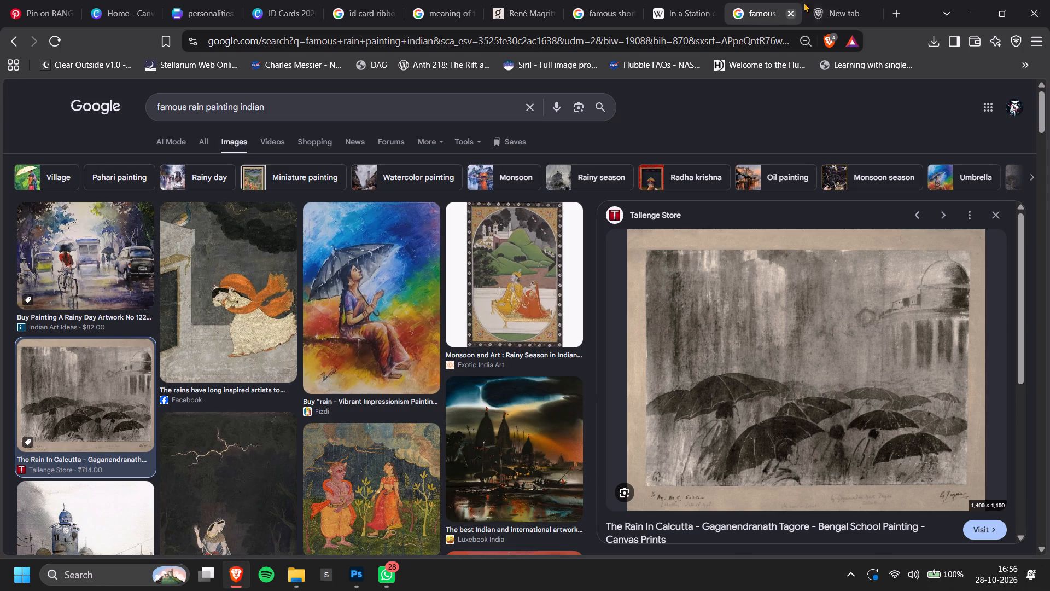
pyautogui.click(632, 0)
pyautogui.click(668, 0)
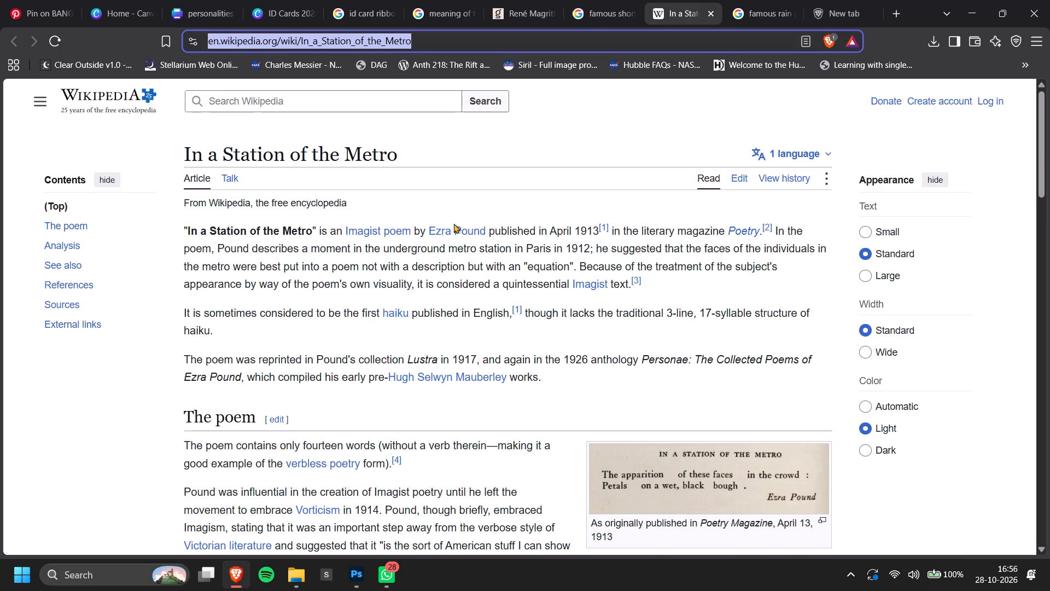
pyautogui.moveTo(427, 232); pyautogui.dragTo(452, 230)
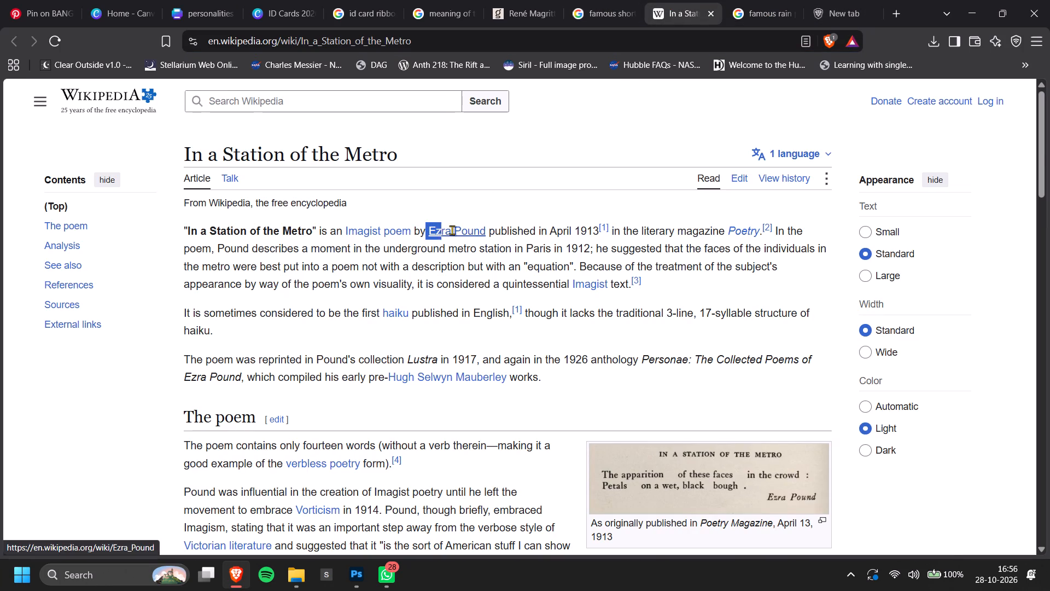
pyautogui.moveTo(452, 230); pyautogui.dragTo(486, 234)
pyautogui.hotkey('ctrl', 'c')
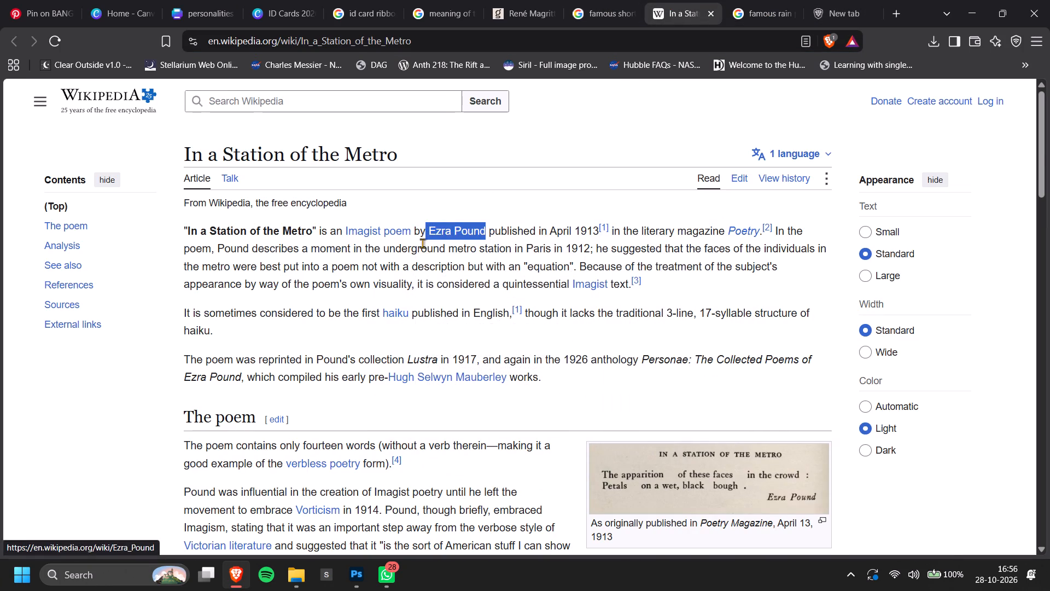
pyautogui.click(351, 282)
# Add the copied name Ezra Pound below the poem text in the Canva design, separated by a blank line.
pyautogui.click(597, 0)
pyautogui.click(238, 0)
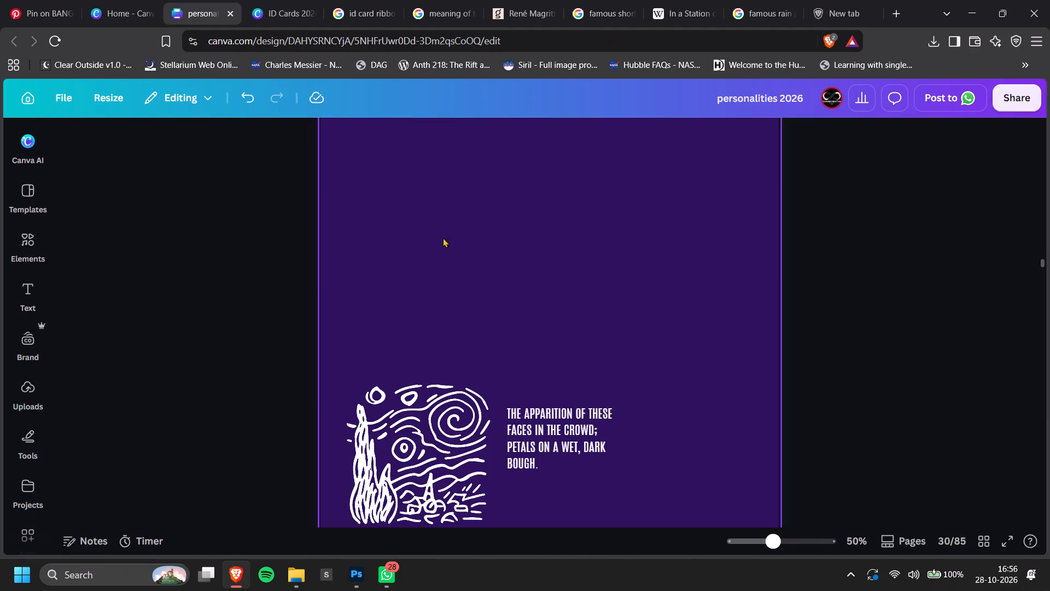
pyautogui.click(541, 447)
pyautogui.click(554, 461)
pyautogui.click(559, 467)
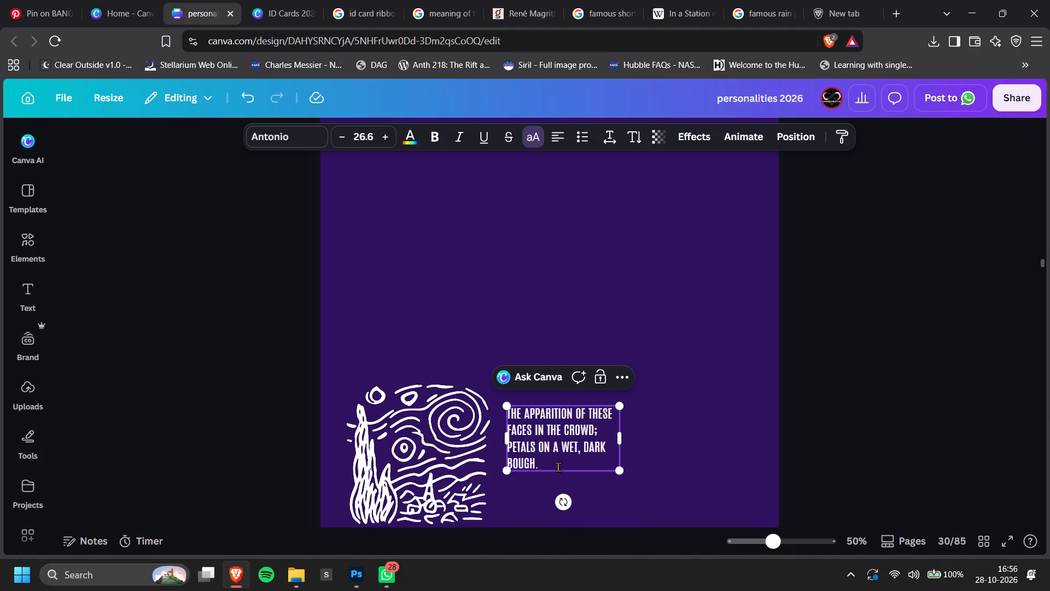
pyautogui.press('Return')
pyautogui.press('Return')
pyautogui.hotkey('ctrl', 'v')
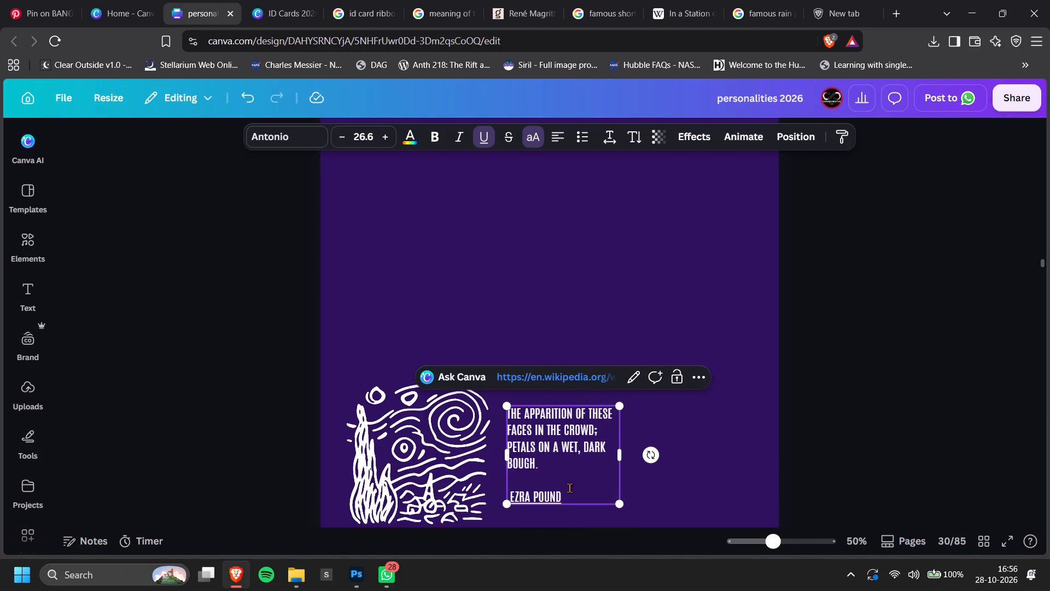
# Remove the underline and the Wikipedia link from the name Ezra Pound.
pyautogui.moveTo(570, 488); pyautogui.dragTo(510, 498)
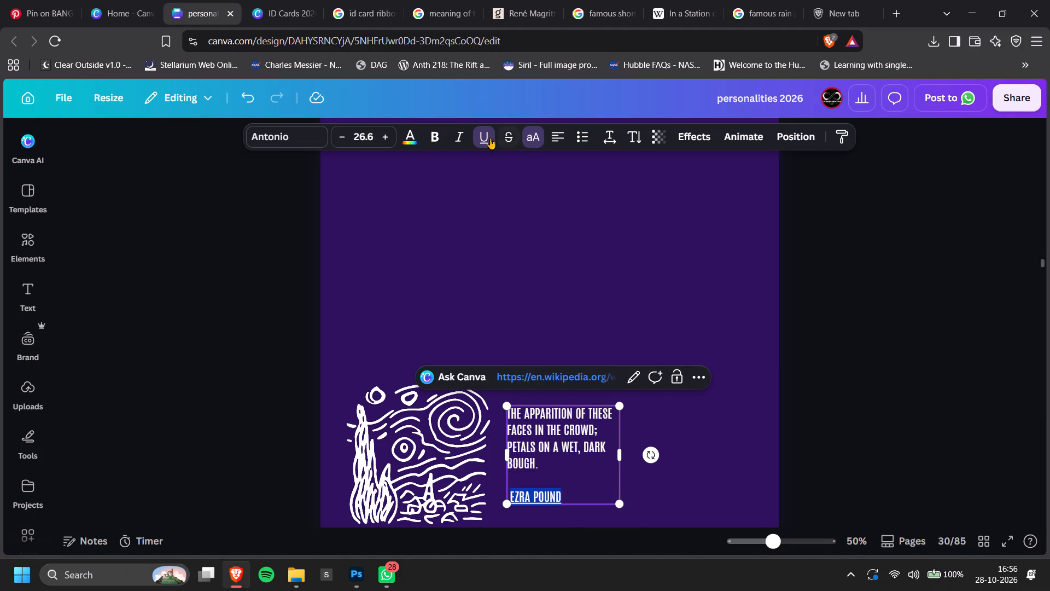
pyautogui.click(482, 135)
pyautogui.click(629, 375)
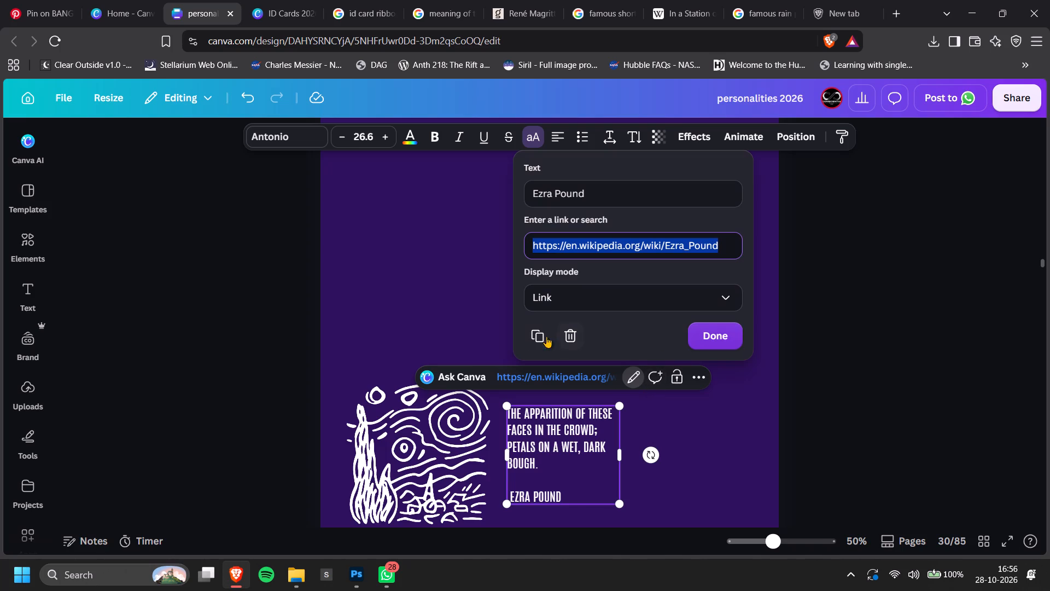
pyautogui.click(564, 337)
pyautogui.click(806, 470)
# Delete the stray space in front of the name Ezra Pound so it lines up with the poem text.
pyautogui.click(548, 495)
pyautogui.click(565, 494)
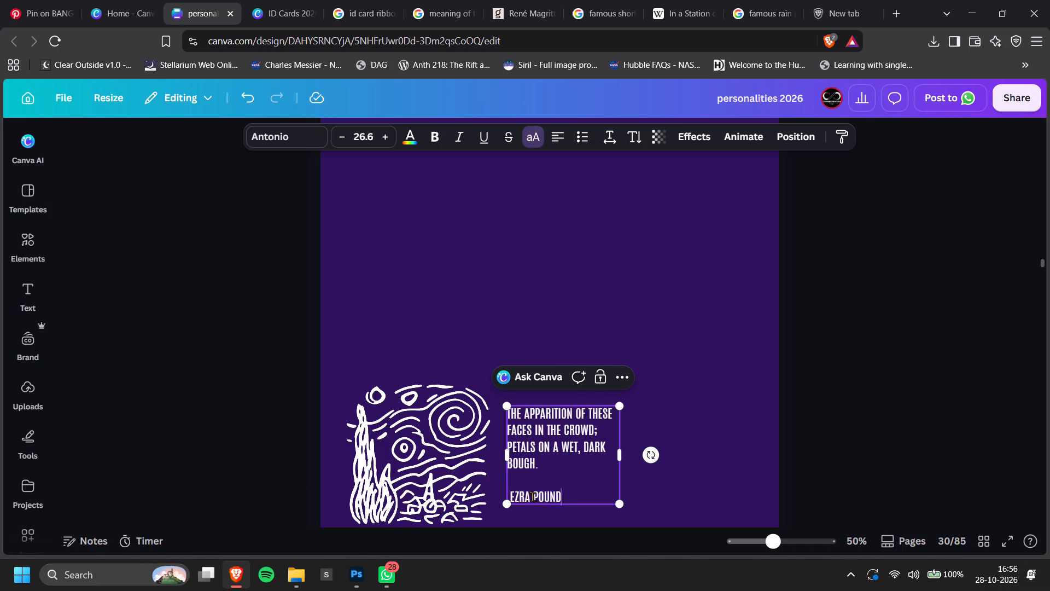
pyautogui.click(511, 494)
pyautogui.press('BackSpace')
pyautogui.click(802, 413)
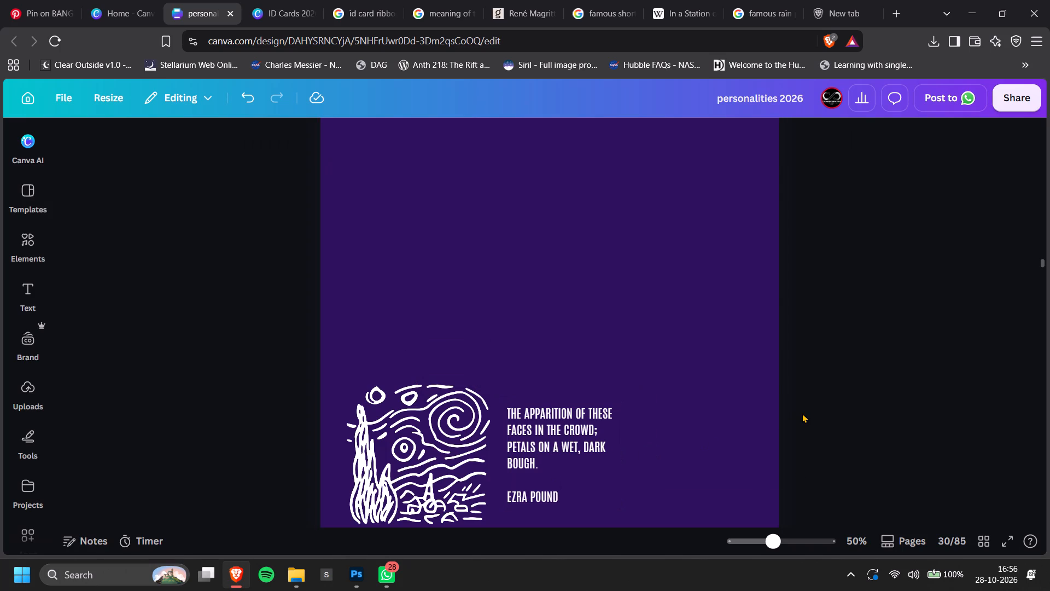
# Move the poem text box closer to the Starry Night drawing, level with its base, and make the text bold.
pyautogui.scroll(-1, 804, 402)
pyautogui.moveTo(597, 372); pyautogui.dragTo(587, 391)
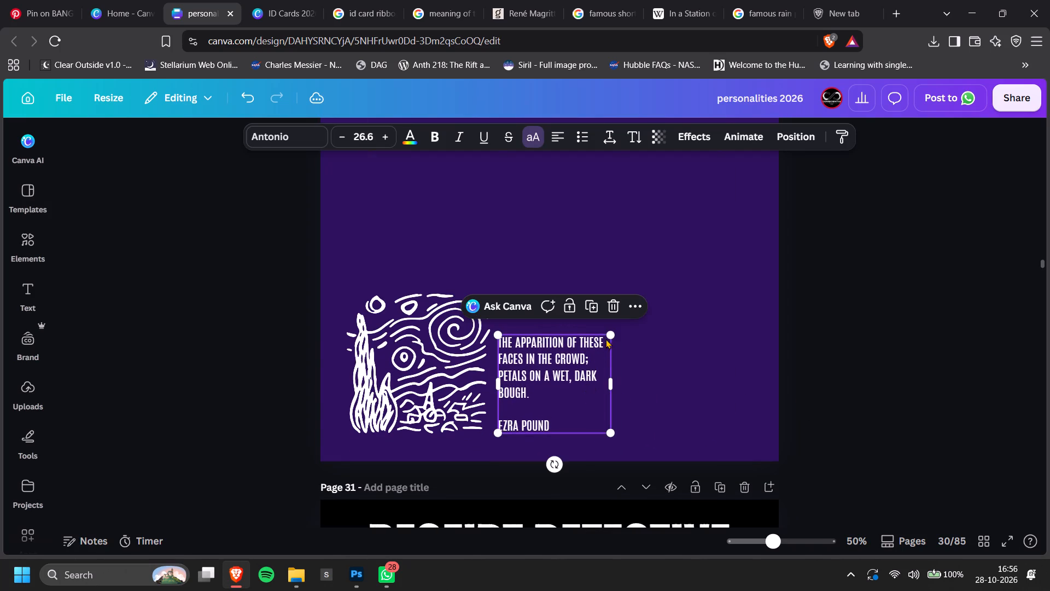
pyautogui.click(440, 138)
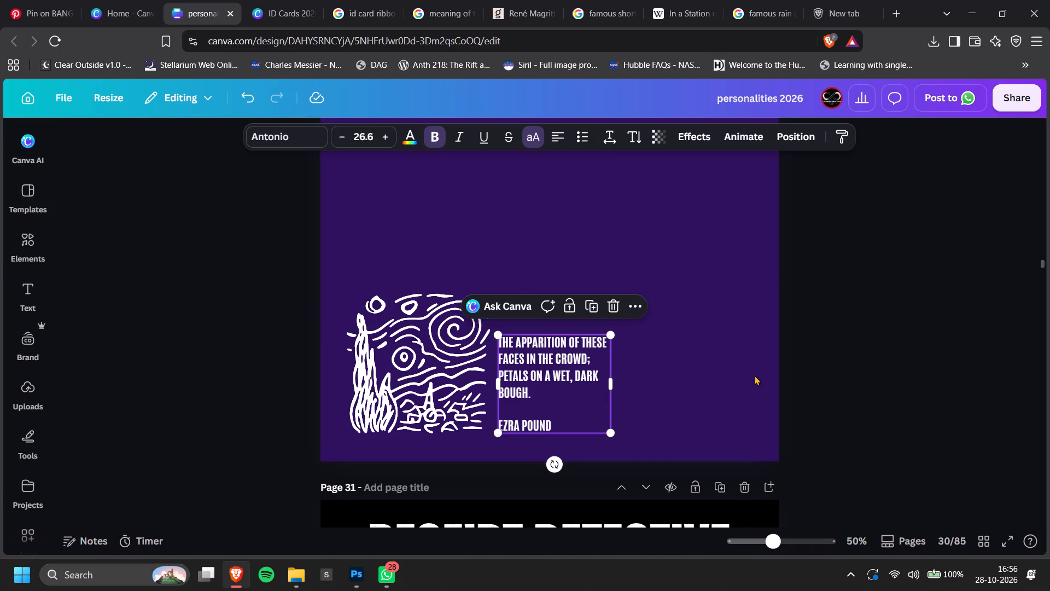
pyautogui.click(755, 375)
# Set the poem text's line spacing to 1.23 and its letter spacing to 87.
pyautogui.keyDown('ctrl'); pyautogui.scroll(5, 536, 390); pyautogui.keyUp('ctrl')
pyautogui.click(540, 380)
pyautogui.moveTo(546, 397); pyautogui.dragTo(539, 392)
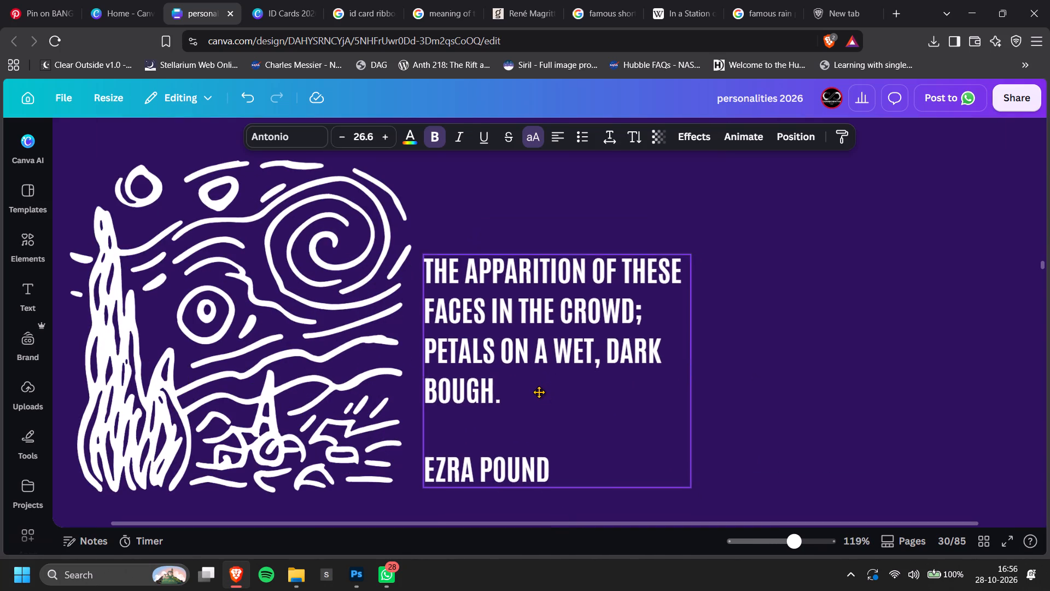
pyautogui.click(614, 131)
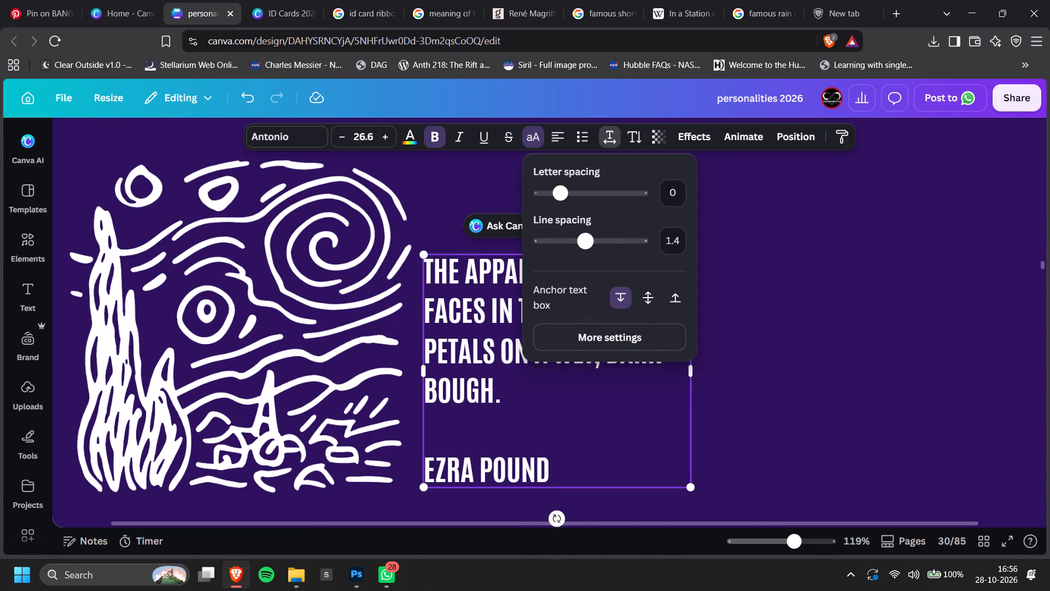
pyautogui.moveTo(597, 236); pyautogui.dragTo(582, 239)
pyautogui.doubleClick(577, 237)
pyautogui.click(566, 190)
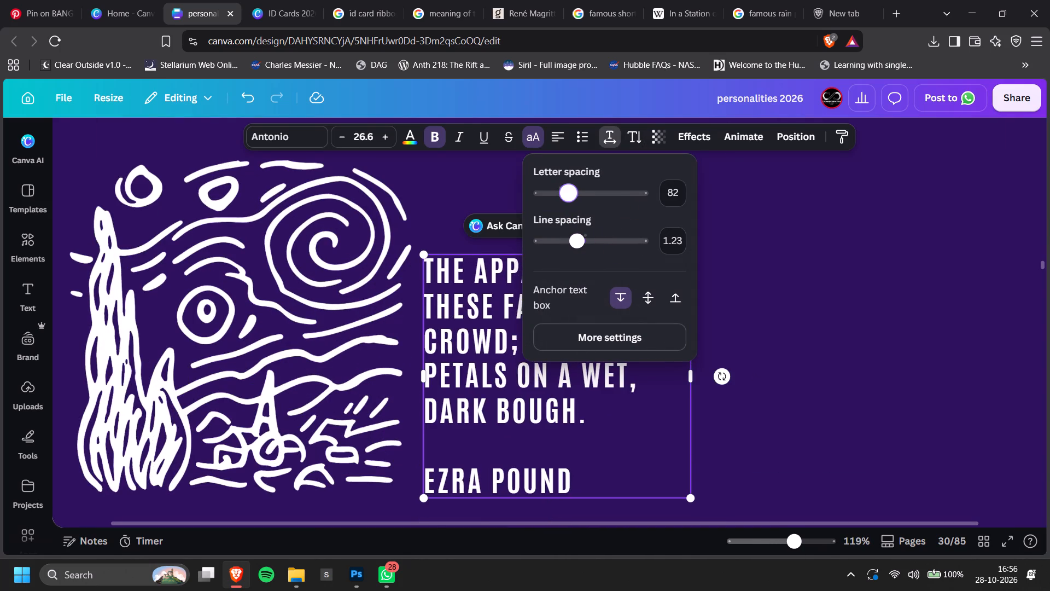
# Widen the poem text box until the poem wraps onto four lines, and lower it to the base of the drawing.
pyautogui.moveTo(696, 376); pyautogui.dragTo(722, 376)
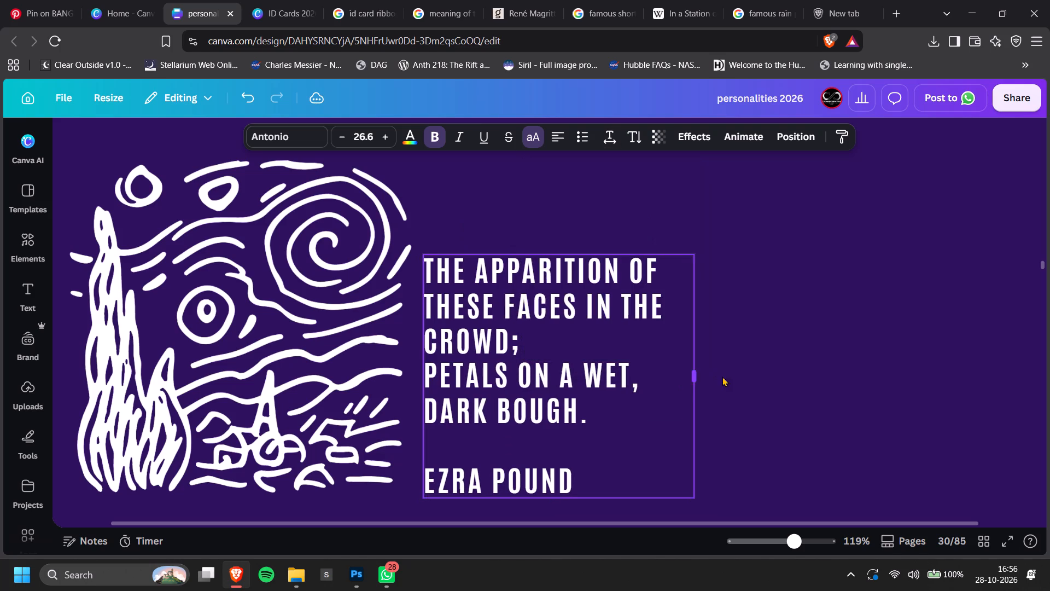
pyautogui.moveTo(722, 376); pyautogui.dragTo(783, 388)
pyautogui.click(972, 391)
pyautogui.moveTo(688, 388); pyautogui.dragTo(687, 406)
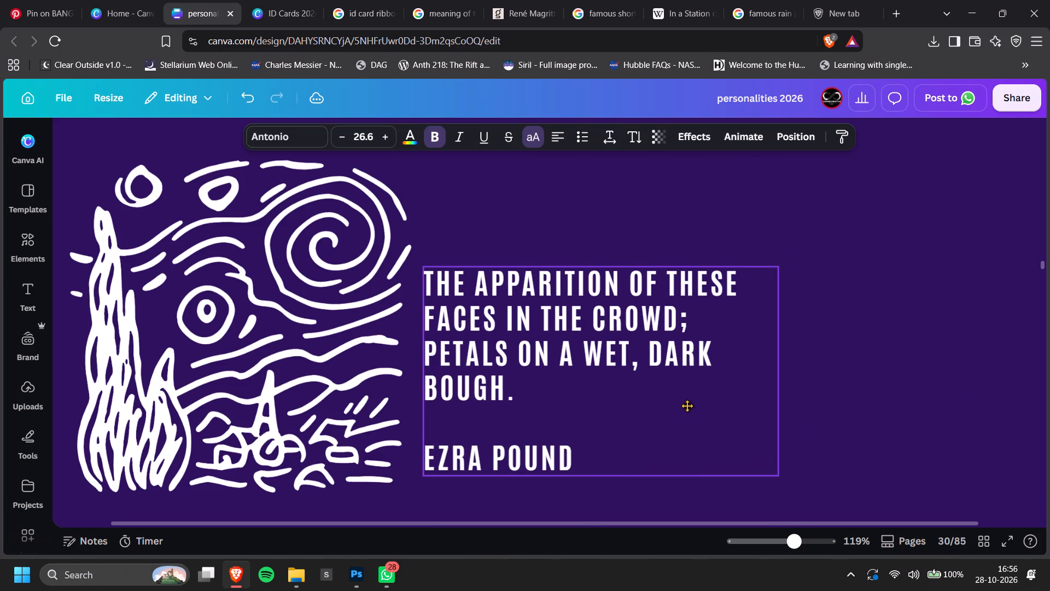
pyautogui.moveTo(687, 406); pyautogui.dragTo(687, 412)
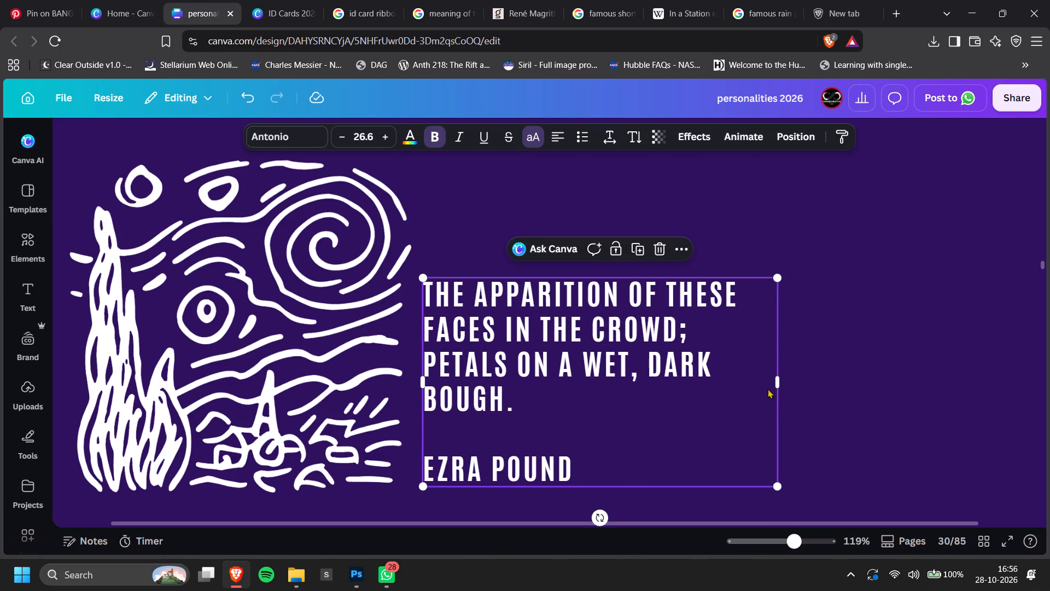
# Recolour only the name Ezra Pound with the golden tan already used in this design.
pyautogui.click(657, 446)
pyautogui.moveTo(620, 469); pyautogui.dragTo(428, 466)
pyautogui.click(417, 144)
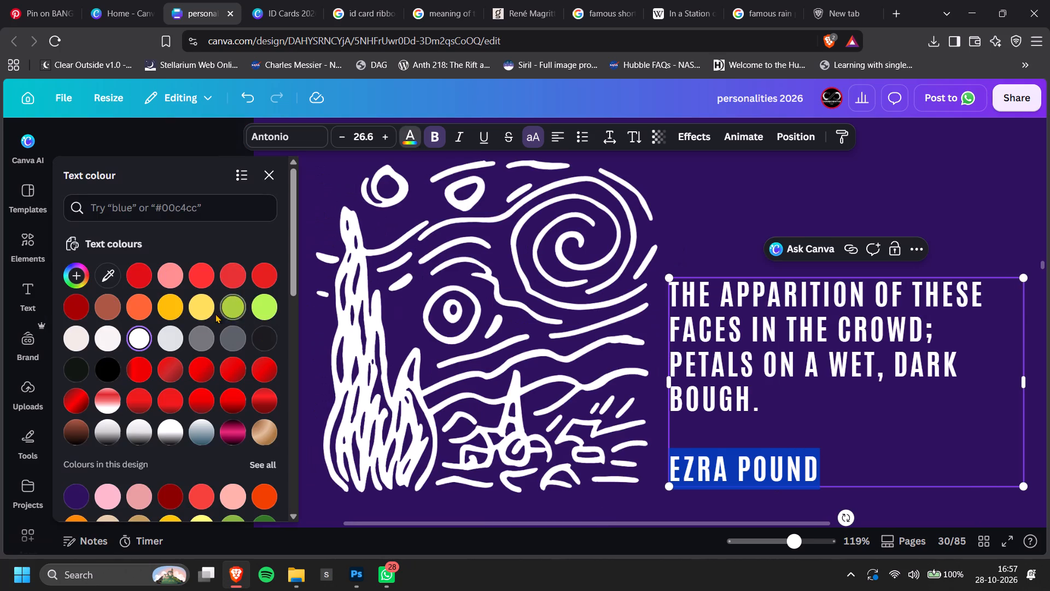
pyautogui.scroll(-1, 182, 476)
pyautogui.click(137, 445)
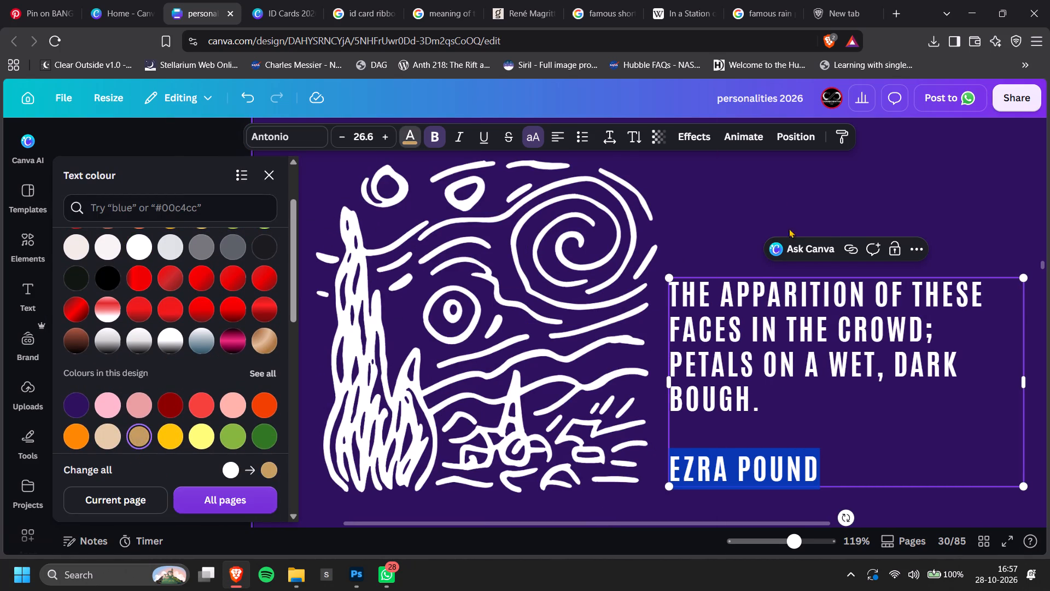
pyautogui.click(787, 189)
pyautogui.keyDown('ctrl'); pyautogui.scroll(-5, 788, 306); pyautogui.keyUp('ctrl')
pyautogui.click(857, 307)
# Tighten the line spacing of the blank line between the poem and the name Ezra Pound.
pyautogui.keyDown('ctrl'); pyautogui.scroll(-1, 857, 307); pyautogui.keyUp('ctrl')
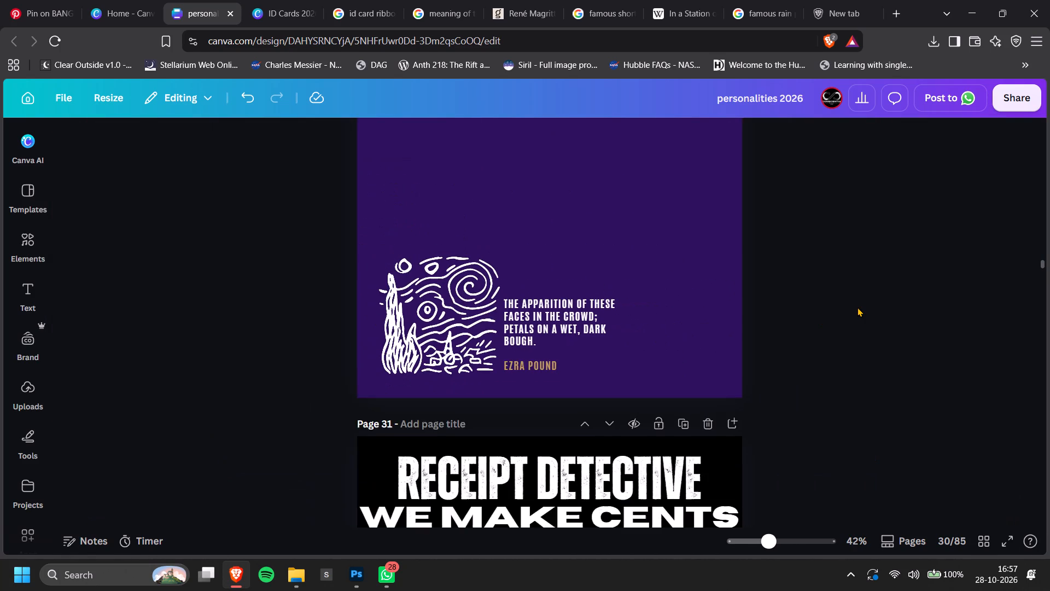
pyautogui.scroll(1, 857, 307)
pyautogui.keyDown('ctrl'); pyautogui.scroll(3, 564, 438); pyautogui.keyUp('ctrl')
pyautogui.click(546, 441)
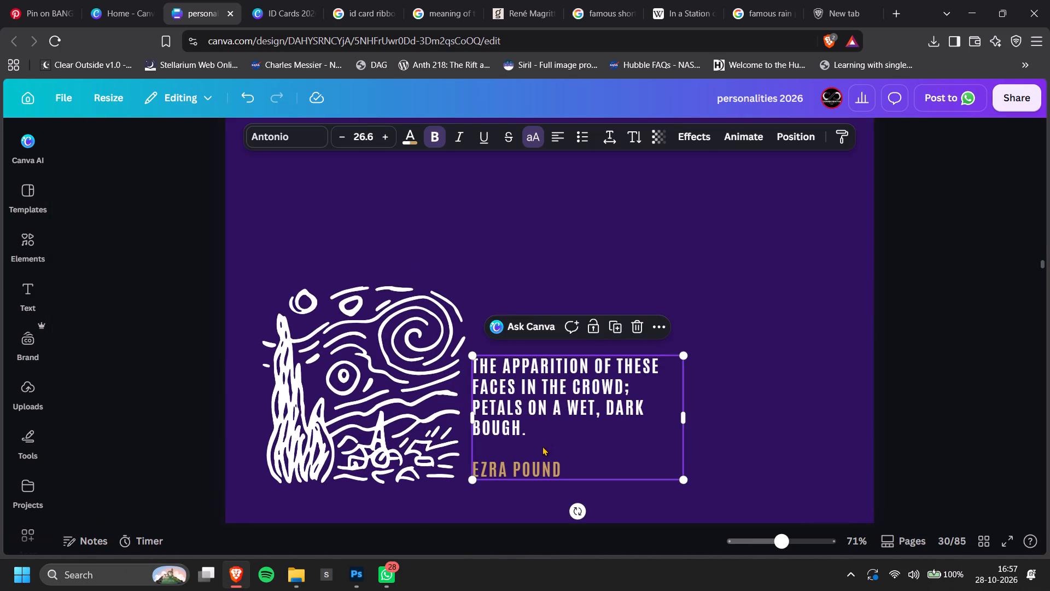
pyautogui.click(542, 446)
pyautogui.click(538, 451)
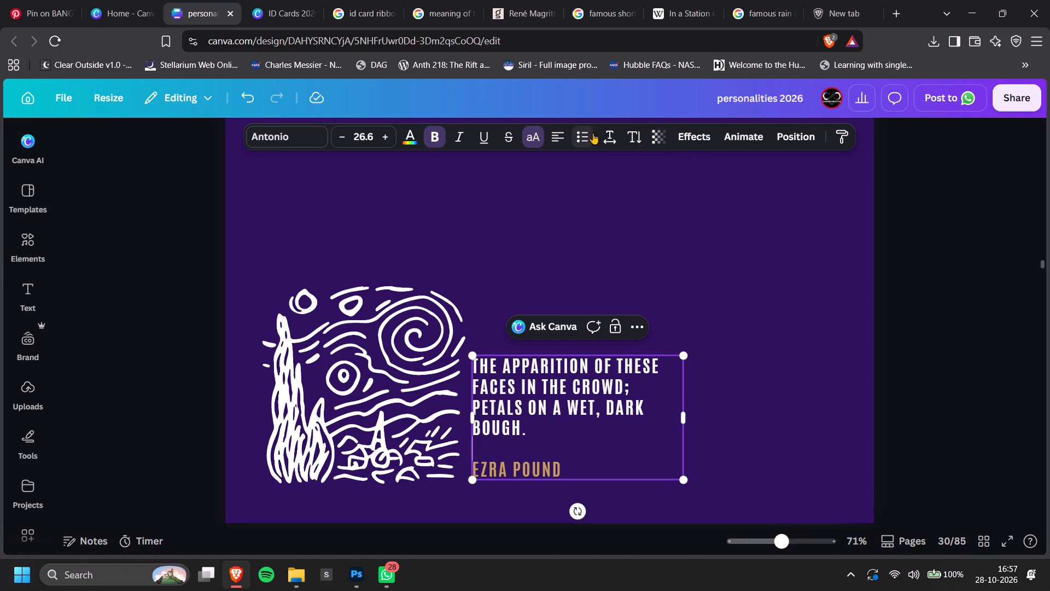
pyautogui.click(608, 136)
pyautogui.moveTo(575, 246); pyautogui.dragTo(545, 251)
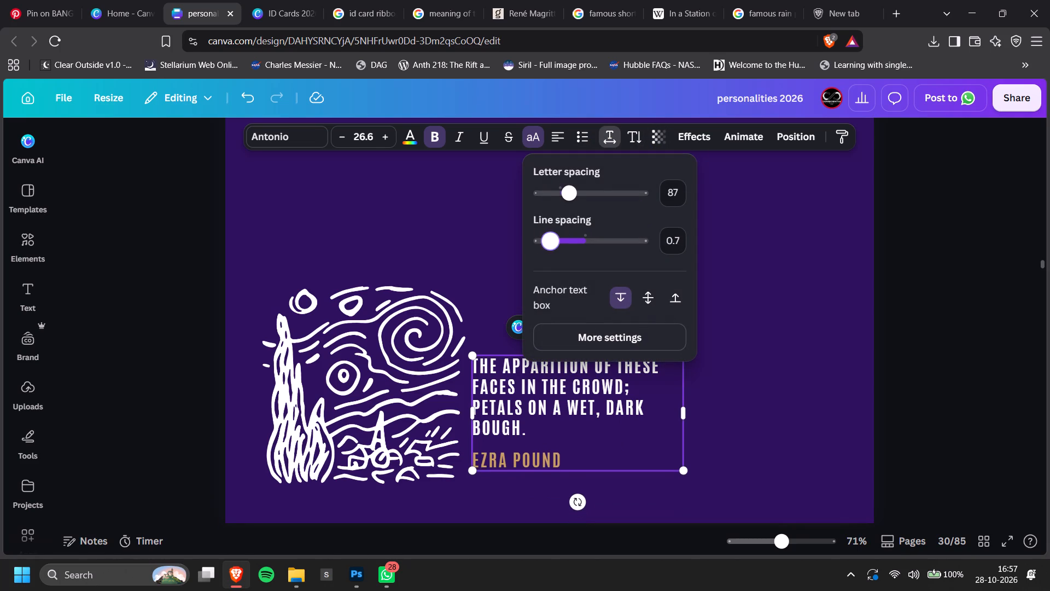
pyautogui.moveTo(545, 251); pyautogui.dragTo(504, 255)
pyautogui.click(832, 329)
# Lower the poem text box so the poet's name sits level with the bottom of the Starry Night drawing.
pyautogui.moveTo(681, 403); pyautogui.dragTo(680, 418)
pyautogui.click(791, 355)
pyautogui.click(924, 334)
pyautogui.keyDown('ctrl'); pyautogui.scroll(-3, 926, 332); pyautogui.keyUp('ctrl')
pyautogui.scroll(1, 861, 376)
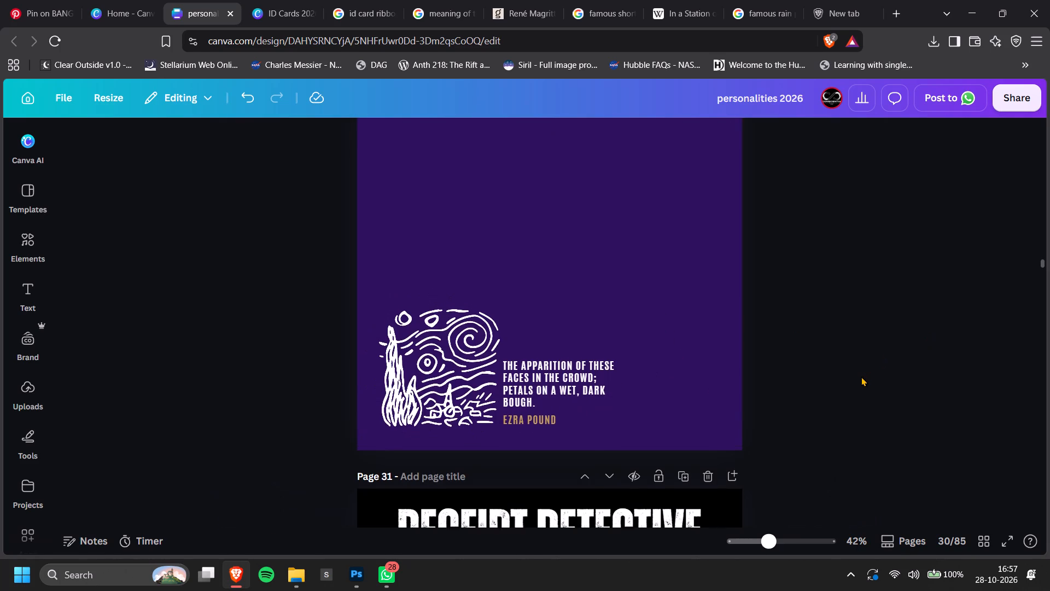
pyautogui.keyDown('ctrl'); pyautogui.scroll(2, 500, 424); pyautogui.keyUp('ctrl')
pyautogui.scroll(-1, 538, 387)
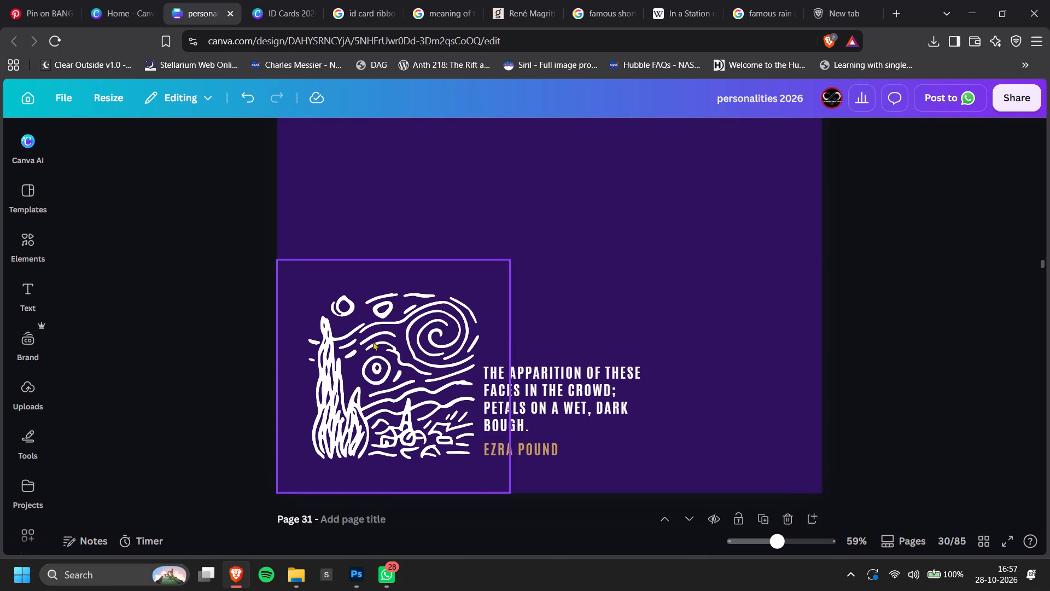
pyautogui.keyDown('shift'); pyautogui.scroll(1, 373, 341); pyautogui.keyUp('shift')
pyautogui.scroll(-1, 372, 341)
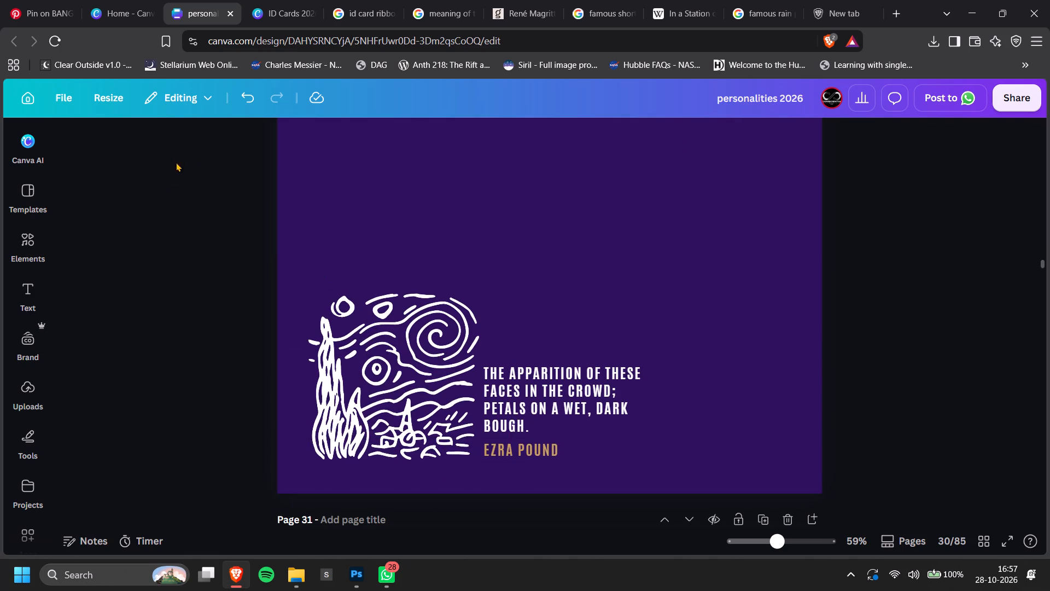
# Copy the painting "The Rain in Calcutta" from its Pinterest pin and paste it onto the purple Canva page.
pyautogui.click(52, 0)
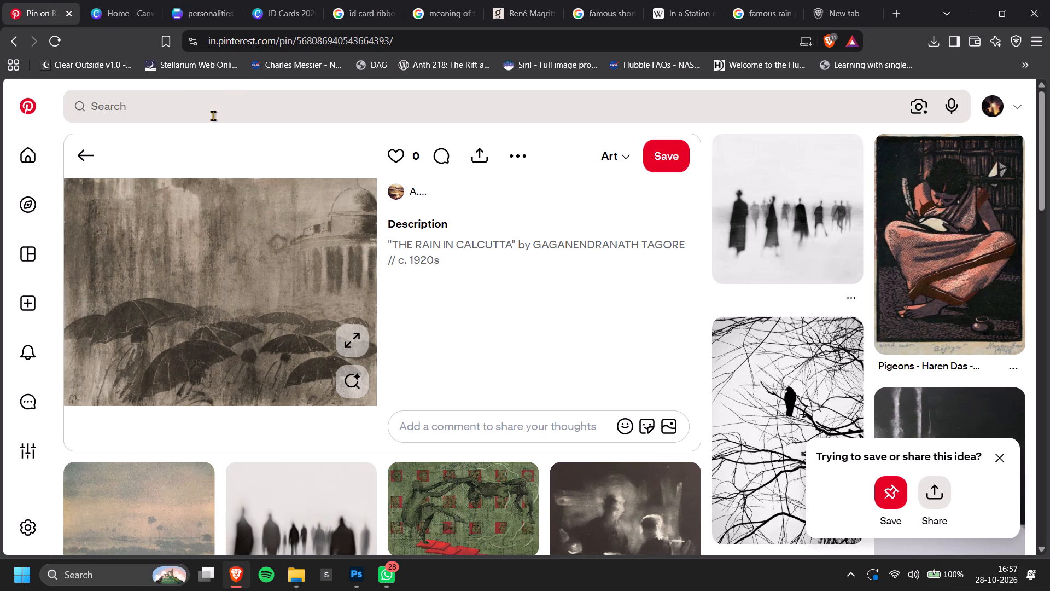
pyautogui.rightClick(221, 308)
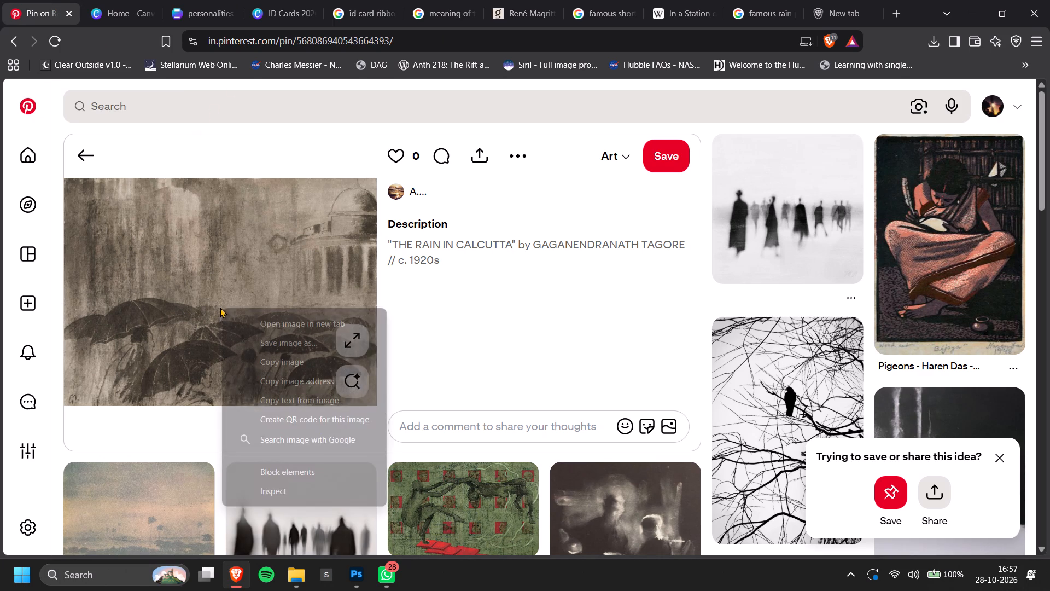
pyautogui.click(267, 356)
pyautogui.click(141, 0)
pyautogui.click(183, 0)
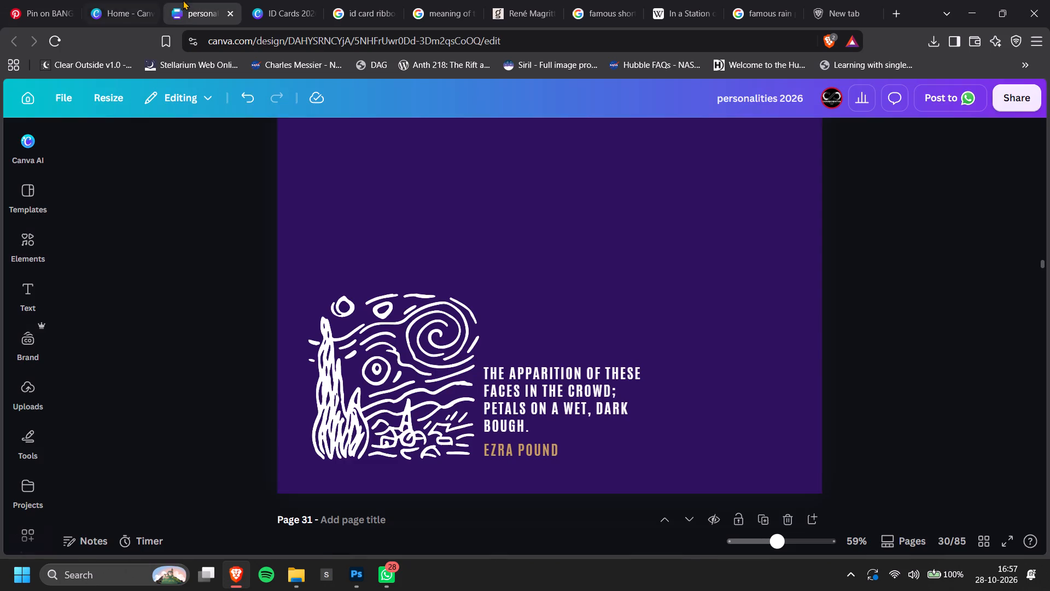
pyautogui.hotkey('ctrl', 'v')
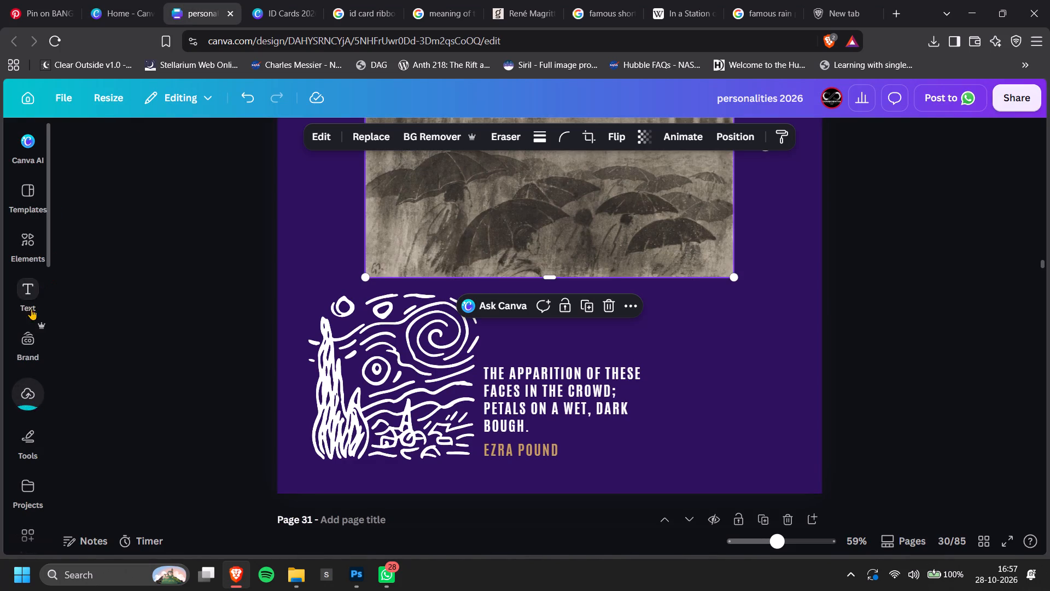
# Search the Canva apps for "tracer".
pyautogui.scroll(-12, 31, 309)
pyautogui.scroll(-2, 27, 422)
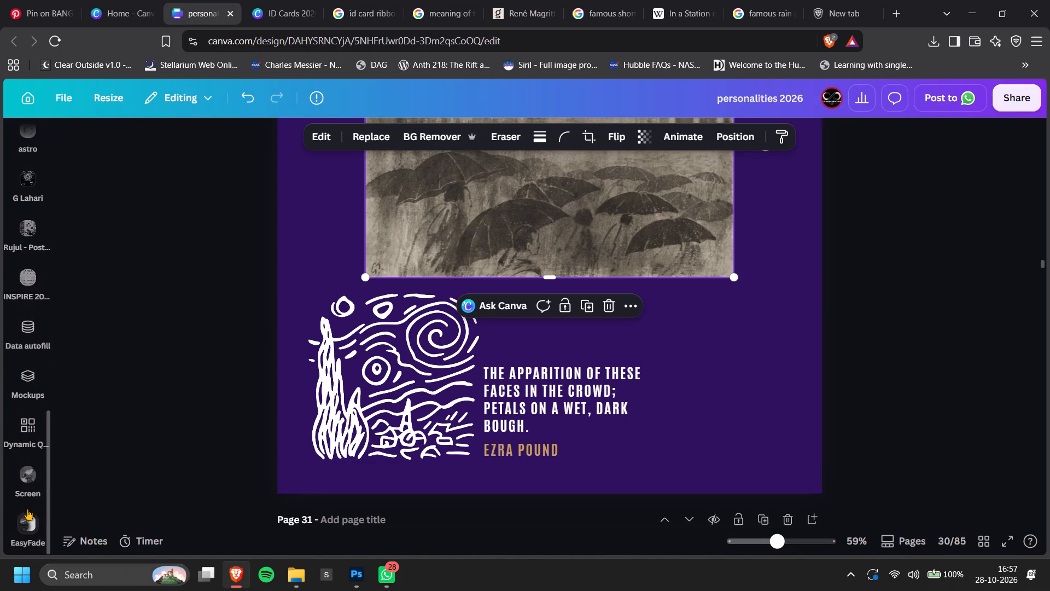
pyautogui.scroll(1, 33, 413)
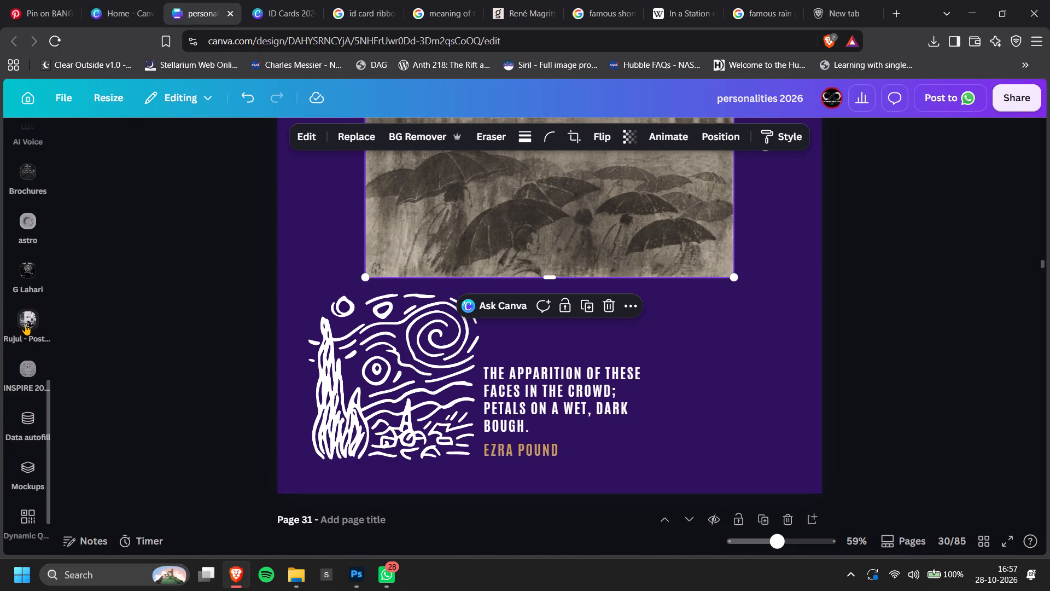
pyautogui.scroll(3, 25, 276)
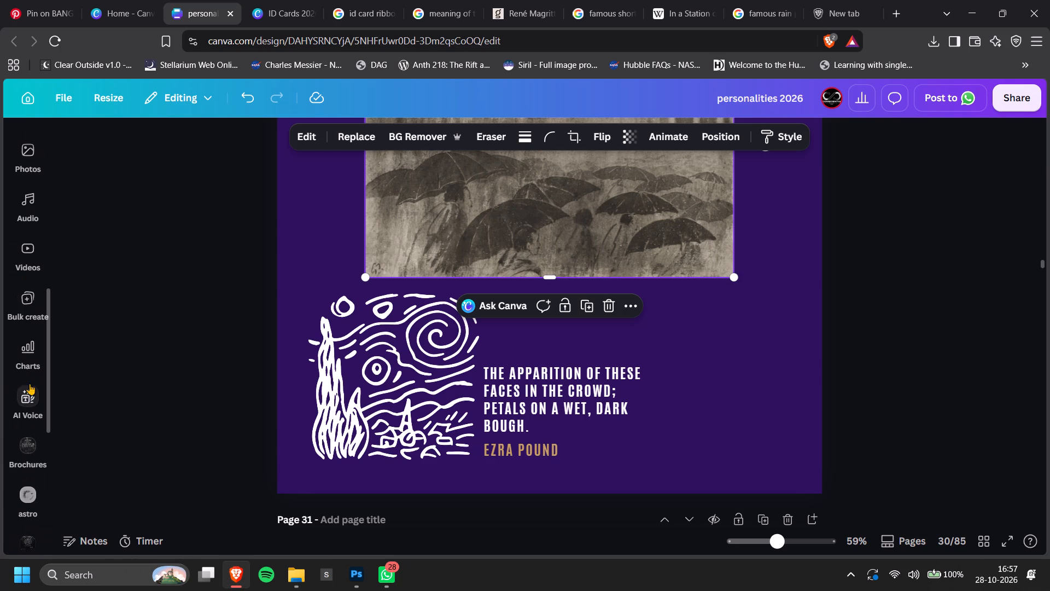
pyautogui.scroll(4, 26, 426)
pyautogui.click(28, 404)
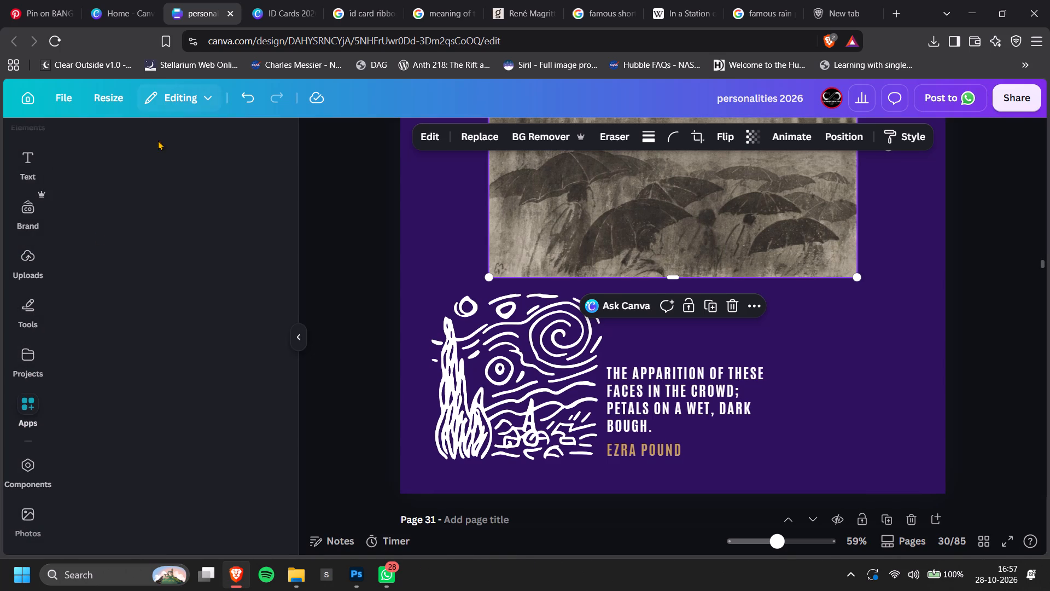
pyautogui.click(157, 138)
pyautogui.write('tracer')
pyautogui.press('Return')
# Switch to Photoshop and look over the whole bowler-hat quote poster.
pyautogui.hotkey('alt', 'Tab')
pyautogui.hotkey('alt', 'Tab')
pyautogui.hotkey('alt', 'Tab')
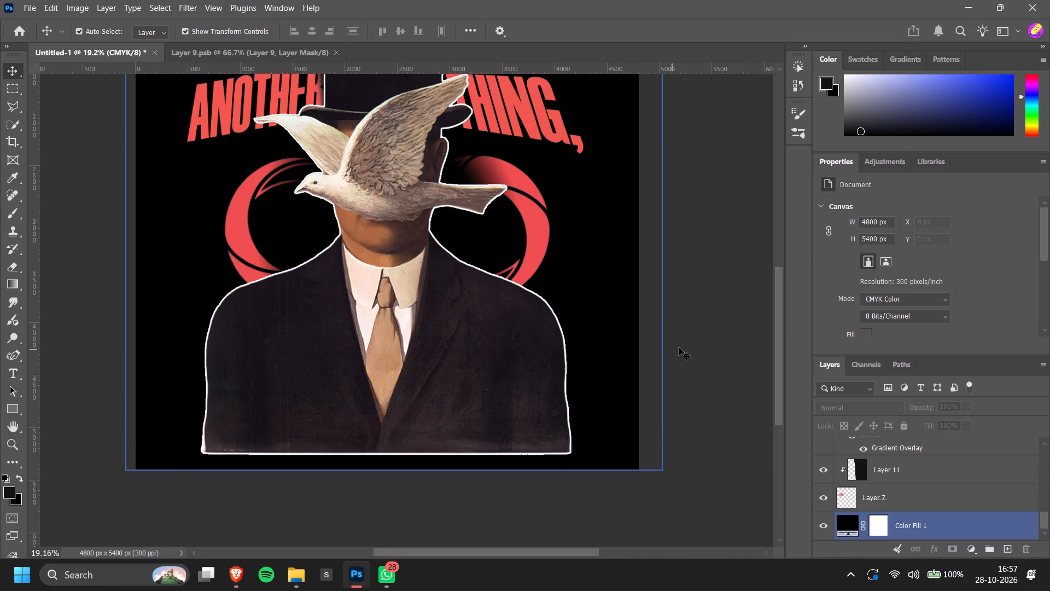
pyautogui.scroll(-2, 679, 347)
pyautogui.scroll(8, 679, 347)
pyautogui.keyDown('alt'); pyautogui.scroll(-3, 681, 347); pyautogui.keyUp('alt')
# Return to the Brave browser and close the Google results for famous short poems.
pyautogui.hotkey('alt', 'Tab')
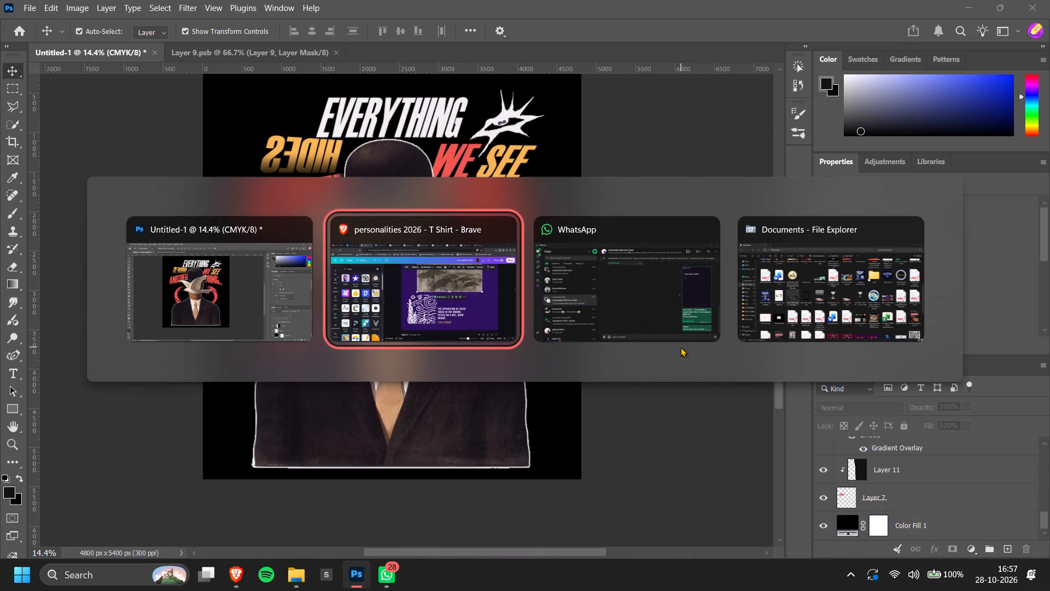
pyautogui.click(750, 0)
pyautogui.click(605, 0)
pyautogui.click(639, 13)
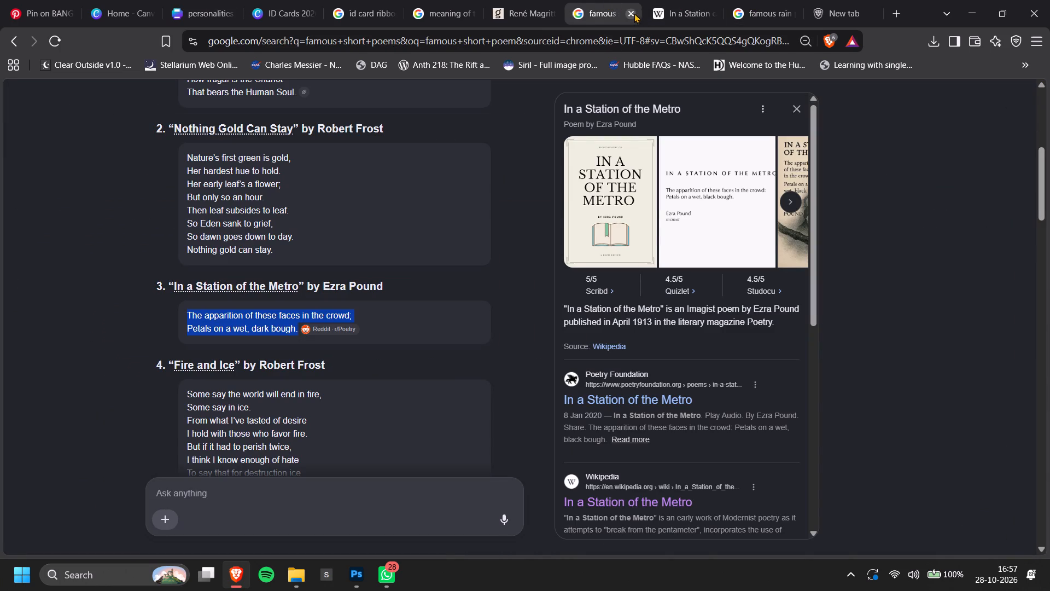
pyautogui.click(634, 13)
# Search Google for "rene magritte qoute" and show all results instead of only images.
pyautogui.click(660, 0)
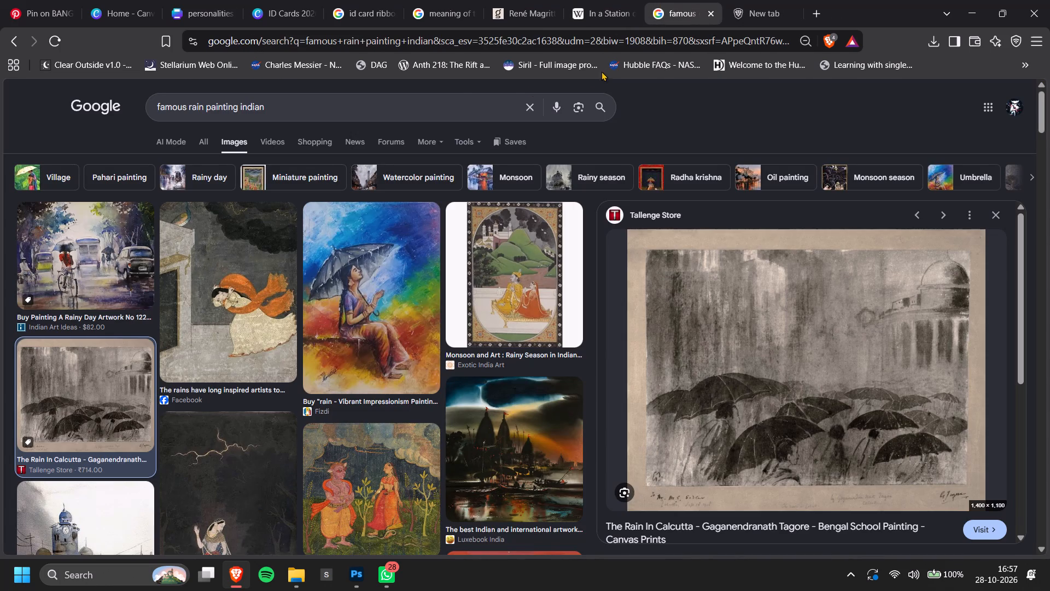
pyautogui.doubleClick(460, 99)
pyautogui.click(460, 99)
pyautogui.hotkey('ctrl', 'a')
pyautogui.write('rene magritte')
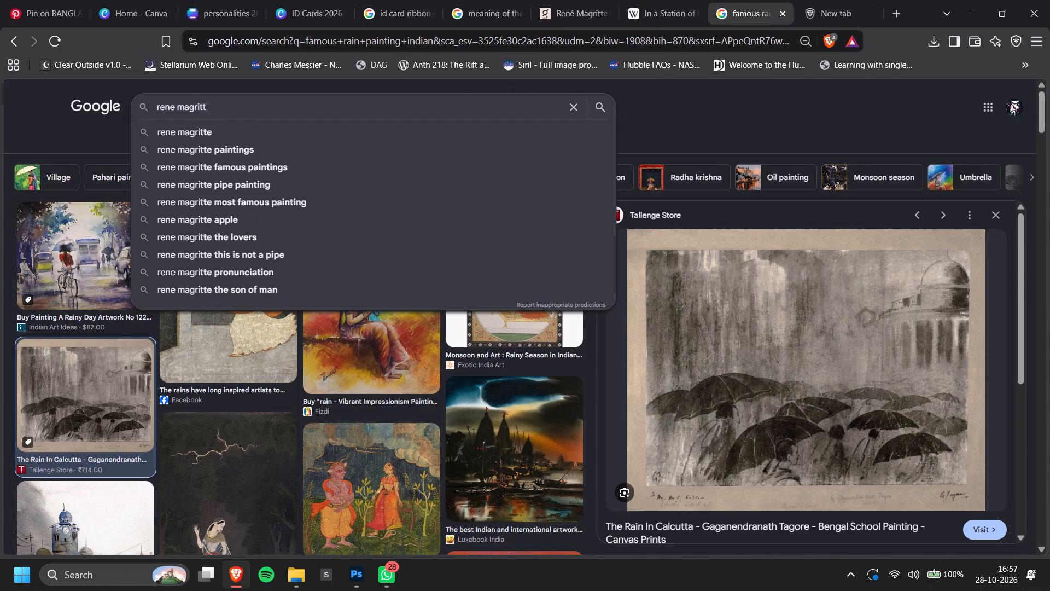
pyautogui.press('space')
pyautogui.write('qoute')
pyautogui.press('Return')
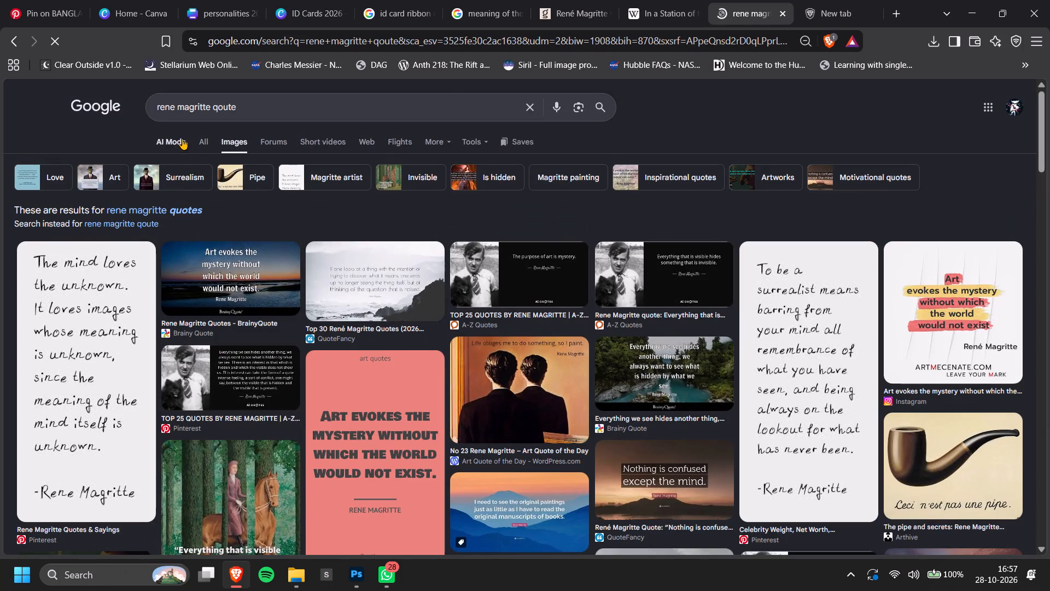
pyautogui.click(199, 143)
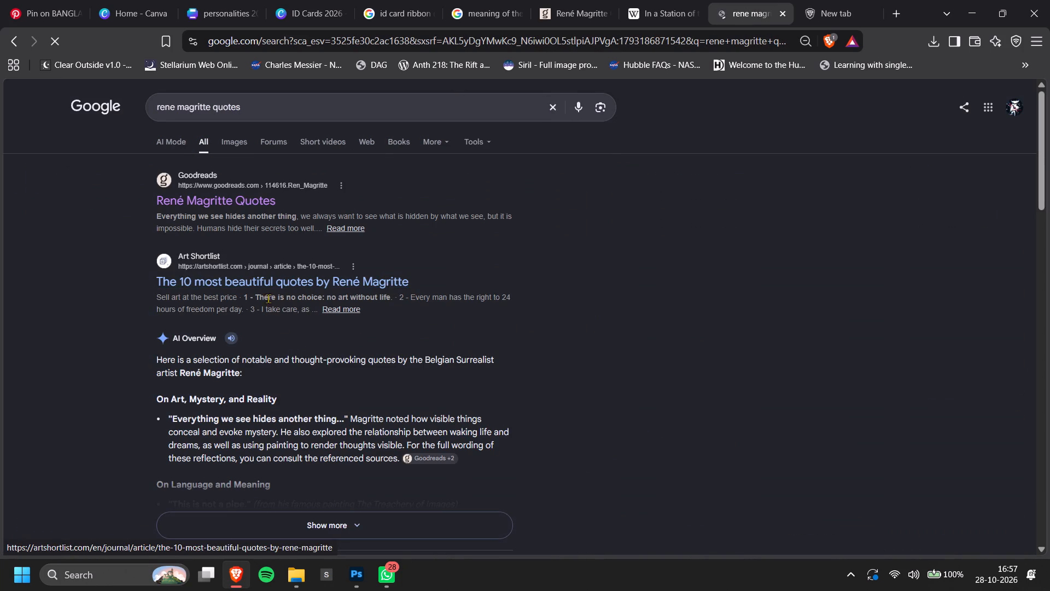
# Open the Art Shortlist article on the 10 most beautiful quotes by René Magritte.
pyautogui.click(267, 269)
pyautogui.scroll(-1, 772, 245)
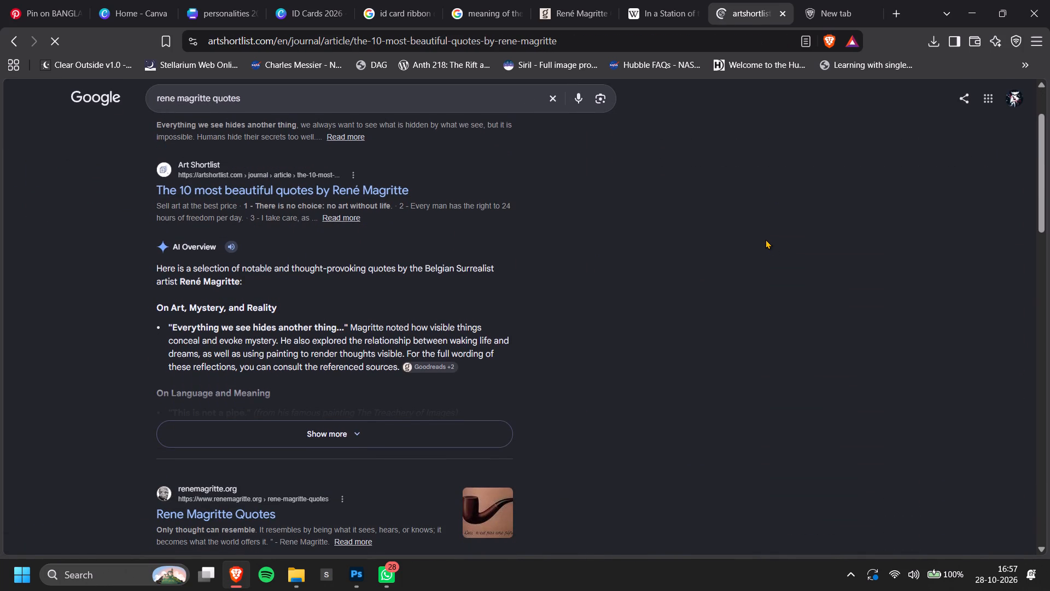
# Search Google in the empty browser tab for "the bird man paintign by renne".
pyautogui.click(832, 4)
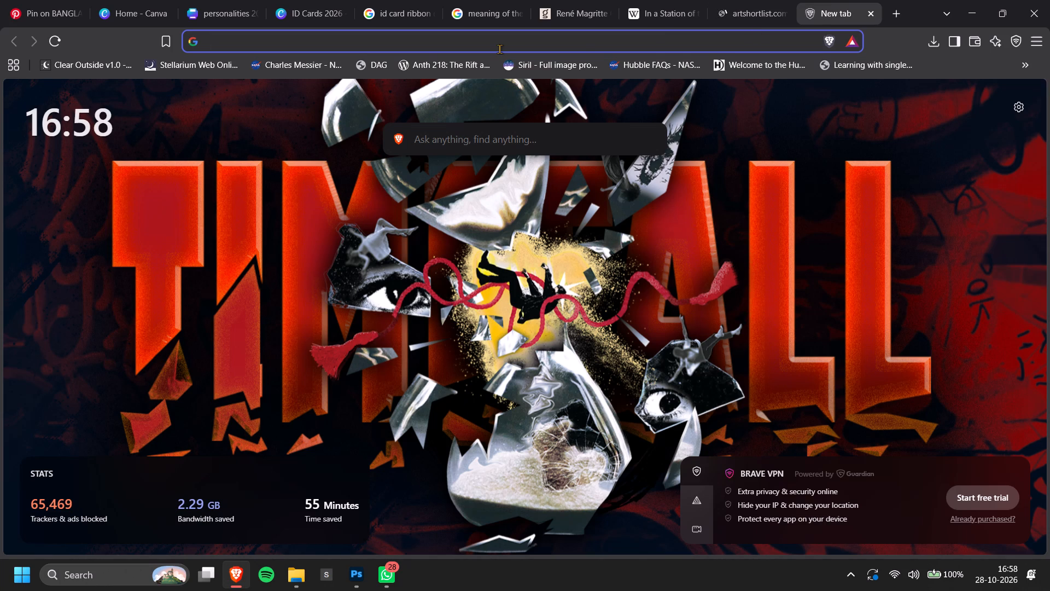
pyautogui.write('the bird man paintign by renne')
pyautogui.press('Return')
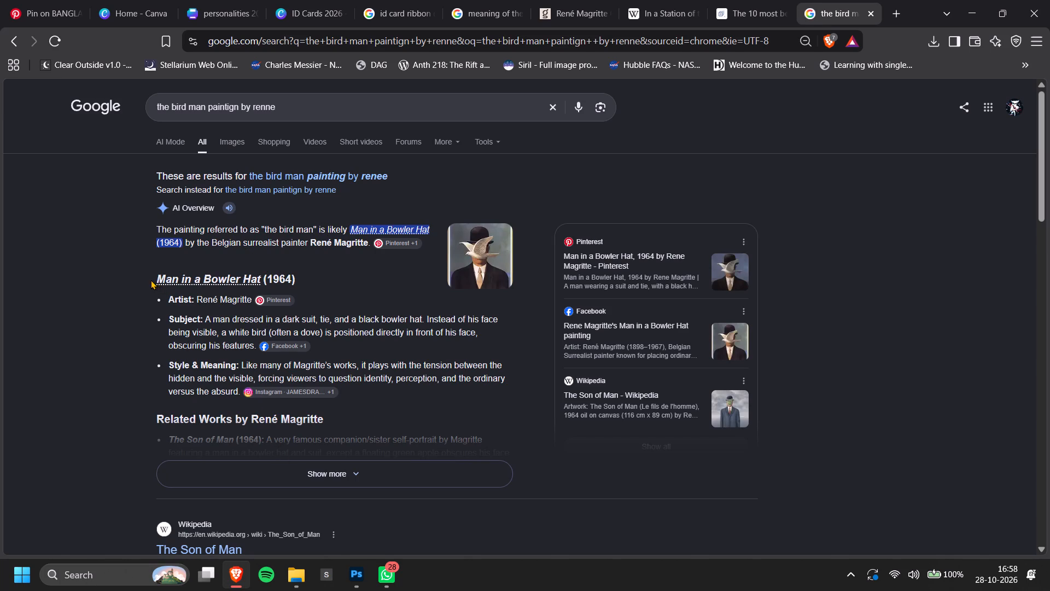
# Copy the painting title "Man in a Bowler Hat (1964)" and the artist name "René Magritte" as separate clipboard entries.
pyautogui.moveTo(150, 280); pyautogui.dragTo(297, 275)
pyautogui.hotkey('ctrl', 'c')
pyautogui.click(198, 294)
pyautogui.moveTo(197, 300); pyautogui.dragTo(248, 296)
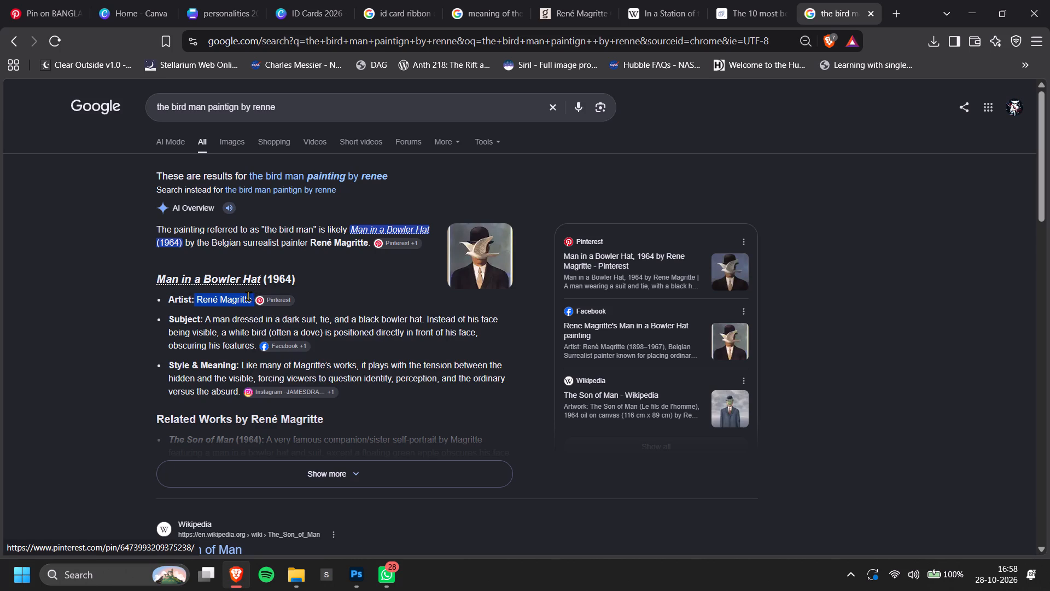
pyautogui.moveTo(248, 296); pyautogui.dragTo(250, 298)
pyautogui.hotkey('ctrl', 'c')
# Switch to Photoshop and add a text box over the jacket's lower right corner containing the copied artist name "René Magritte".
pyautogui.hotkey('alt', 'Tab')
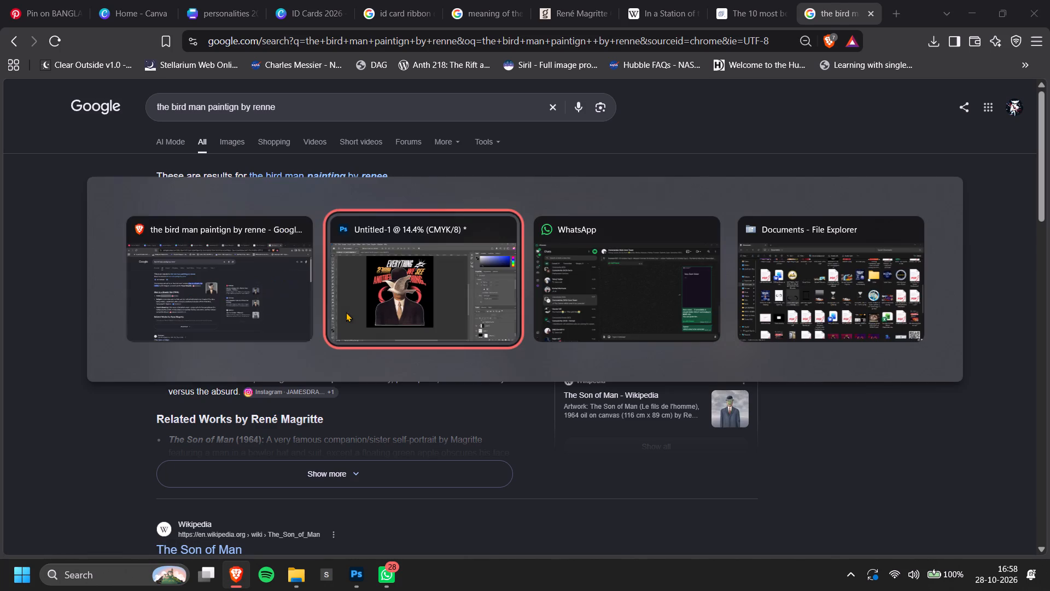
pyautogui.press('t')
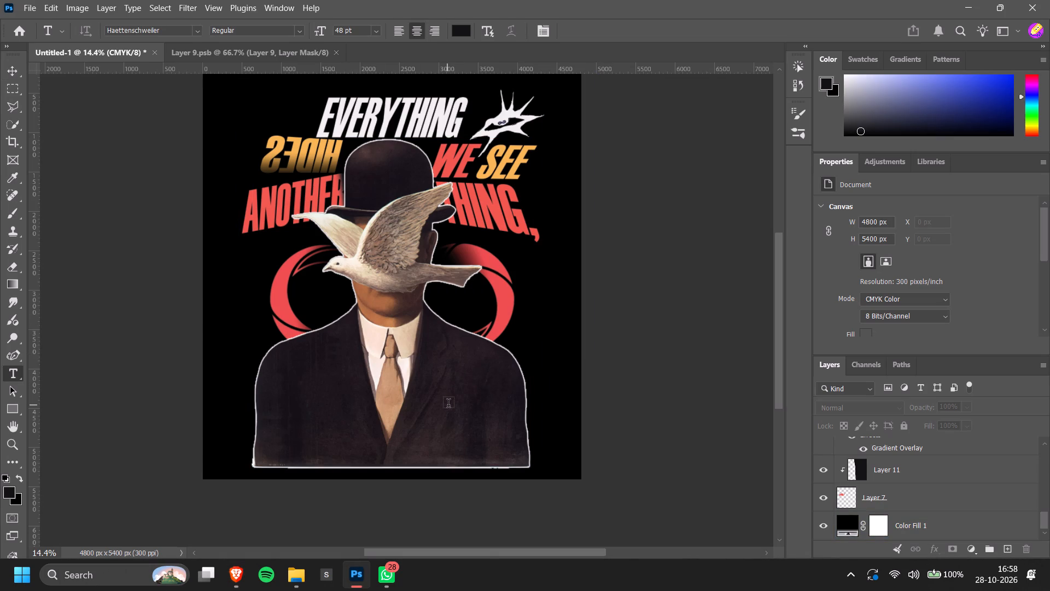
pyautogui.moveTo(463, 409); pyautogui.dragTo(553, 437)
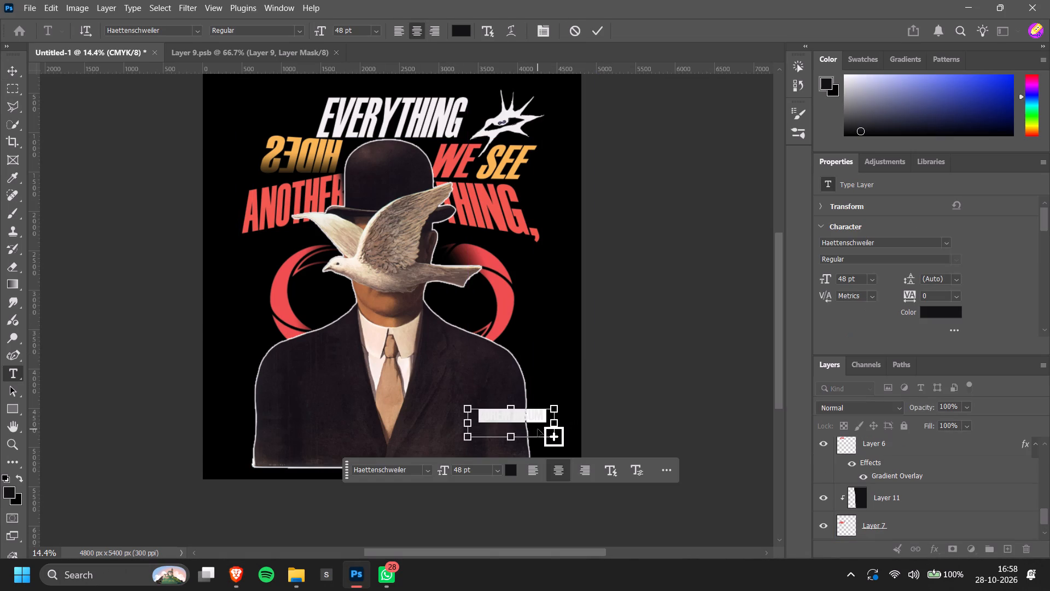
pyautogui.hotkey('ctrl', 'v')
pyautogui.keyDown('alt'); pyautogui.scroll(6, 657, 429); pyautogui.keyUp('alt')
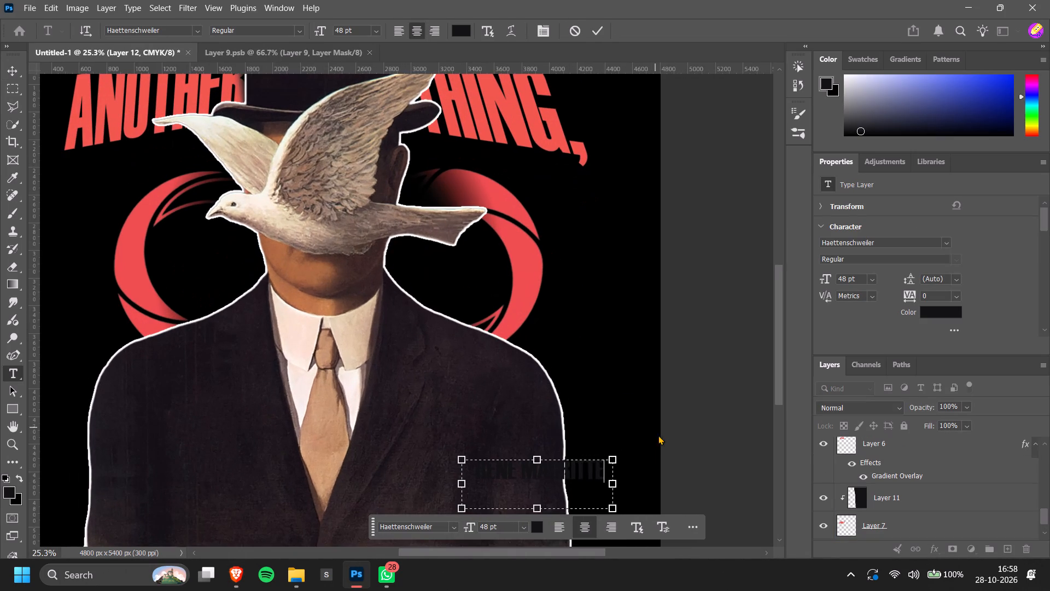
pyautogui.scroll(-4, 660, 454)
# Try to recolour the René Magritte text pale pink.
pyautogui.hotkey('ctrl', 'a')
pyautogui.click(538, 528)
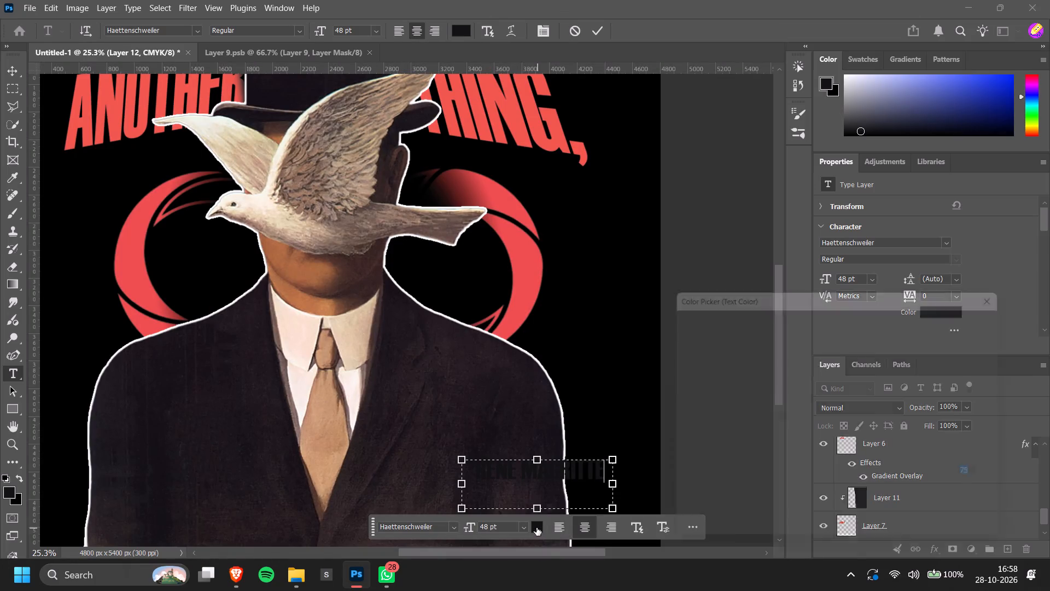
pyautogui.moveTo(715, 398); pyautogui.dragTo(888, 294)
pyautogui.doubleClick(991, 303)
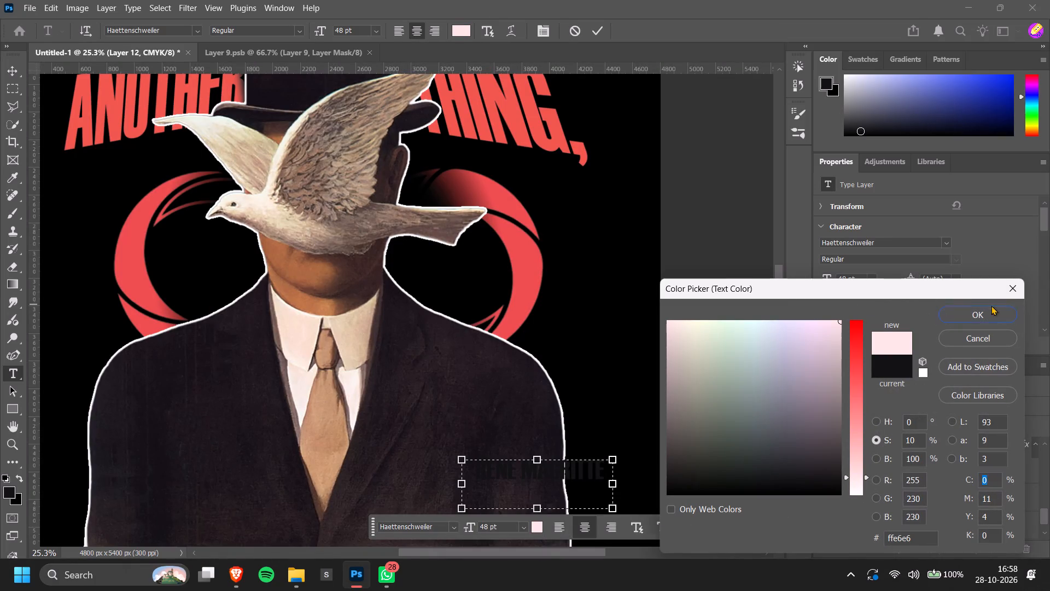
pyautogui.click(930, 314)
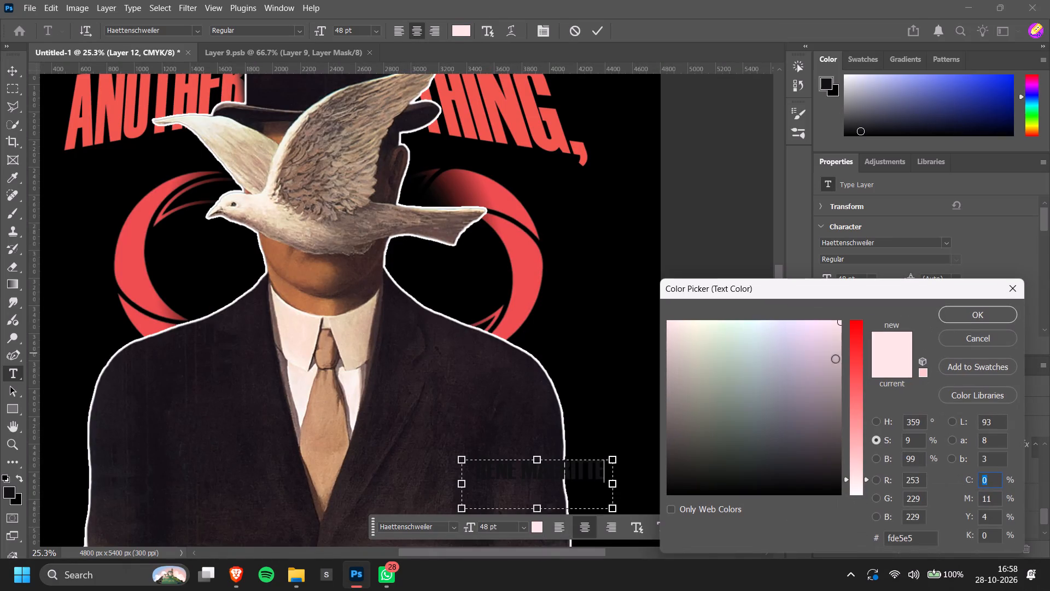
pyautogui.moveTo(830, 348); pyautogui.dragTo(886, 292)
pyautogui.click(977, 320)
# Finish editing the René Magritte text and set the whole layer's colour to a pale cream.
pyautogui.click(754, 387)
pyautogui.scroll(-2, 755, 387)
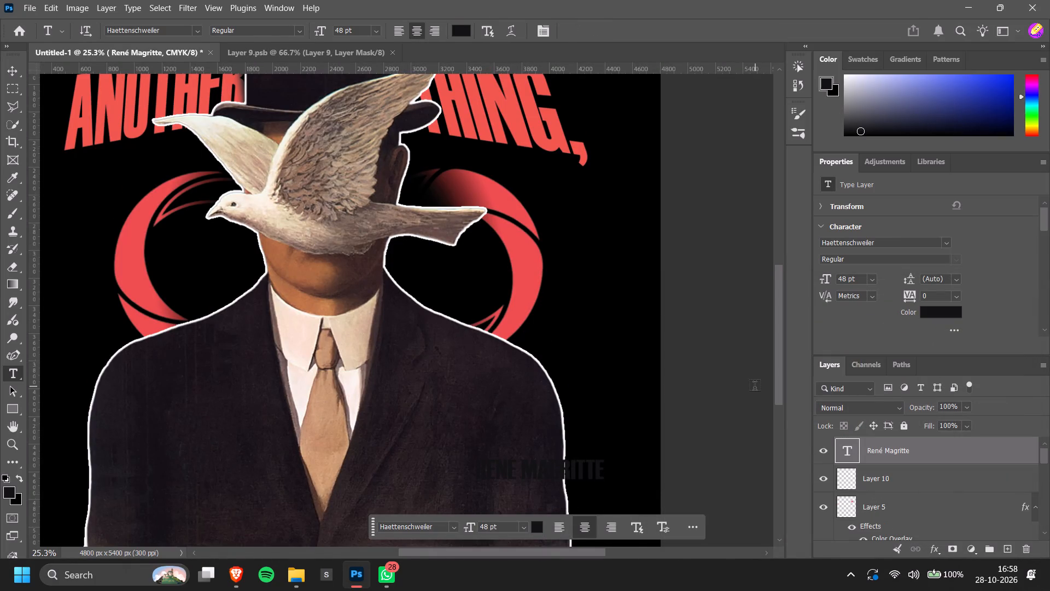
pyautogui.scroll(-2, 755, 387)
pyautogui.press('v')
pyautogui.click(953, 306)
pyautogui.moveTo(771, 399); pyautogui.dragTo(838, 282)
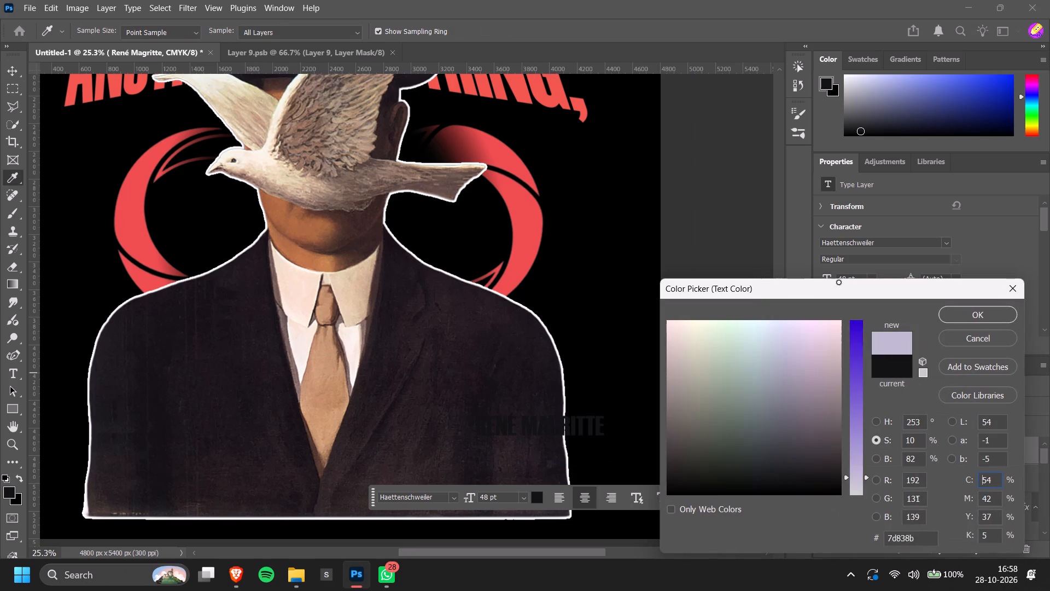
pyautogui.moveTo(838, 282); pyautogui.dragTo(870, 255)
pyautogui.moveTo(856, 459); pyautogui.dragTo(860, 448)
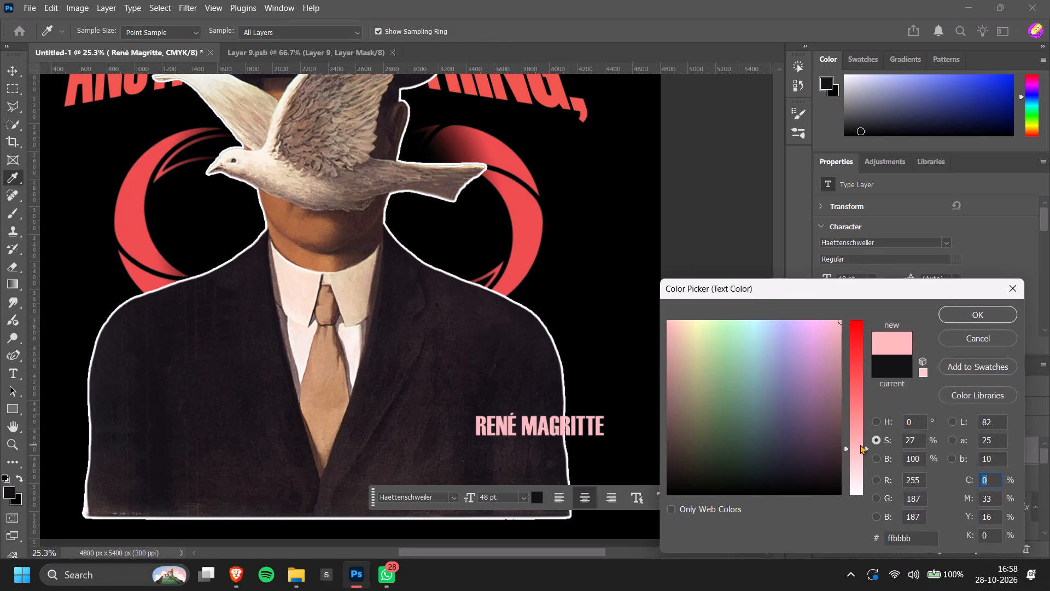
pyautogui.moveTo(673, 356); pyautogui.dragTo(692, 328)
pyautogui.click(690, 328)
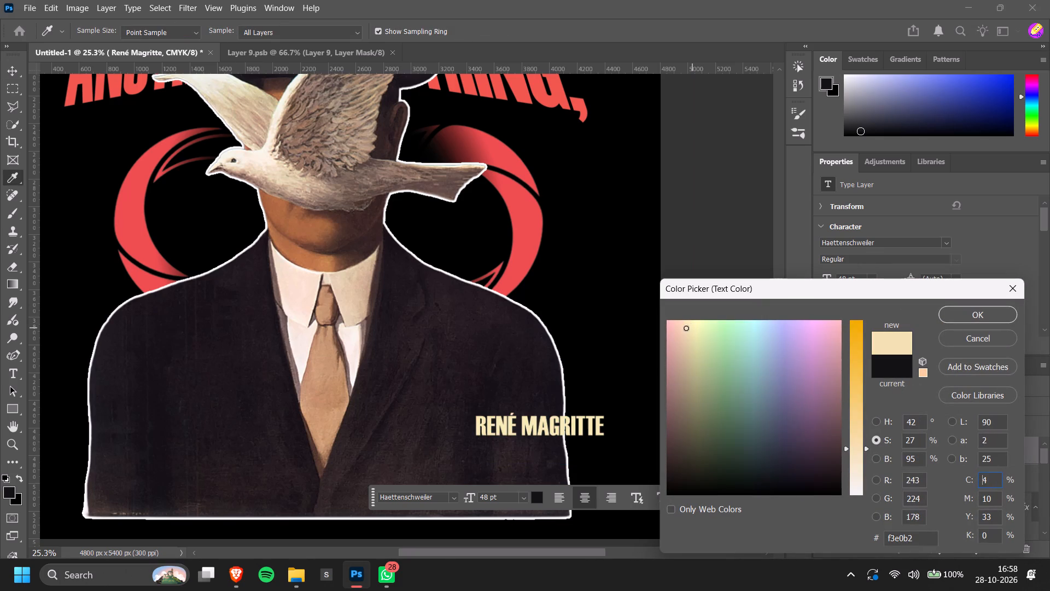
pyautogui.click(935, 320)
pyautogui.click(948, 316)
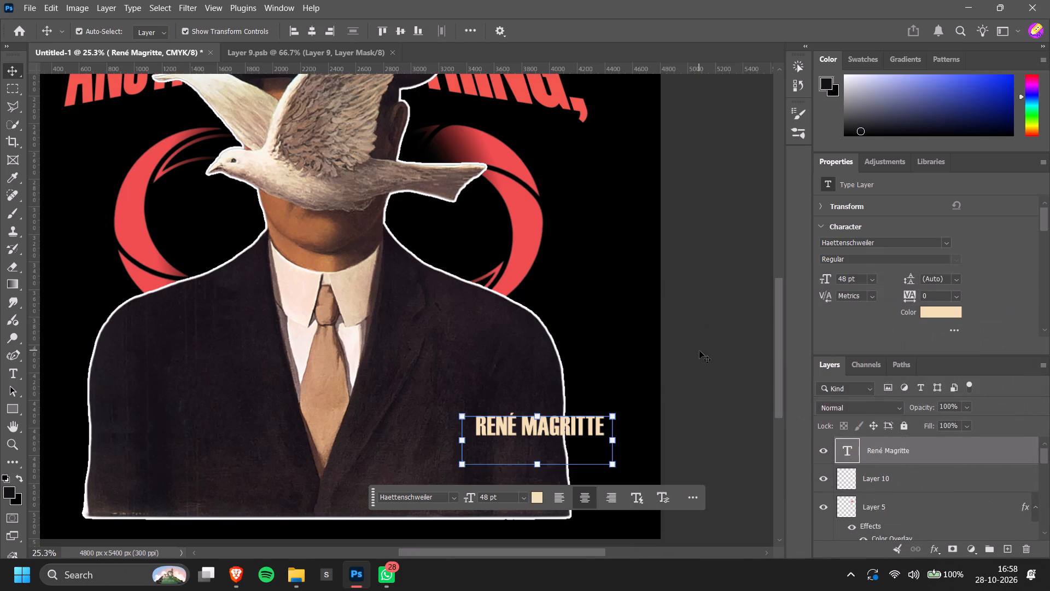
# Move the René Magritte text inward so it sits fully on the jacket's lower right part.
pyautogui.click(699, 351)
pyautogui.scroll(-1, 597, 426)
pyautogui.moveTo(569, 407); pyautogui.dragTo(516, 433)
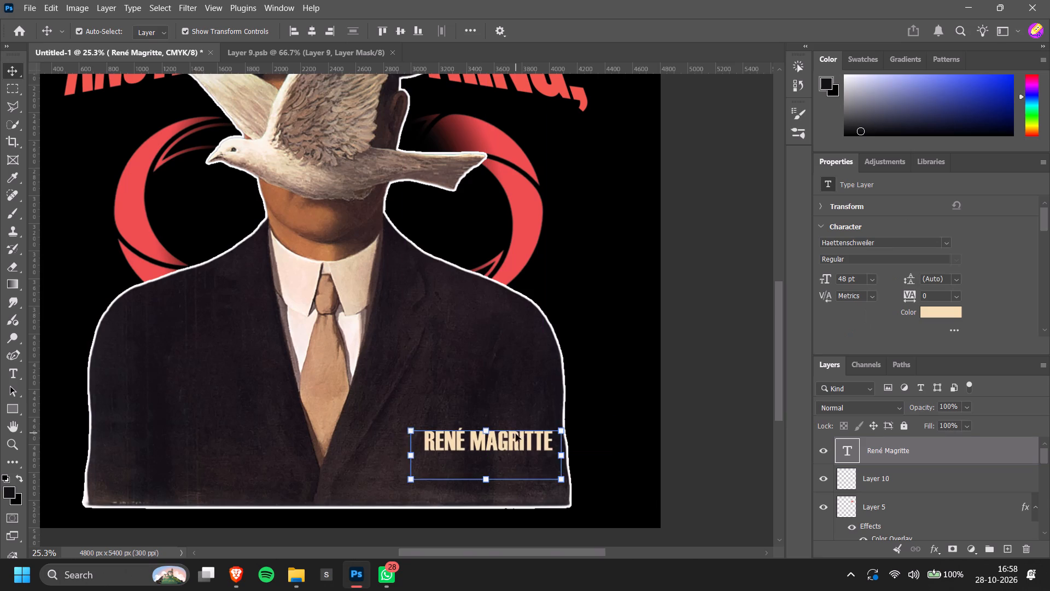
# Insert the copied title "Man in a Bowler Hat (1964)" before the artist name and enlarge the text box.
pyautogui.doubleClick(512, 437)
pyautogui.click(425, 445)
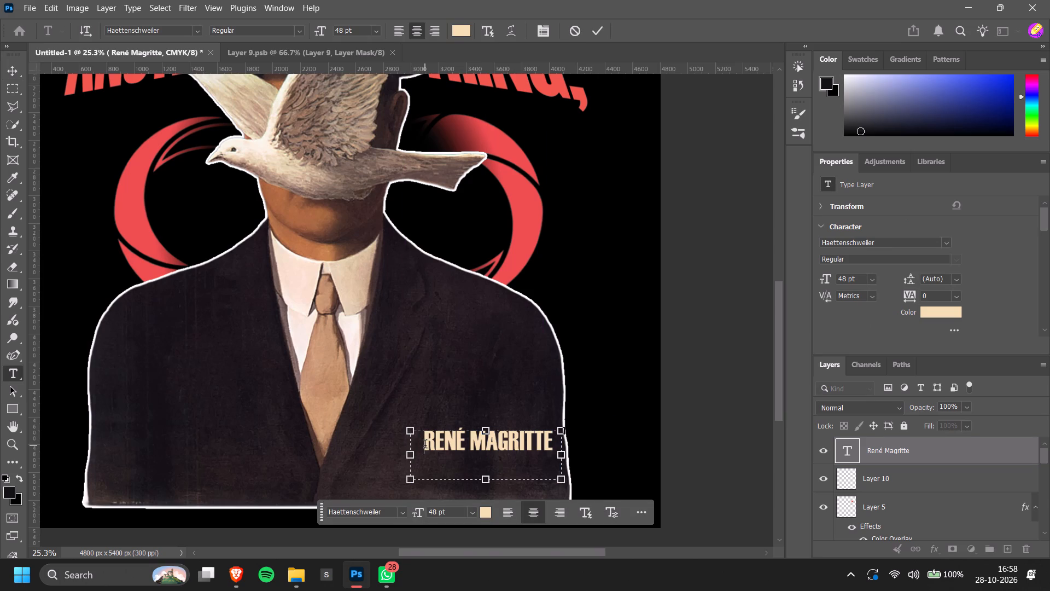
pyautogui.press('Return')
pyautogui.press('Up')
pyautogui.press('Up')
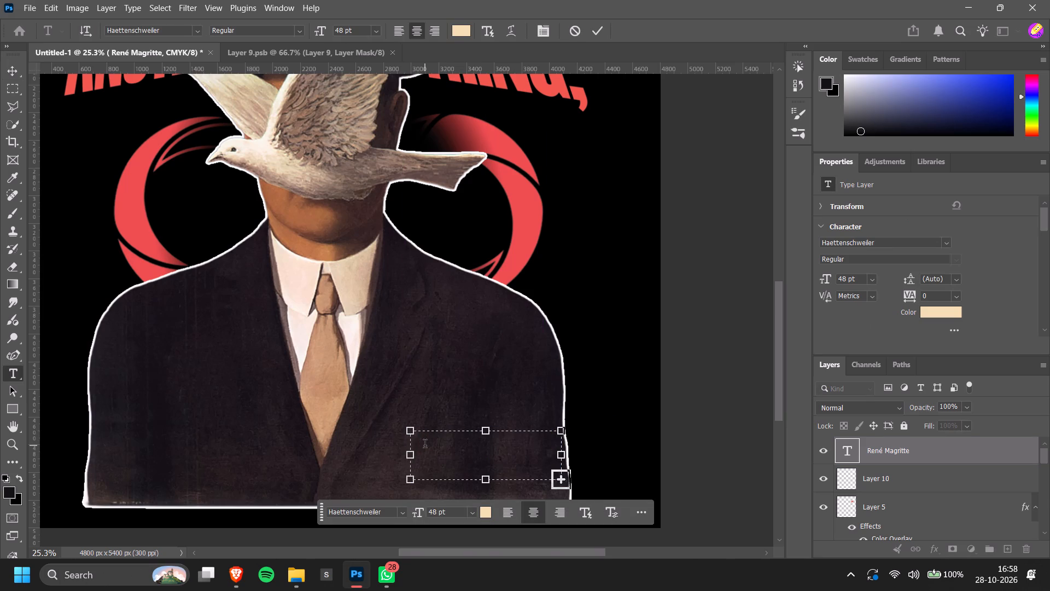
pyautogui.press('super+v')
pyautogui.click(862, 450)
pyautogui.hotkey('ctrl', 'v')
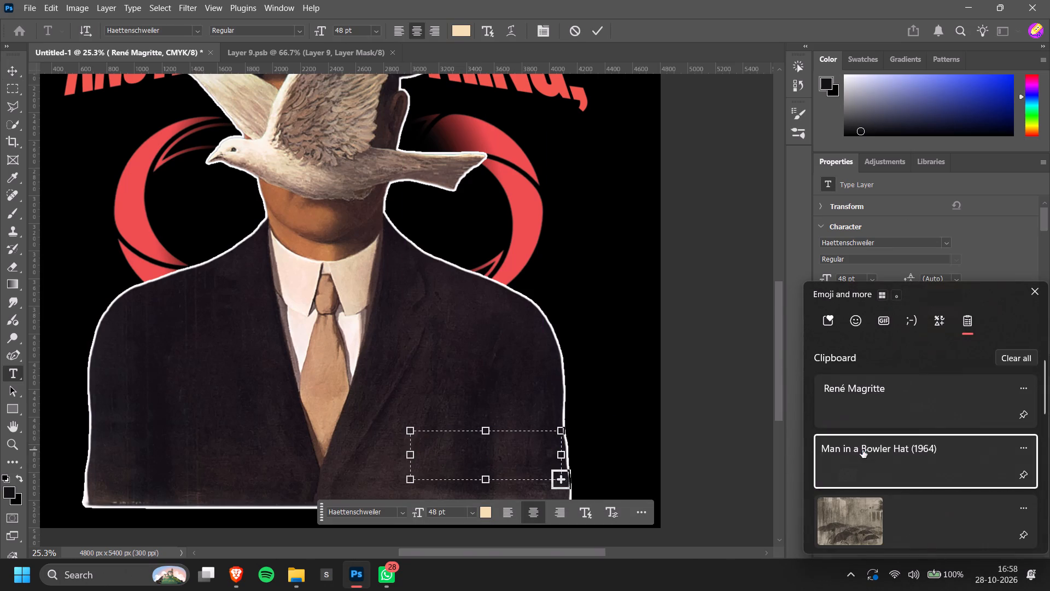
pyautogui.moveTo(561, 482); pyautogui.dragTo(604, 515)
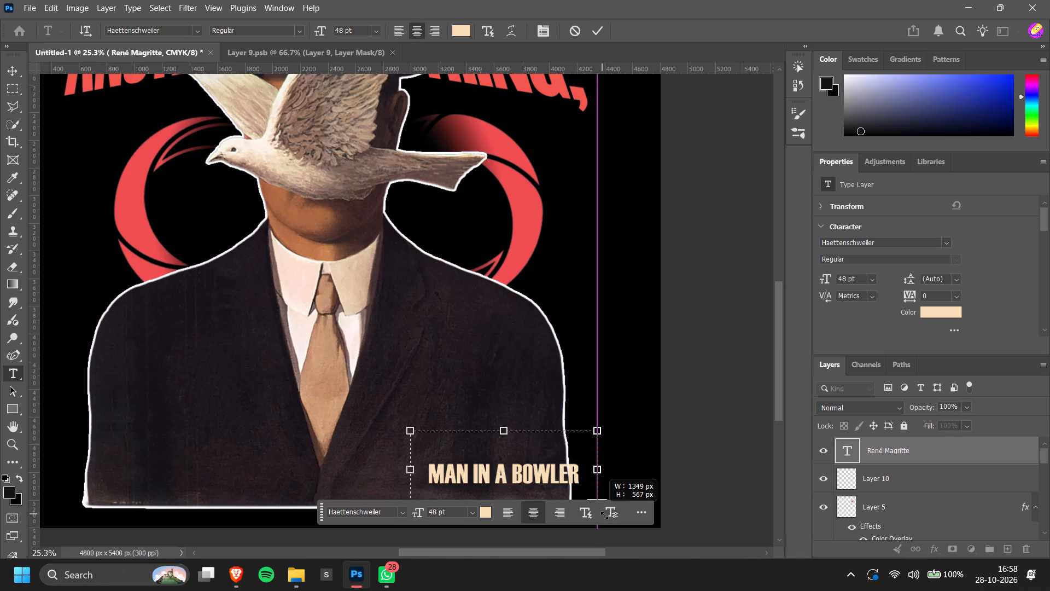
pyautogui.moveTo(604, 515); pyautogui.dragTo(607, 496)
pyautogui.click(697, 407)
# Set the caption's font size to 34 pt, left-align it, and move it higher on the lower jacket.
pyautogui.moveTo(521, 471); pyautogui.dragTo(497, 428)
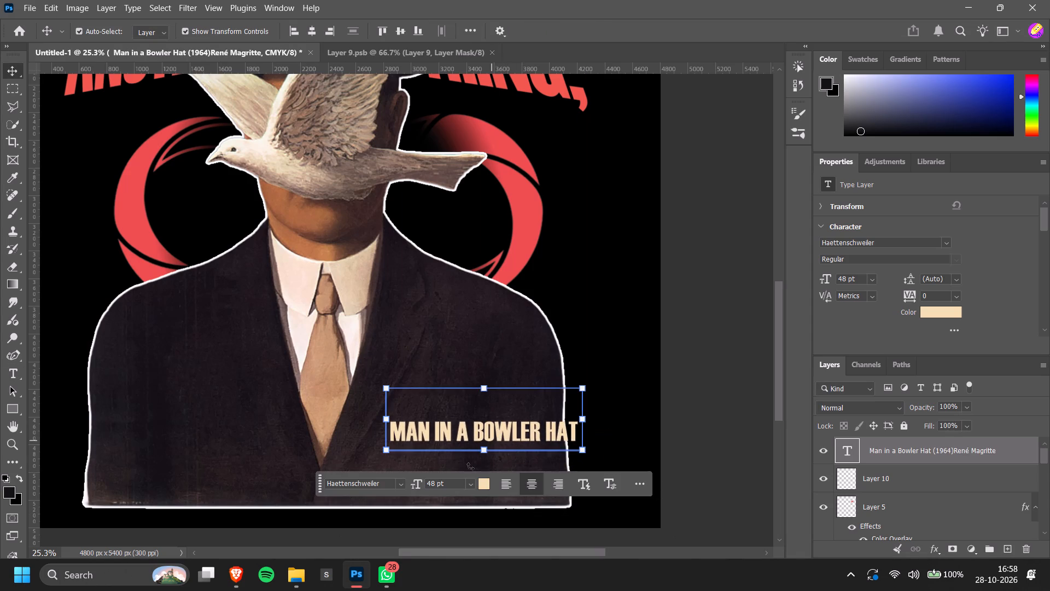
pyautogui.moveTo(418, 488); pyautogui.dragTo(409, 488)
pyautogui.click(417, 486)
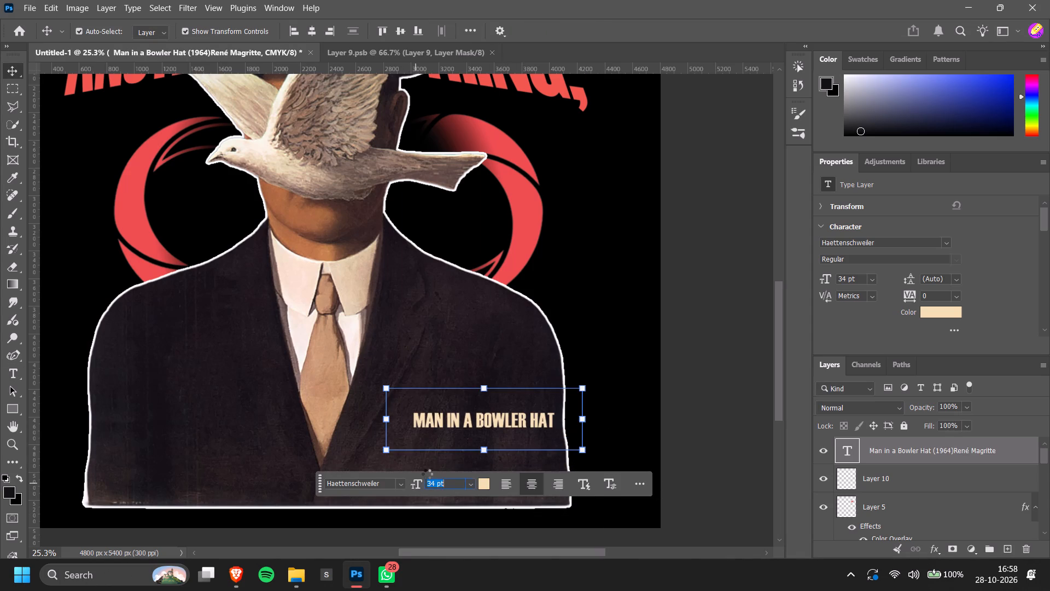
pyautogui.click(507, 484)
pyautogui.moveTo(512, 430); pyautogui.dragTo(514, 421)
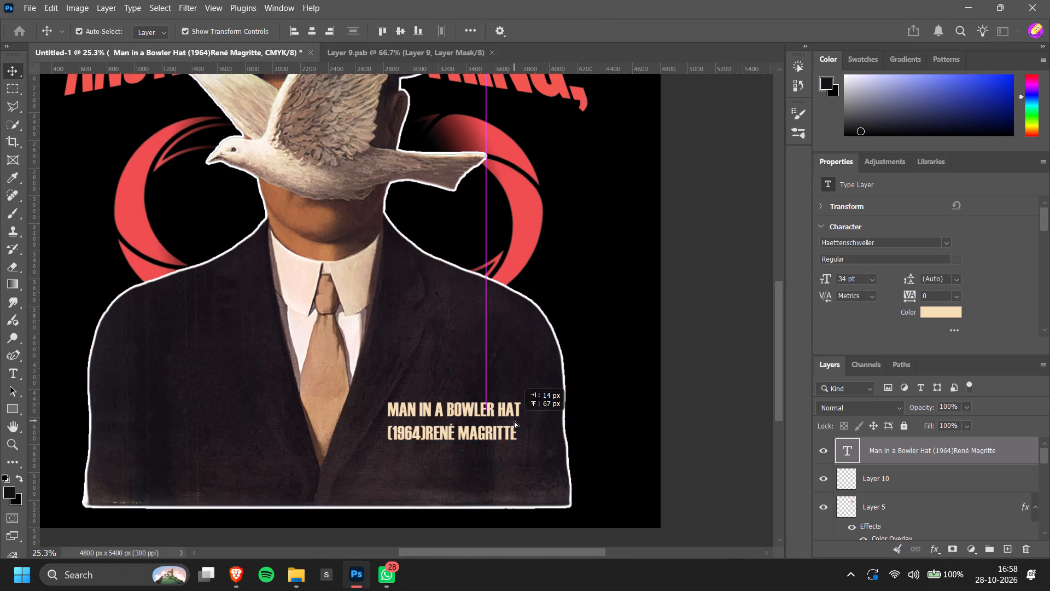
pyautogui.moveTo(514, 421); pyautogui.dragTo(522, 431)
# Break the caption so René Magritte starts on its own line, and move the caption lower on the jacket.
pyautogui.doubleClick(434, 442)
pyautogui.click(432, 443)
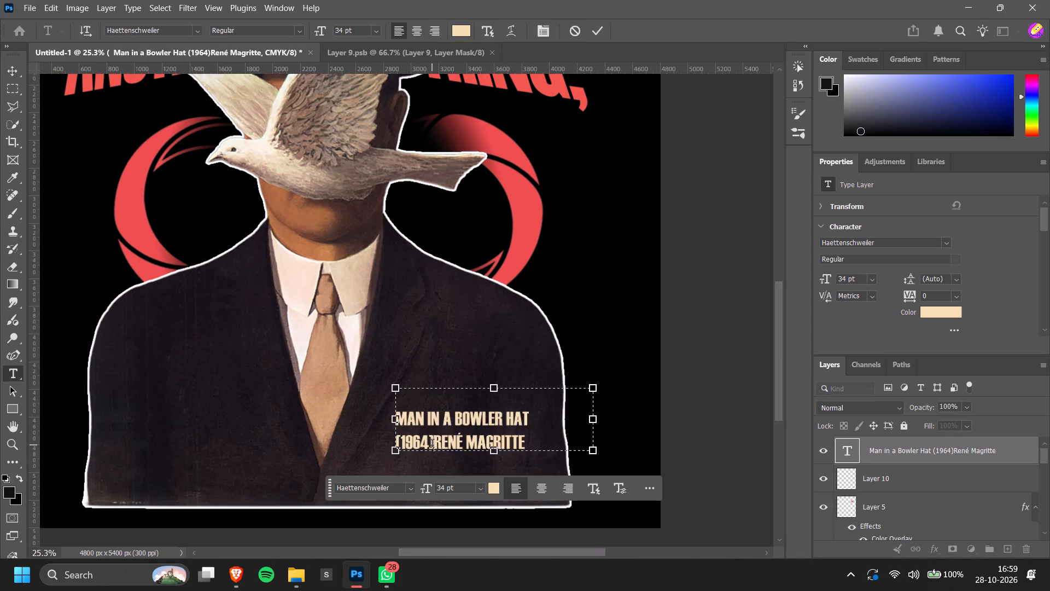
pyautogui.press('Return')
pyautogui.click(651, 427)
pyautogui.moveTo(508, 419); pyautogui.dragTo(483, 443)
pyautogui.click(646, 401)
# Reposition the two-line caption horizontally, a little further from the tie on the lower right of the jacket.
pyautogui.keyDown('ctrl'); pyautogui.scroll(3, 672, 411); pyautogui.keyUp('ctrl')
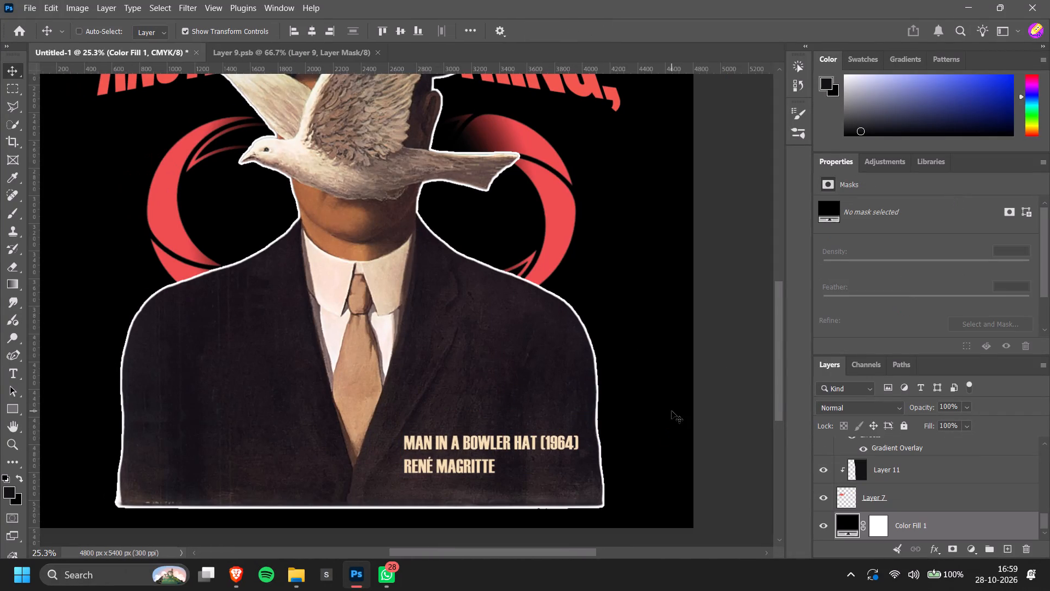
pyautogui.keyDown('alt'); pyautogui.scroll(-8, 672, 411); pyautogui.keyUp('alt')
pyautogui.keyDown('alt'); pyautogui.scroll(9, 599, 451); pyautogui.keyUp('alt')
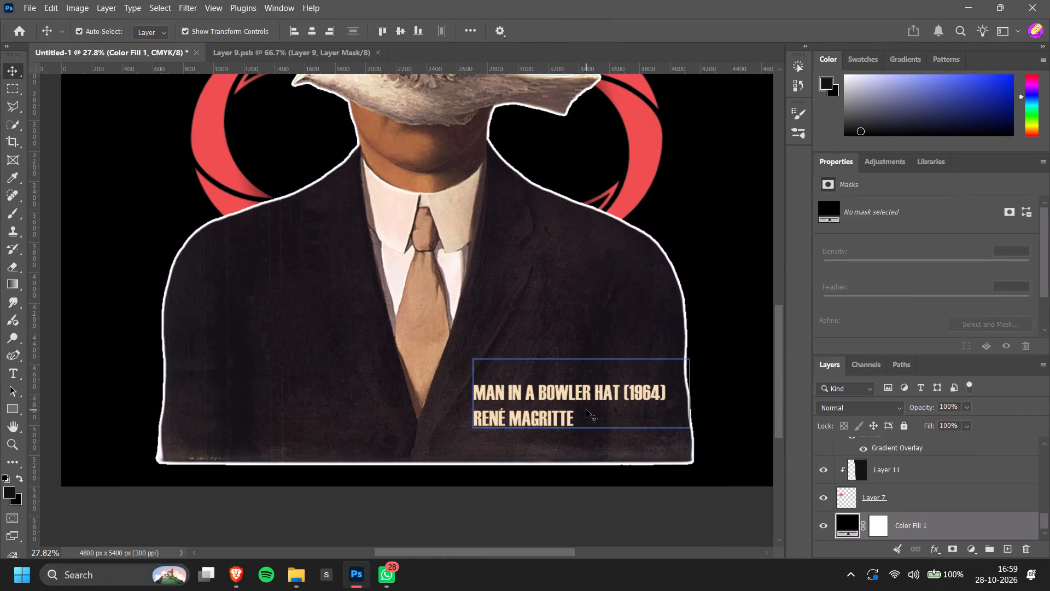
pyautogui.click(586, 410)
pyautogui.moveTo(581, 408); pyautogui.dragTo(649, 405)
pyautogui.keyDown('ctrl'); pyautogui.scroll(-5, 649, 407); pyautogui.keyUp('ctrl')
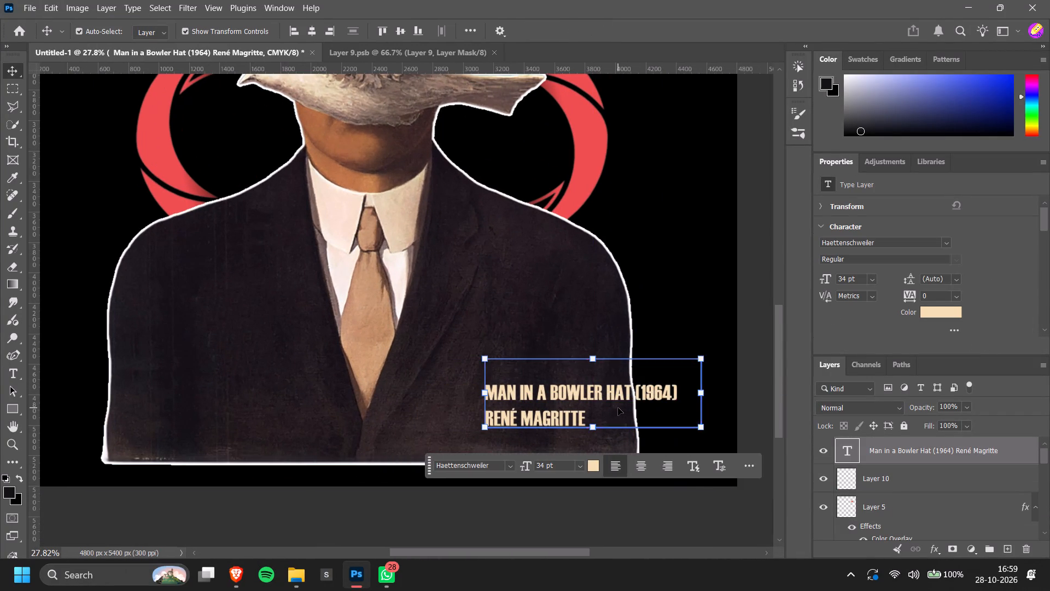
pyautogui.moveTo(614, 406); pyautogui.dragTo(559, 403)
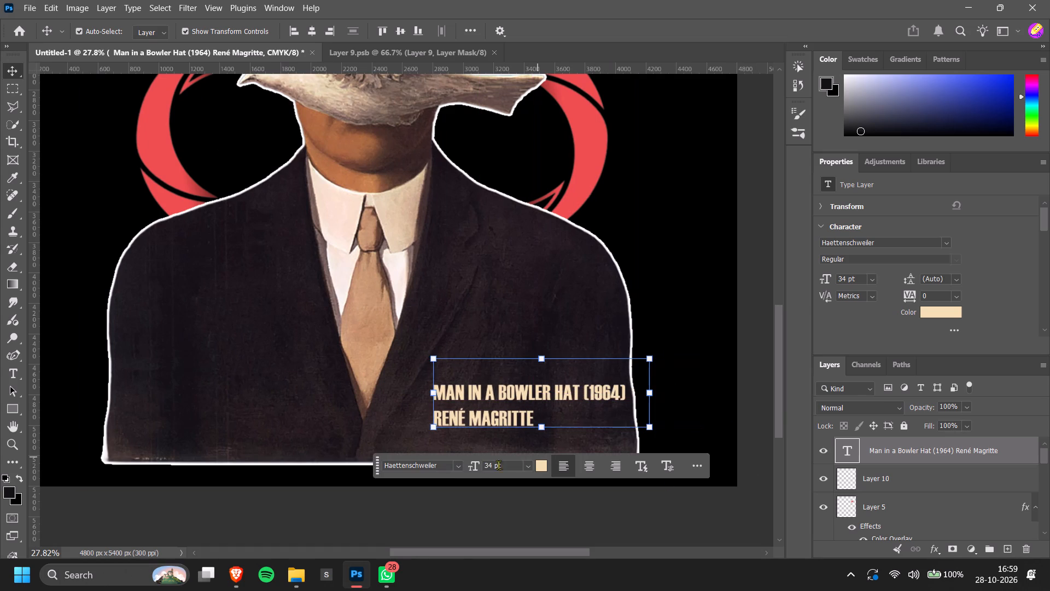
# Set the caption's font size to 28 pt and nudge it slightly down and right.
pyautogui.click(477, 465)
pyautogui.moveTo(569, 395); pyautogui.dragTo(573, 396)
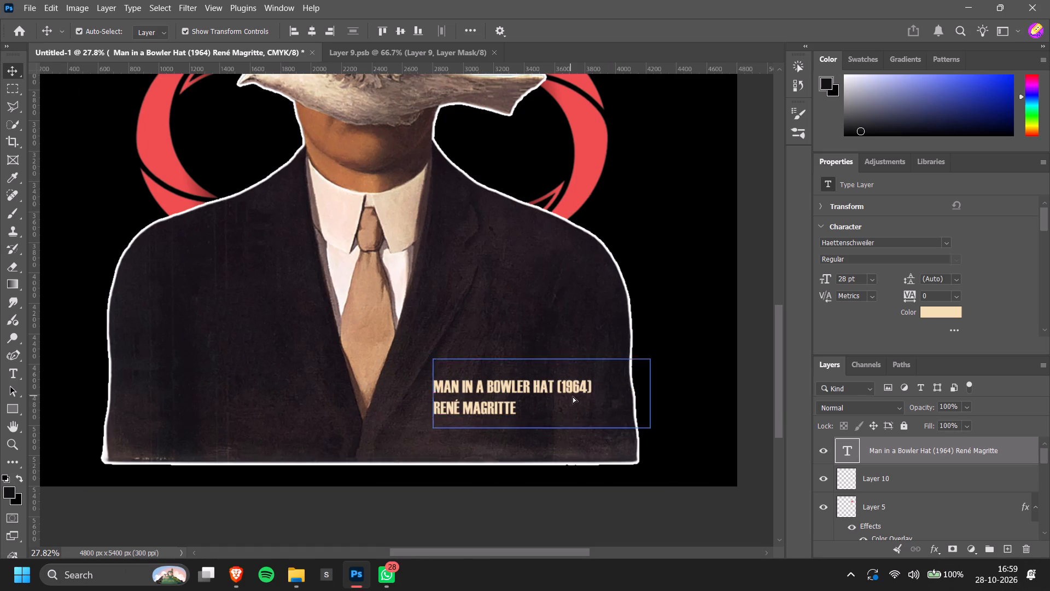
pyautogui.moveTo(573, 396); pyautogui.dragTo(577, 401)
# Narrow the caption's text box by pulling its left edge inward.
pyautogui.doubleClick(525, 414)
pyautogui.moveTo(532, 424); pyautogui.dragTo(442, 421)
pyautogui.moveTo(617, 394); pyautogui.dragTo(462, 385)
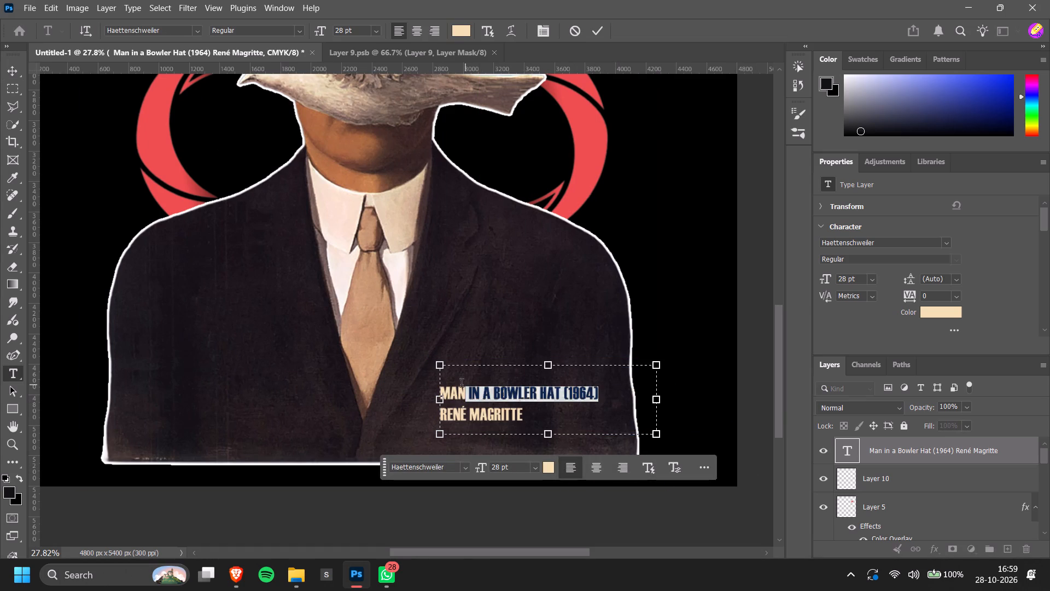
pyautogui.moveTo(462, 385); pyautogui.dragTo(446, 386)
pyautogui.click(445, 387)
pyautogui.moveTo(441, 395); pyautogui.dragTo(457, 397)
pyautogui.hotkey('ctrl', 'z')
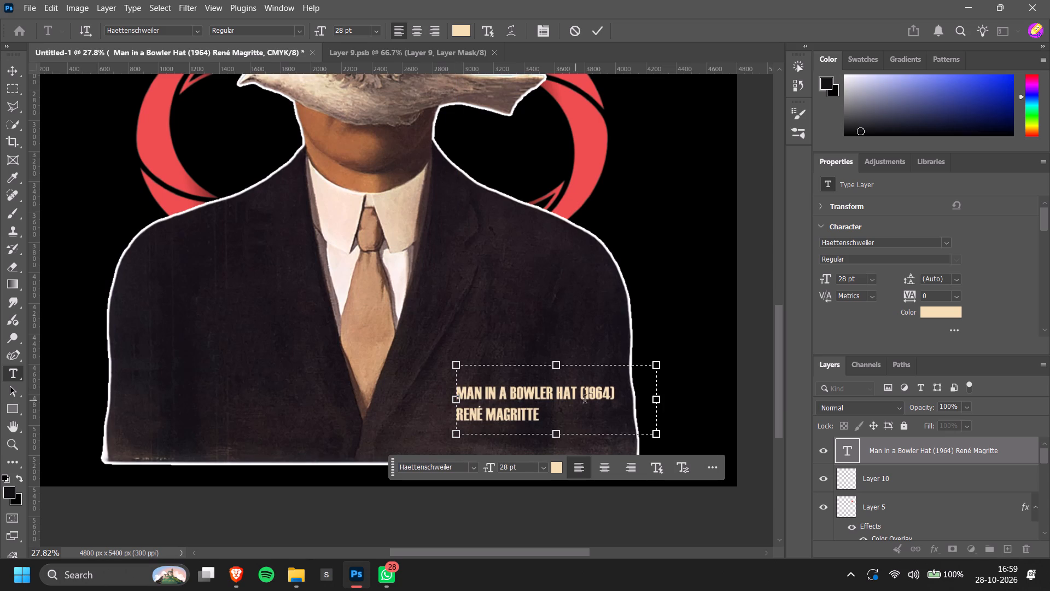
# Apply faux italic to the caption's title line "Man in a Bowler Hat (1964)".
pyautogui.moveTo(629, 395); pyautogui.dragTo(459, 391)
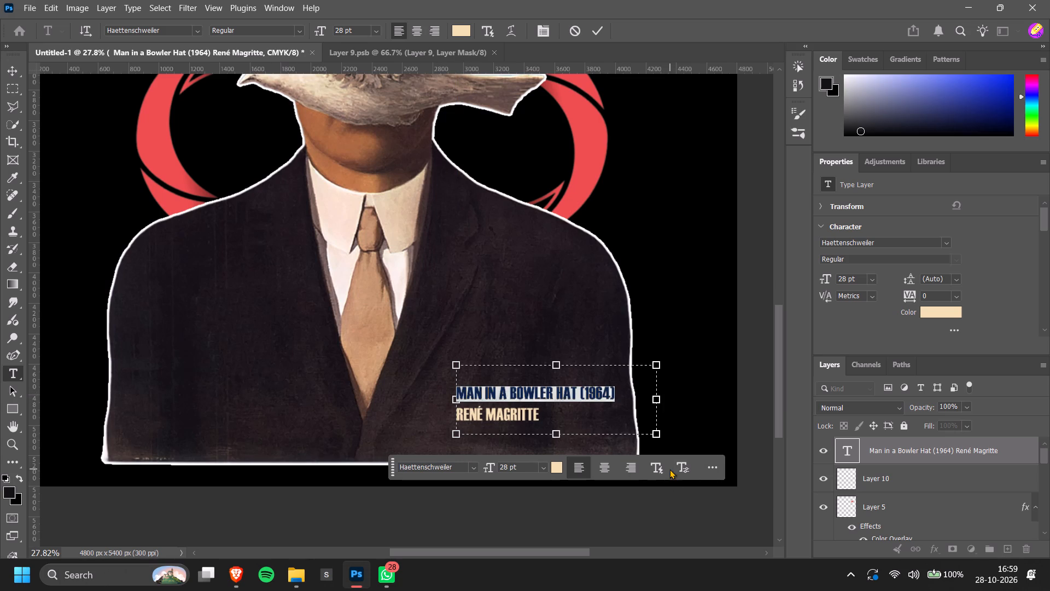
pyautogui.click(670, 468)
pyautogui.click(727, 429)
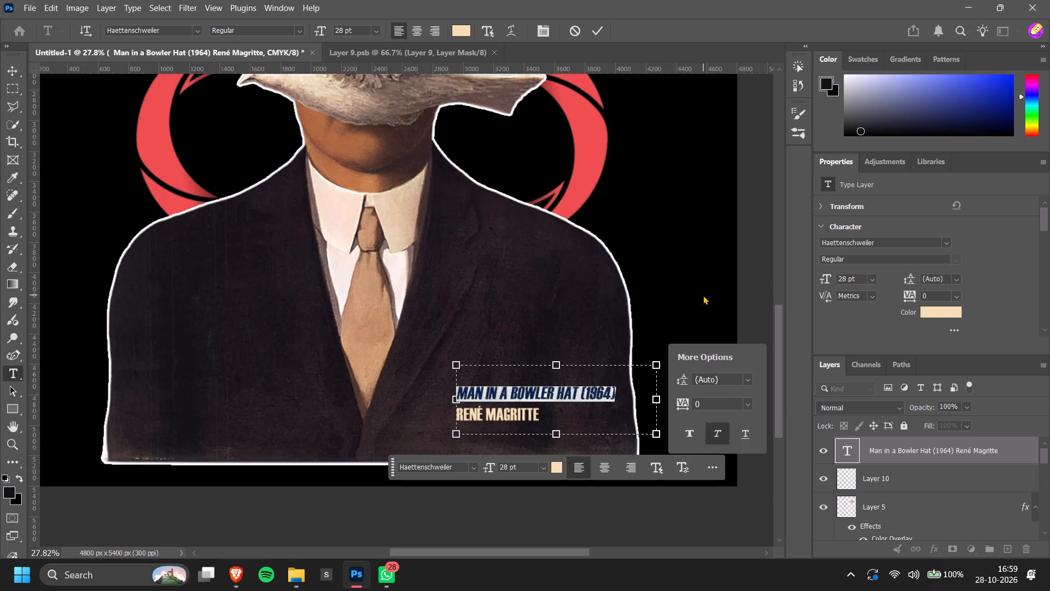
# Recolour the caption's "René Magritte" line to the muted blue-grey 7c9da3, leaving the title line cream.
pyautogui.click(684, 273)
pyautogui.doubleClick(566, 409)
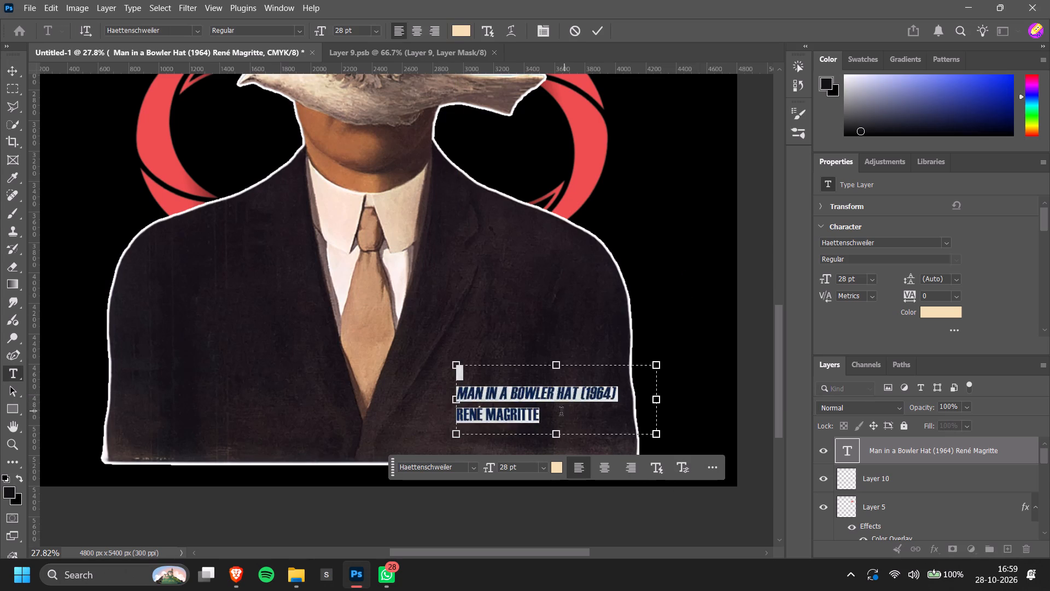
pyautogui.click(559, 415)
pyautogui.moveTo(558, 416); pyautogui.dragTo(462, 411)
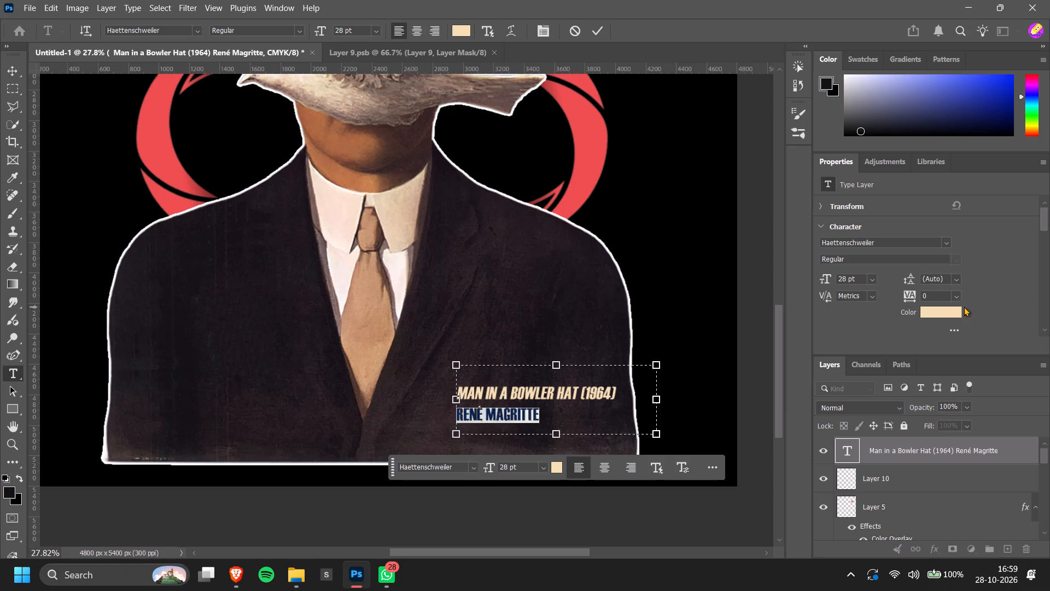
pyautogui.click(964, 306)
pyautogui.click(941, 314)
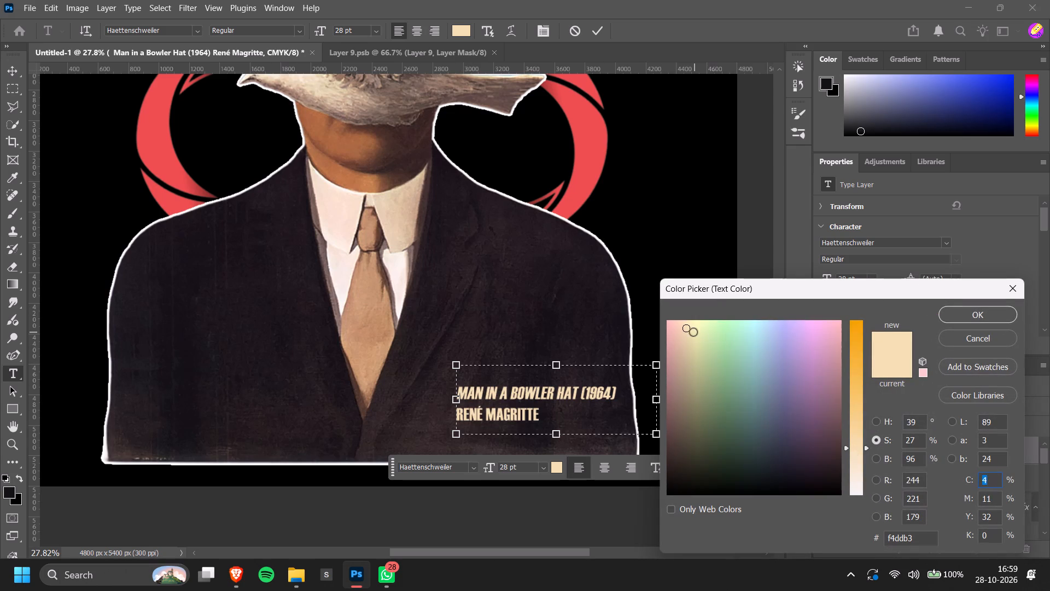
pyautogui.click(692, 331)
pyautogui.moveTo(704, 348); pyautogui.dragTo(716, 355)
pyautogui.moveTo(712, 352); pyautogui.dragTo(763, 396)
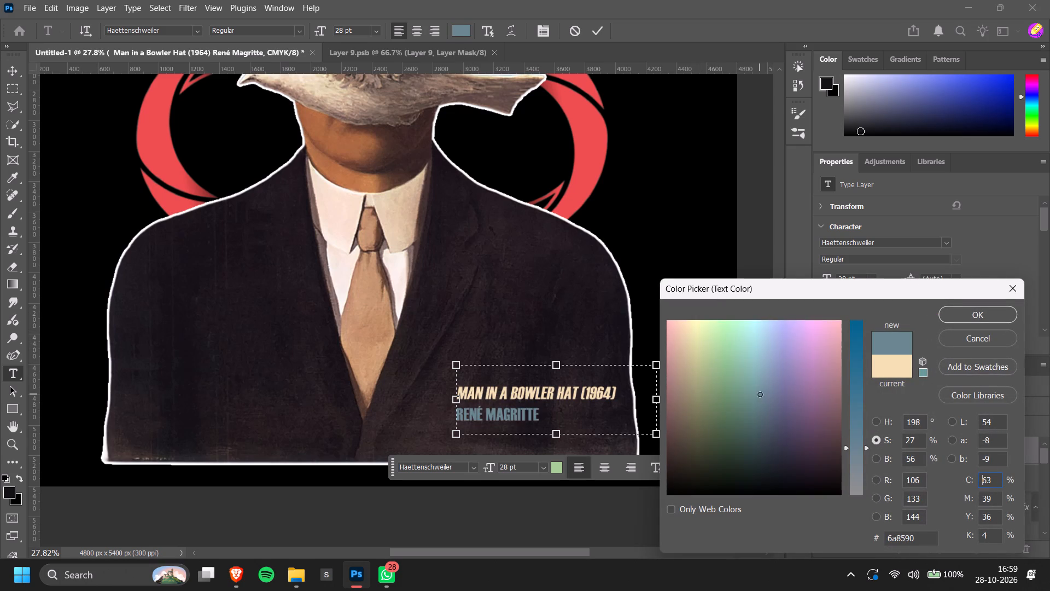
pyautogui.click(861, 451)
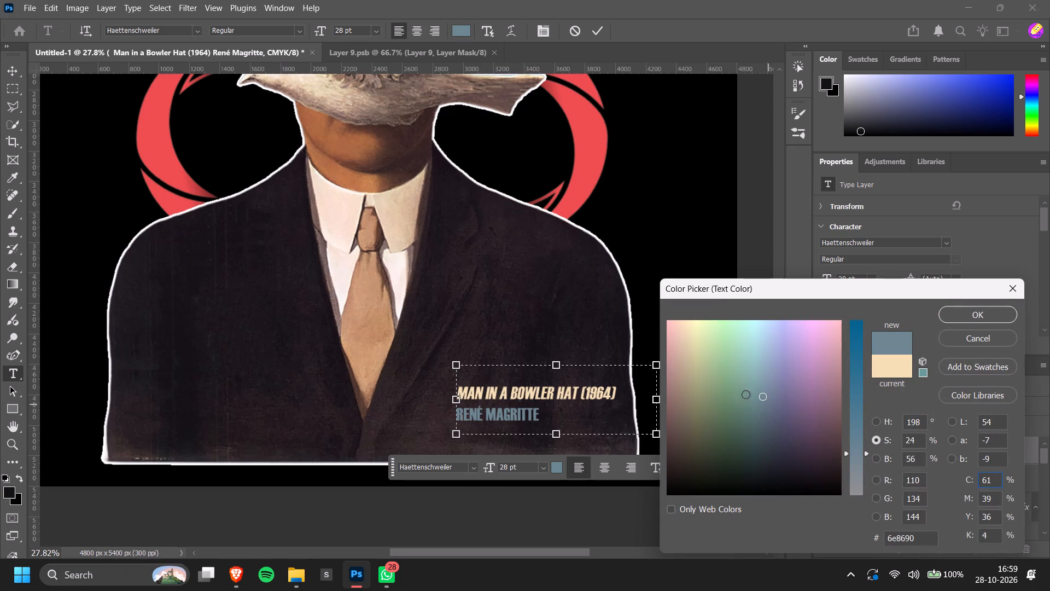
pyautogui.click(760, 388)
pyautogui.click(759, 384)
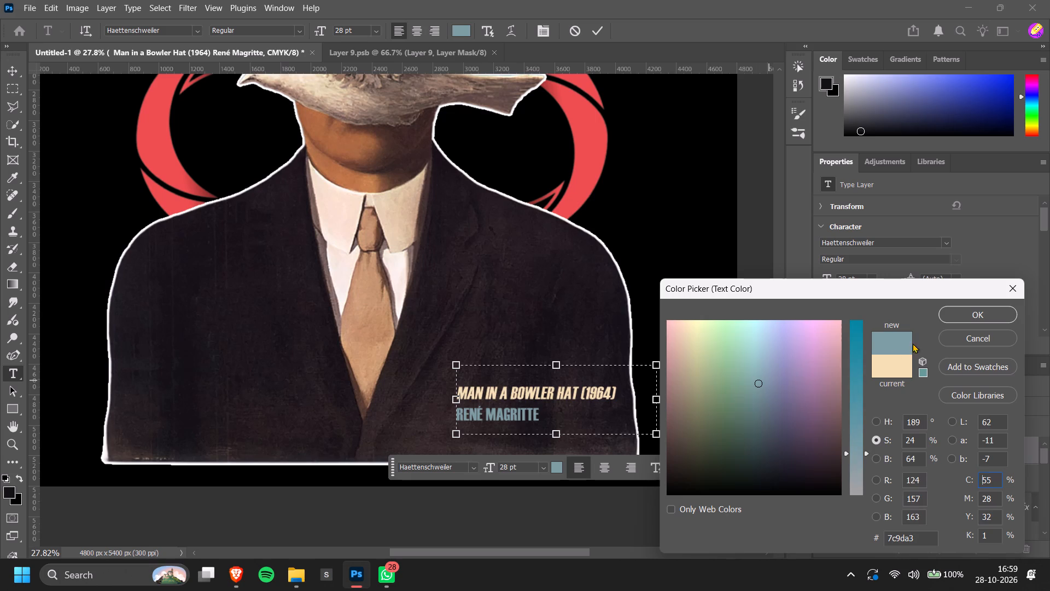
pyautogui.click(970, 310)
pyautogui.click(749, 390)
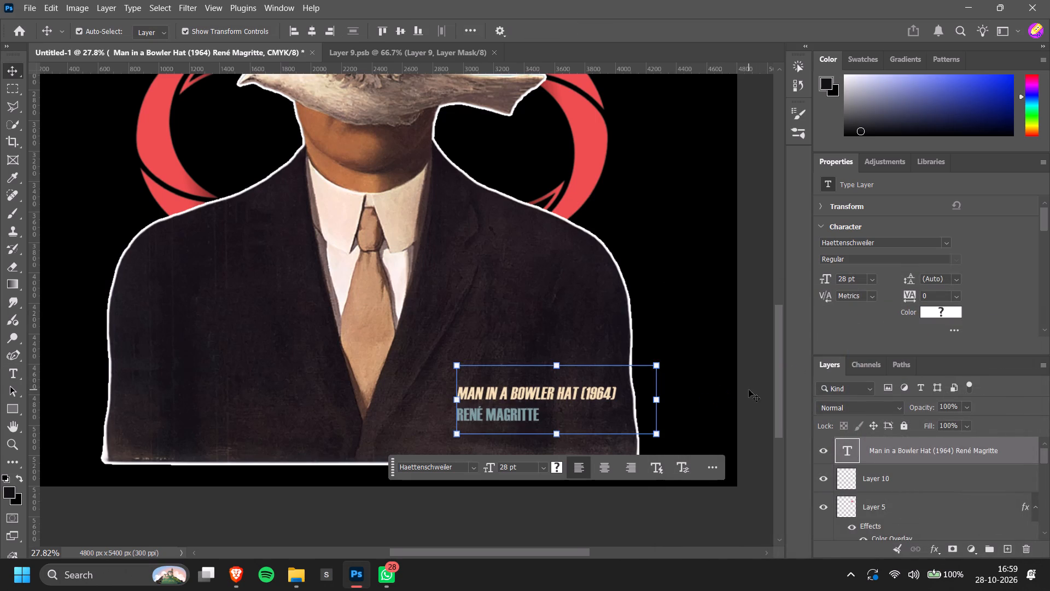
# Nudge the two-line caption slightly left and down on the lower right of the jacket.
pyautogui.keyDown('alt'); pyautogui.scroll(-5, 720, 375); pyautogui.keyUp('alt')
pyautogui.moveTo(553, 505); pyautogui.dragTo(546, 555)
pyautogui.keyDown('ctrl'); pyautogui.scroll(-4, 554, 456); pyautogui.keyUp('ctrl')
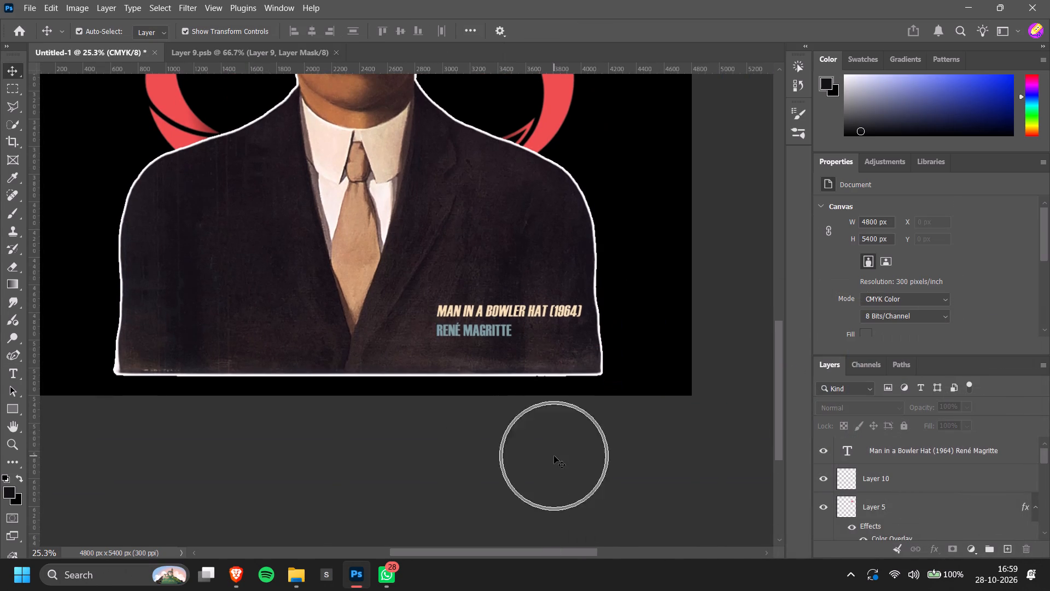
pyautogui.keyDown('alt'); pyautogui.scroll(-3, 554, 433); pyautogui.keyUp('alt')
pyautogui.scroll(8, 554, 432)
pyautogui.keyDown('alt'); pyautogui.scroll(4, 469, 413); pyautogui.keyUp('alt')
pyautogui.keyDown('alt'); pyautogui.click(469, 412); pyautogui.keyUp('alt')
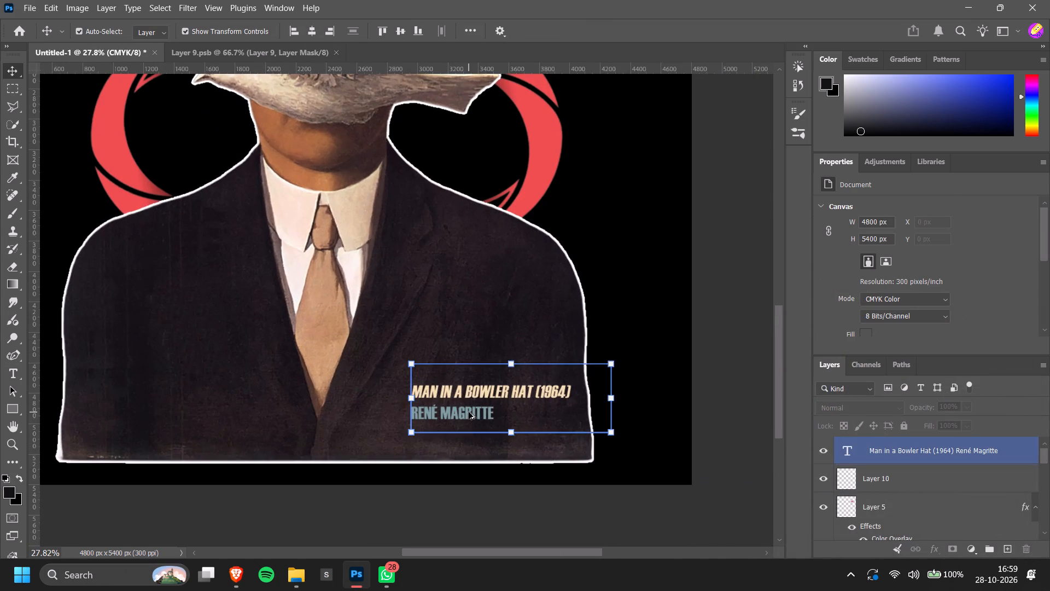
pyautogui.keyDown('alt'); pyautogui.scroll(11, 469, 423); pyautogui.keyUp('alt')
pyautogui.moveTo(474, 397); pyautogui.dragTo(459, 407)
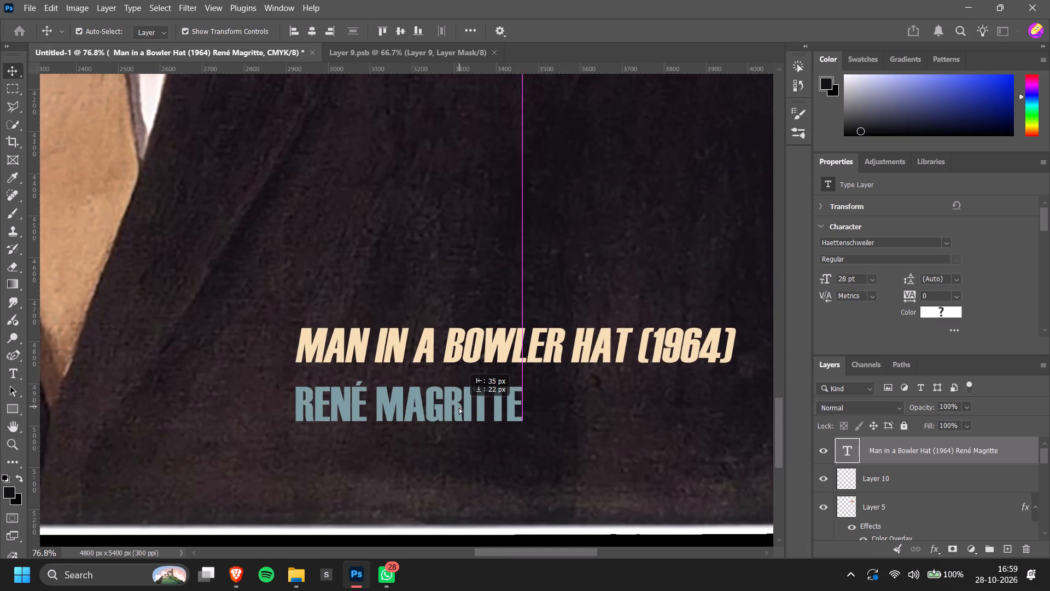
pyautogui.moveTo(459, 407); pyautogui.dragTo(452, 407)
pyautogui.keyDown('alt'); pyautogui.scroll(-17, 452, 406); pyautogui.keyUp('alt')
pyautogui.click(620, 395)
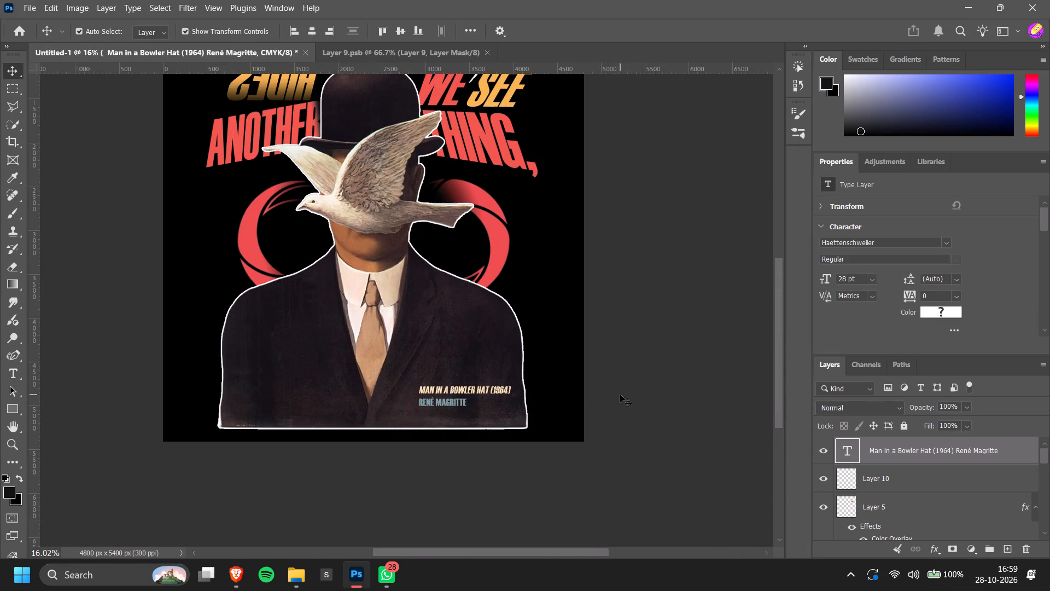
pyautogui.keyDown('ctrl'); pyautogui.scroll(9, 635, 394); pyautogui.keyUp('ctrl')
pyautogui.keyDown('alt'); pyautogui.scroll(-4, 675, 393); pyautogui.keyUp('alt')
pyautogui.keyDown('ctrl'); pyautogui.scroll(-3, 676, 393); pyautogui.keyUp('ctrl')
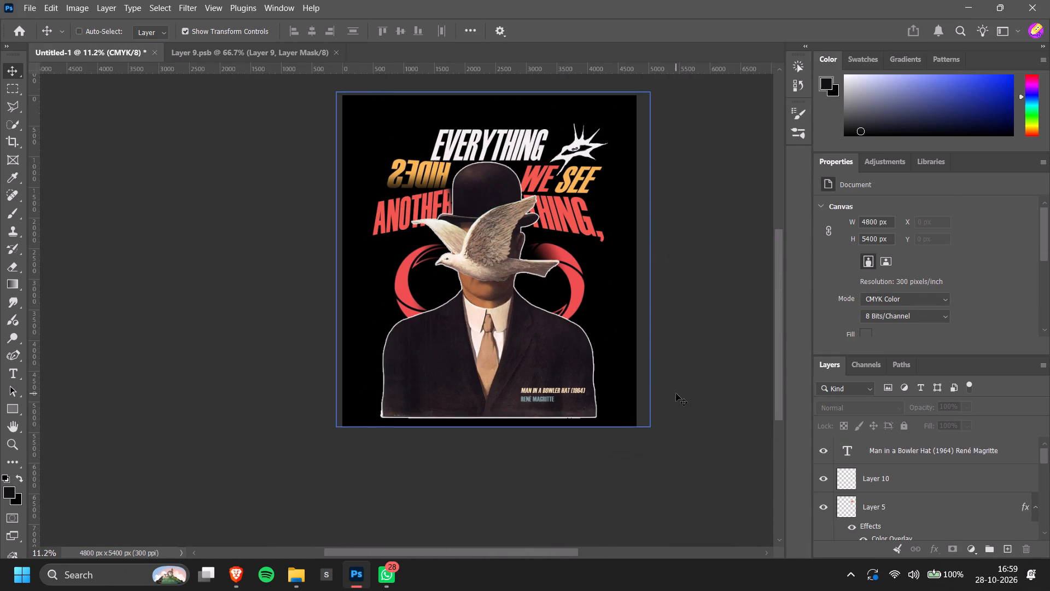
pyautogui.keyDown('ctrl'); pyautogui.scroll(-3, 676, 393); pyautogui.keyUp('ctrl')
# Switch to the Brave browser and close the search results for the bird man painting.
pyautogui.hotkey('alt', 'Tab')
pyautogui.scroll(1, 403, 378)
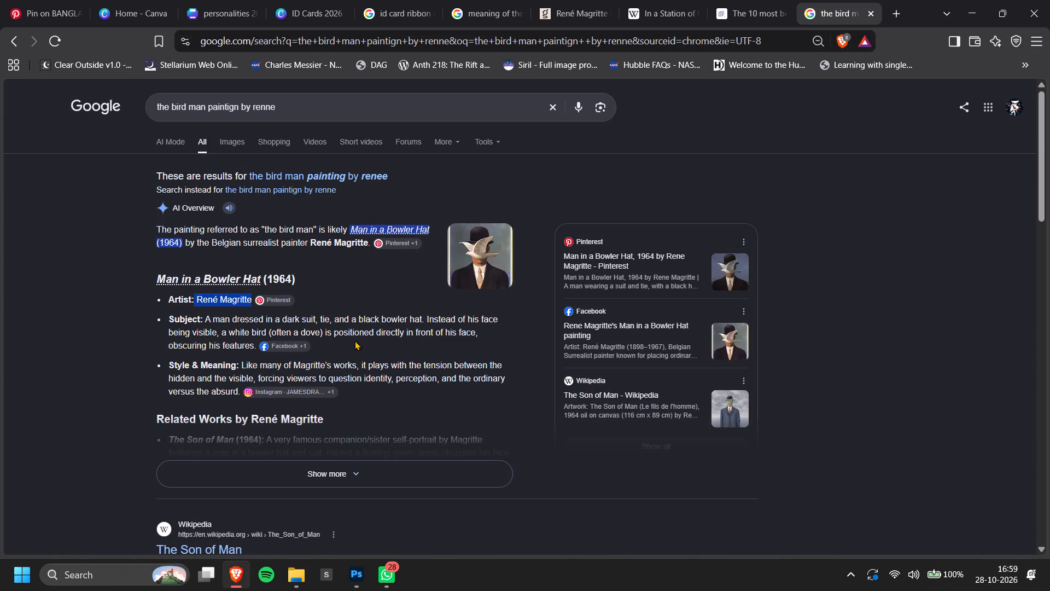
pyautogui.click(354, 339)
pyautogui.scroll(-3, 352, 384)
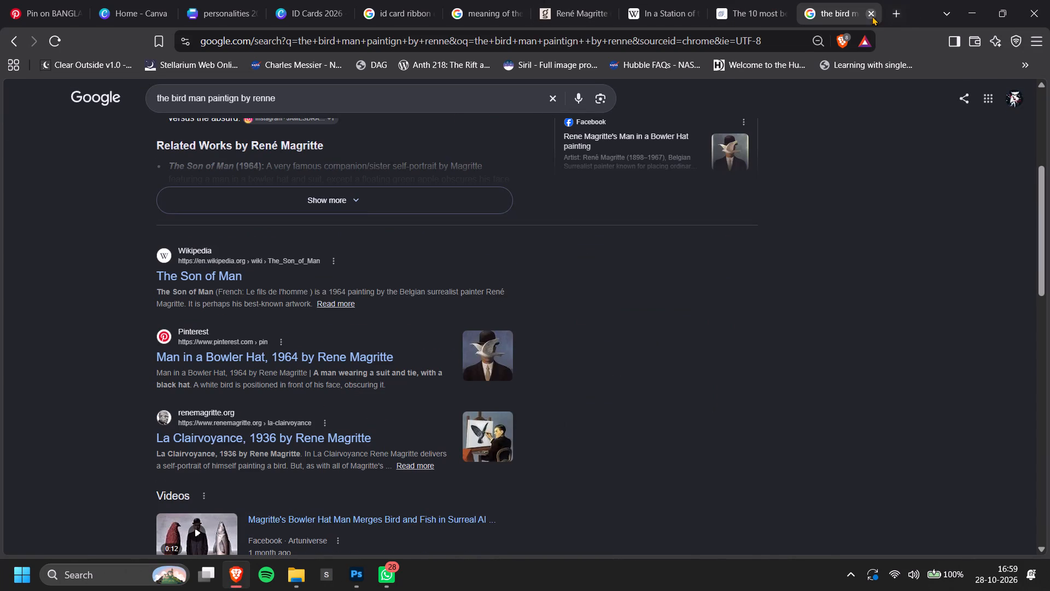
pyautogui.click(872, 16)
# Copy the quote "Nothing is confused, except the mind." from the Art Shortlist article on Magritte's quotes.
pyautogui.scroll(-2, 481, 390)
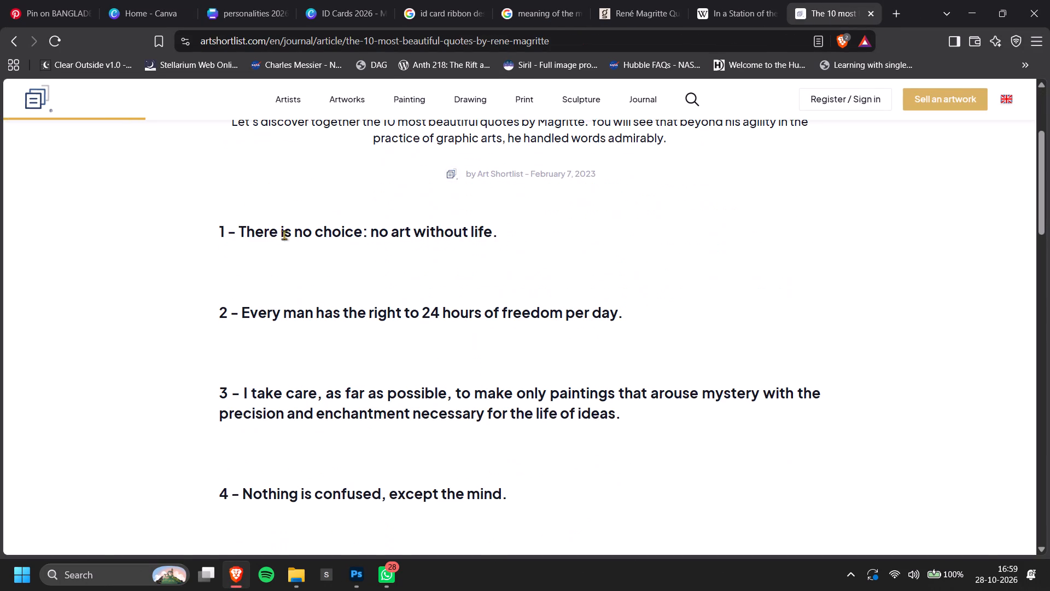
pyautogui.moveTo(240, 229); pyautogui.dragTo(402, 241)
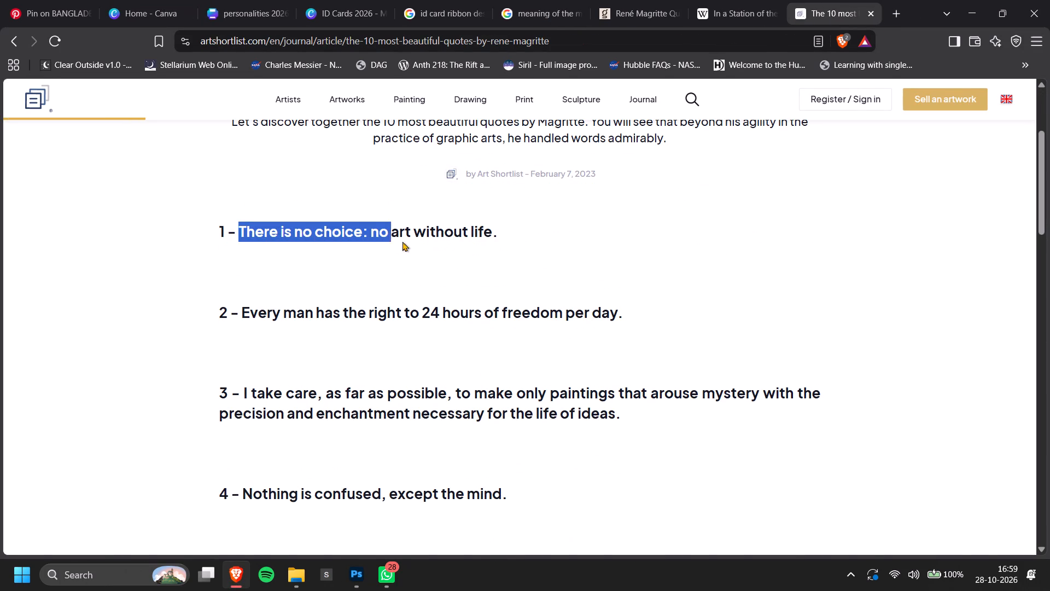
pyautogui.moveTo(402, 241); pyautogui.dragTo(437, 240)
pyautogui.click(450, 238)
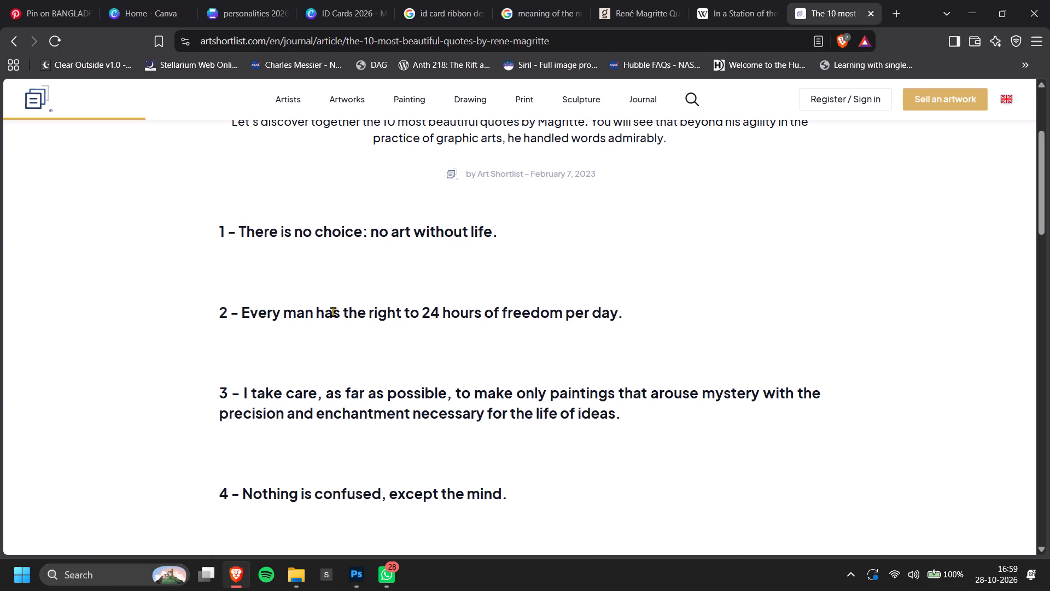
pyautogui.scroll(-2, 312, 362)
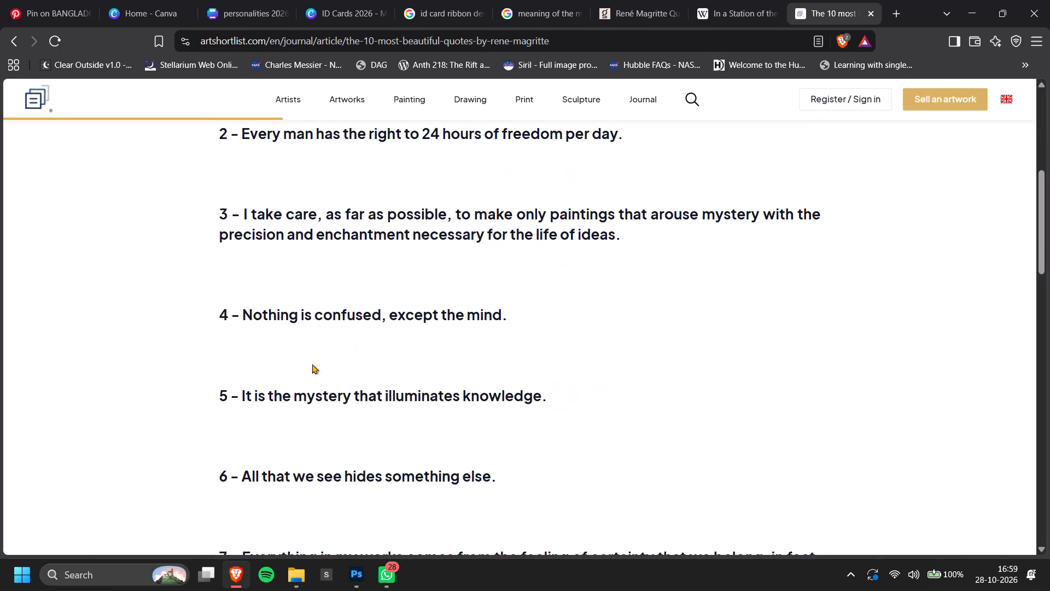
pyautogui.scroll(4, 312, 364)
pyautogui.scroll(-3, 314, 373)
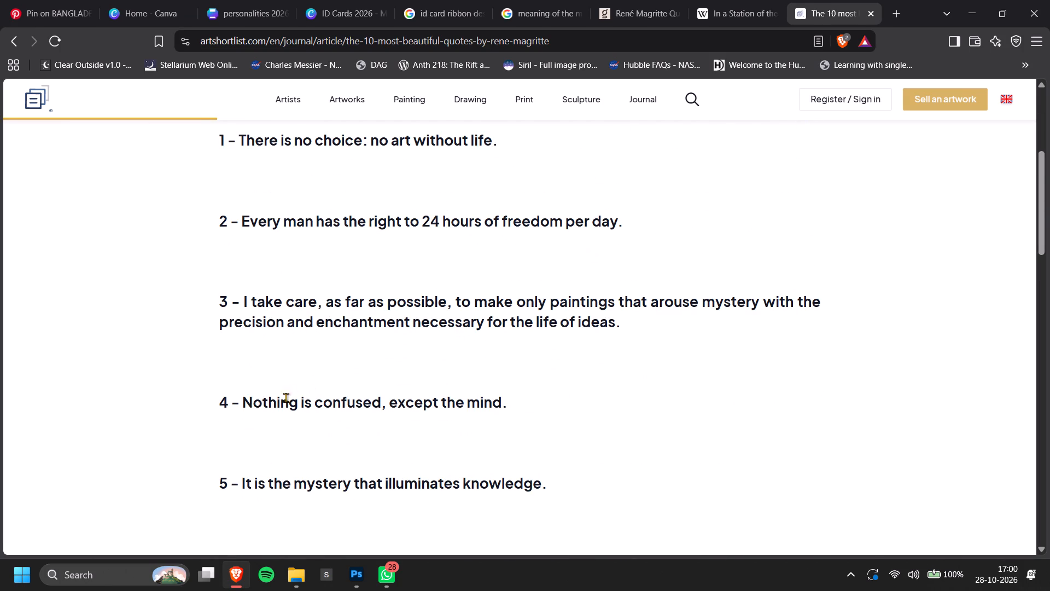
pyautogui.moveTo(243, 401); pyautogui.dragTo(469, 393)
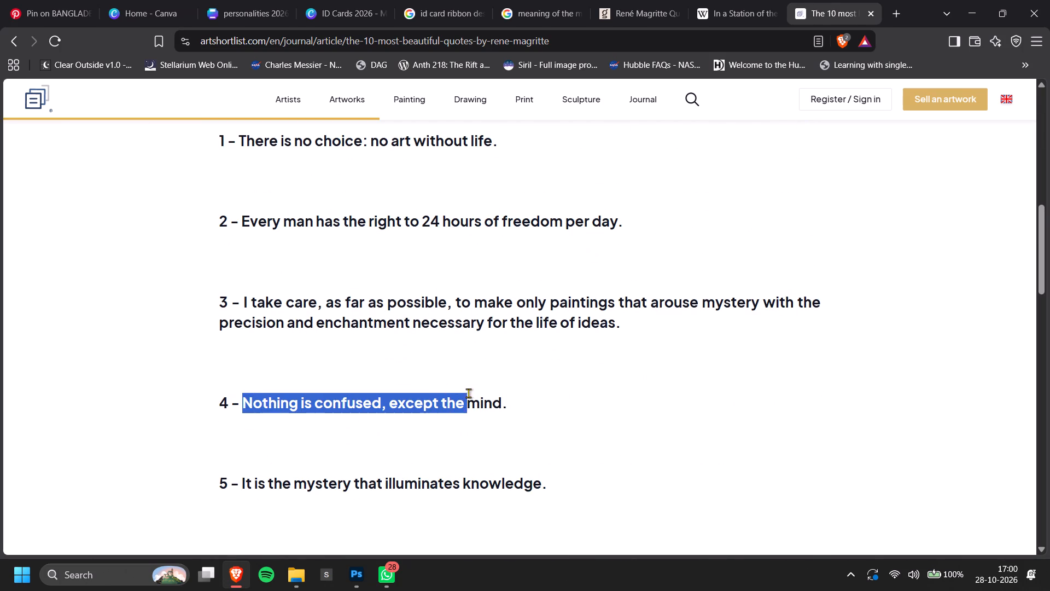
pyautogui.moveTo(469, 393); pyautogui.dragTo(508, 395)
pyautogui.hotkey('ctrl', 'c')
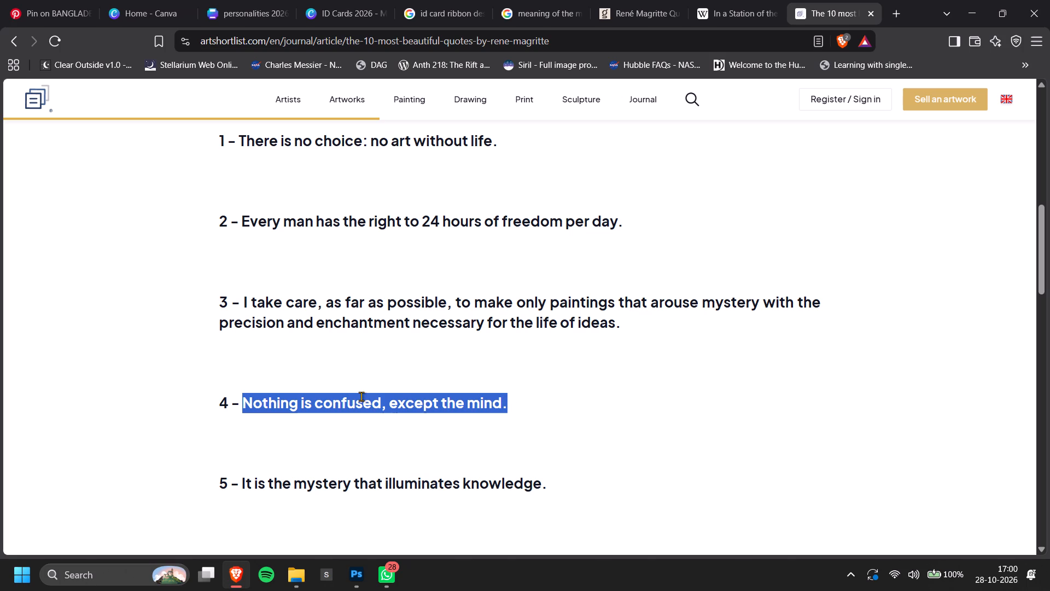
# Copy the fifth quote, "It is the mystery that illuminates knowledge.", from the article.
pyautogui.scroll(-1, 360, 396)
pyautogui.moveTo(240, 385); pyautogui.dragTo(532, 399)
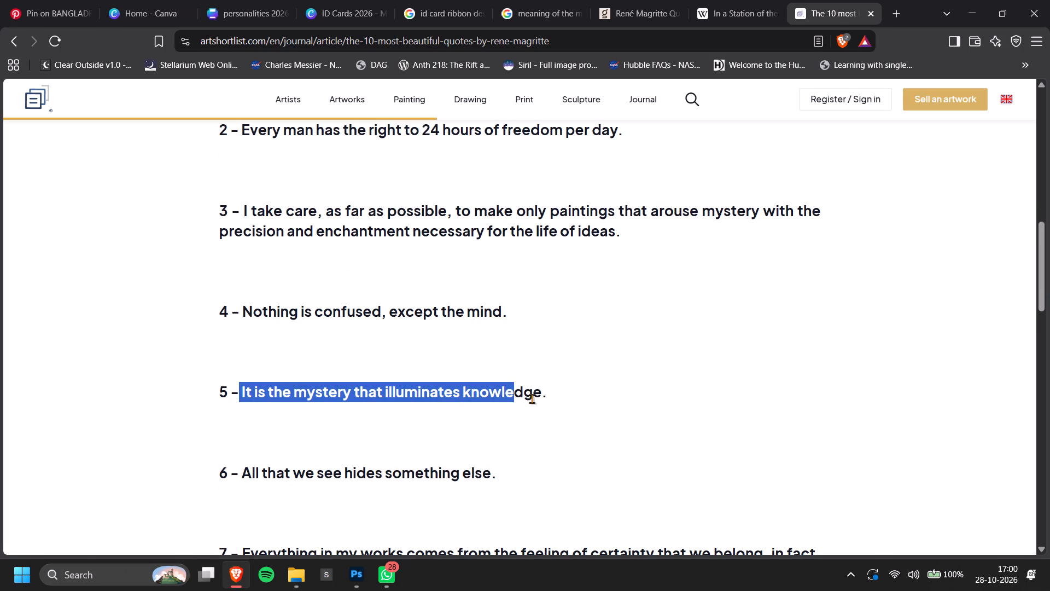
pyautogui.moveTo(532, 399); pyautogui.dragTo(573, 399)
pyautogui.hotkey('ctrl', 'c')
pyautogui.click(559, 401)
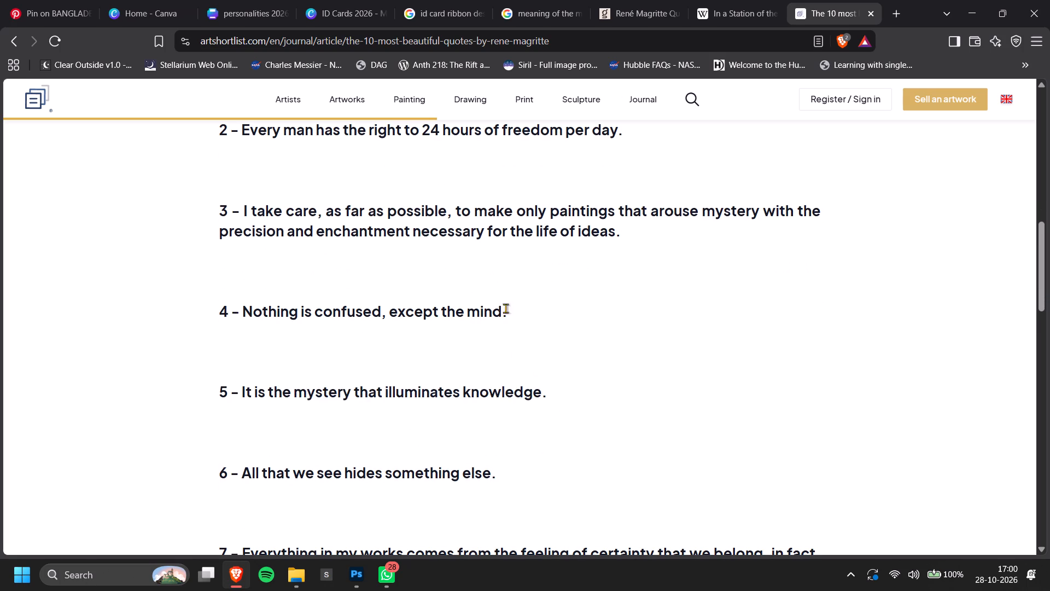
# Back in Photoshop, duplicate the caption onto the jacket's lower left and replace its text with the copied quote "It is the mystery that illuminates knowledge.".
pyautogui.hotkey('alt', 'Tab')
pyautogui.keyDown('alt'); pyautogui.scroll(3, 518, 373); pyautogui.keyUp('alt')
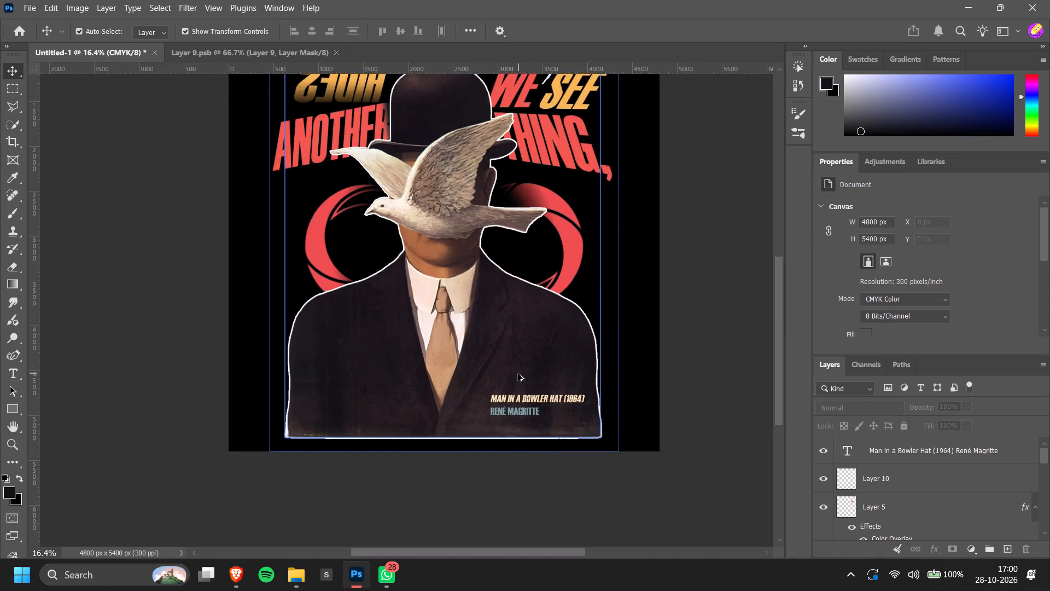
pyautogui.keyDown('alt'); pyautogui.scroll(5, 518, 374); pyautogui.keyUp('alt')
pyautogui.keyDown('alt'); pyautogui.moveTo(529, 406); pyautogui.dragTo(290, 405); pyautogui.keyUp('alt')
pyautogui.doubleClick(290, 405)
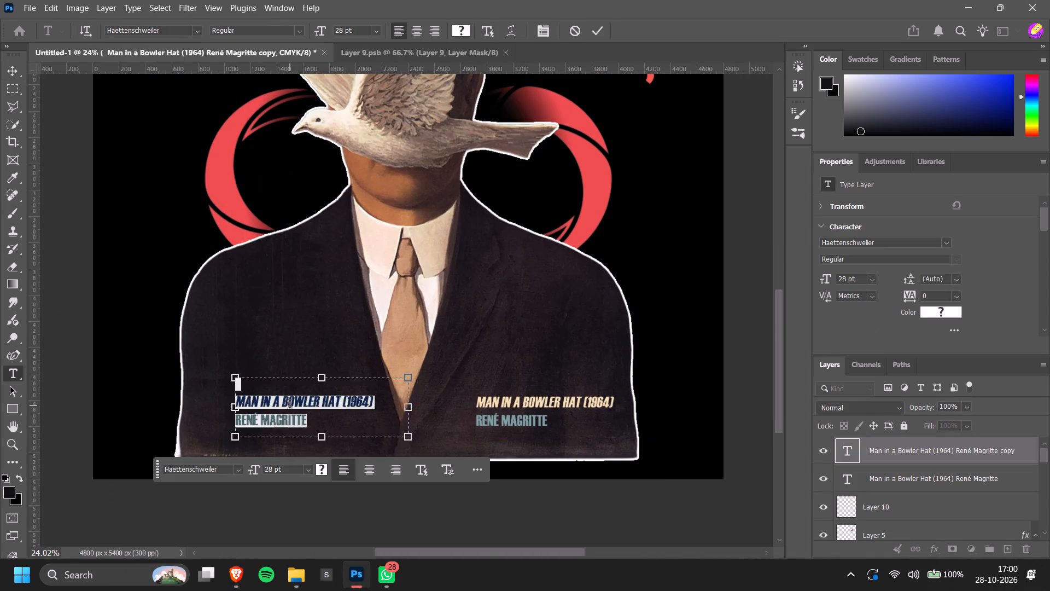
pyautogui.hotkey('ctrl', 'v')
pyautogui.click(648, 454)
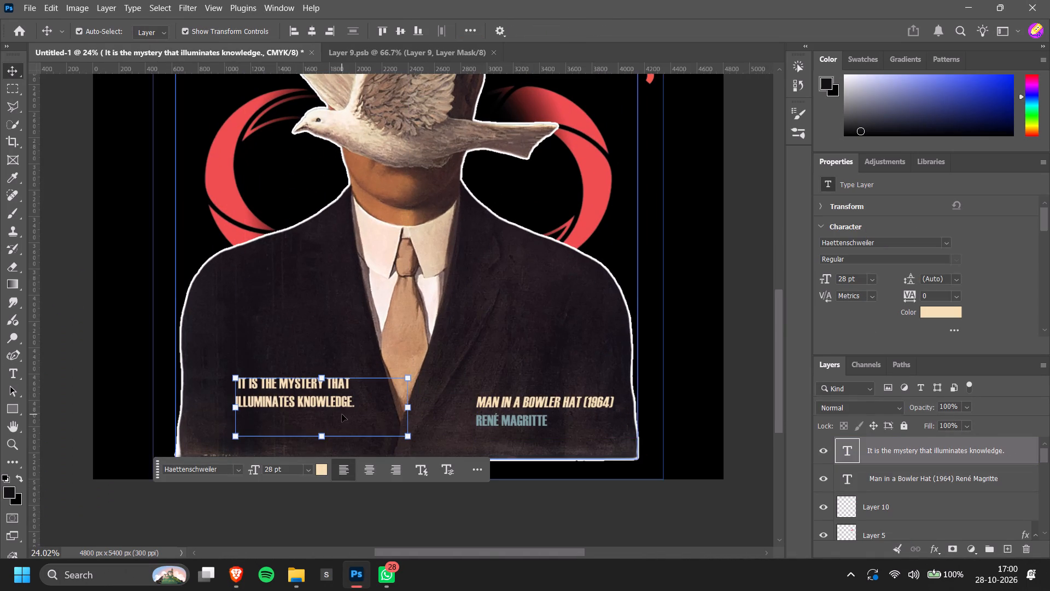
# Enclose the mystery quote in double quotation marks, with a space inside each mark.
pyautogui.moveTo(340, 408); pyautogui.dragTo(340, 424)
pyautogui.hotkey('ctrl', 'z')
pyautogui.keyDown('ctrl'); pyautogui.click(319, 403); pyautogui.keyUp('ctrl')
pyautogui.doubleClick(306, 398)
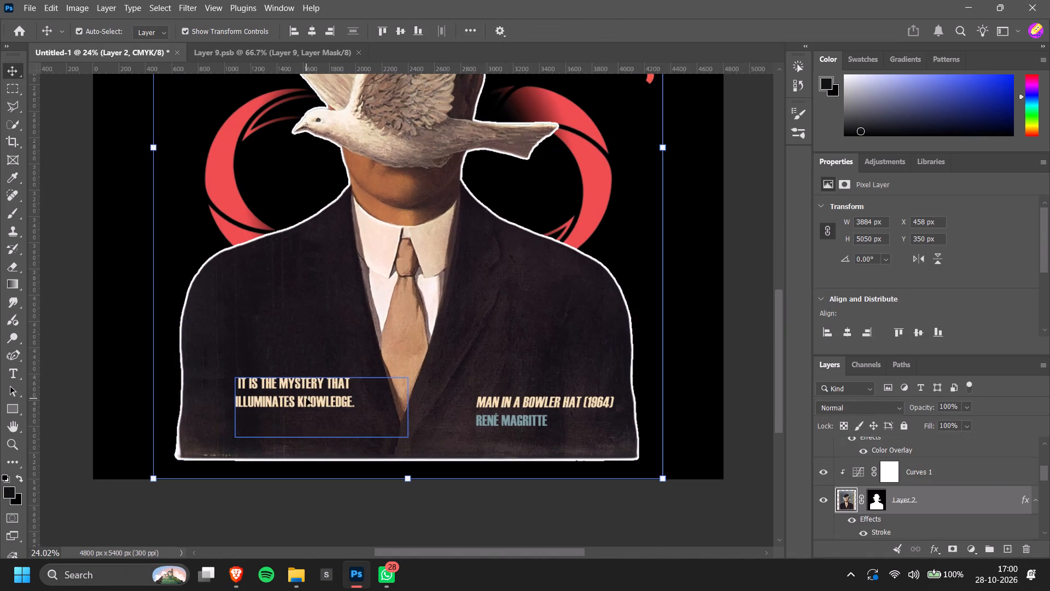
pyautogui.click(377, 409)
pyautogui.press('space')
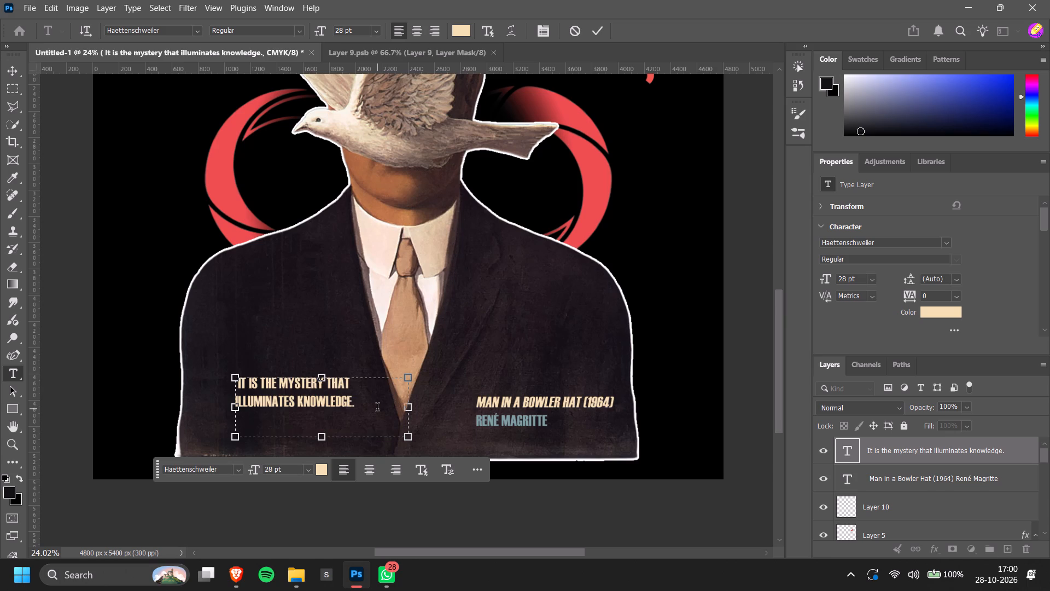
pyautogui.write('"')
pyautogui.press('Up')
pyautogui.press('Up')
pyautogui.press('Up')
pyautogui.write('"')
pyautogui.press('space')
pyautogui.click(746, 373)
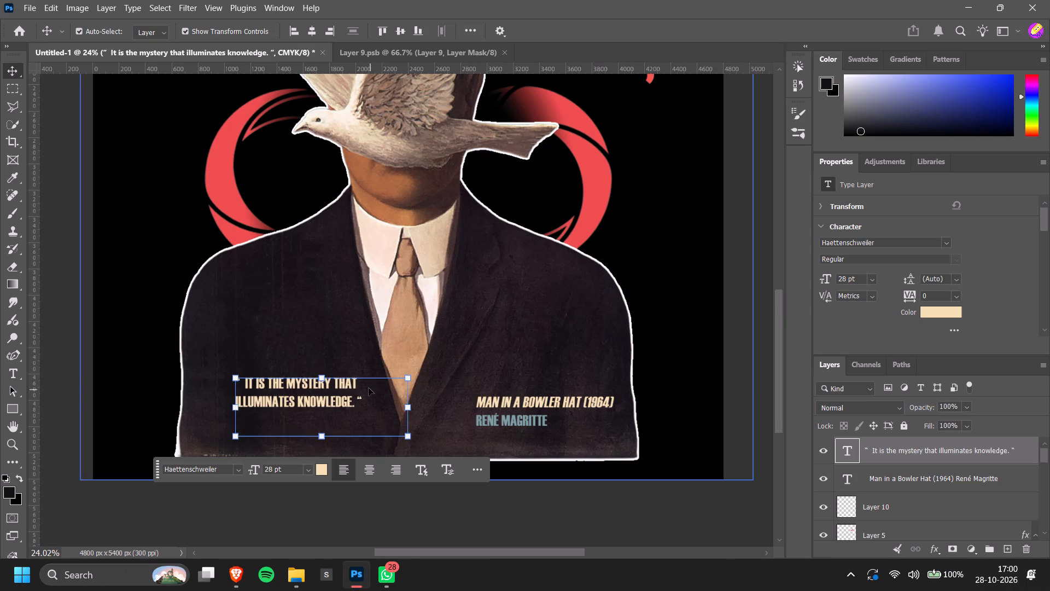
# Right-align the mystery quote's text and position it on the jacket's lower left, level with the painting caption's two lines.
pyautogui.moveTo(339, 401); pyautogui.dragTo(334, 418)
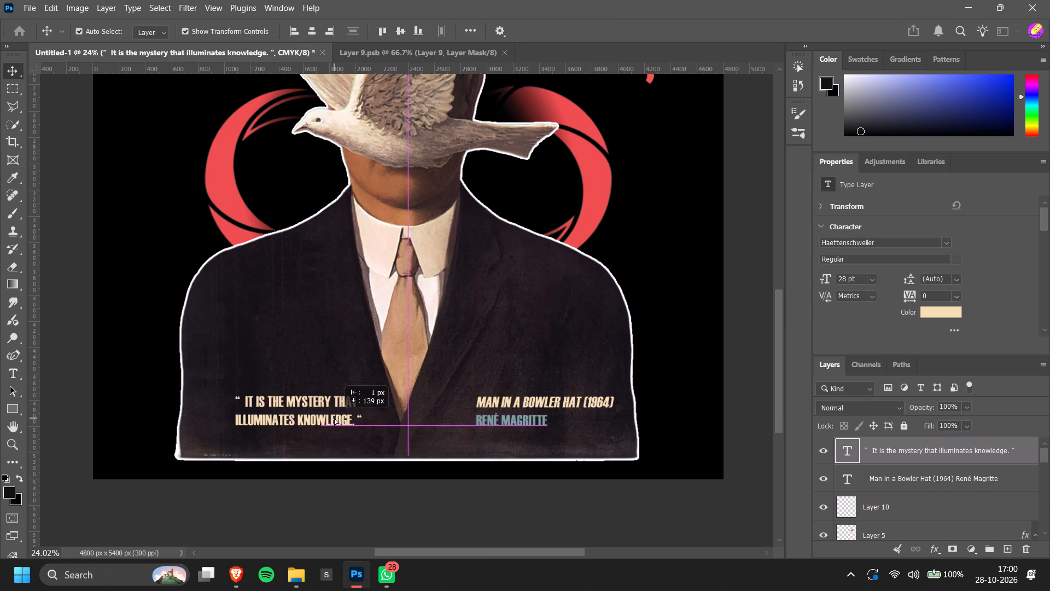
pyautogui.moveTo(334, 418); pyautogui.dragTo(317, 418)
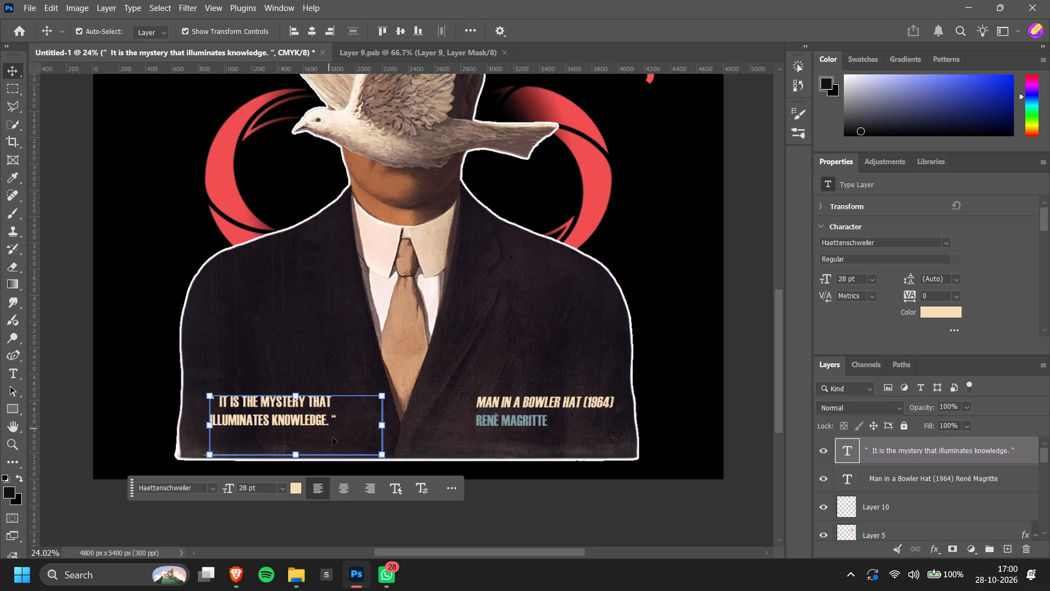
pyautogui.click(362, 487)
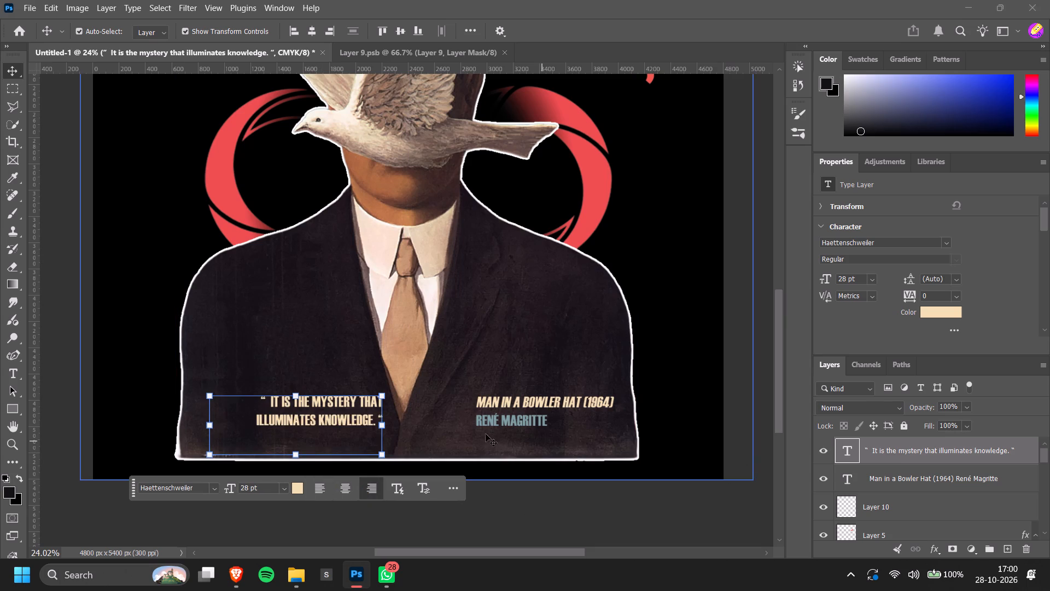
pyautogui.moveTo(354, 422); pyautogui.dragTo(307, 423)
pyautogui.click(691, 428)
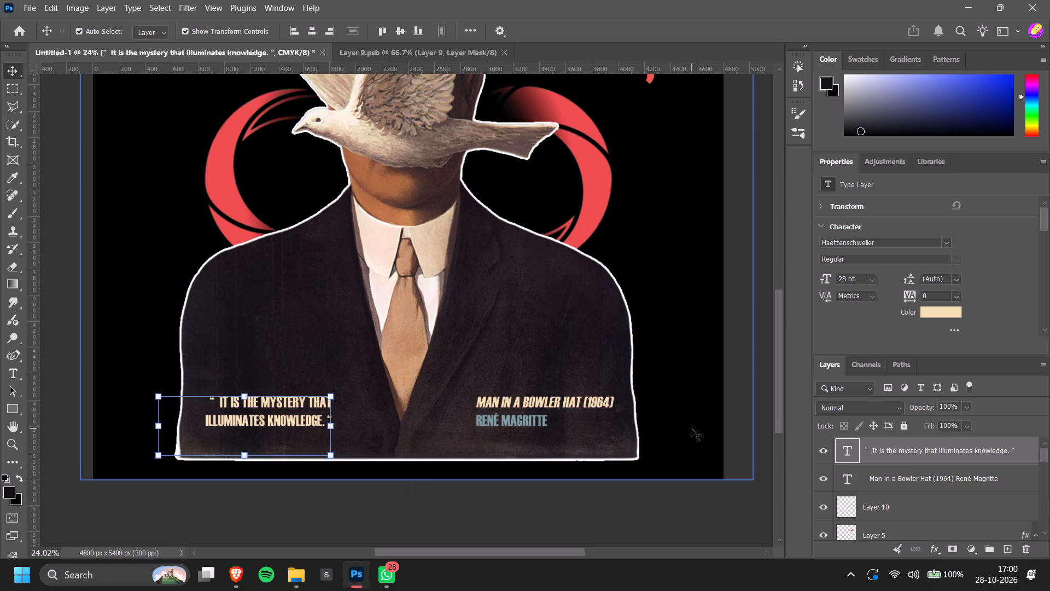
pyautogui.moveTo(710, 512); pyautogui.dragTo(708, 506)
pyautogui.keyDown('ctrl'); pyautogui.scroll(4, 708, 506); pyautogui.keyUp('ctrl')
pyautogui.keyDown('alt'); pyautogui.scroll(-9, 643, 483); pyautogui.keyUp('alt')
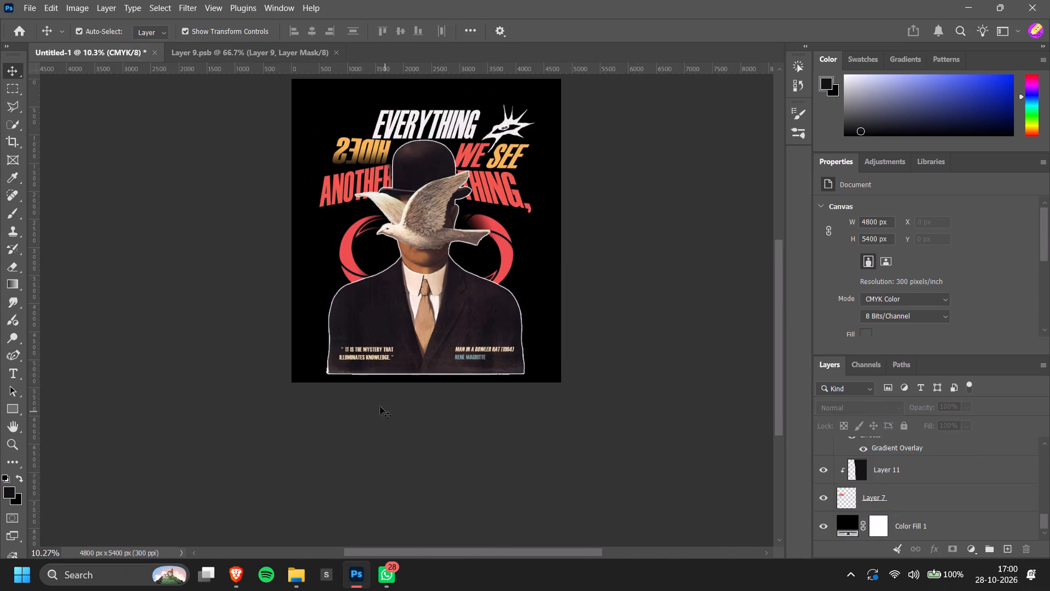
# Nudge the mystery quote slightly toward the tie, keeping its two lines level with the painting caption.
pyautogui.keyDown('alt'); pyautogui.scroll(5, 378, 401); pyautogui.keyUp('alt')
pyautogui.keyDown('alt'); pyautogui.scroll(8, 355, 361); pyautogui.keyUp('alt')
pyautogui.moveTo(383, 374); pyautogui.dragTo(393, 374)
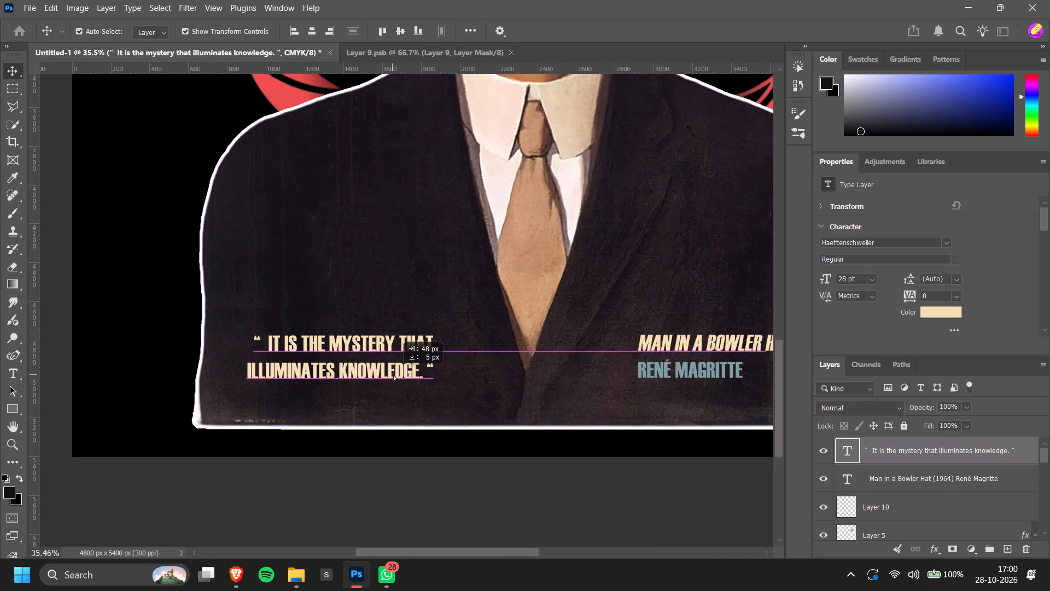
pyautogui.moveTo(393, 374); pyautogui.dragTo(397, 373)
pyautogui.click(548, 490)
pyautogui.keyDown('alt'); pyautogui.scroll(-9, 548, 490); pyautogui.keyUp('alt')
# Read through the remaining Magritte quotes in the browser article, return to Photoshop, and review the whole poster.
pyautogui.hotkey('alt', 'Tab')
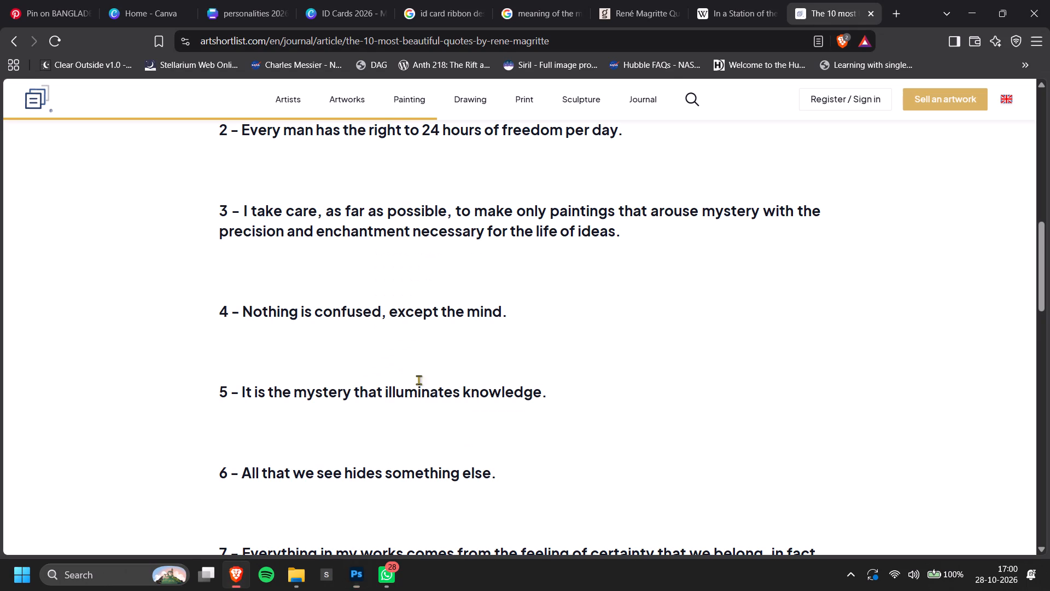
pyautogui.scroll(-2, 358, 398)
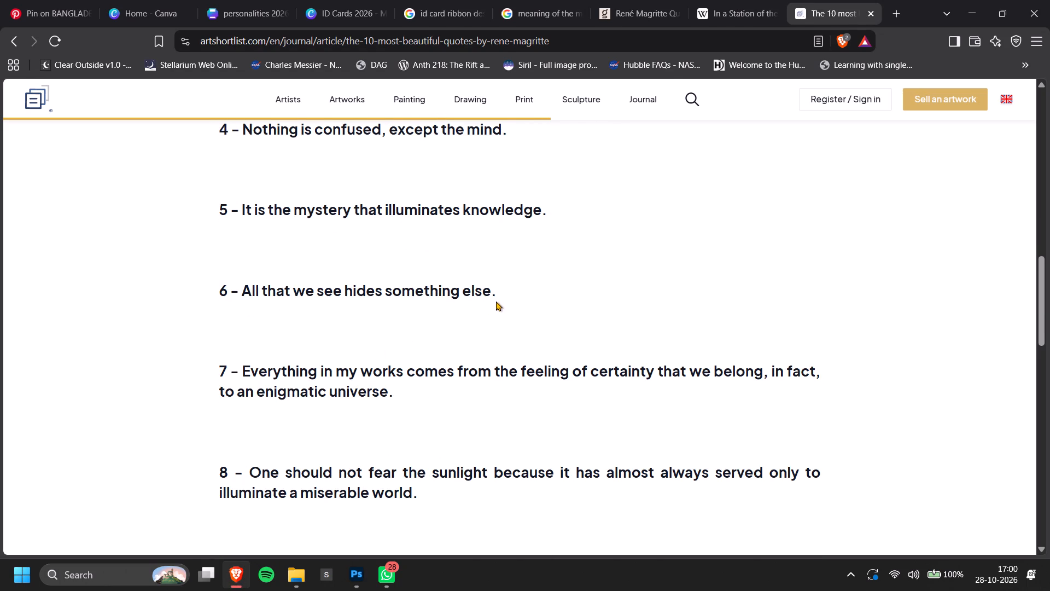
pyautogui.scroll(-2, 495, 304)
pyautogui.scroll(3, 495, 305)
pyautogui.hotkey('alt', 'Tab')
pyautogui.scroll(3, 600, 375)
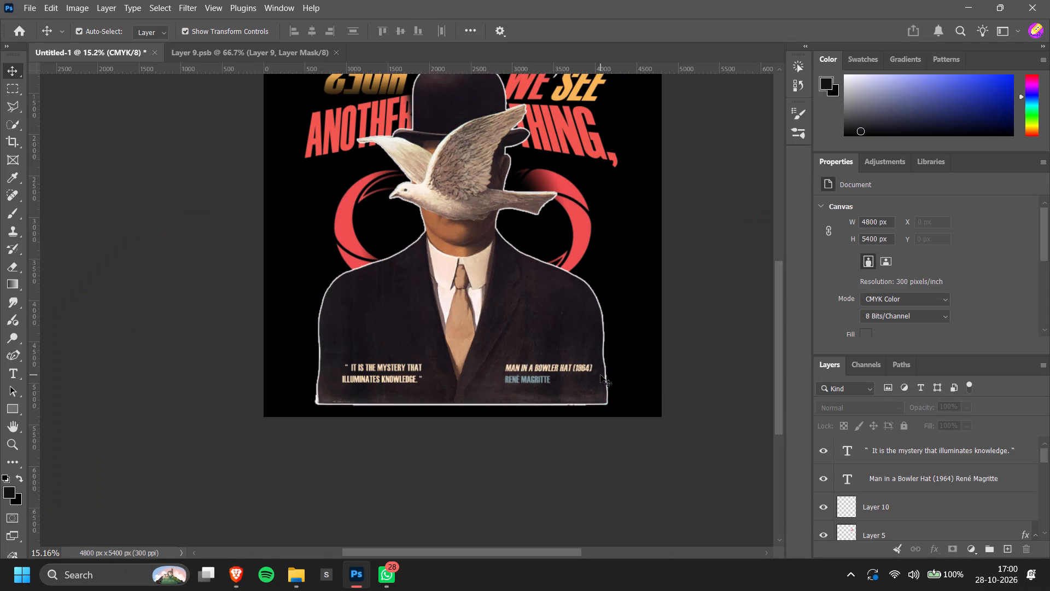
pyautogui.scroll(15, 600, 375)
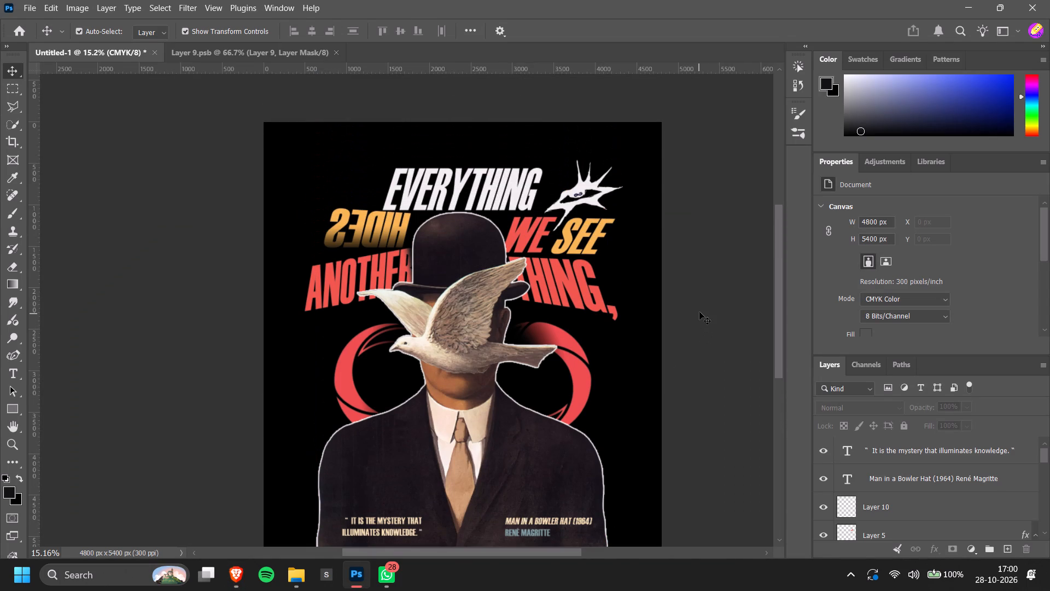
pyautogui.keyDown('ctrl'); pyautogui.scroll(-2, 696, 244); pyautogui.keyUp('ctrl')
# Move the mirrored word HIDES down against ANOTHER and reorder its layer behind ANOTHER, just above the black background fill.
pyautogui.keyDown('alt'); pyautogui.scroll(3, 494, 184); pyautogui.keyUp('alt')
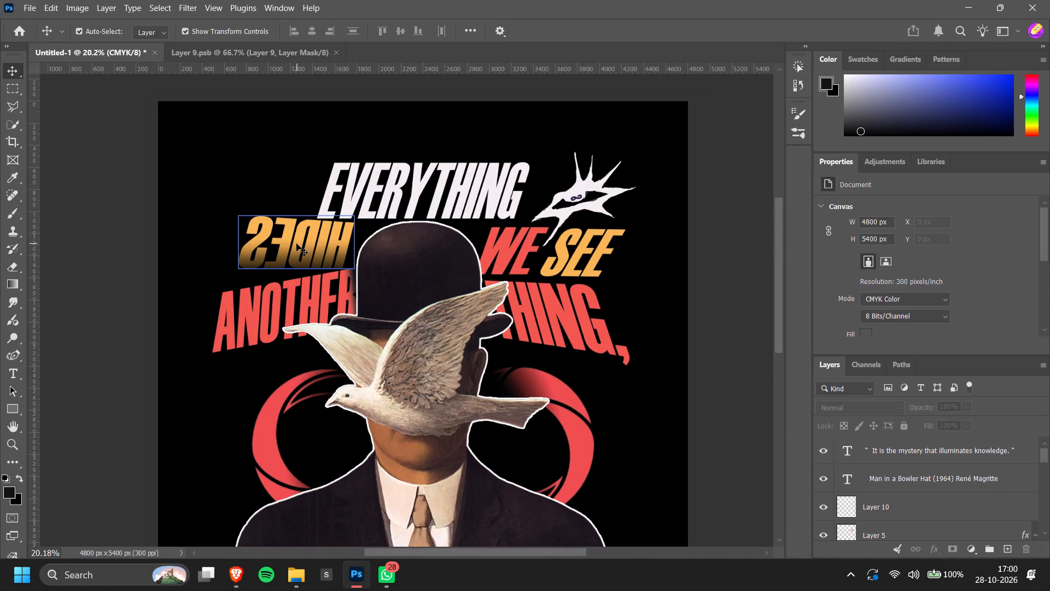
pyautogui.moveTo(296, 244); pyautogui.dragTo(294, 264)
pyautogui.hotkey('ctrl', '[')
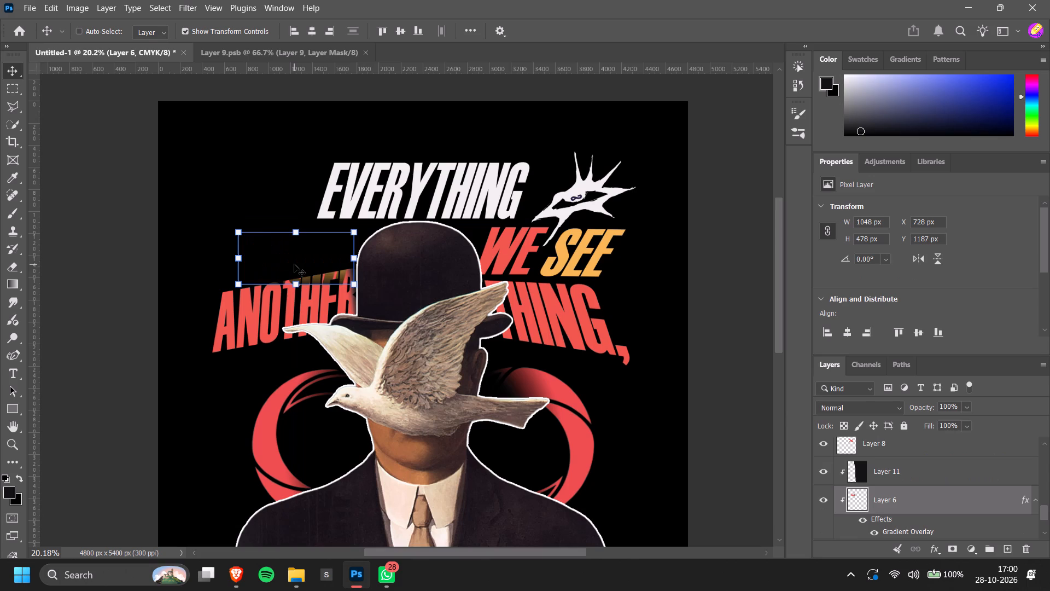
pyautogui.hotkey('ctrl', '[')
pyautogui.hotkey('ctrl', '[')
pyautogui.hotkey('ctrl', ']')
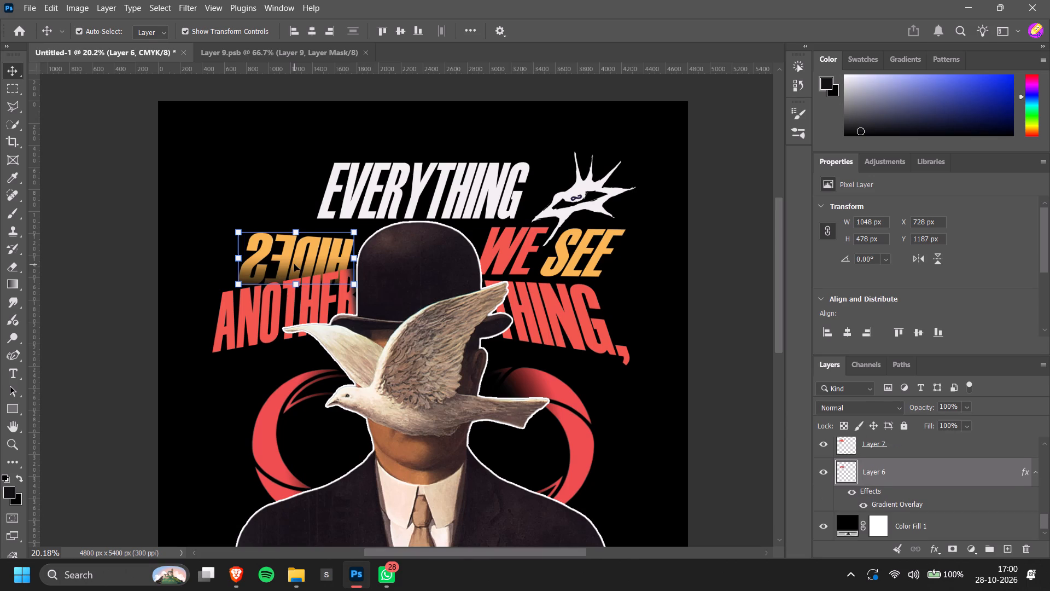
pyautogui.click(75, 266)
# Apply a white Color Overlay in Normal blend mode at 100% opacity to the word WE.
pyautogui.click(511, 250)
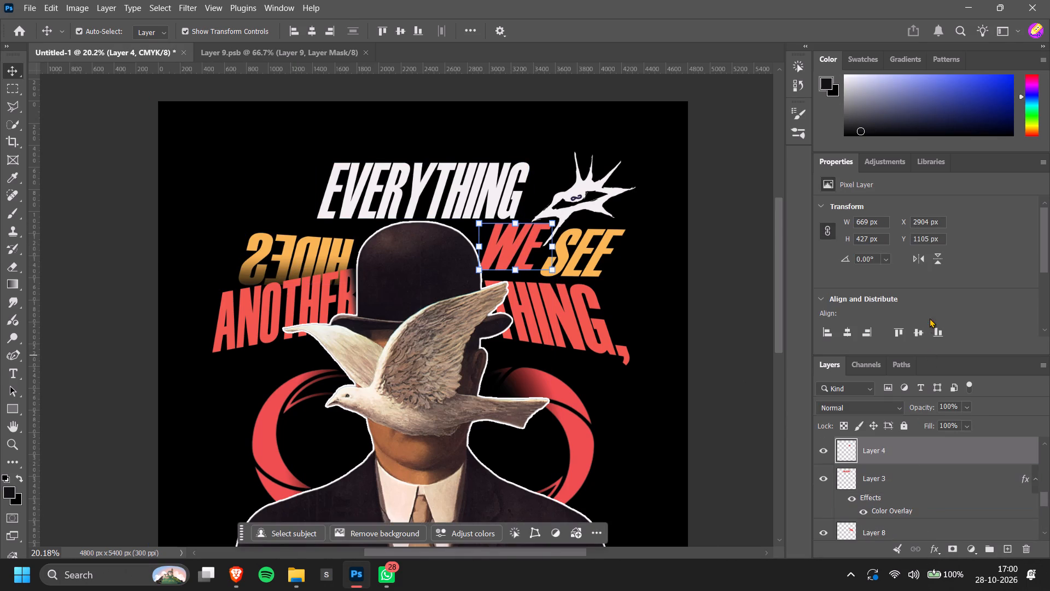
pyautogui.scroll(-9, 930, 318)
pyautogui.doubleClick(938, 449)
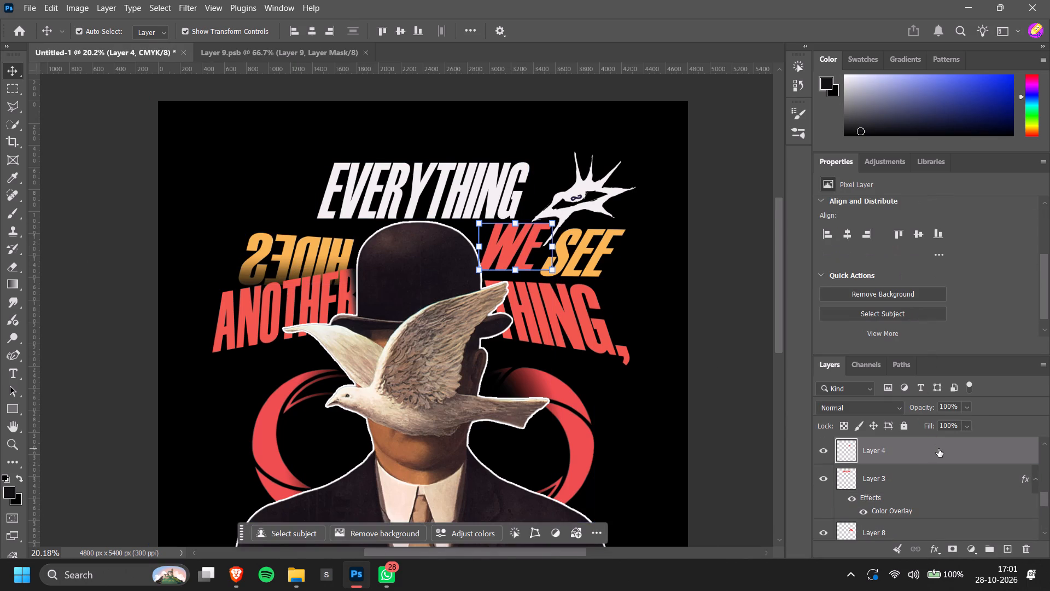
pyautogui.click(597, 412)
pyautogui.click(975, 234)
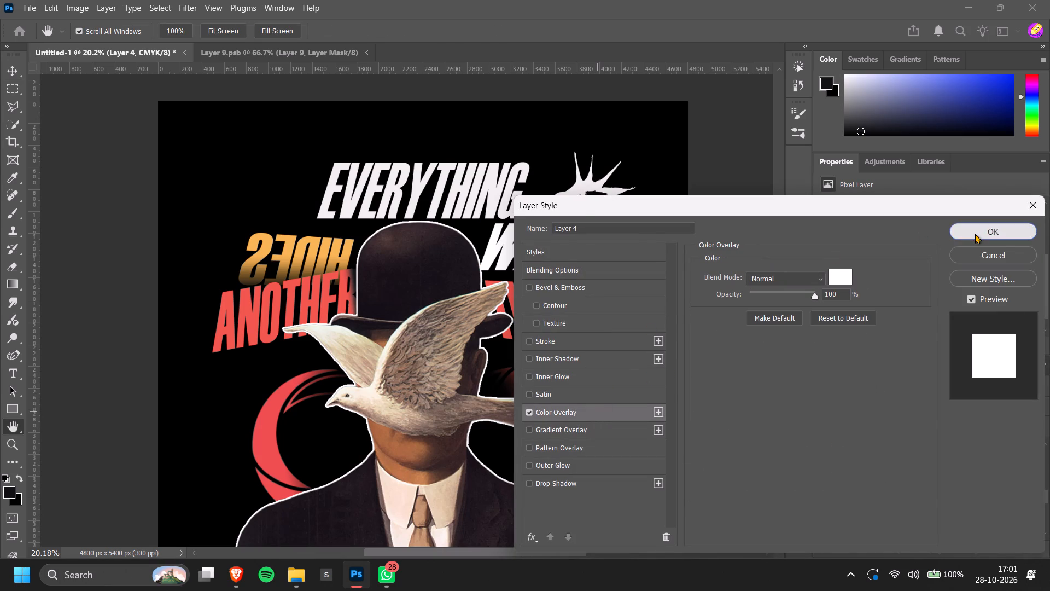
pyautogui.click(752, 314)
# Shift the word ANOTHER slightly down, placing it at about X 458 px, Y 1620 px.
pyautogui.keyDown('alt'); pyautogui.scroll(-5, 724, 324); pyautogui.keyUp('alt')
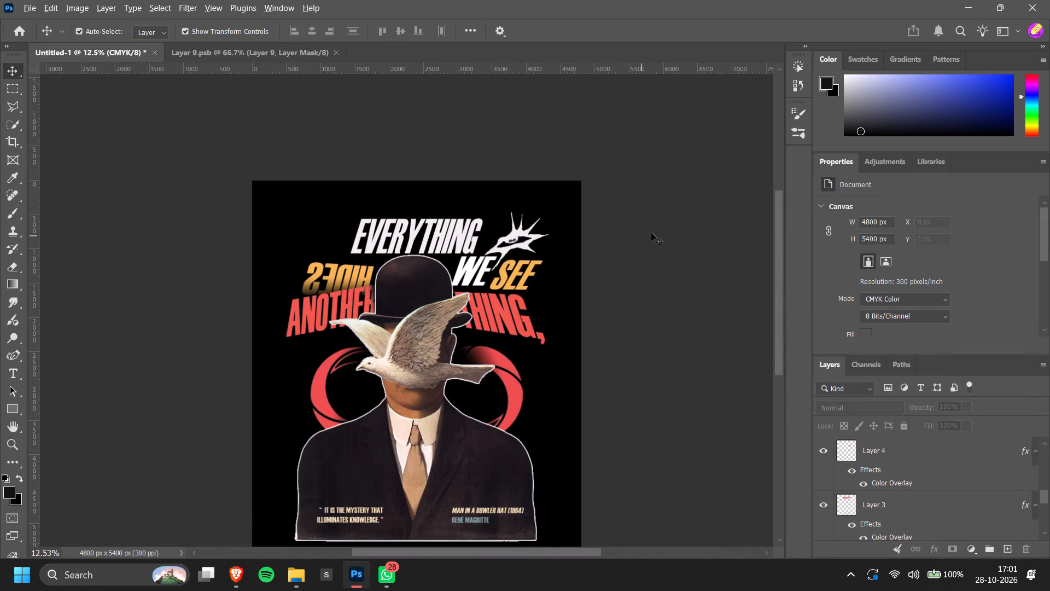
pyautogui.keyDown('alt'); pyautogui.scroll(3, 647, 240); pyautogui.keyUp('alt')
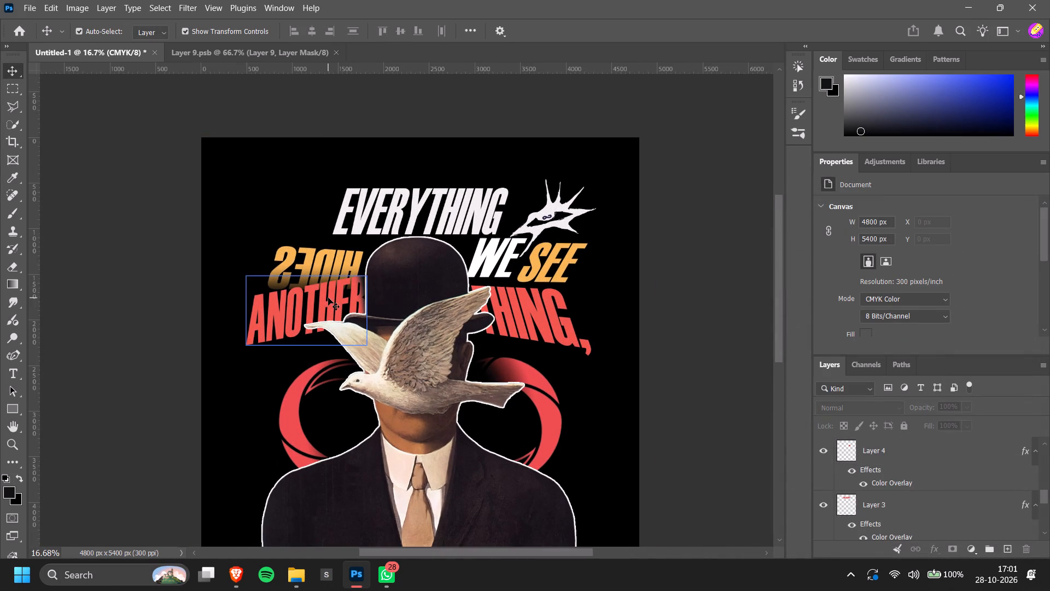
pyautogui.moveTo(328, 298); pyautogui.dragTo(327, 306)
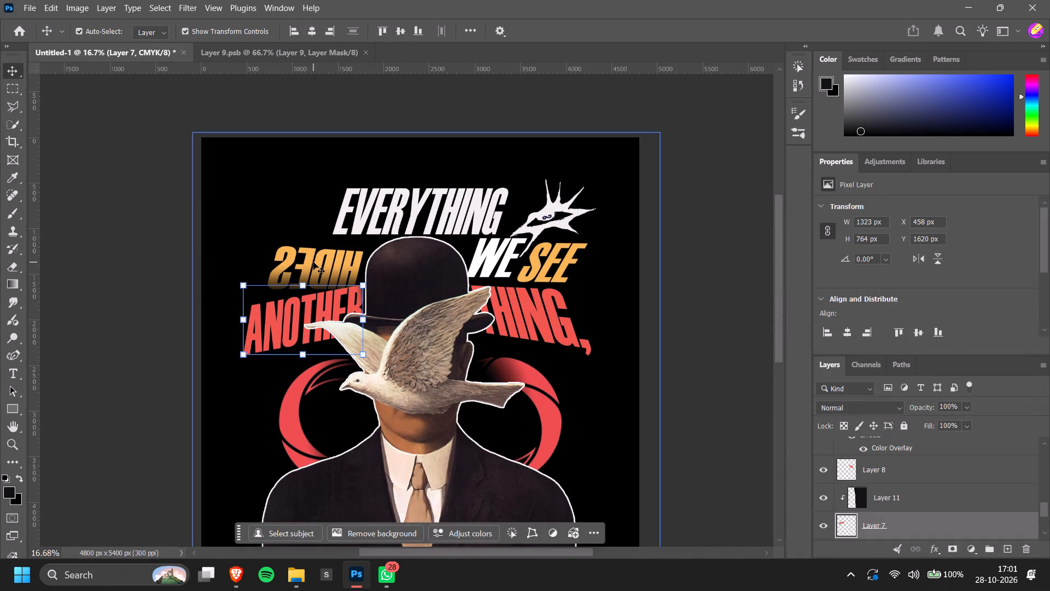
# Scale the mirrored word HIDES down to about 910 × 415 px and seat it just behind the top of ANOTHER.
pyautogui.click(313, 262)
pyautogui.click(319, 262)
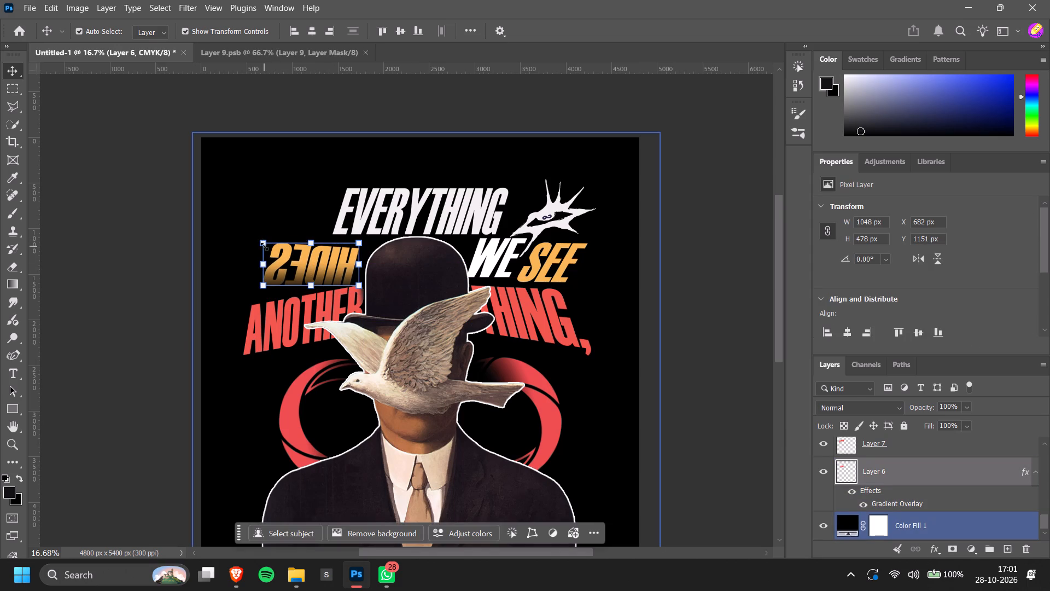
pyautogui.moveTo(265, 247); pyautogui.dragTo(276, 256)
pyautogui.moveTo(318, 264); pyautogui.dragTo(317, 270)
pyautogui.click(197, 242)
pyautogui.click(162, 244)
pyautogui.click(148, 243)
pyautogui.doubleClick(119, 235)
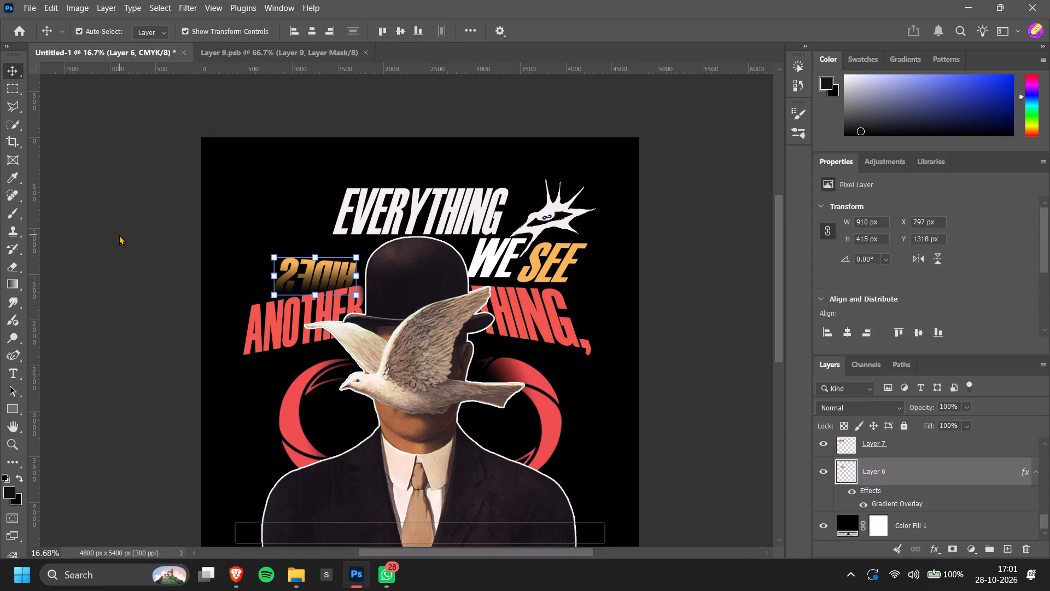
pyautogui.keyDown('alt'); pyautogui.scroll(13, 295, 258); pyautogui.keyUp('alt')
pyautogui.moveTo(376, 282); pyautogui.dragTo(381, 273)
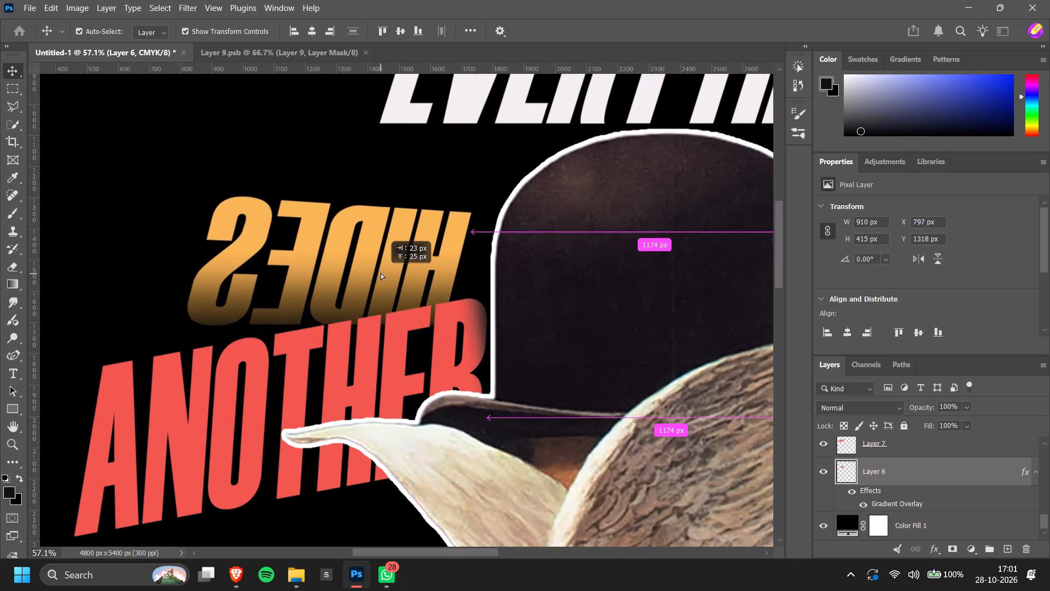
pyautogui.moveTo(381, 273); pyautogui.dragTo(378, 277)
pyautogui.click(73, 204)
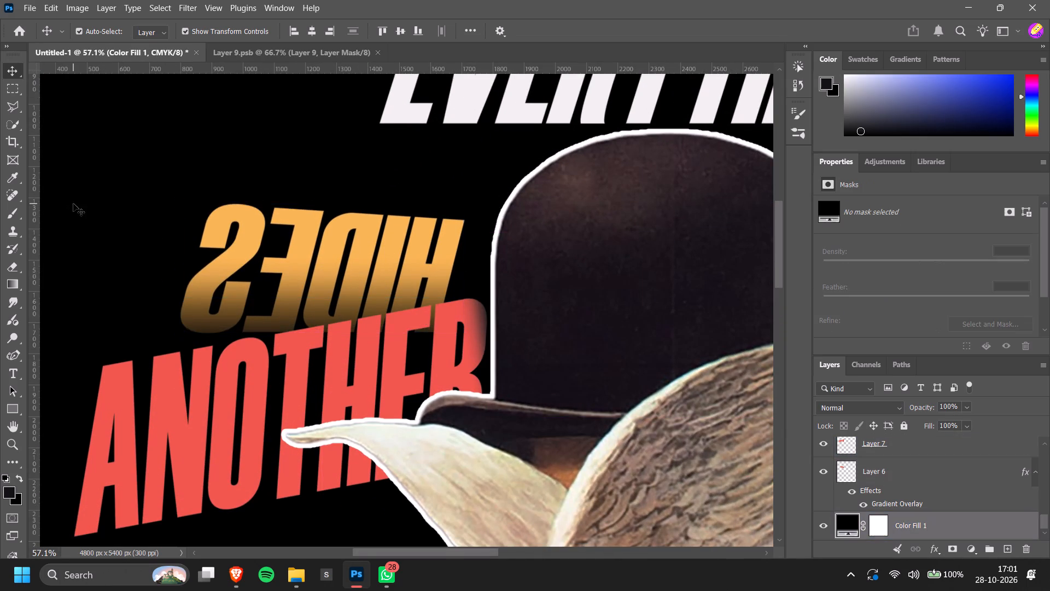
# Move the word EVERYTHING left and slightly down over the bowler hat, to about X 1120 px, Y 635 px.
pyautogui.keyDown('alt'); pyautogui.scroll(-12, 75, 205); pyautogui.keyUp('alt')
pyautogui.click(550, 240)
pyautogui.scroll(1, 249, 158)
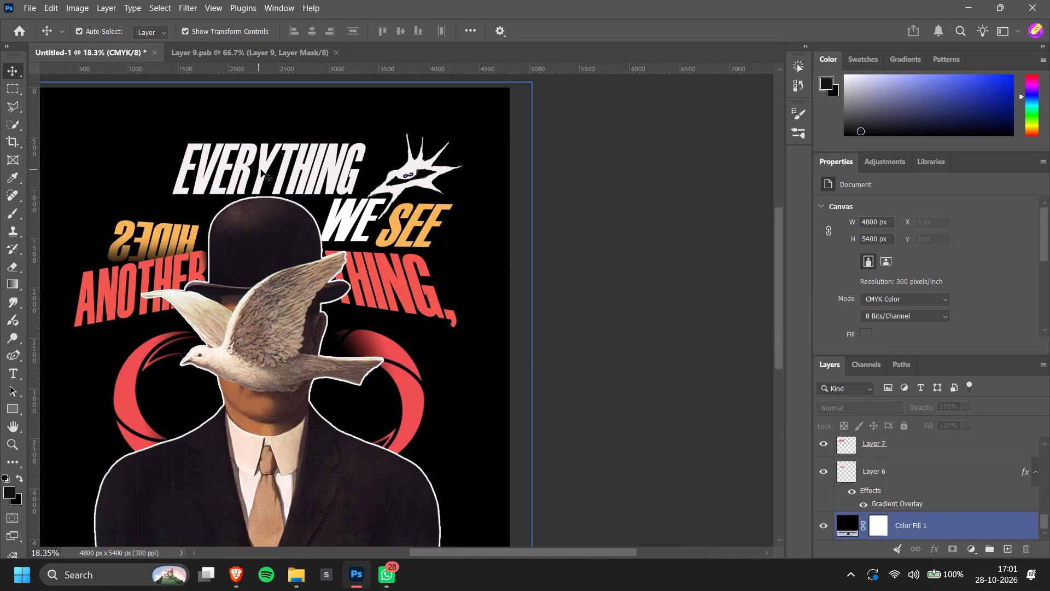
pyautogui.moveTo(261, 170); pyautogui.dragTo(232, 178)
pyautogui.click(619, 227)
# Examine the headline words, the spiky eye graphic and the overall poster balance at several magnifications.
pyautogui.keyDown('ctrl'); pyautogui.scroll(7, 619, 227); pyautogui.keyUp('ctrl')
pyautogui.keyDown('alt'); pyautogui.scroll(-3, 410, 166); pyautogui.keyUp('alt')
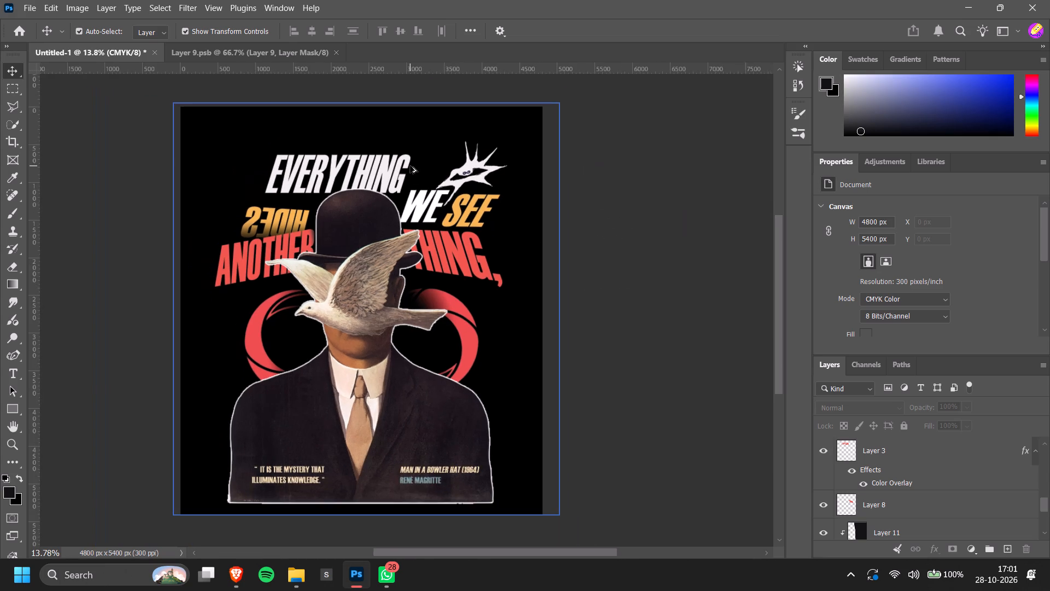
pyautogui.keyDown('ctrl'); pyautogui.scroll(3, 676, 186); pyautogui.keyUp('ctrl')
pyautogui.scroll(1, 619, 158)
pyautogui.keyDown('alt'); pyautogui.scroll(5, 503, 173); pyautogui.keyUp('alt')
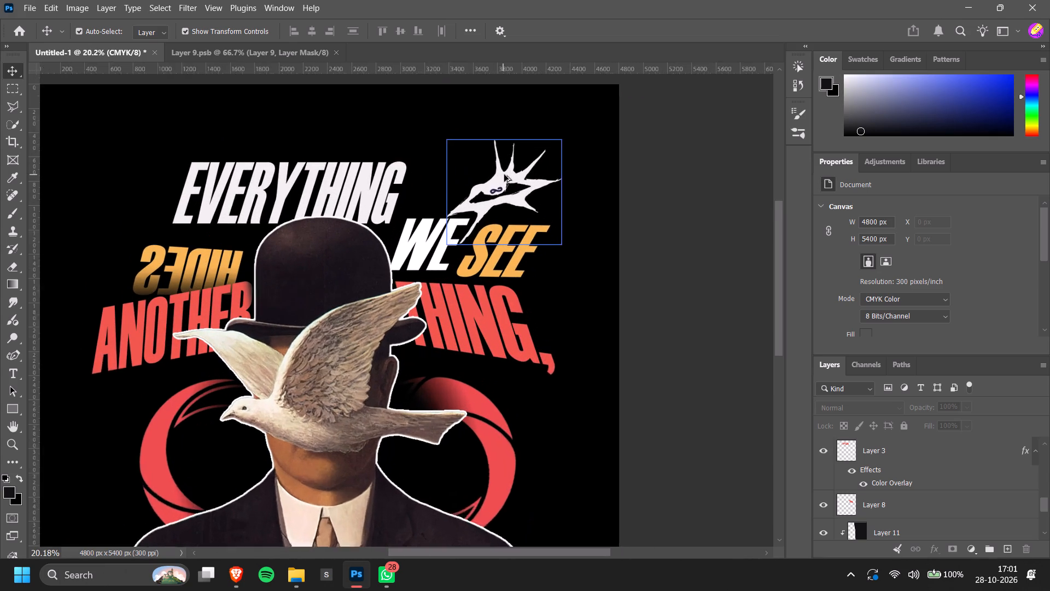
pyautogui.keyDown('alt'); pyautogui.scroll(1, 504, 175); pyautogui.keyUp('alt')
pyautogui.keyDown('ctrl'); pyautogui.scroll(5, 675, 201); pyautogui.keyUp('ctrl')
pyautogui.keyDown('alt'); pyautogui.scroll(-2, 680, 201); pyautogui.keyUp('alt')
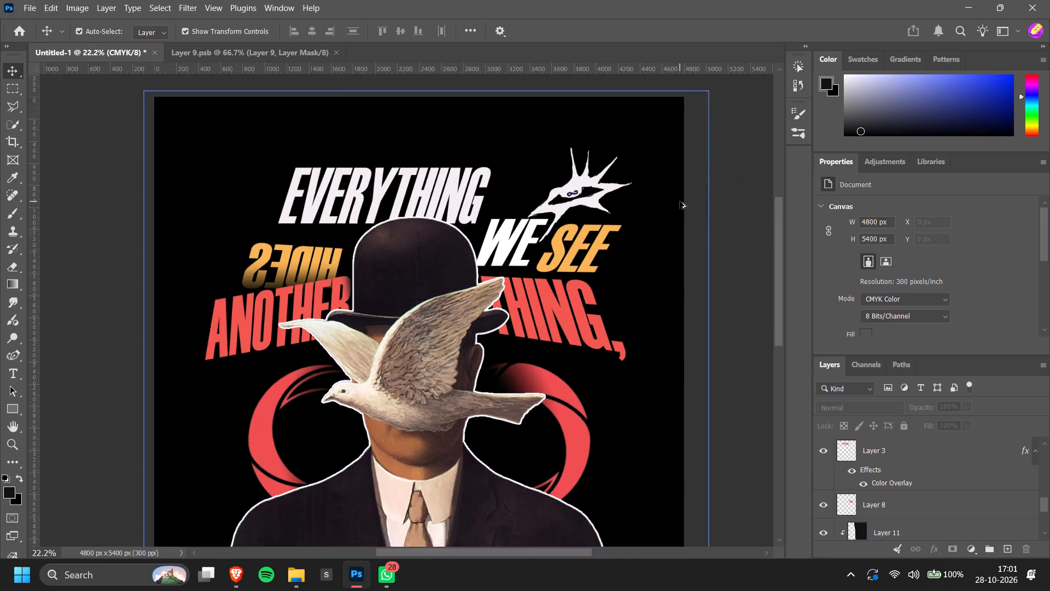
pyautogui.keyDown('alt'); pyautogui.scroll(-2, 680, 201); pyautogui.keyUp('alt')
pyautogui.keyDown('ctrl'); pyautogui.scroll(-3, 699, 188); pyautogui.keyUp('ctrl')
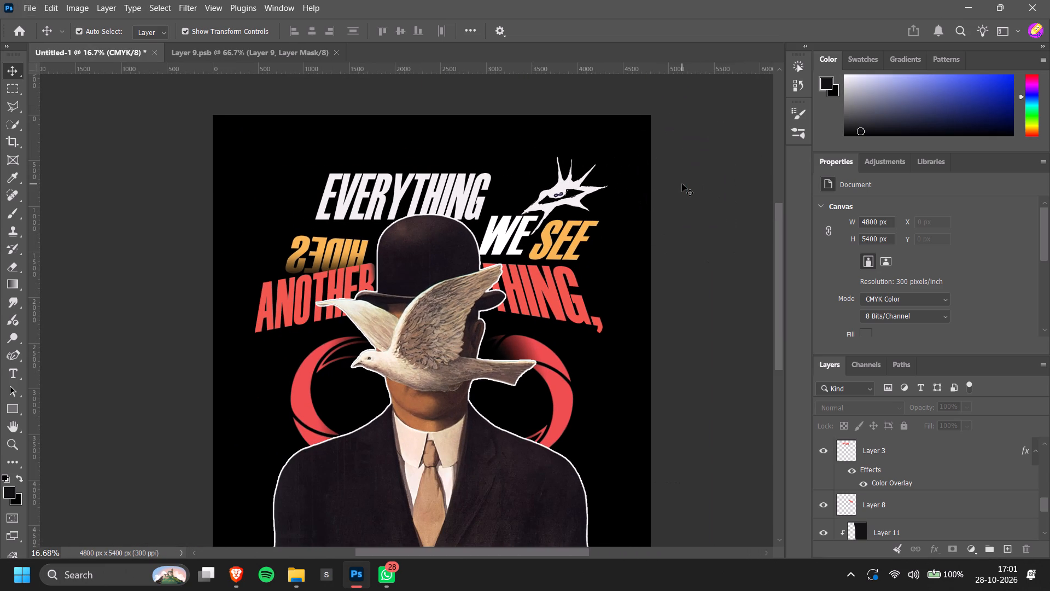
pyautogui.keyDown('alt'); pyautogui.scroll(5, 682, 184); pyautogui.keyUp('alt')
pyautogui.scroll(-2, 707, 170)
pyautogui.keyDown('ctrl'); pyautogui.scroll(-4, 707, 171); pyautogui.keyUp('ctrl')
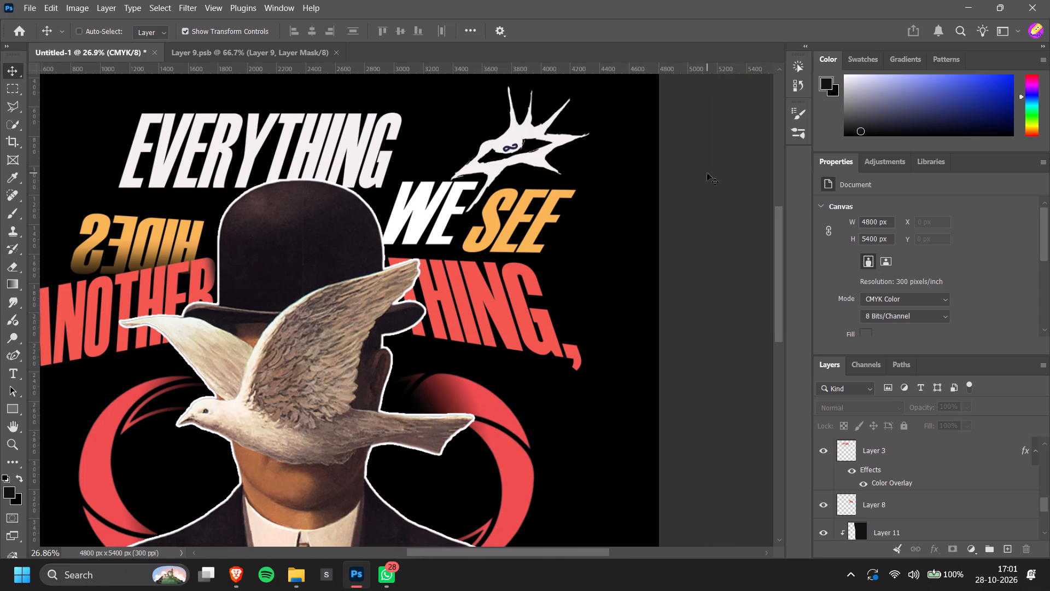
pyautogui.keyDown('ctrl'); pyautogui.scroll(-2, 707, 173); pyautogui.keyUp('ctrl')
# Distort the word EVERYTHING by pulling its upper-right corner toward the eye graphic, making it about 2444 × 549 px.
pyautogui.scroll(4, 705, 175)
pyautogui.click(371, 168)
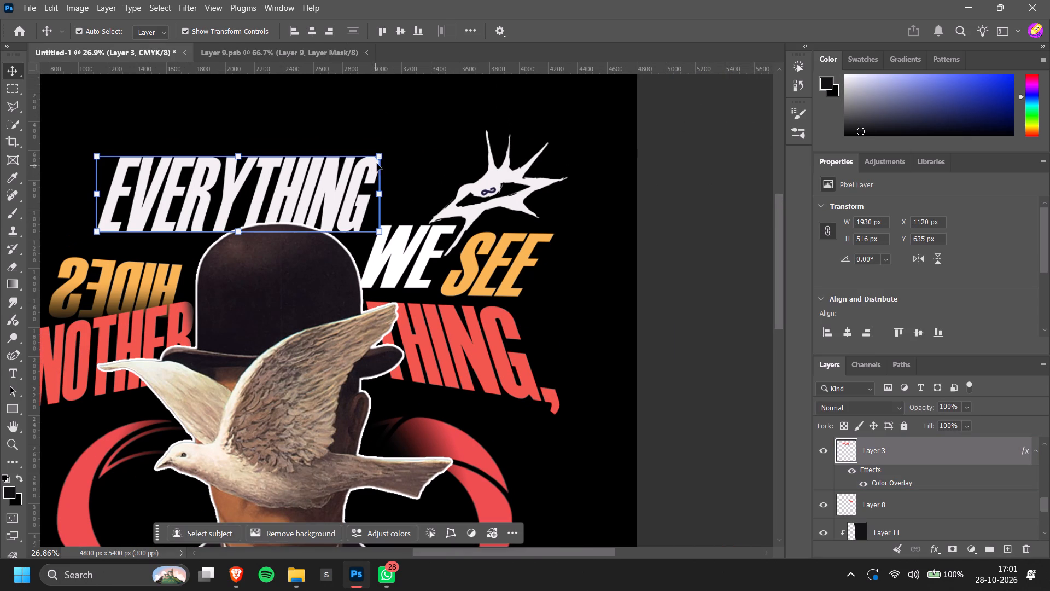
pyautogui.keyDown('ctrl'); pyautogui.moveTo(380, 156); pyautogui.dragTo(461, 151); pyautogui.keyUp('ctrl')
pyautogui.click(634, 259)
pyautogui.click(691, 278)
pyautogui.scroll(-16, 691, 278)
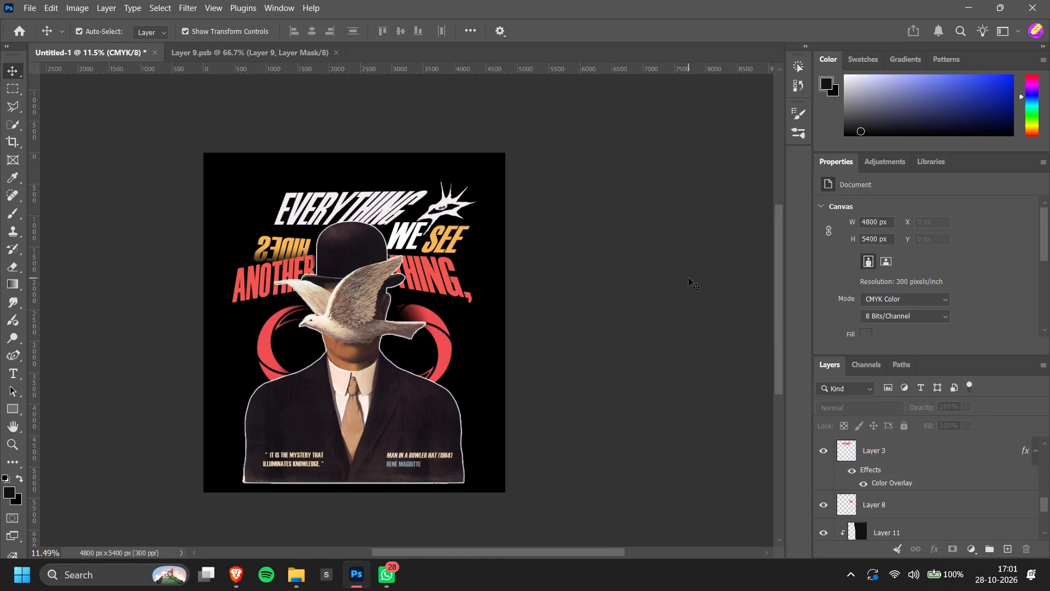
# Pull the upper-right corner of EVERYTHING back slightly from the eye graphic, narrowing the word to about 2396 px.
pyautogui.keyDown('ctrl'); pyautogui.scroll(6, 689, 278); pyautogui.keyUp('ctrl')
pyautogui.keyDown('alt'); pyautogui.scroll(12, 461, 182); pyautogui.keyUp('alt')
pyautogui.click(436, 215)
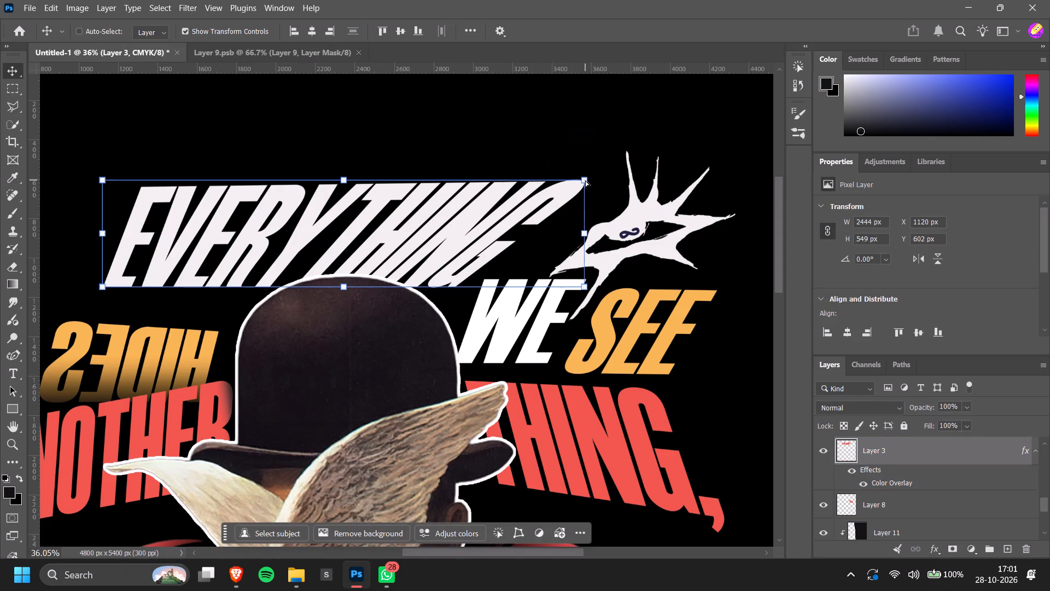
pyautogui.keyDown('ctrl'); pyautogui.moveTo(585, 180); pyautogui.dragTo(575, 180); pyautogui.keyUp('ctrl')
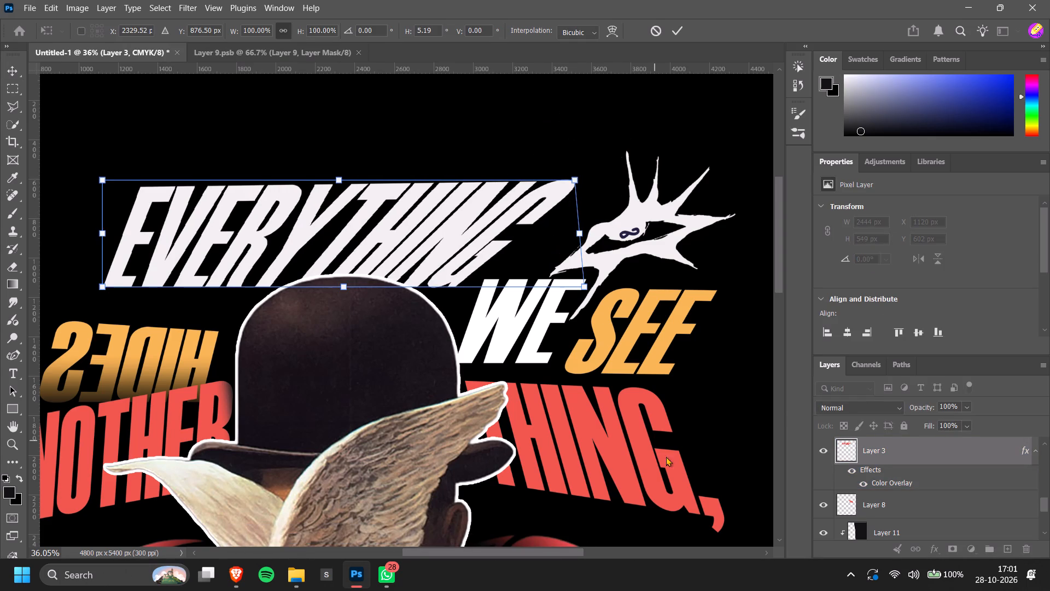
pyautogui.click(707, 459)
pyautogui.scroll(-3, 708, 456)
pyautogui.keyDown('ctrl'); pyautogui.scroll(4, 704, 450); pyautogui.keyUp('ctrl')
pyautogui.keyDown('alt'); pyautogui.scroll(-5, 704, 450); pyautogui.keyUp('alt')
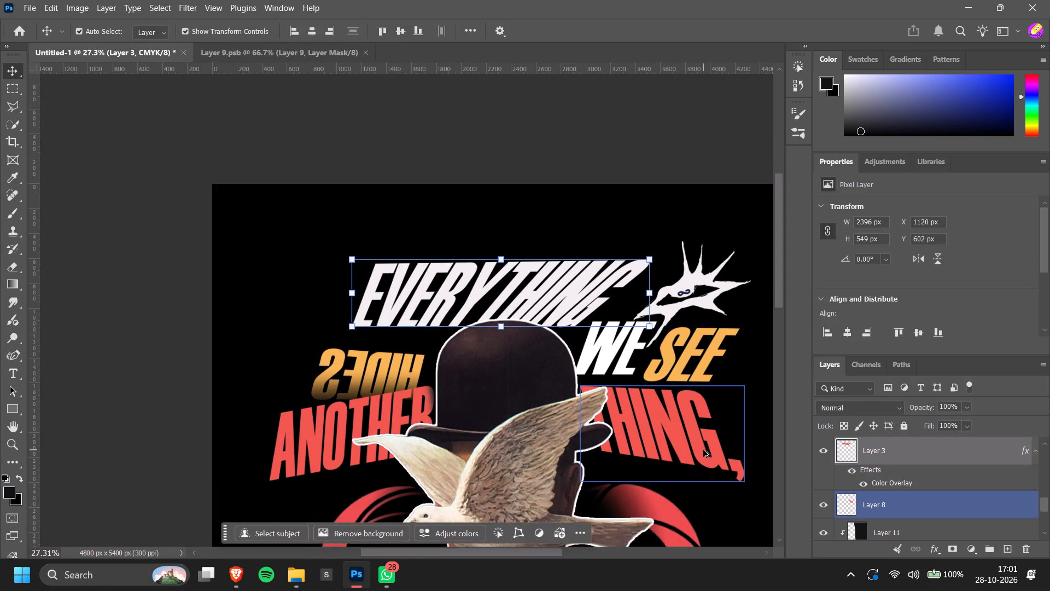
pyautogui.keyDown('ctrl'); pyautogui.scroll(-7, 703, 450); pyautogui.keyUp('ctrl')
pyautogui.click(728, 376)
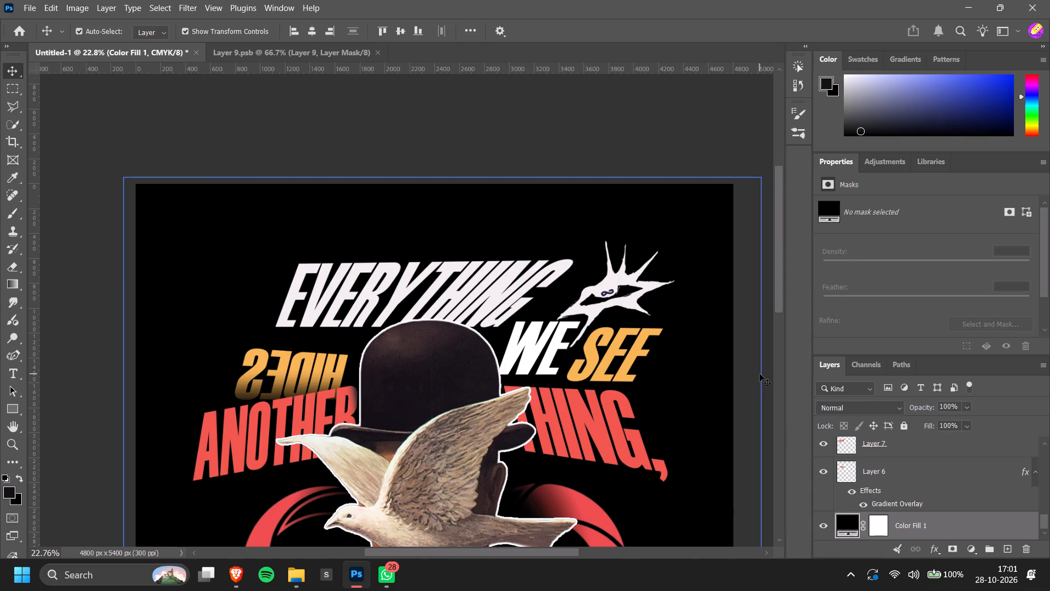
pyautogui.scroll(-3, 749, 374)
# Distort EVERYTHING again to about 2375 × 584 px and shift it slightly left and up, near X 1119 px, Y 594 px.
pyautogui.click(541, 119)
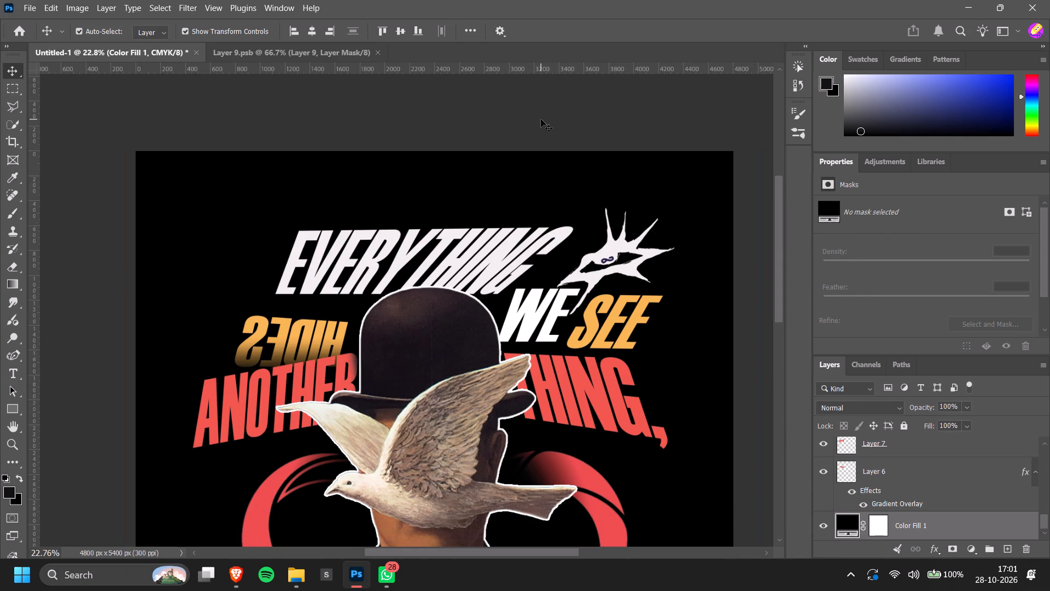
pyautogui.scroll(-3, 539, 131)
pyautogui.click(489, 233)
pyautogui.keyDown('ctrl'); pyautogui.click(428, 264); pyautogui.keyUp('ctrl')
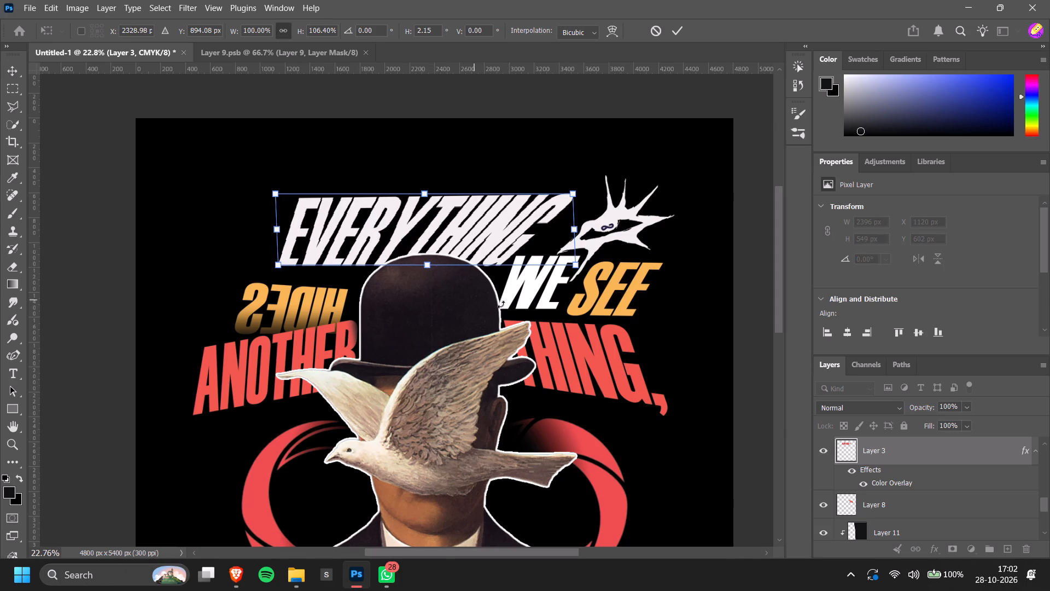
pyautogui.click(503, 240)
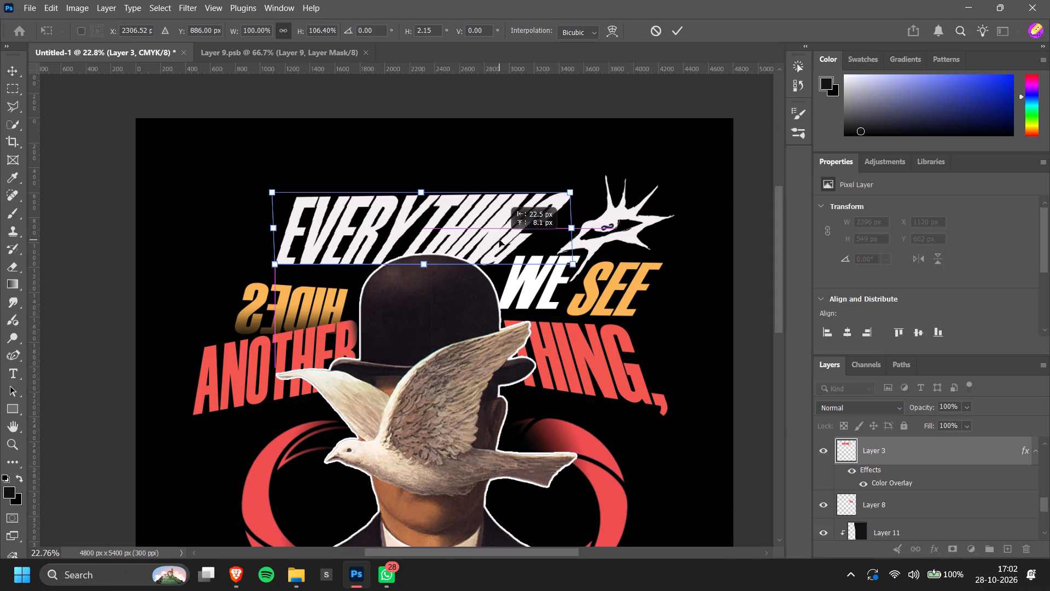
pyautogui.click(781, 440)
pyautogui.click(715, 422)
pyautogui.scroll(10, 711, 414)
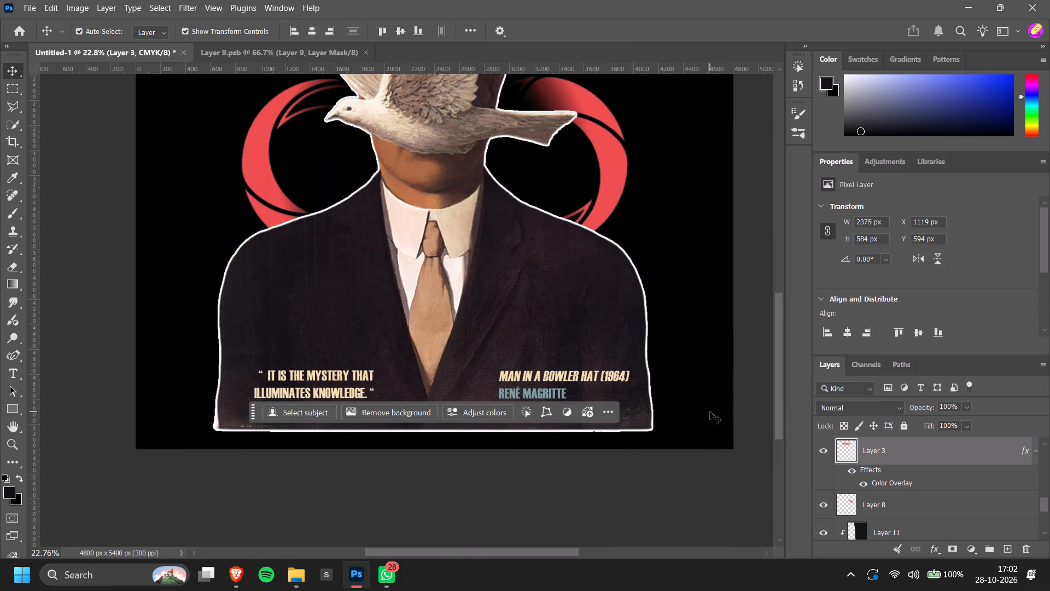
pyautogui.scroll(20, 710, 412)
pyautogui.scroll(13, 710, 412)
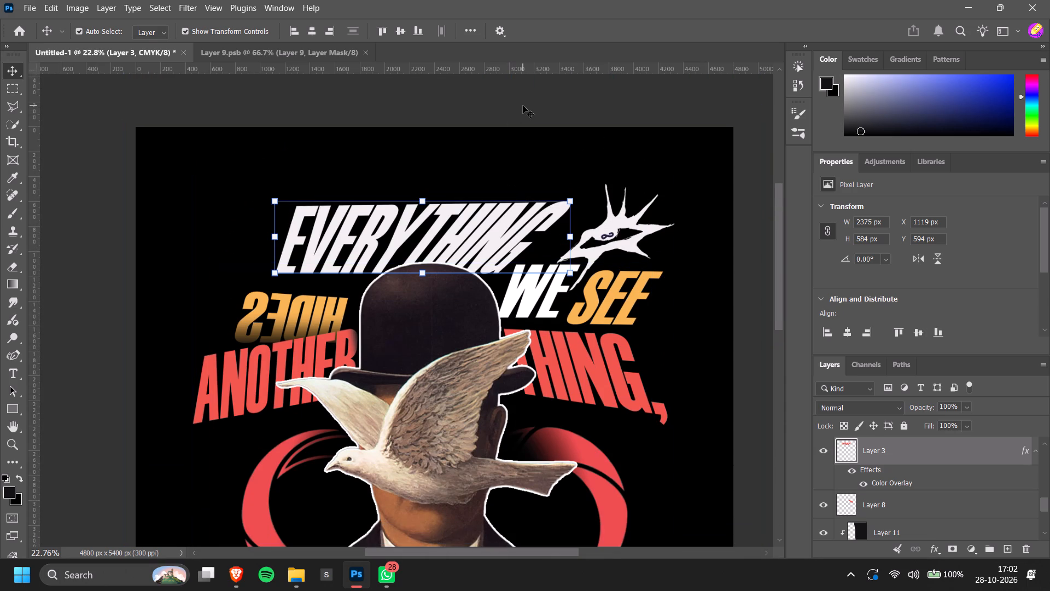
# Add a 1 px black stroke, positioned inside, to the word EVERYTHING.
pyautogui.click(523, 106)
pyautogui.click(503, 239)
pyautogui.doubleClick(973, 444)
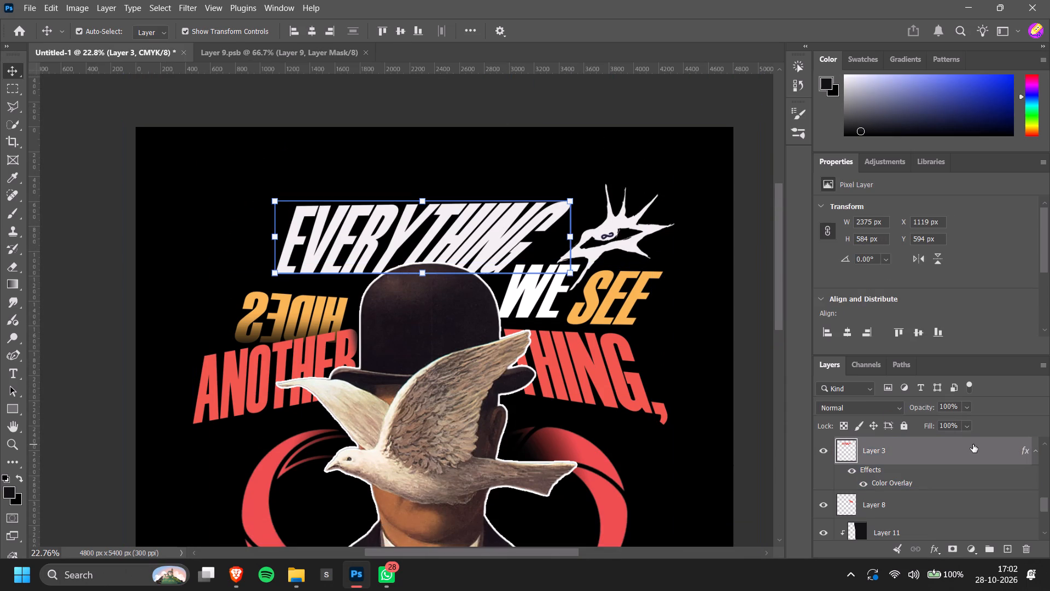
pyautogui.click(560, 343)
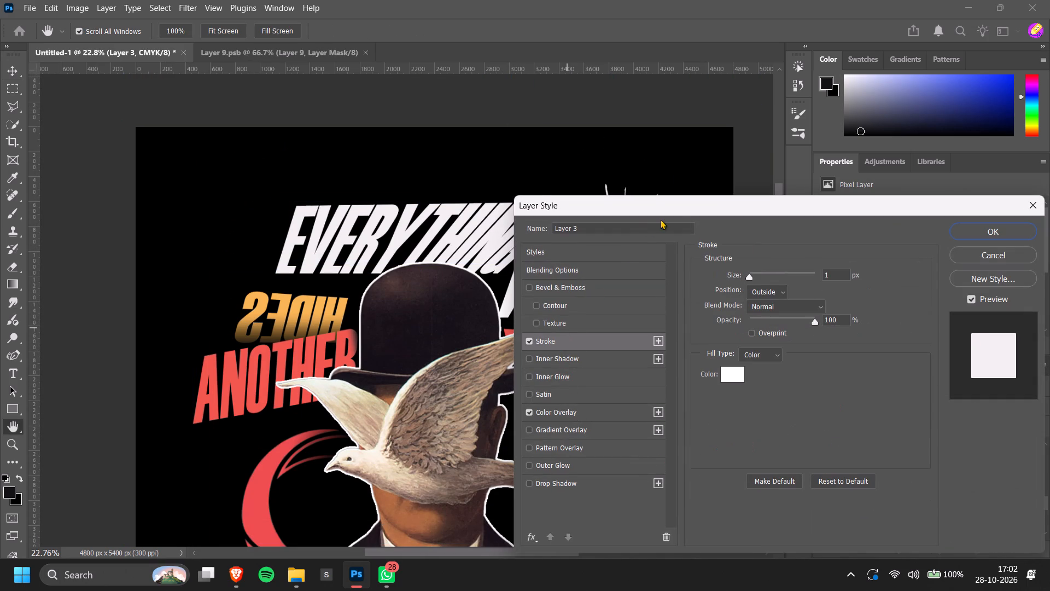
pyautogui.moveTo(675, 206); pyautogui.dragTo(721, 225)
pyautogui.click(800, 310)
pyautogui.click(810, 335)
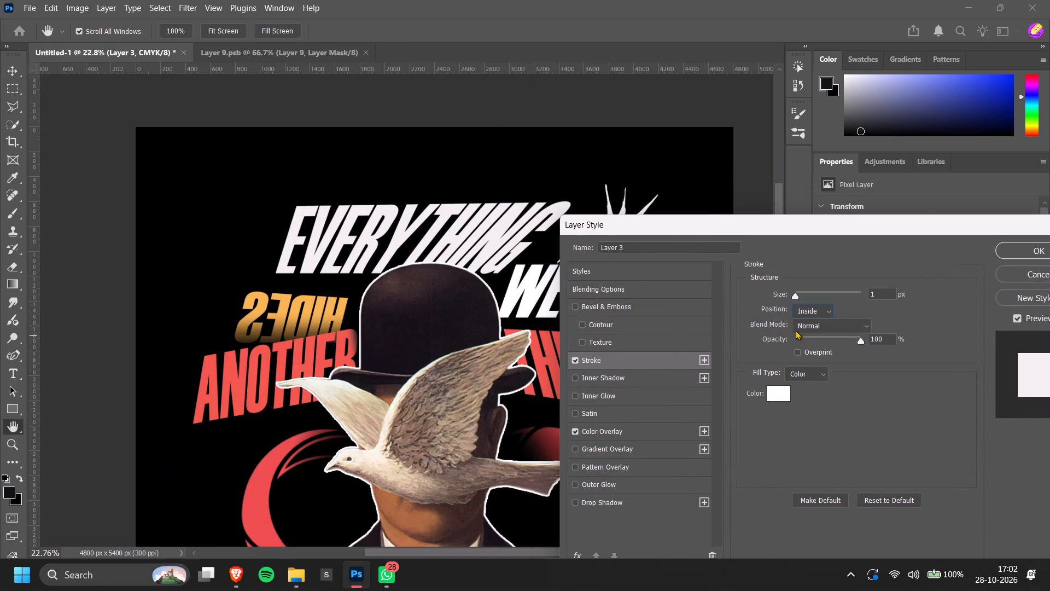
pyautogui.click(787, 386)
pyautogui.moveTo(807, 427); pyautogui.dragTo(843, 544)
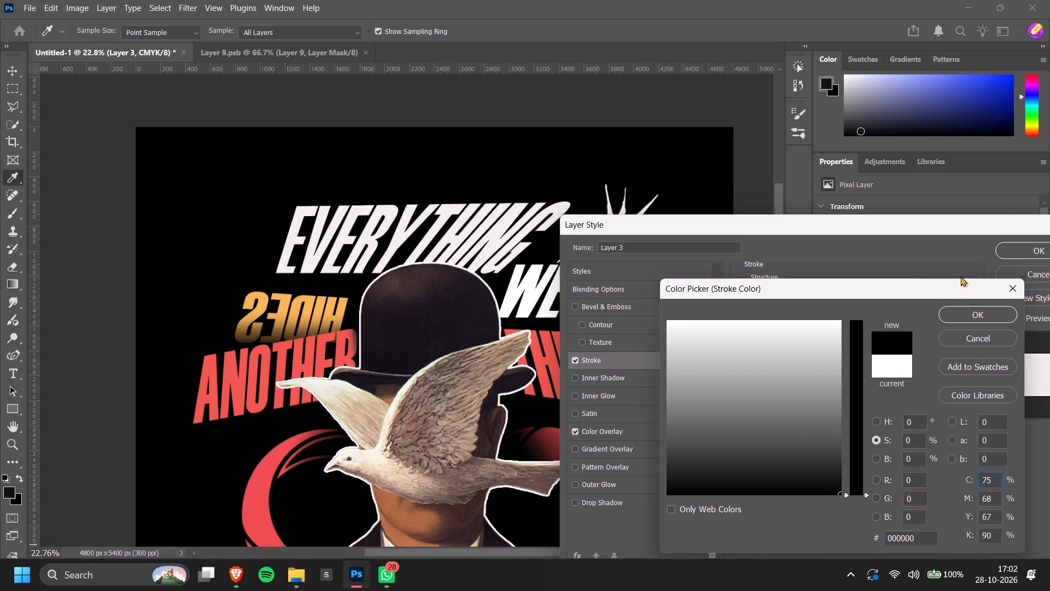
pyautogui.moveTo(970, 308); pyautogui.dragTo(975, 316)
pyautogui.click(798, 294)
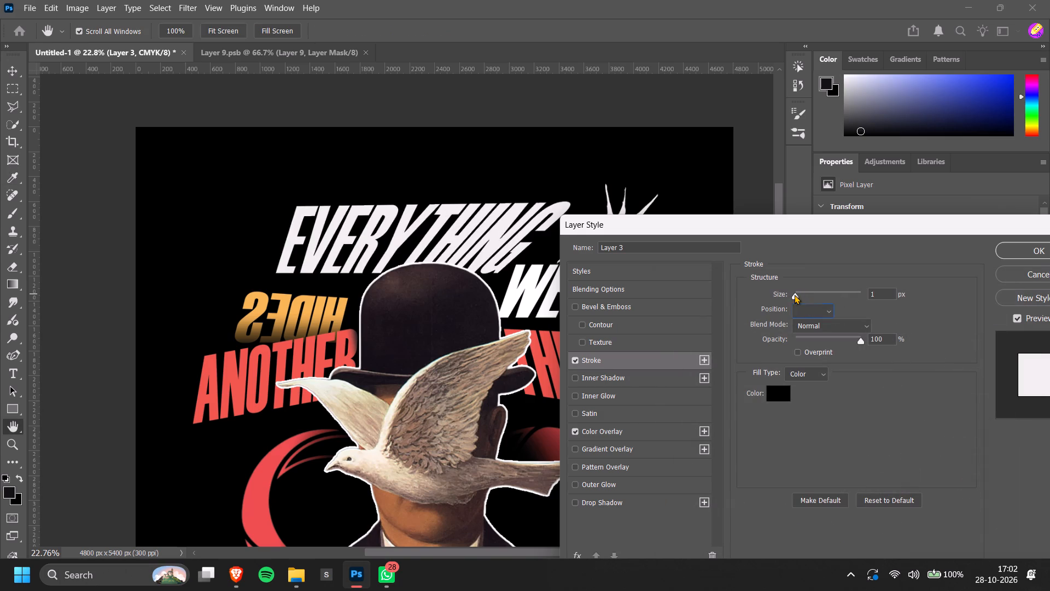
pyautogui.click(1029, 252)
pyautogui.click(712, 119)
# Distort the word EVERYTHING by pulling its upper-left corner slightly down and inward.
pyautogui.keyDown('alt'); pyautogui.scroll(-5, 680, 116); pyautogui.keyUp('alt')
pyautogui.scroll(-3, 701, 202)
pyautogui.keyDown('ctrl'); pyautogui.scroll(4, 725, 254); pyautogui.keyUp('ctrl')
pyautogui.keyDown('alt'); pyautogui.scroll(5, 489, 235); pyautogui.keyUp('alt')
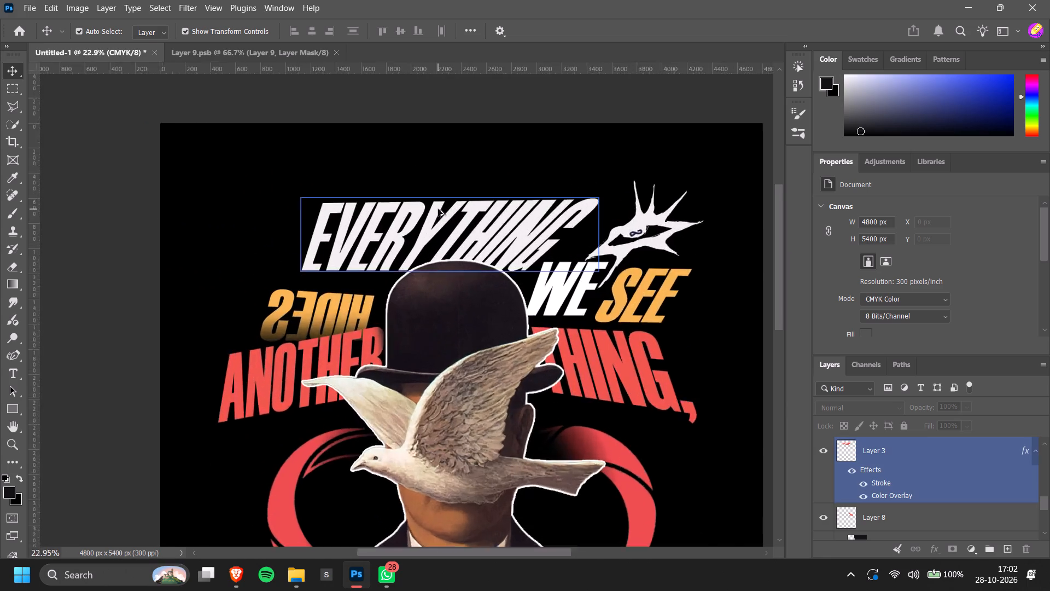
pyautogui.keyDown('alt'); pyautogui.scroll(5, 438, 209); pyautogui.keyUp('alt')
pyautogui.click(424, 217)
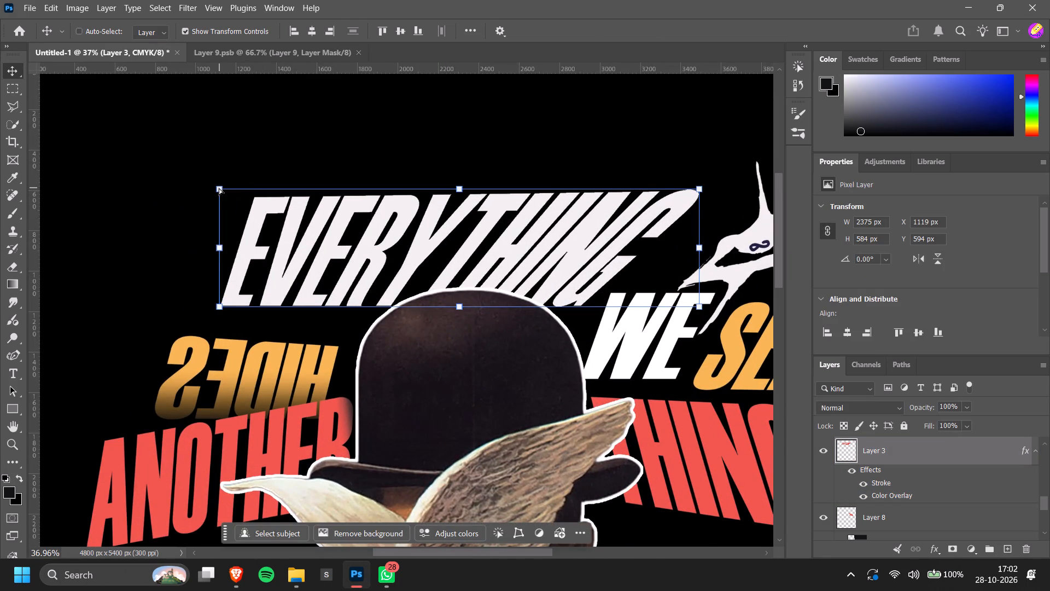
pyautogui.keyDown('ctrl'); pyautogui.moveTo(219, 188); pyautogui.dragTo(223, 197); pyautogui.keyUp('ctrl')
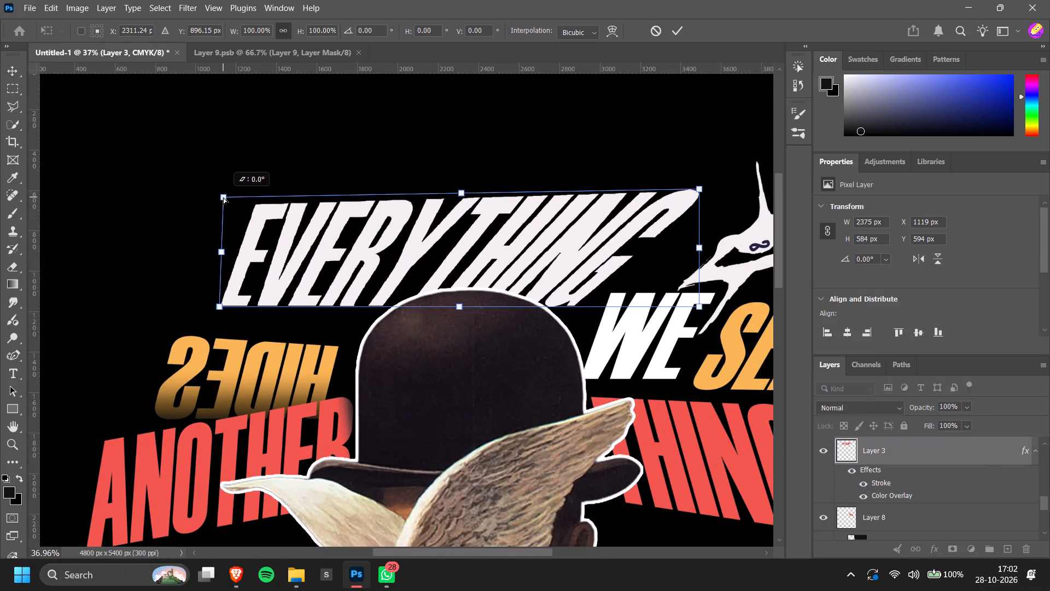
pyautogui.keyDown('ctrl'); pyautogui.moveTo(223, 197); pyautogui.dragTo(223, 198); pyautogui.keyUp('ctrl')
pyautogui.click(303, 89)
pyautogui.keyDown('alt'); pyautogui.scroll(-5, 205, 125); pyautogui.keyUp('alt')
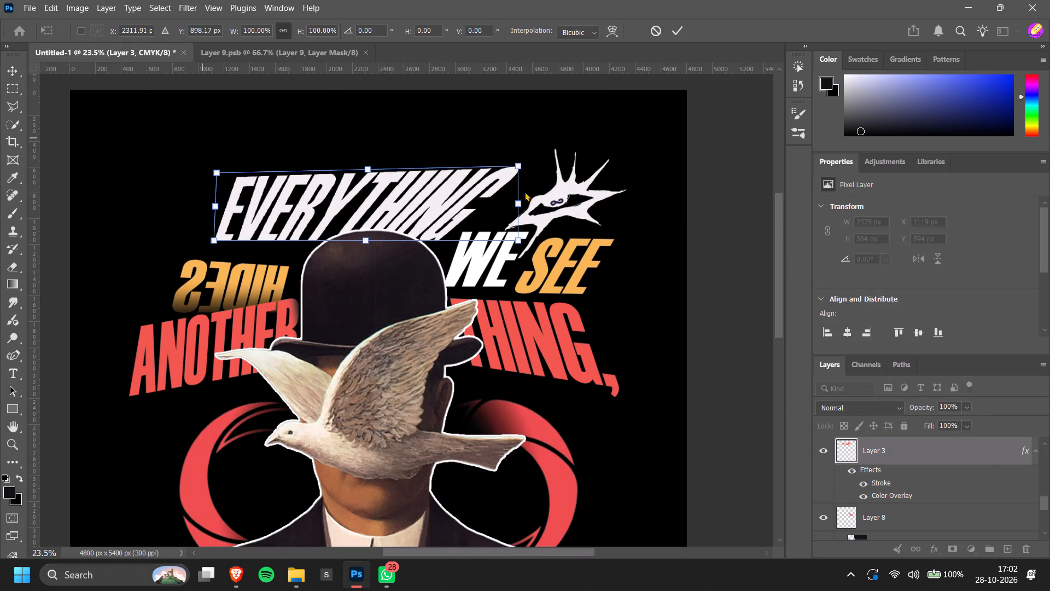
pyautogui.click(749, 227)
pyautogui.click(748, 231)
# Examine how EVERYTHING and WE sit against the eye graphic and the whole poster at several magnifications.
pyautogui.keyDown('alt'); pyautogui.scroll(-5, 736, 253); pyautogui.keyUp('alt')
pyautogui.keyDown('ctrl'); pyautogui.scroll(4, 716, 280); pyautogui.keyUp('ctrl')
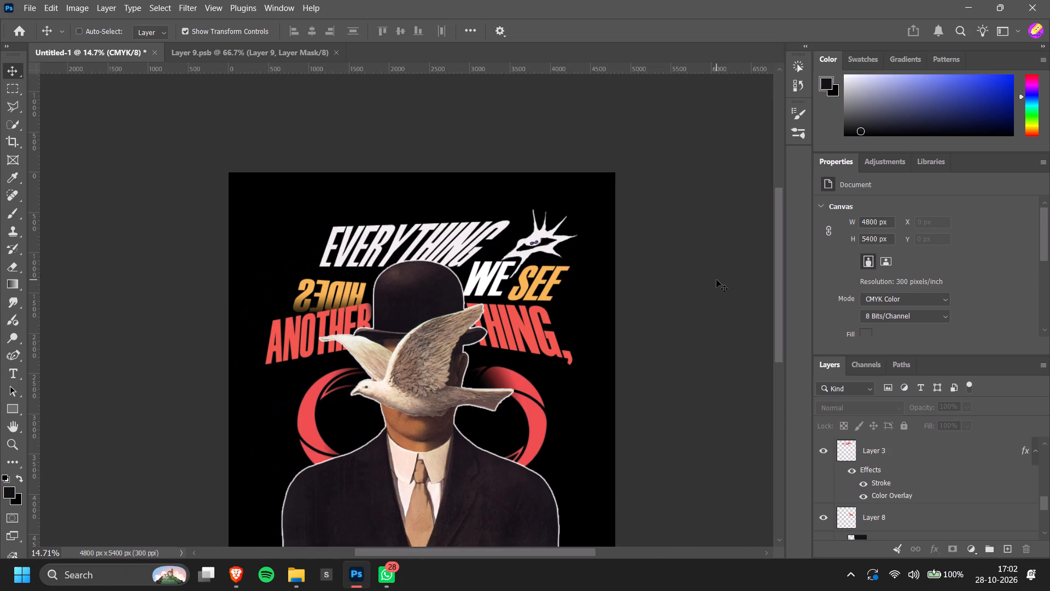
pyautogui.keyDown('alt'); pyautogui.scroll(8, 492, 230); pyautogui.keyUp('alt')
pyautogui.click(527, 312)
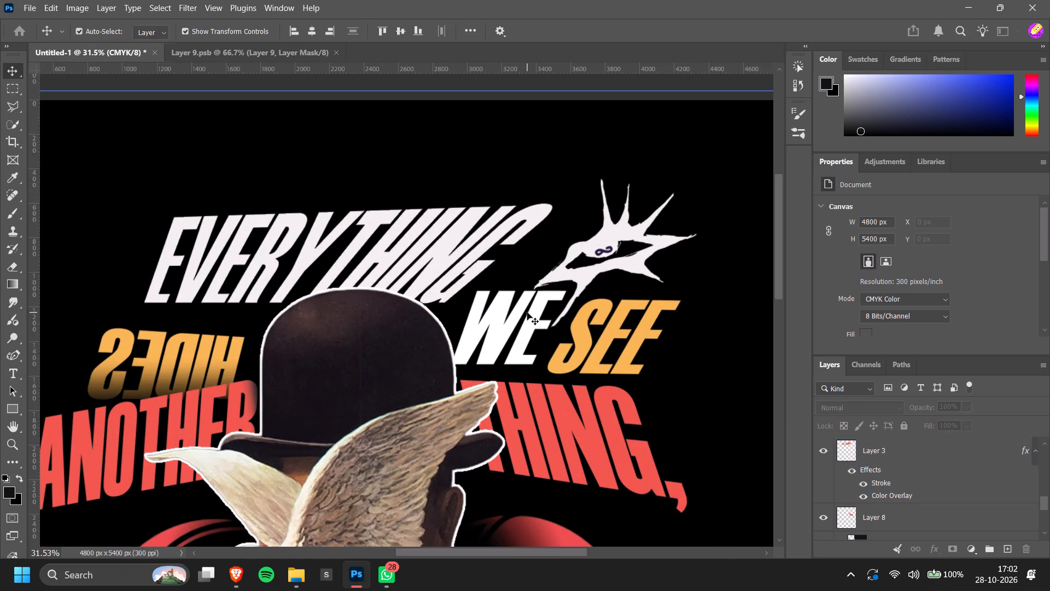
pyautogui.click(506, 309)
pyautogui.keyDown('alt'); pyautogui.scroll(-4, 628, 293); pyautogui.keyUp('alt')
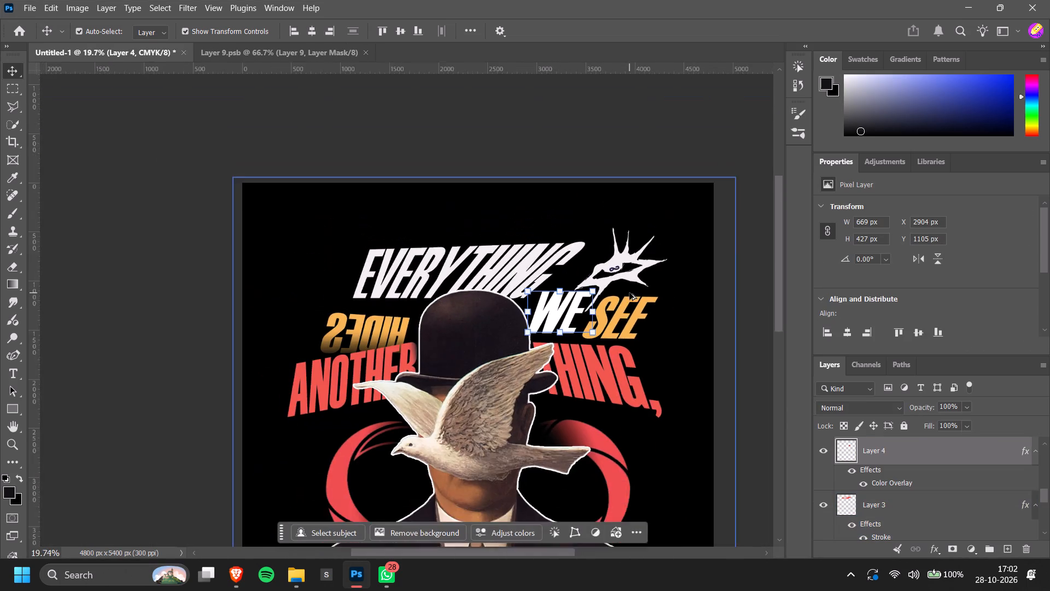
pyautogui.keyDown('alt'); pyautogui.scroll(-5, 629, 293); pyautogui.keyUp('alt')
pyautogui.click(762, 283)
pyautogui.scroll(-9, 734, 295)
pyautogui.keyDown('ctrl'); pyautogui.scroll(-4, 719, 293); pyautogui.keyUp('ctrl')
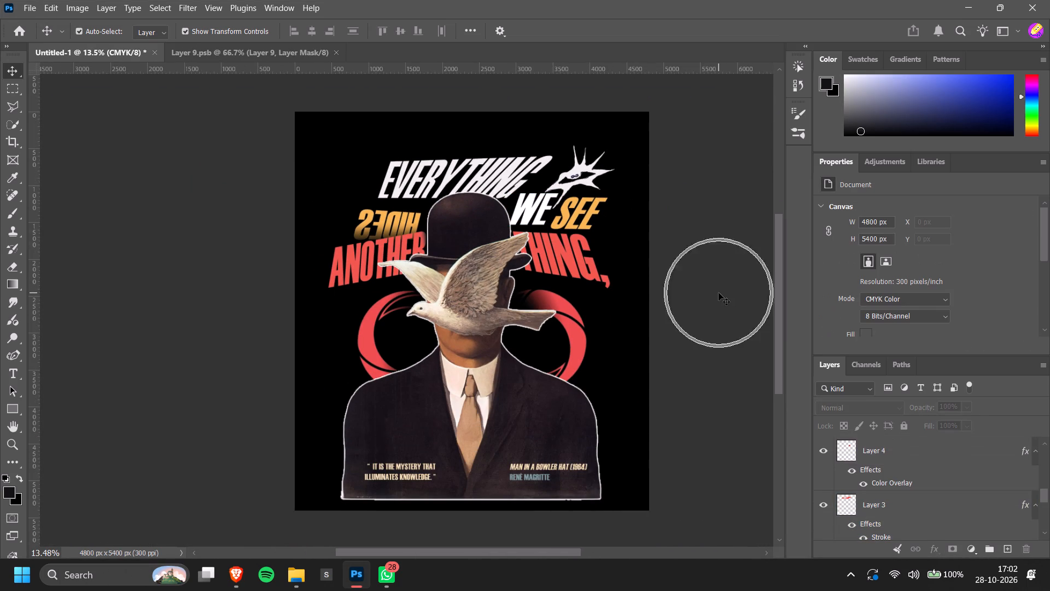
# Distort EVERYTHING by pulling its upper-left corner outward, making the word about 2376 × 585 px near X 1118 px, Y 593 px.
pyautogui.keyDown('alt'); pyautogui.scroll(8, 435, 183); pyautogui.keyUp('alt')
pyautogui.click(410, 167)
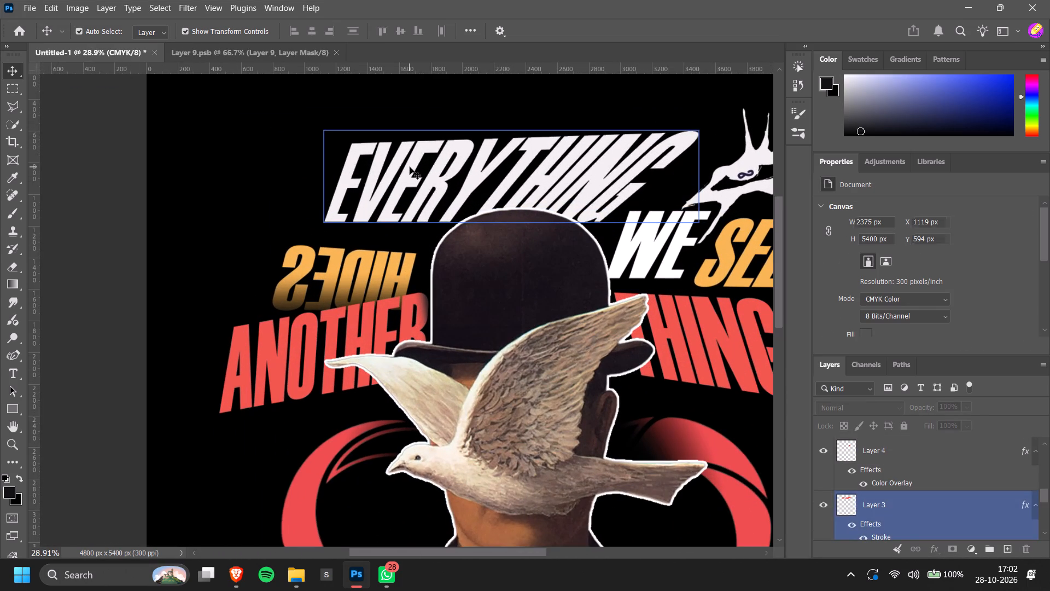
pyautogui.keyDown('ctrl'); pyautogui.moveTo(325, 132); pyautogui.dragTo(300, 131); pyautogui.keyUp('ctrl')
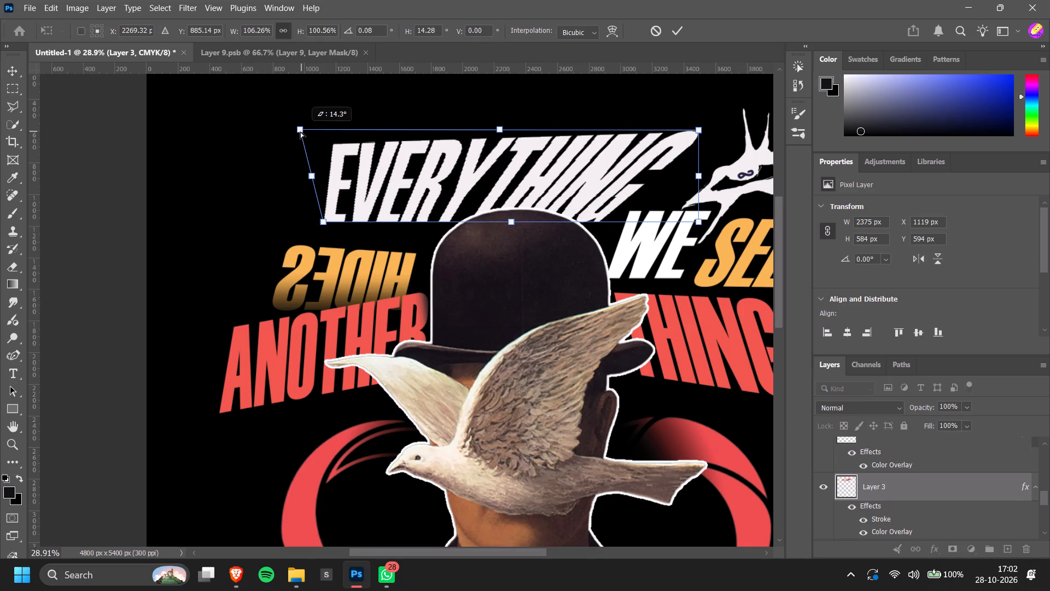
pyautogui.keyDown('ctrl'); pyautogui.moveTo(300, 131); pyautogui.dragTo(299, 131); pyautogui.keyUp('ctrl')
pyautogui.keyDown('alt'); pyautogui.scroll(-3, 254, 225); pyautogui.keyUp('alt')
pyautogui.click(85, 250)
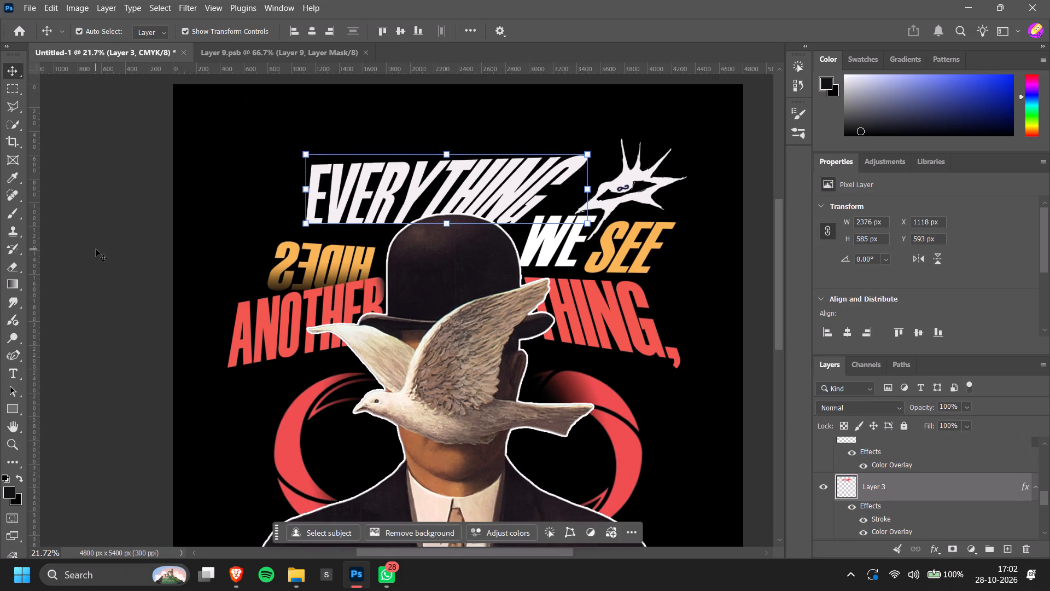
pyautogui.keyDown('alt'); pyautogui.click(96, 248); pyautogui.keyUp('alt')
# Examine the overall poster composition, from the headline down to the quote and caption, at several magnifications.
pyautogui.keyDown('alt'); pyautogui.scroll(-9, 127, 245); pyautogui.keyUp('alt')
pyautogui.keyDown('ctrl'); pyautogui.scroll(5, 133, 253); pyautogui.keyUp('ctrl')
pyautogui.scroll(-8, 134, 254)
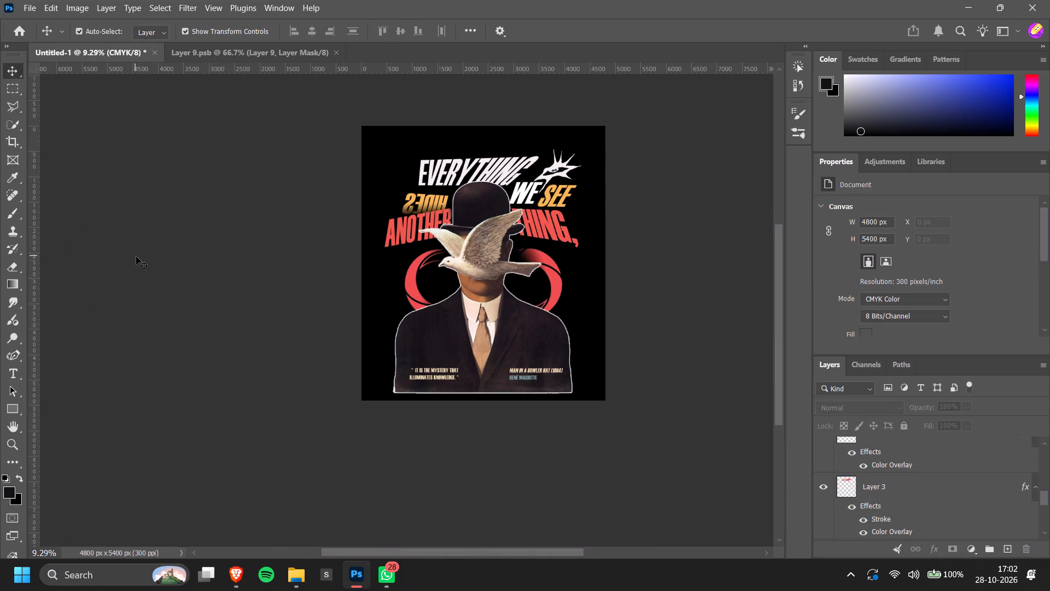
pyautogui.keyDown('ctrl'); pyautogui.scroll(-2, 142, 263); pyautogui.keyUp('ctrl')
pyautogui.scroll(2, 142, 263)
pyautogui.keyDown('alt'); pyautogui.scroll(3, 142, 263); pyautogui.keyUp('alt')
pyautogui.keyDown('ctrl'); pyautogui.scroll(-2, 142, 263); pyautogui.keyUp('ctrl')
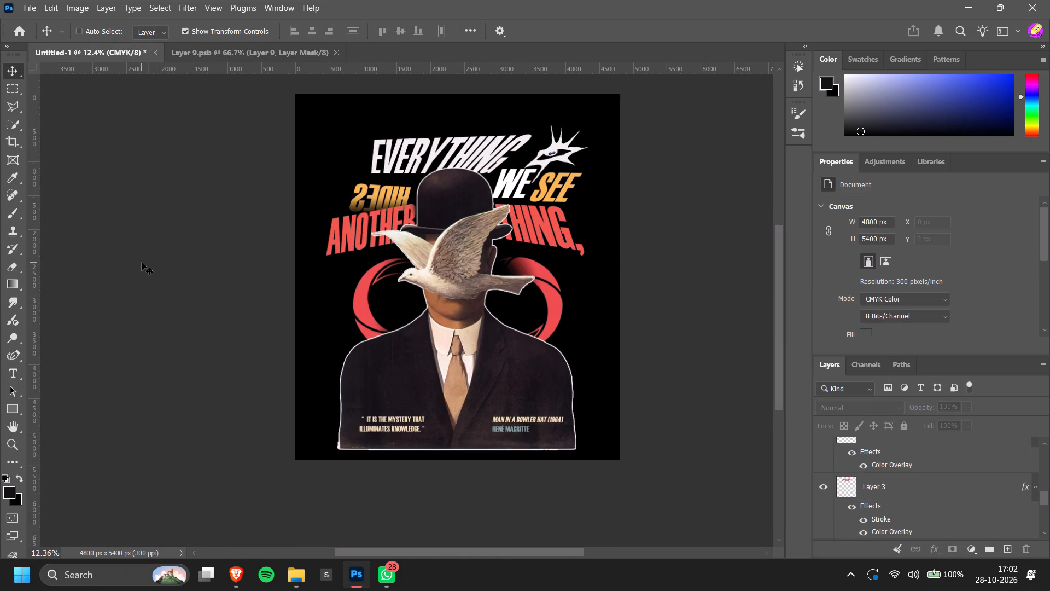
pyautogui.scroll(2, 143, 263)
pyautogui.keyDown('alt'); pyautogui.scroll(4, 144, 264); pyautogui.keyUp('alt')
pyautogui.scroll(-9, 157, 281)
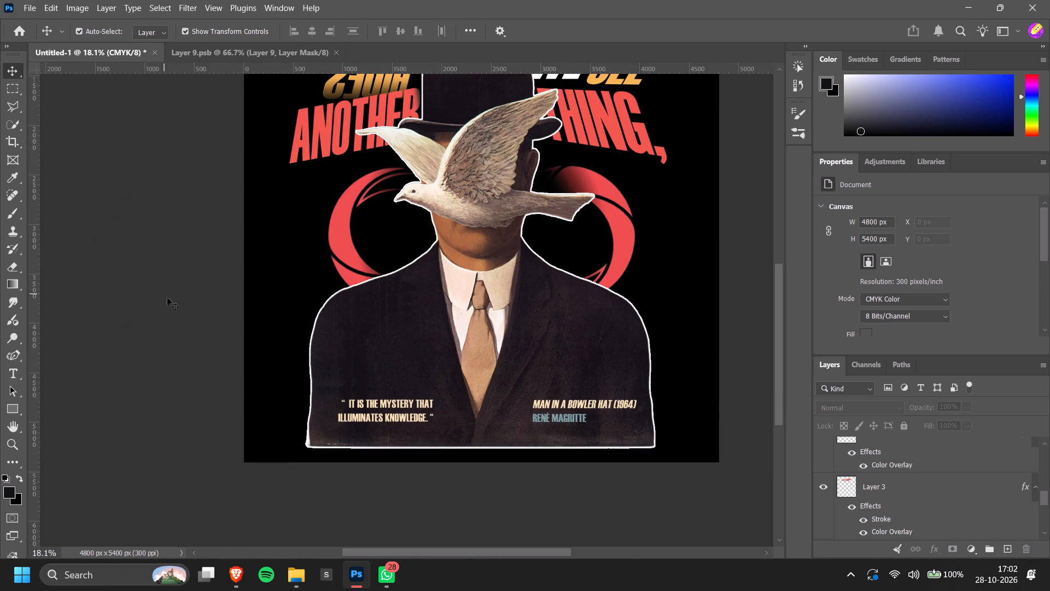
pyautogui.scroll(4, 707, 314)
pyautogui.keyDown('alt'); pyautogui.scroll(-3, 708, 312); pyautogui.keyUp('alt')
pyautogui.scroll(3, 708, 312)
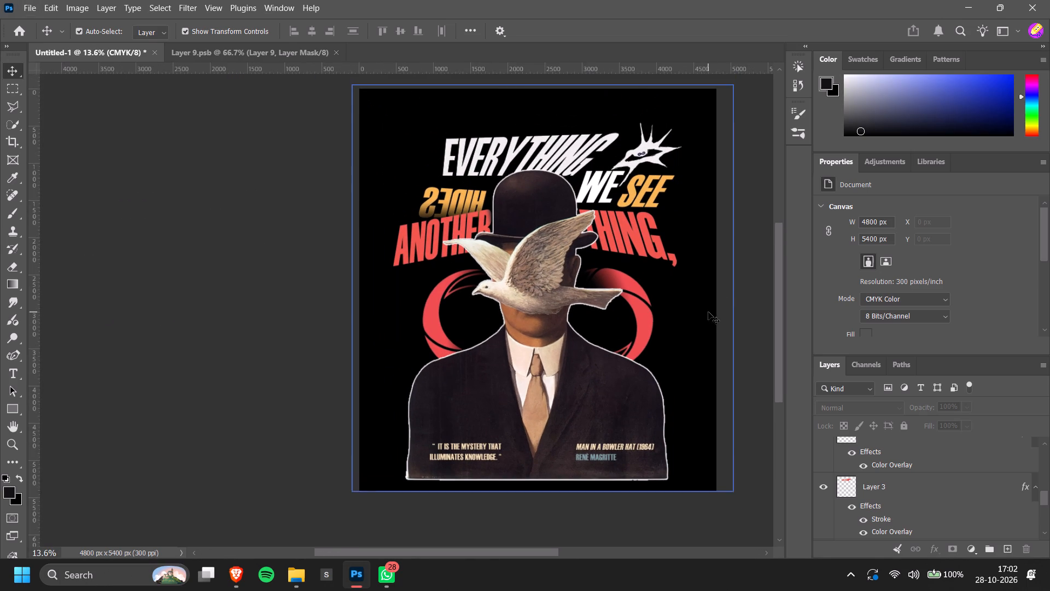
pyautogui.keyDown('ctrl'); pyautogui.scroll(-3, 721, 282); pyautogui.keyUp('ctrl')
pyautogui.scroll(6, 703, 239)
# Search Pinterest in the browser for "qoutation" and recheck the poster in Photoshop.
pyautogui.hotkey('alt', 'Tab')
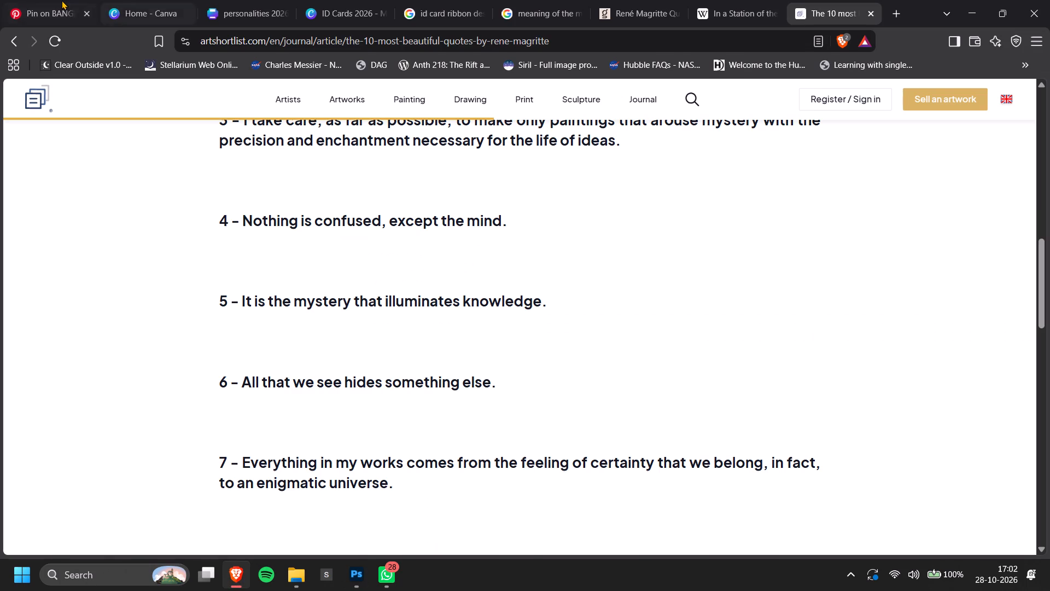
pyautogui.click(61, 0)
pyautogui.click(271, 113)
pyautogui.write('qoutt')
pyautogui.press('BackSpace')
pyautogui.write('ation')
pyautogui.press('Return')
pyautogui.hotkey('alt', 'Tab')
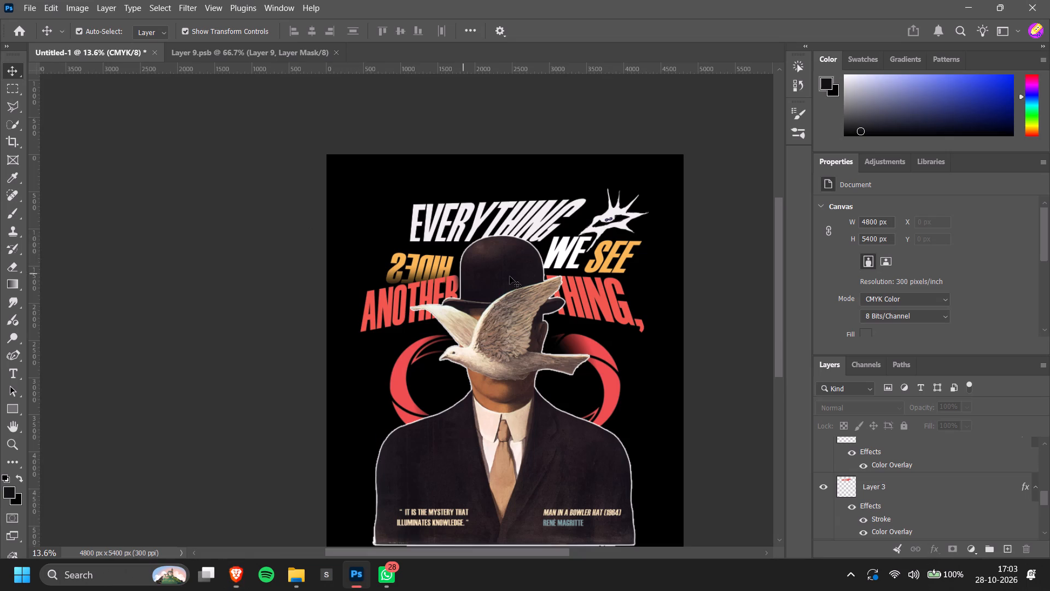
pyautogui.scroll(-4, 603, 304)
pyautogui.keyDown('ctrl'); pyautogui.scroll(-8, 555, 275); pyautogui.keyUp('ctrl')
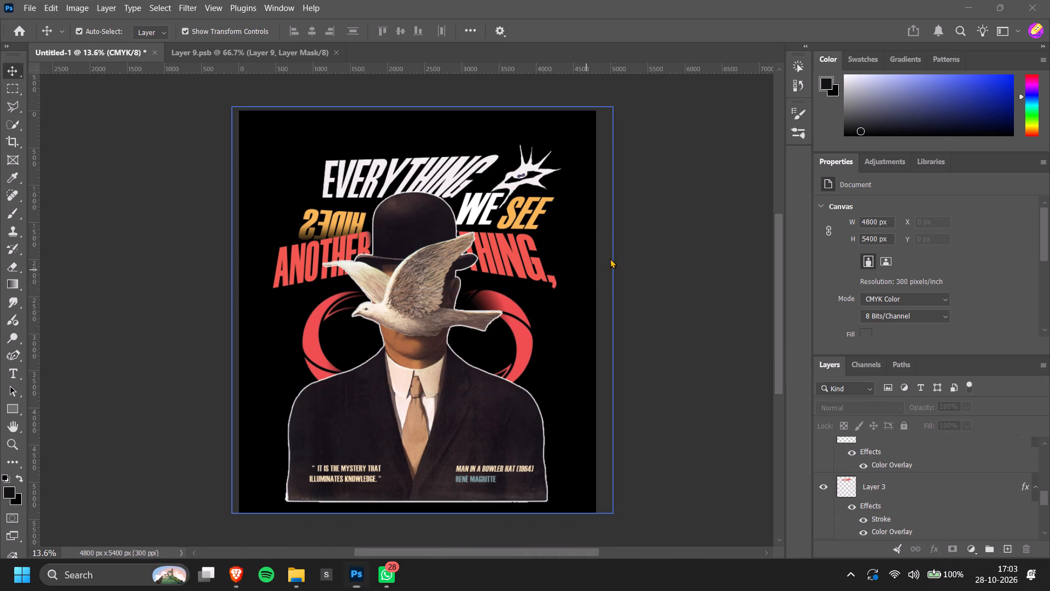
pyautogui.hotkey('alt', 'Tab')
pyautogui.hotkey('alt', 'Tab')
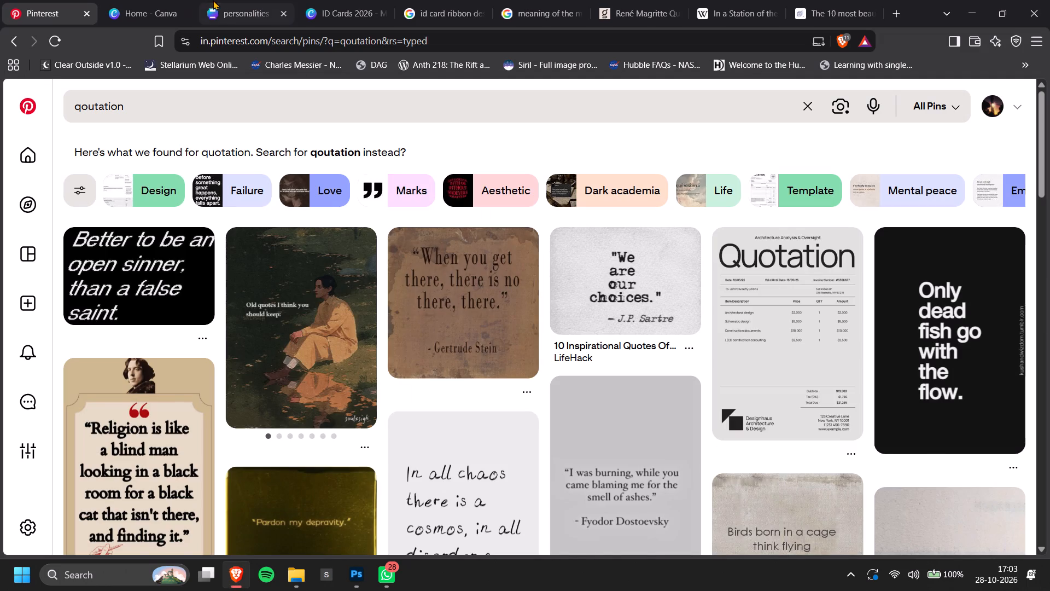
# In the Canva personalities 2026 design, open the Tracer app and shrink the umbrella painting, placing it behind Pound's poem beside the Starry Night drawing.
pyautogui.click(177, 0)
pyautogui.click(207, 0)
pyautogui.moveTo(707, 182); pyautogui.dragTo(705, 239)
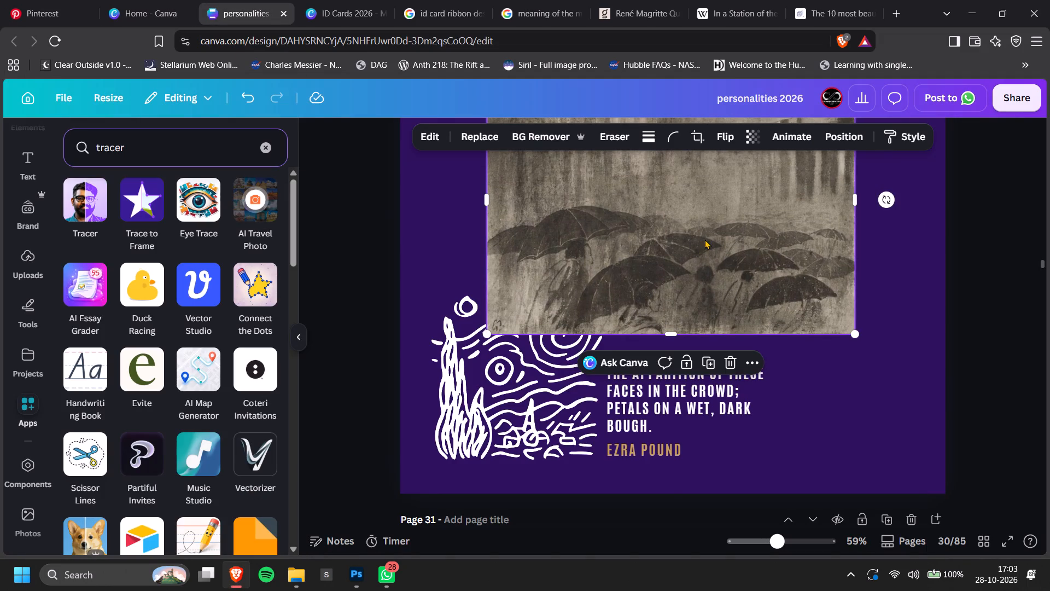
pyautogui.click(96, 214)
pyautogui.moveTo(814, 235); pyautogui.dragTo(801, 331)
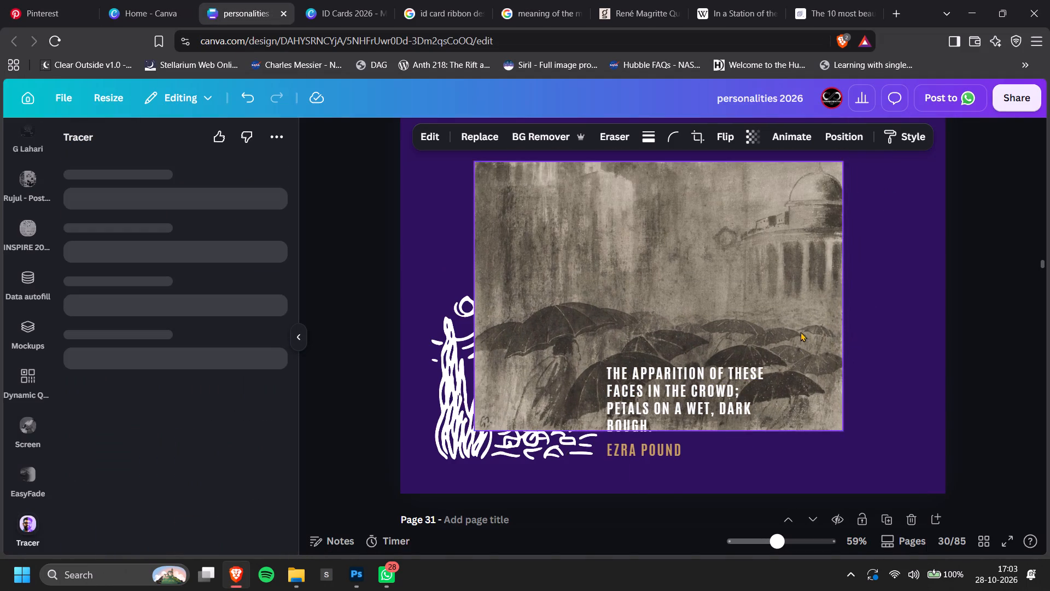
pyautogui.moveTo(845, 160); pyautogui.dragTo(771, 282)
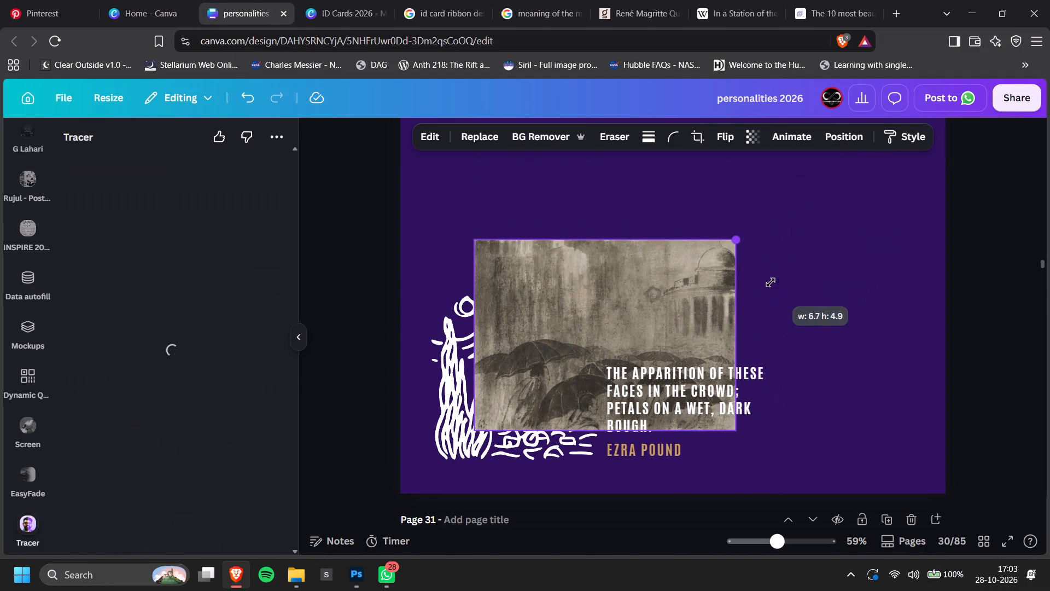
pyautogui.moveTo(771, 282); pyautogui.dragTo(716, 333)
pyautogui.moveTo(580, 349); pyautogui.dragTo(696, 387)
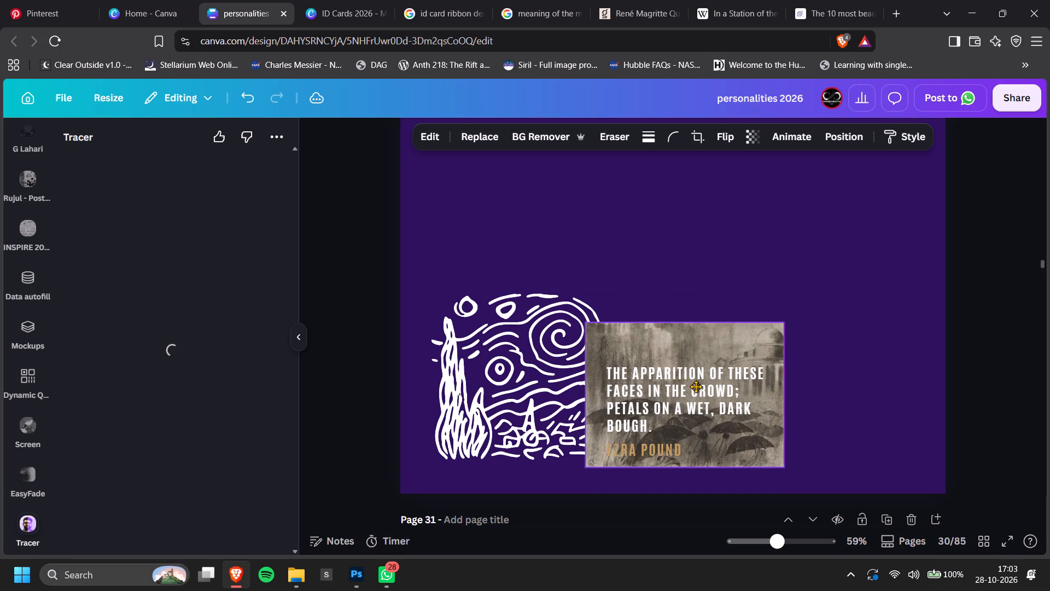
pyautogui.moveTo(696, 387); pyautogui.dragTo(708, 378)
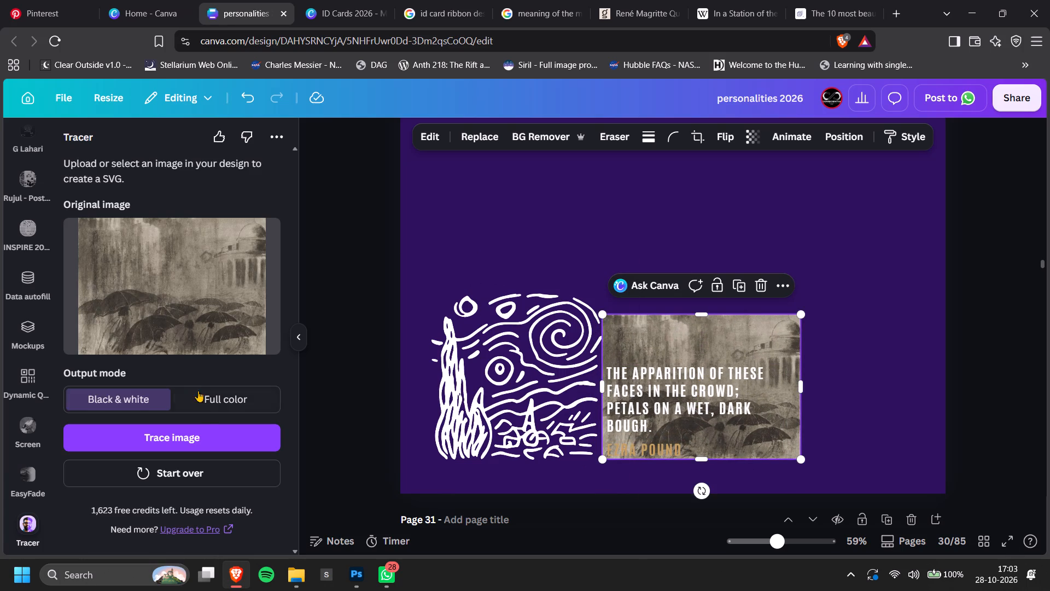
# Trace the umbrella painting in Tracer's Black & white mode.
pyautogui.click(197, 415)
pyautogui.click(196, 423)
pyautogui.click(196, 428)
# Shrink the Starry Night line drawing slightly from its upper-right corner.
pyautogui.click(517, 403)
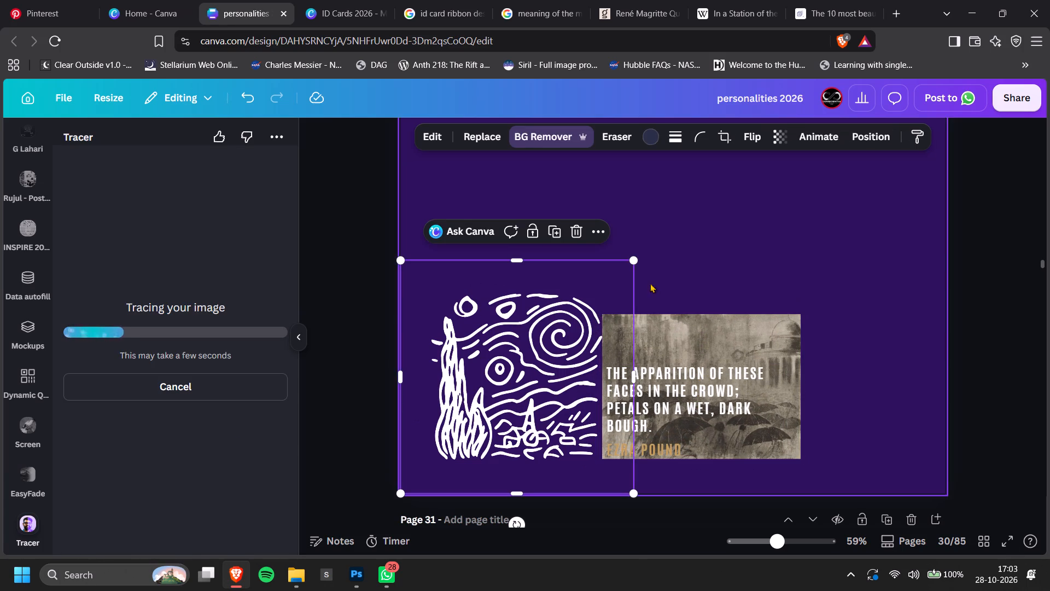
pyautogui.moveTo(633, 260); pyautogui.dragTo(629, 274)
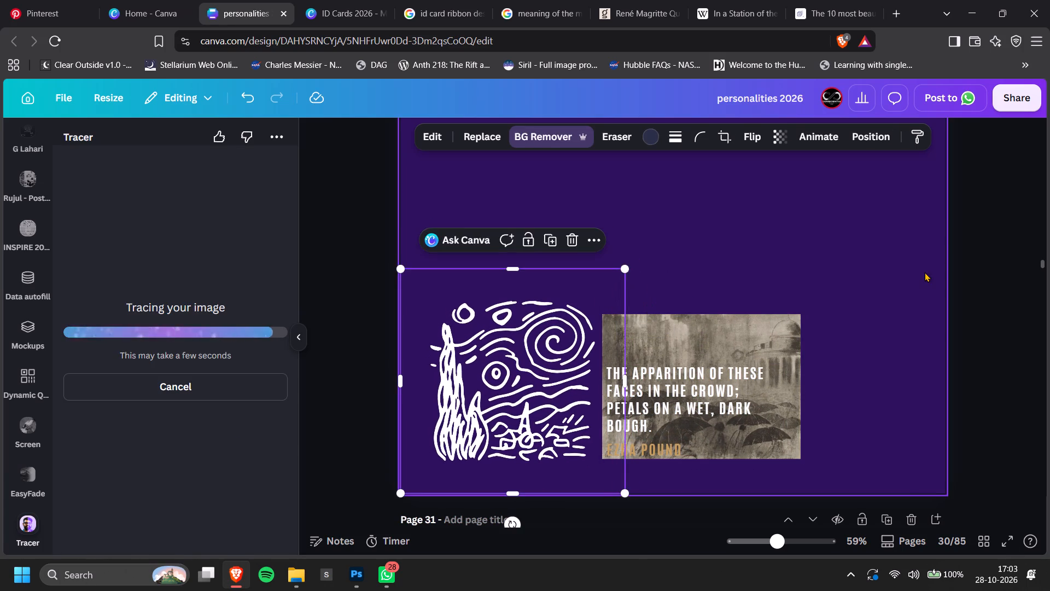
pyautogui.click(925, 272)
# Move Pound's poem and its attribution up and slightly right, centred horizontally over the umbrella painting.
pyautogui.moveTo(748, 371); pyautogui.dragTo(751, 335)
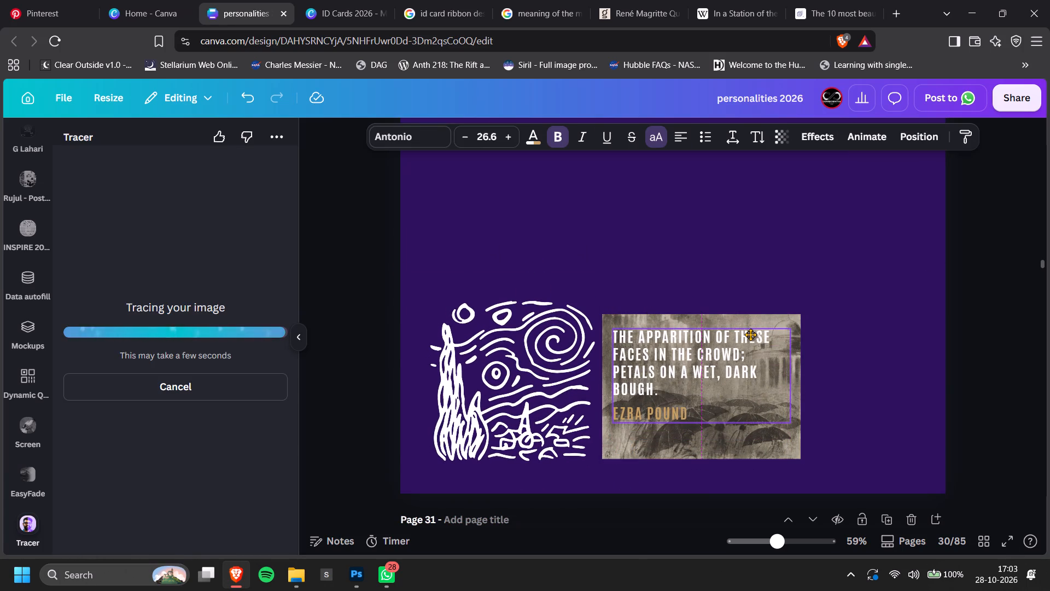
pyautogui.moveTo(751, 335); pyautogui.dragTo(750, 334)
pyautogui.click(949, 329)
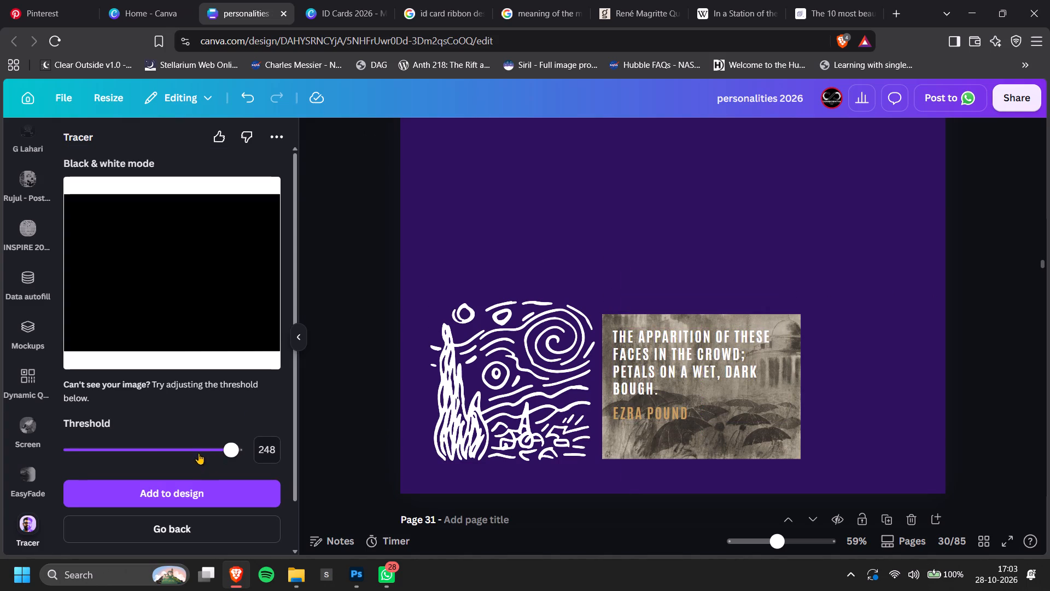
# Set the black and white trace threshold to 150.
pyautogui.moveTo(196, 453); pyautogui.dragTo(168, 453)
pyautogui.click(938, 381)
pyautogui.click(1023, 395)
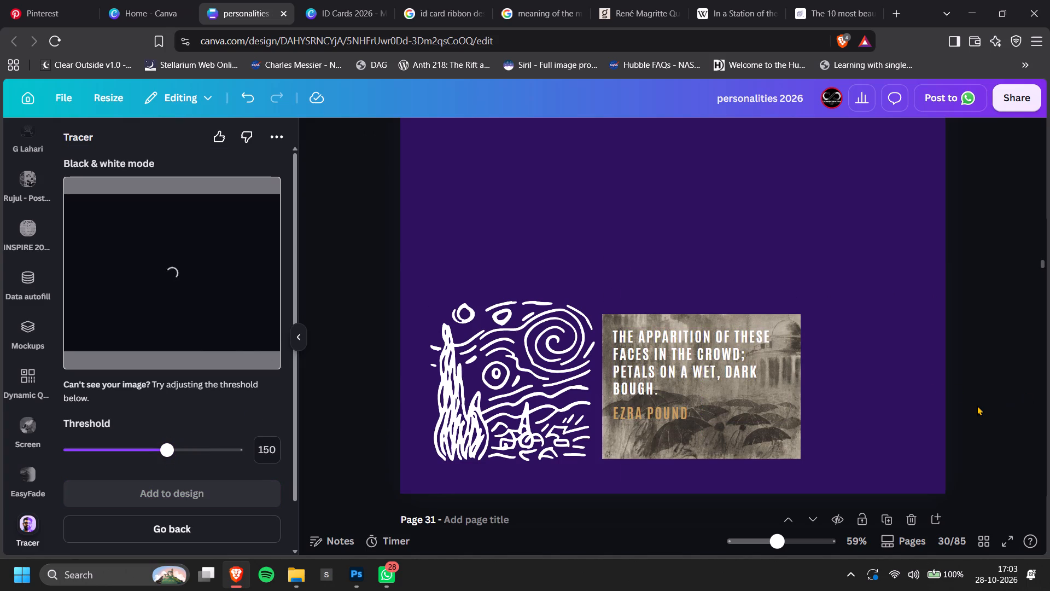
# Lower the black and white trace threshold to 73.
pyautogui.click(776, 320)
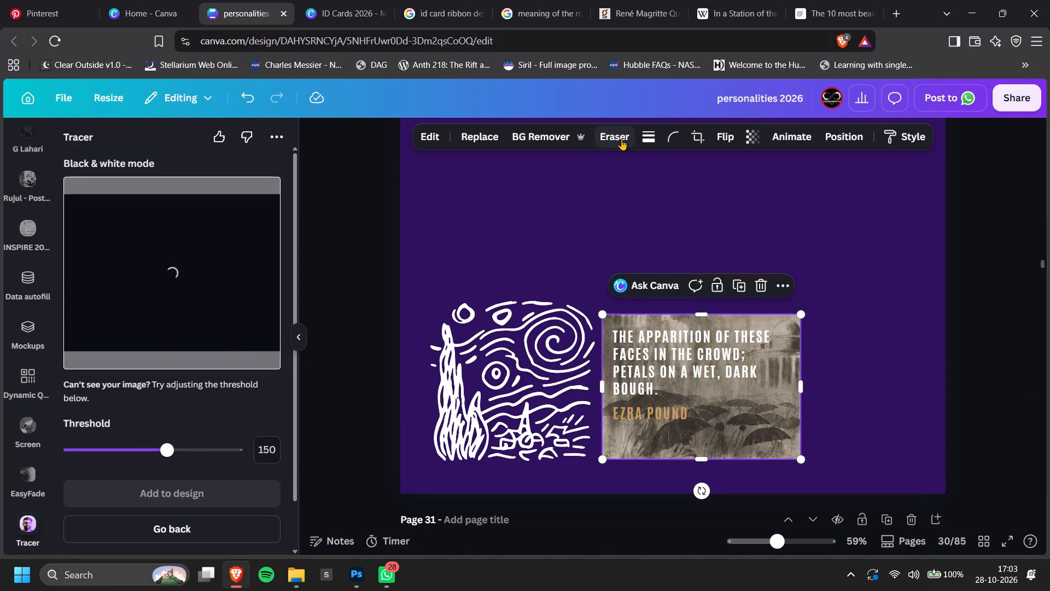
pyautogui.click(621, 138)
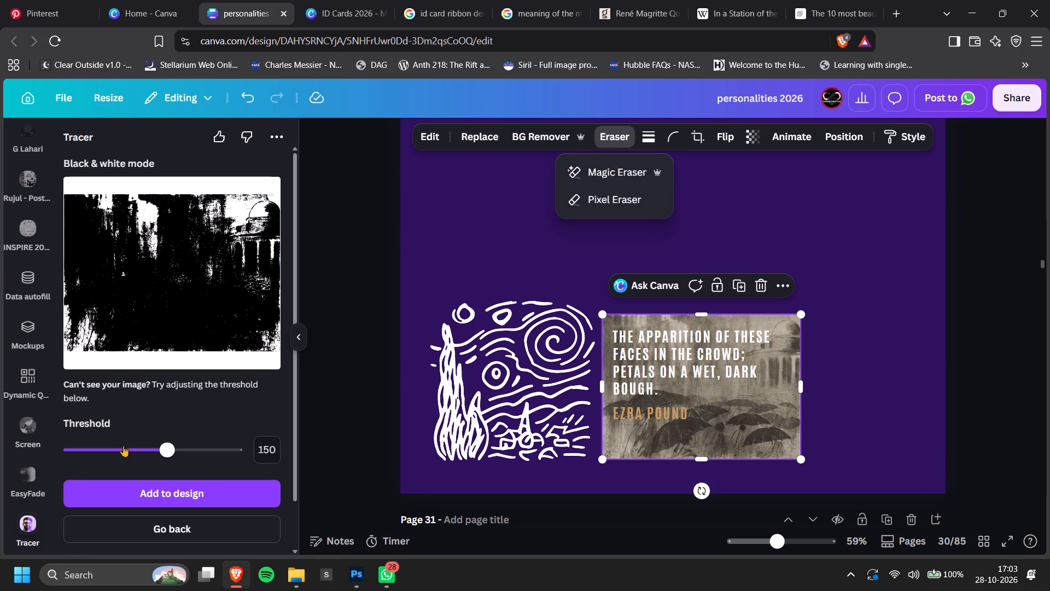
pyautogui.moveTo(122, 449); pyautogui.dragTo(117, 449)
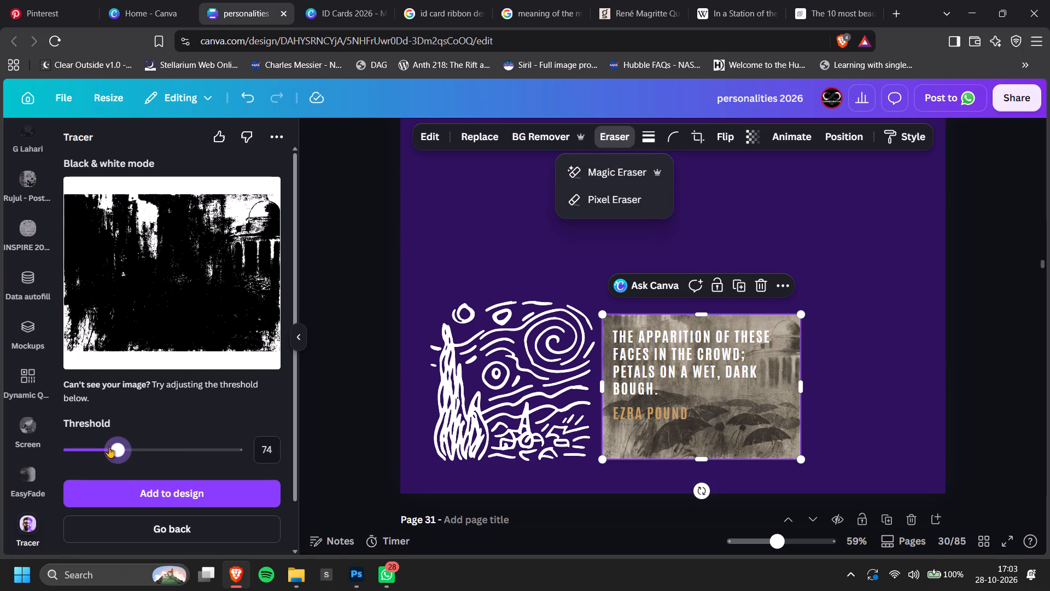
# Open the umbrella painting in the Pixel Eraser and set the eraser size to 68.
pyautogui.click(617, 207)
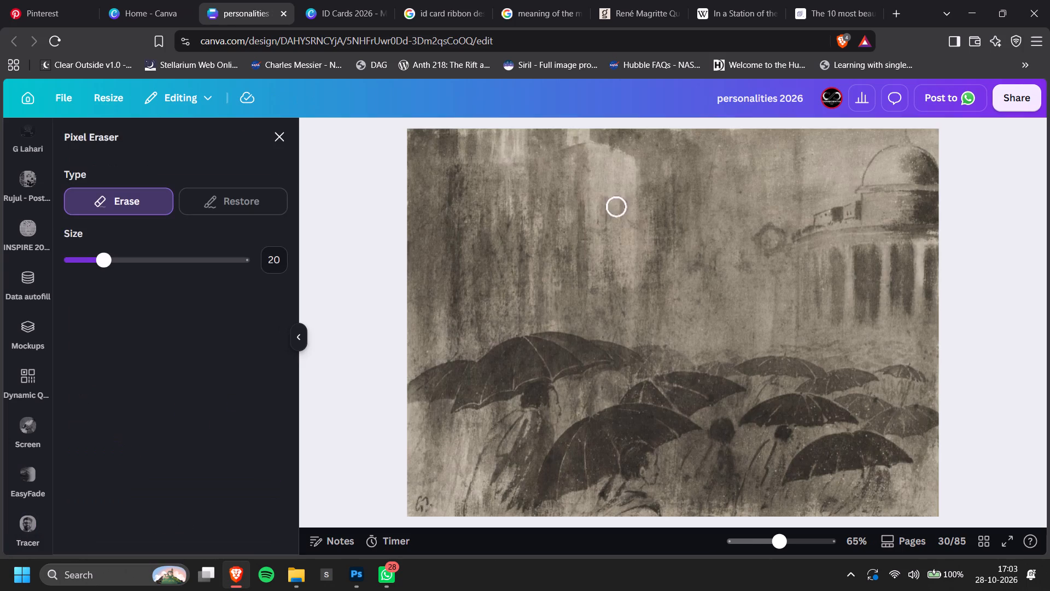
pyautogui.click(188, 267)
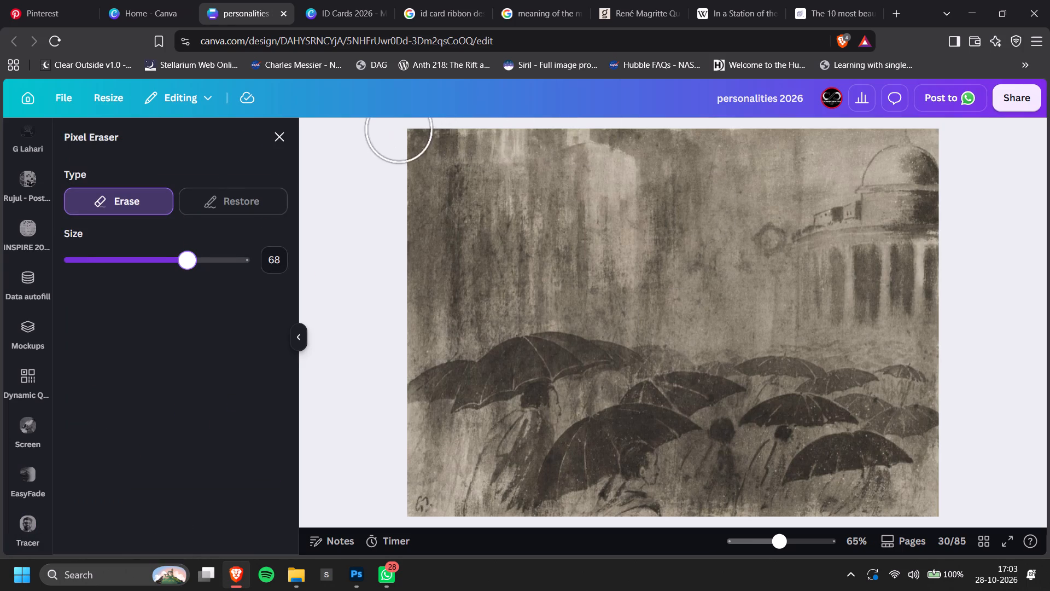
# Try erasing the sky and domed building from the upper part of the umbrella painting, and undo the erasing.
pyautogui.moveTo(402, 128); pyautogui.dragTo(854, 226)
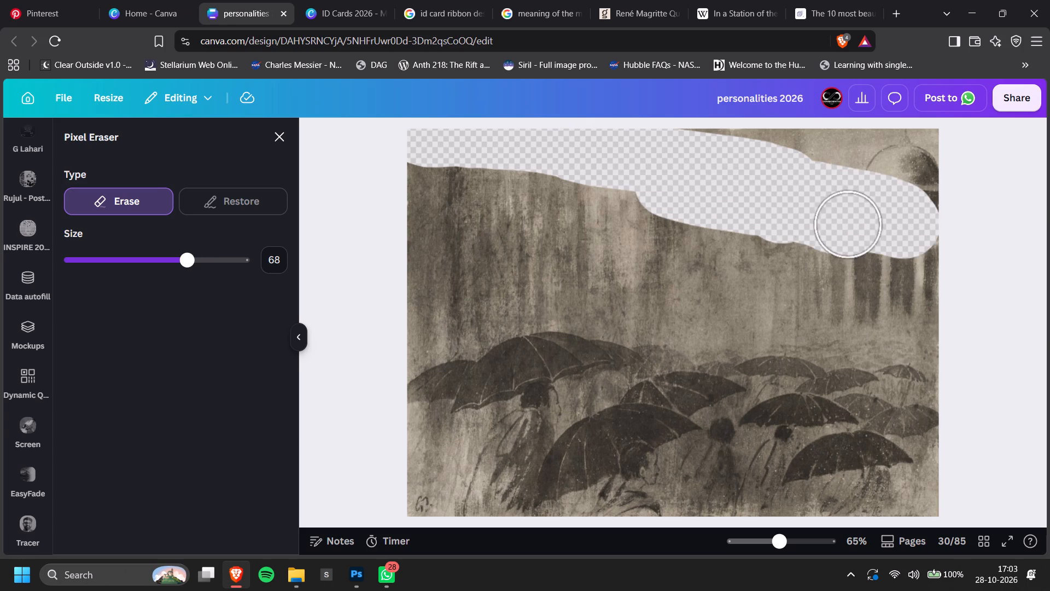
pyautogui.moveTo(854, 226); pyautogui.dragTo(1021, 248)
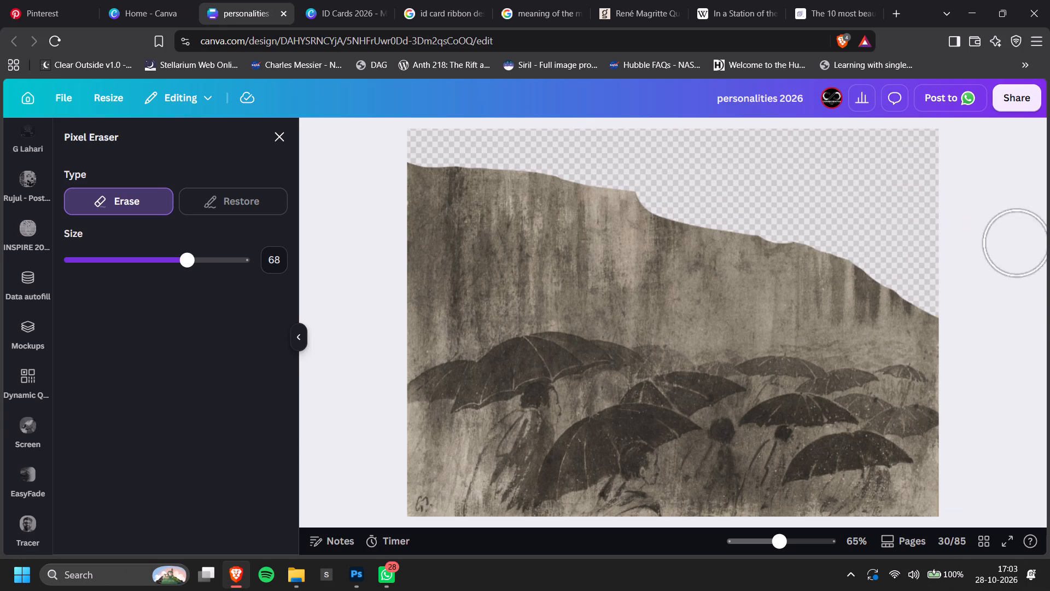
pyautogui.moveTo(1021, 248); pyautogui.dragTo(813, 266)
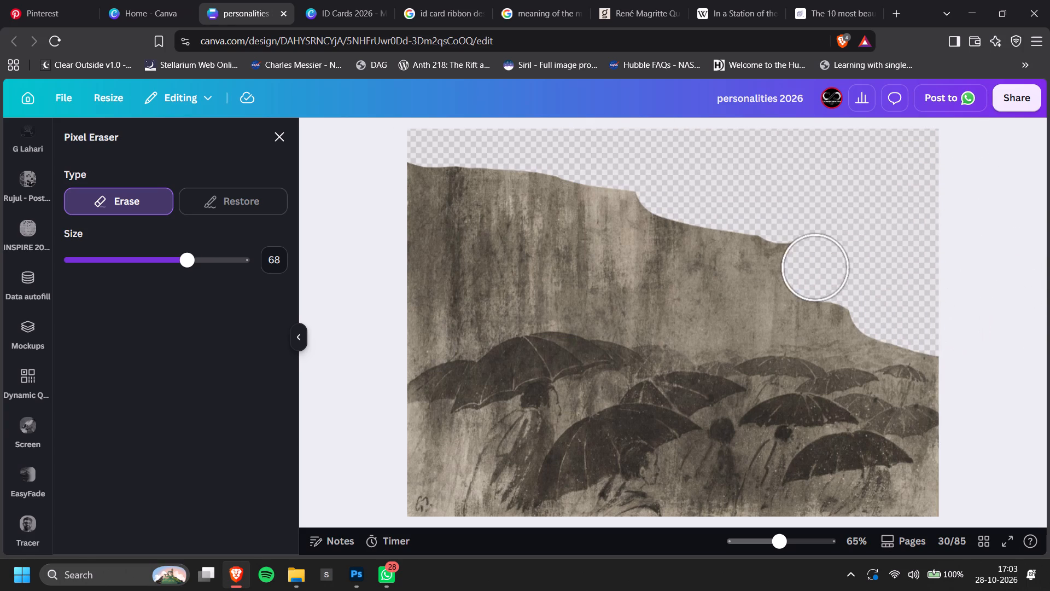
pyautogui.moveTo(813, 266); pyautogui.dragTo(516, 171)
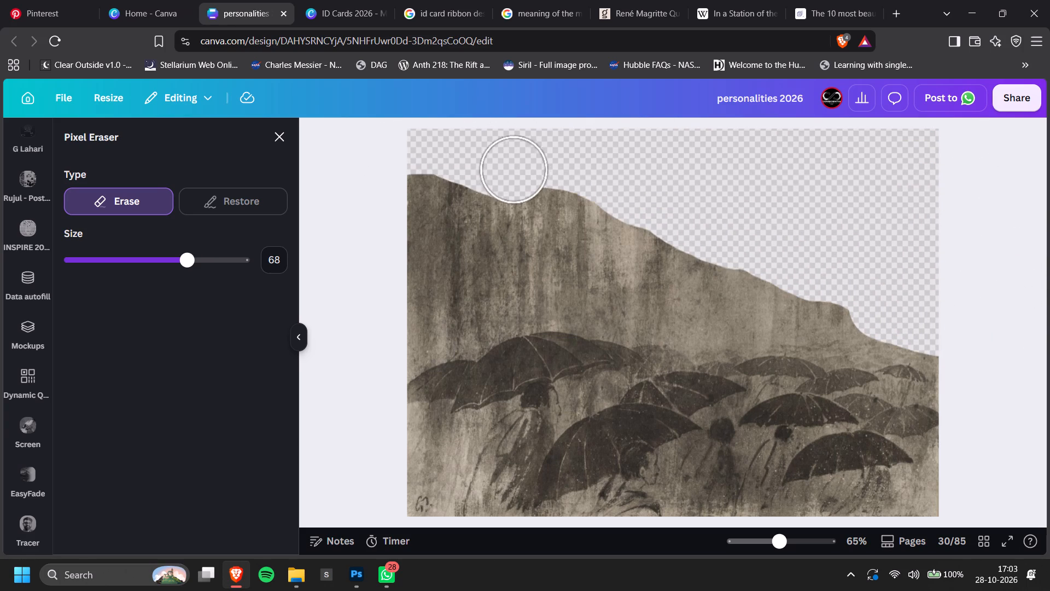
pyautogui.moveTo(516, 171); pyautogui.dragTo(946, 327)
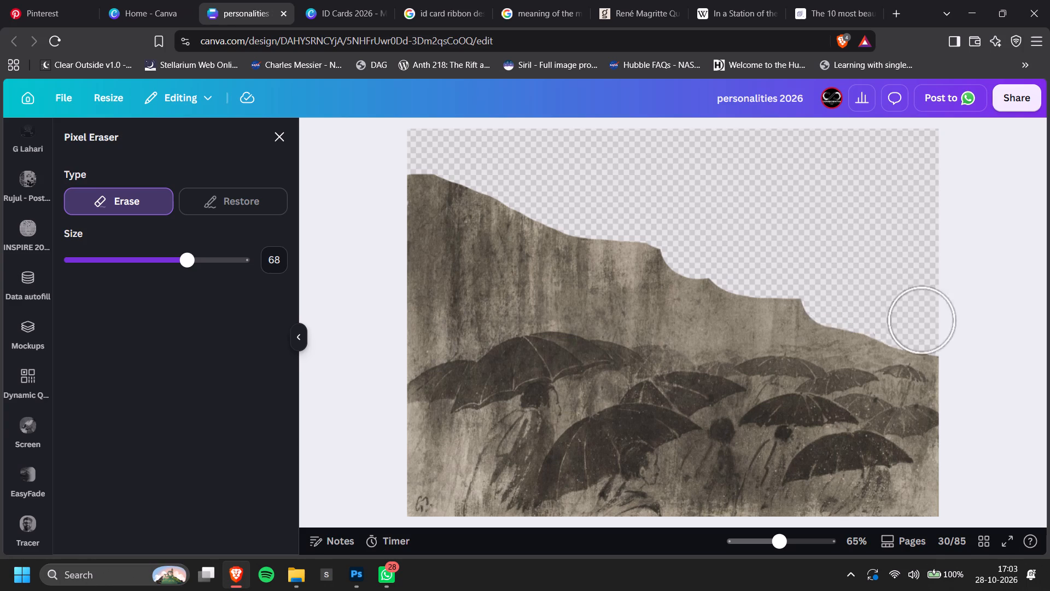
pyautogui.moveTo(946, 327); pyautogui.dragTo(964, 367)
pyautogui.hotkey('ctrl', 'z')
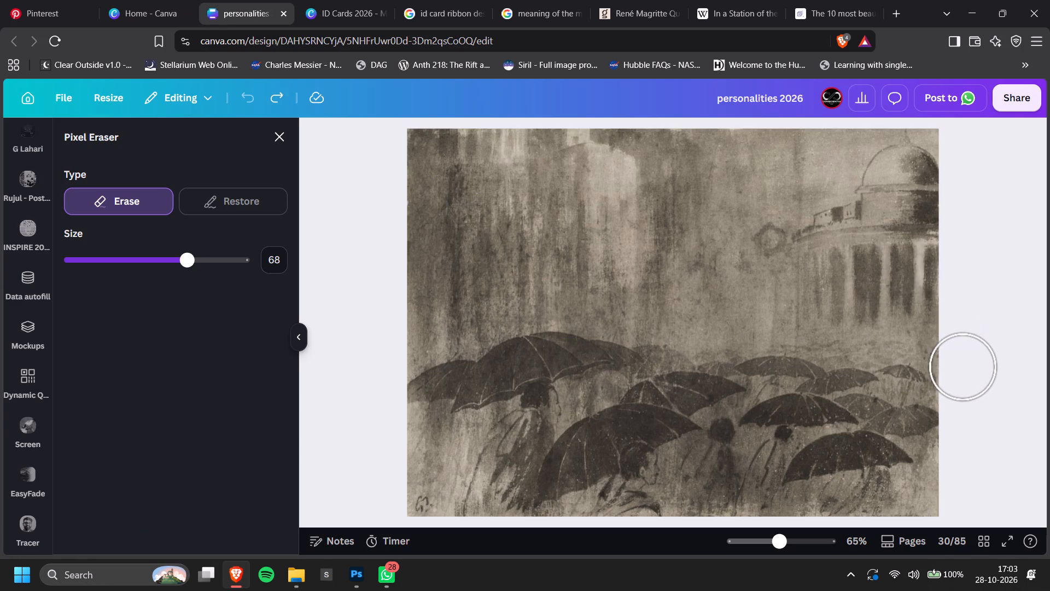
# Erase the painting's upper sky, the domed building and a strip along its right edge, and close the Pixel Eraser.
pyautogui.moveTo(941, 250); pyautogui.dragTo(816, 153)
pyautogui.moveTo(404, 153); pyautogui.dragTo(938, 187)
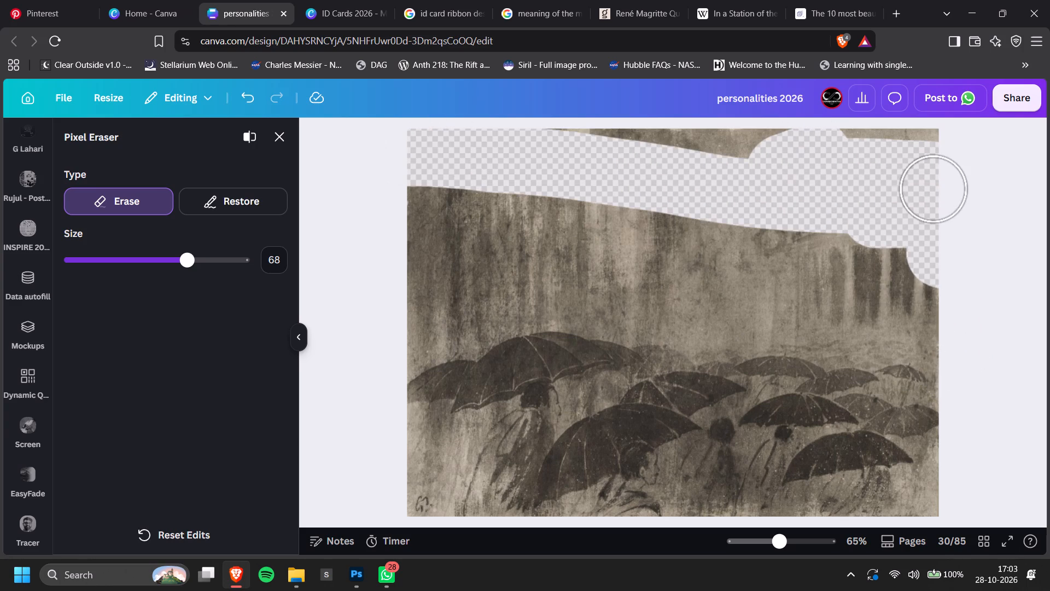
pyautogui.moveTo(938, 187); pyautogui.dragTo(606, 190)
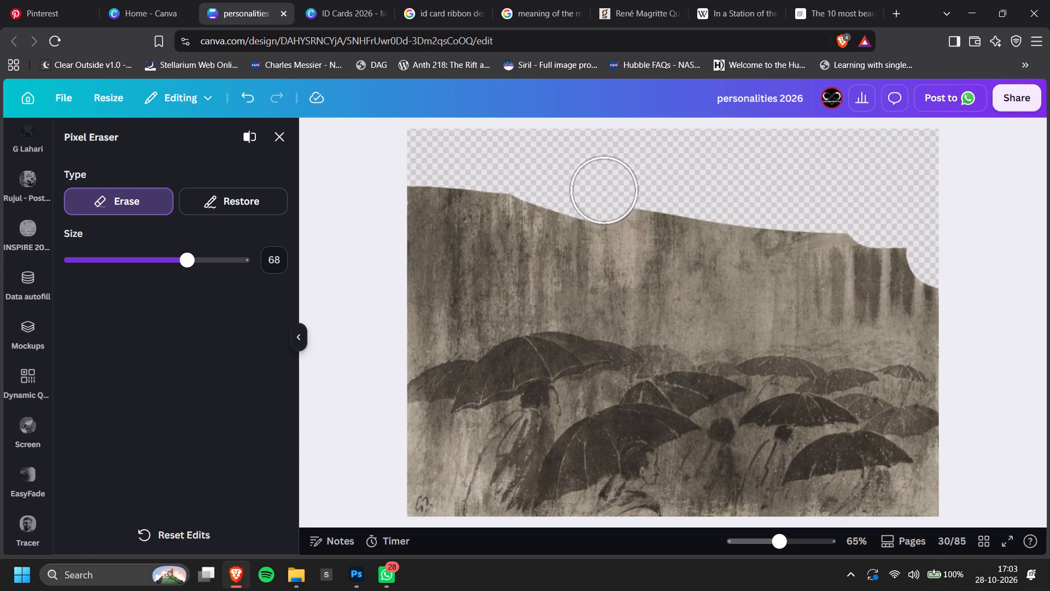
pyautogui.moveTo(606, 190); pyautogui.dragTo(983, 331)
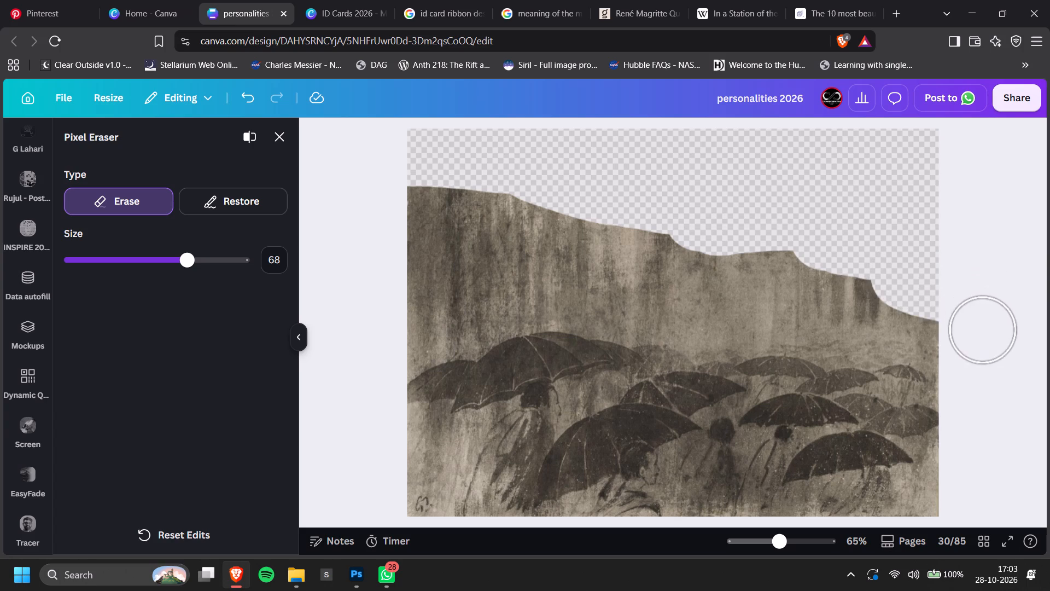
pyautogui.moveTo(983, 331); pyautogui.dragTo(762, 243)
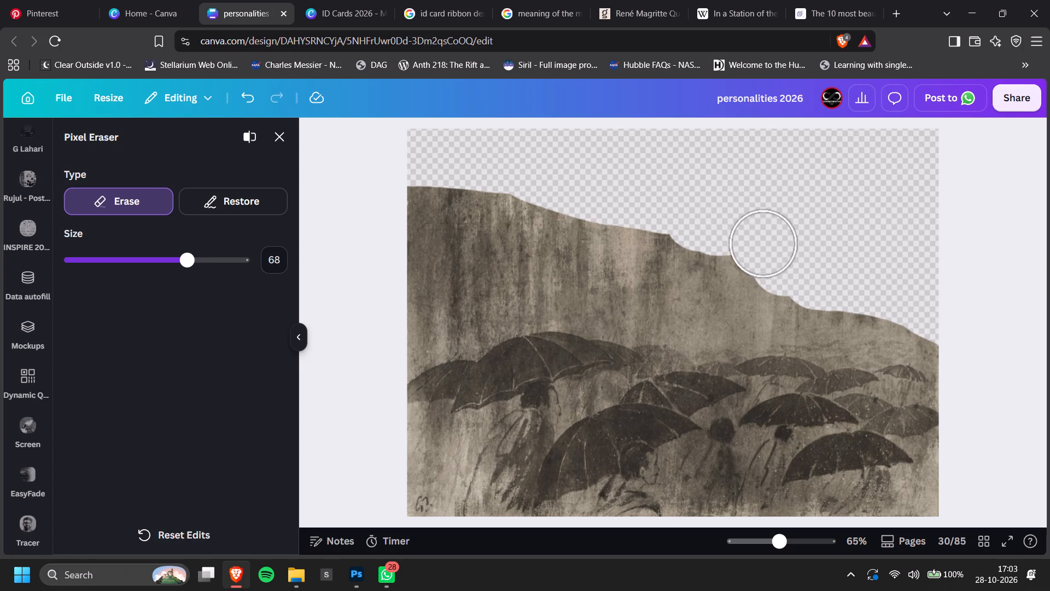
pyautogui.moveTo(762, 243); pyautogui.dragTo(971, 470)
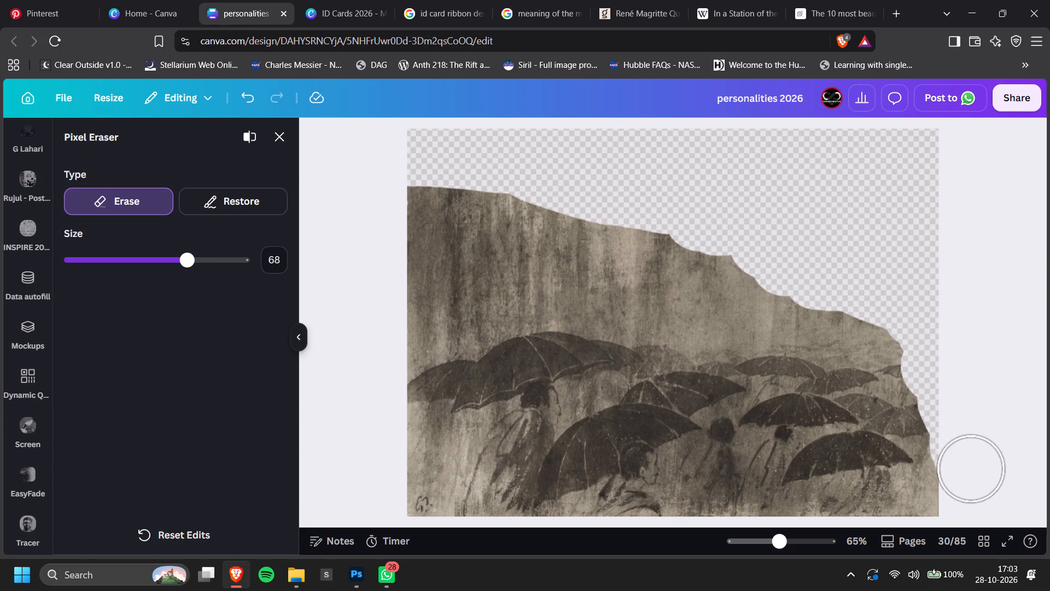
pyautogui.moveTo(971, 470); pyautogui.dragTo(983, 504)
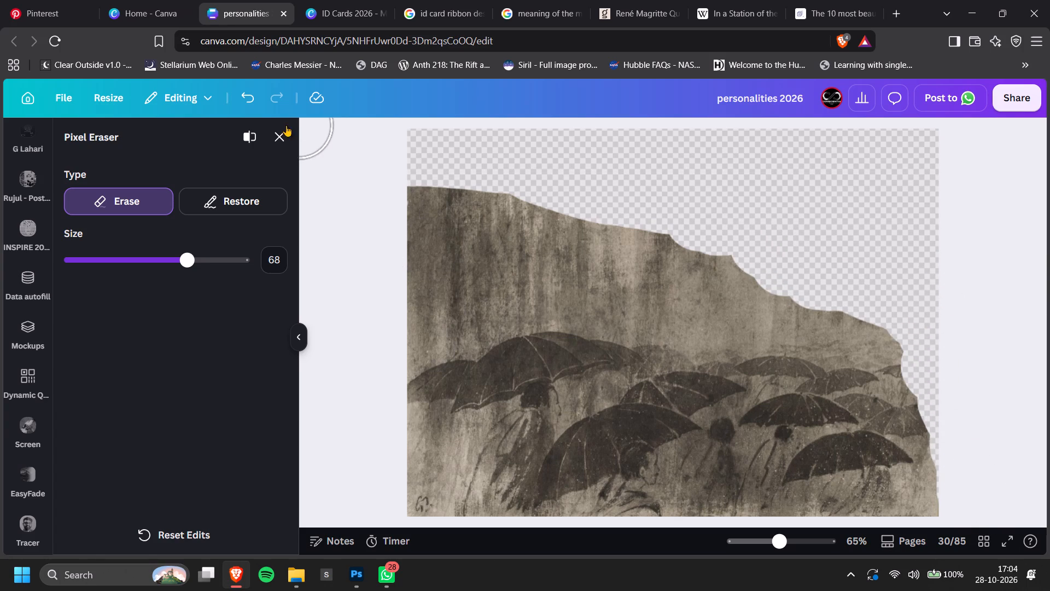
pyautogui.click(279, 131)
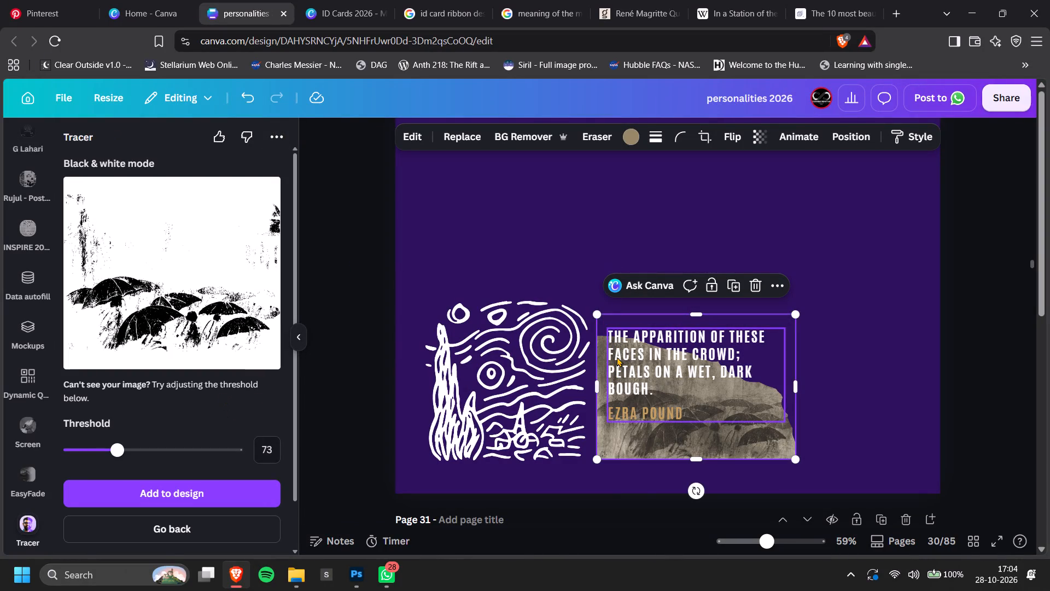
# Try a trace threshold of 82 on the umbrella painting, and settle on 69.
pyautogui.click(755, 433)
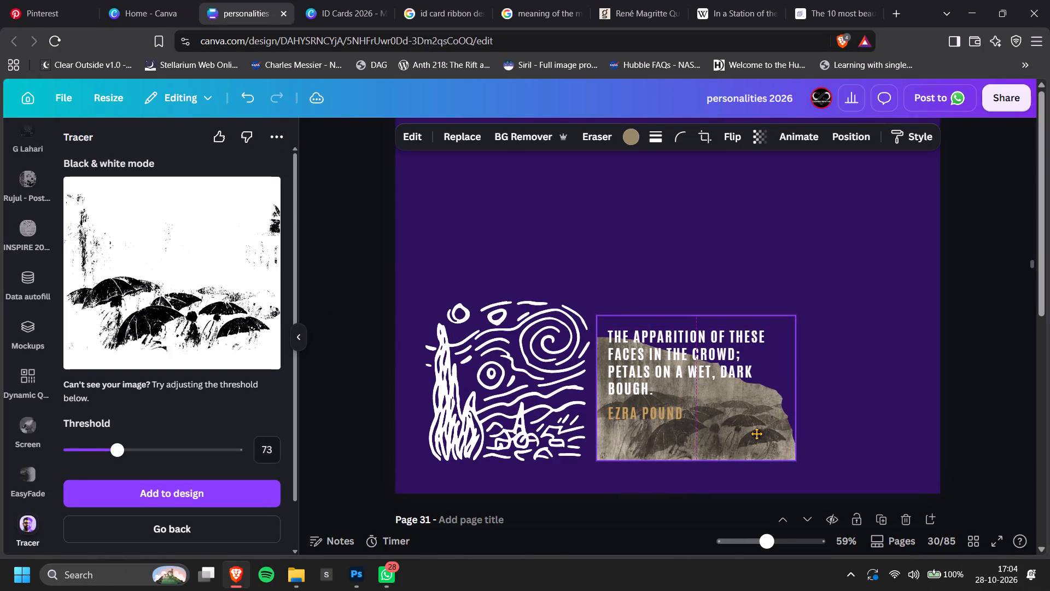
pyautogui.click(122, 453)
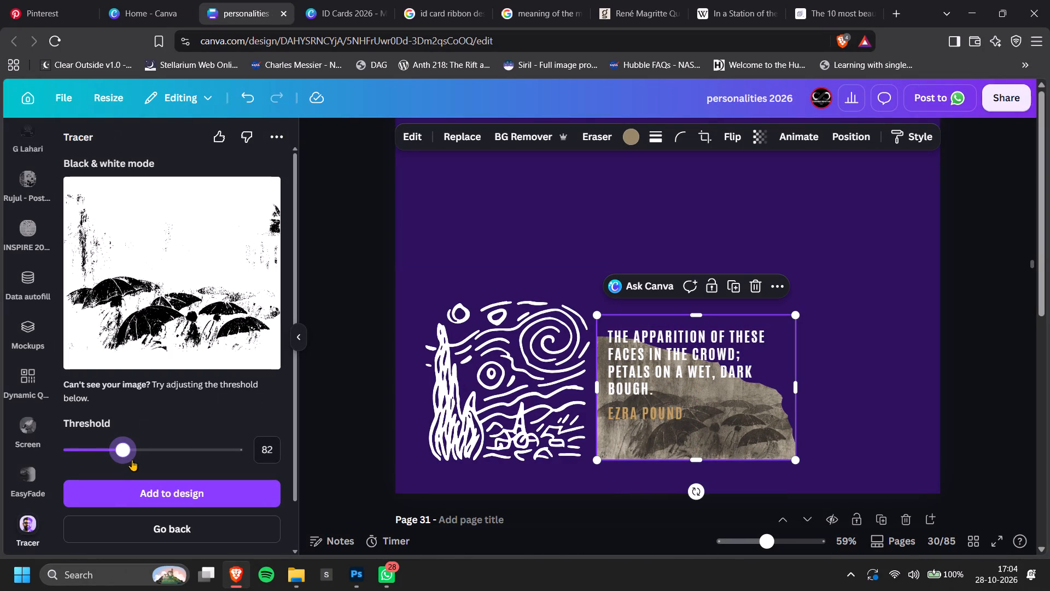
pyautogui.click(751, 439)
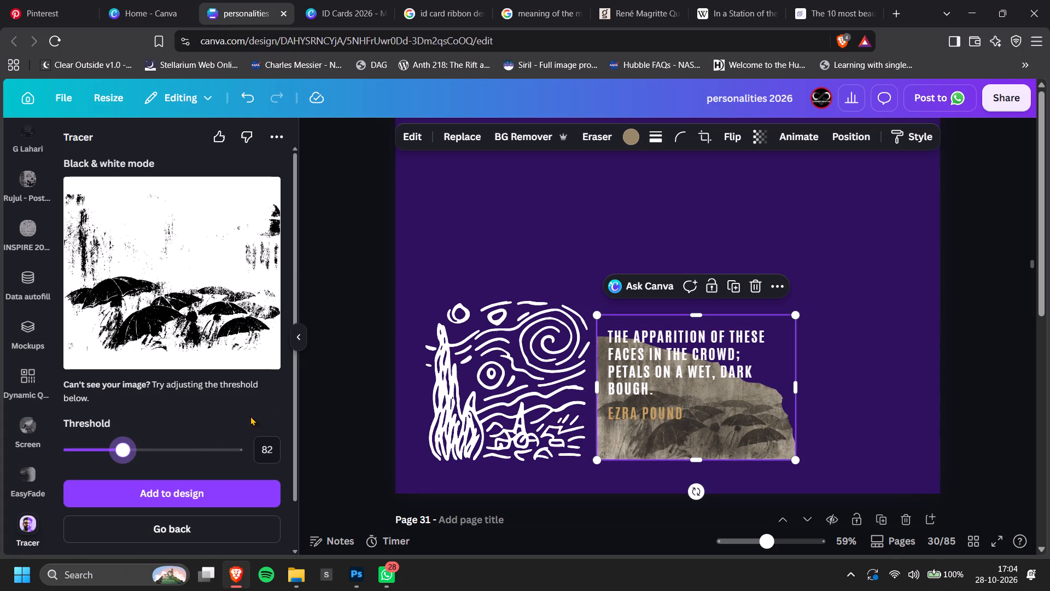
pyautogui.click(114, 455)
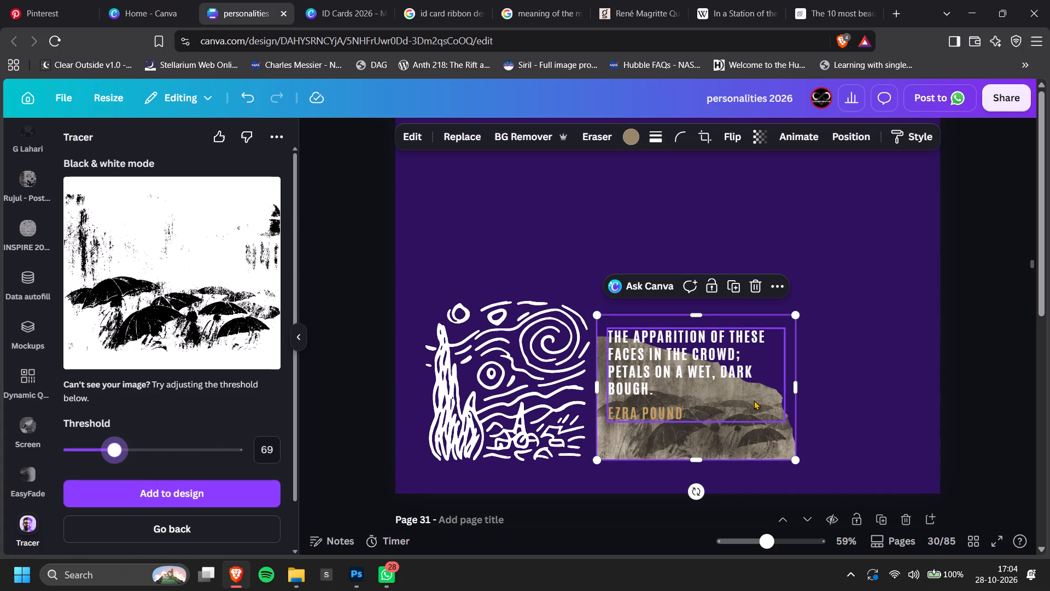
pyautogui.click(737, 438)
pyautogui.click(933, 370)
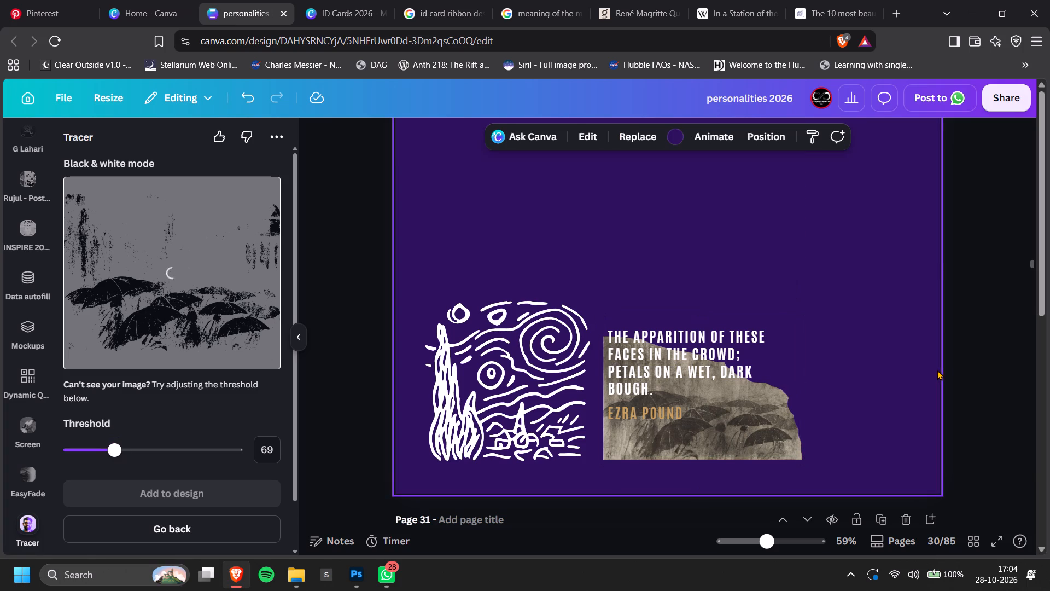
# Add the black and white umbrella trace to the page.
pyautogui.keyDown('ctrl'); pyautogui.scroll(-3, 912, 367); pyautogui.keyUp('ctrl')
pyautogui.scroll(1, 912, 367)
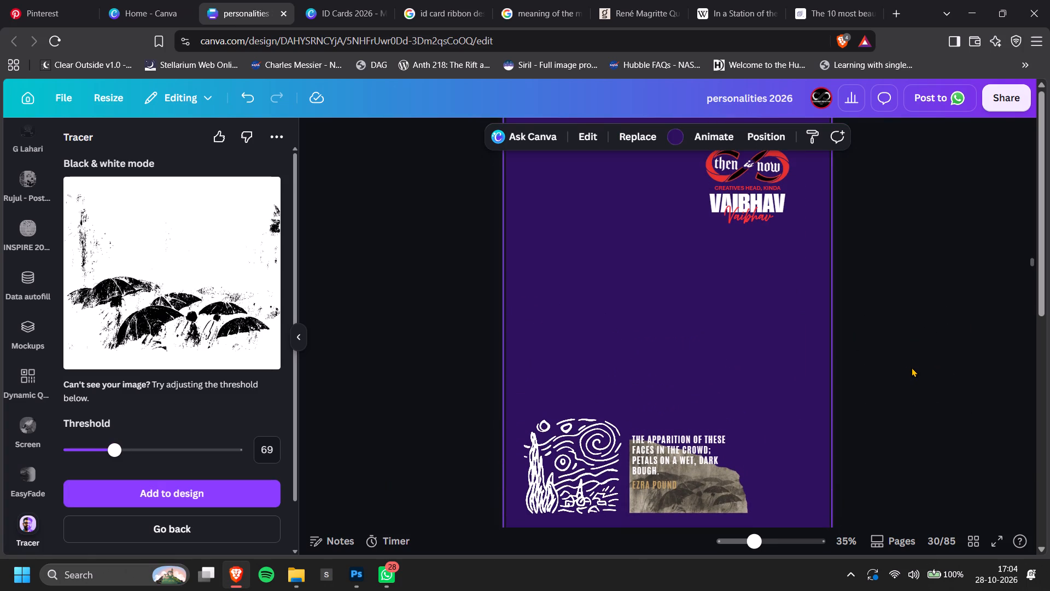
pyautogui.click(162, 490)
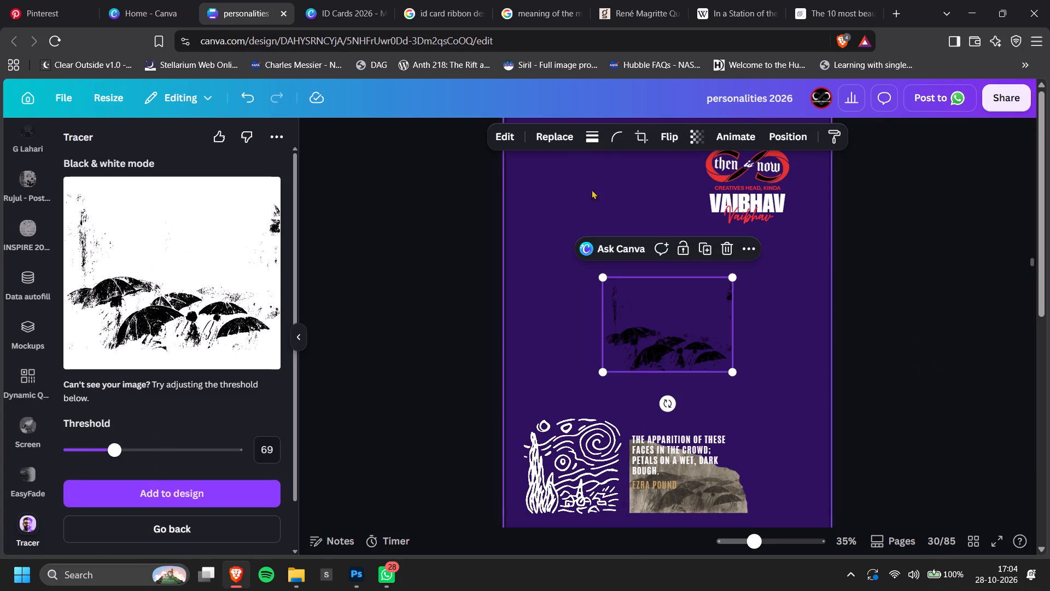
# Apply the Amber duotone filter to the black umbrella trace.
pyautogui.click(515, 138)
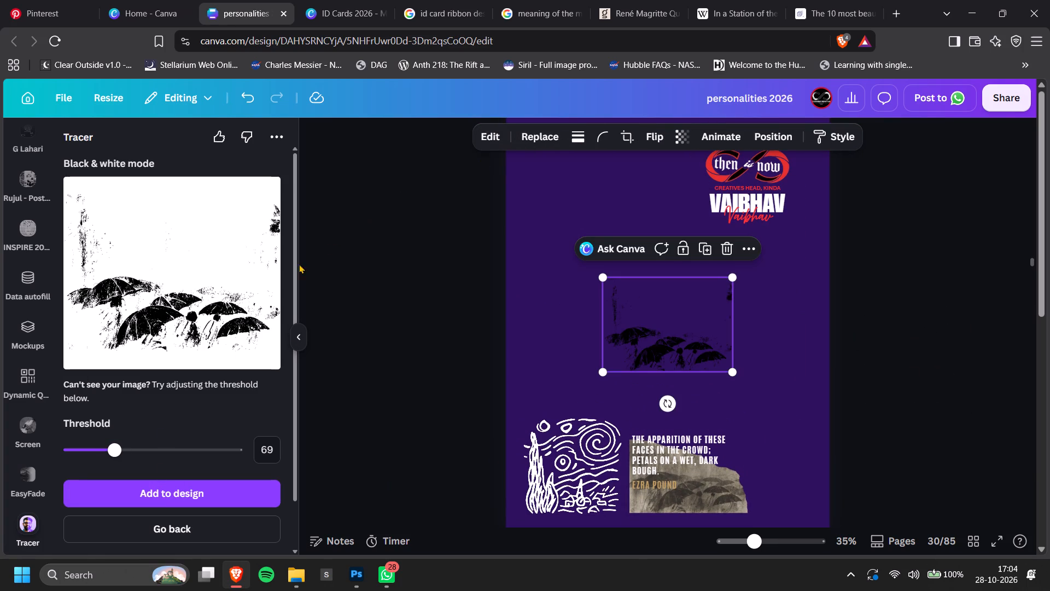
pyautogui.click(492, 140)
pyautogui.scroll(-3, 112, 386)
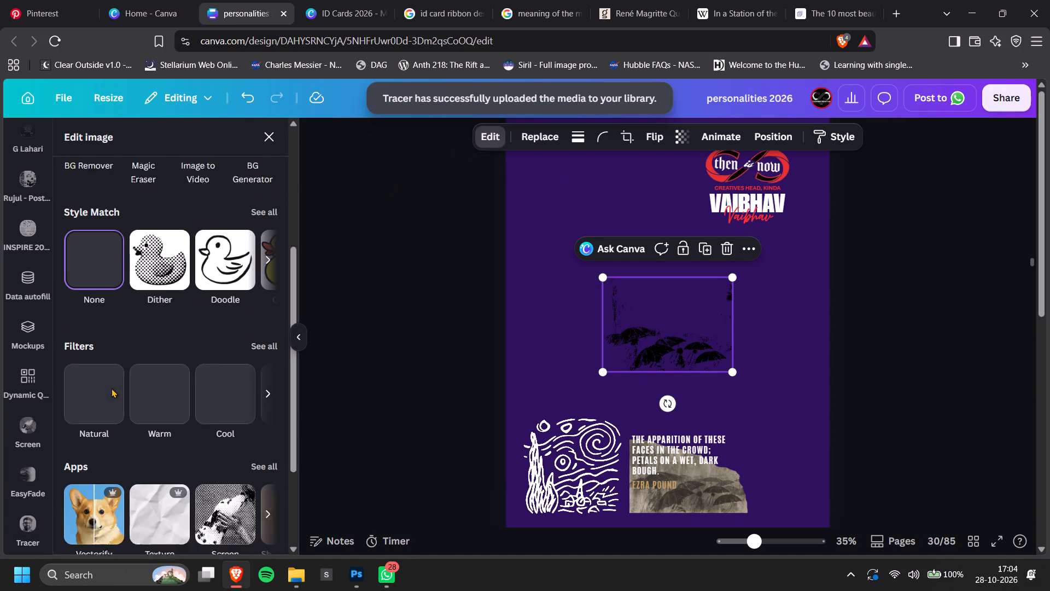
pyautogui.click(264, 302)
pyautogui.scroll(-9, 215, 312)
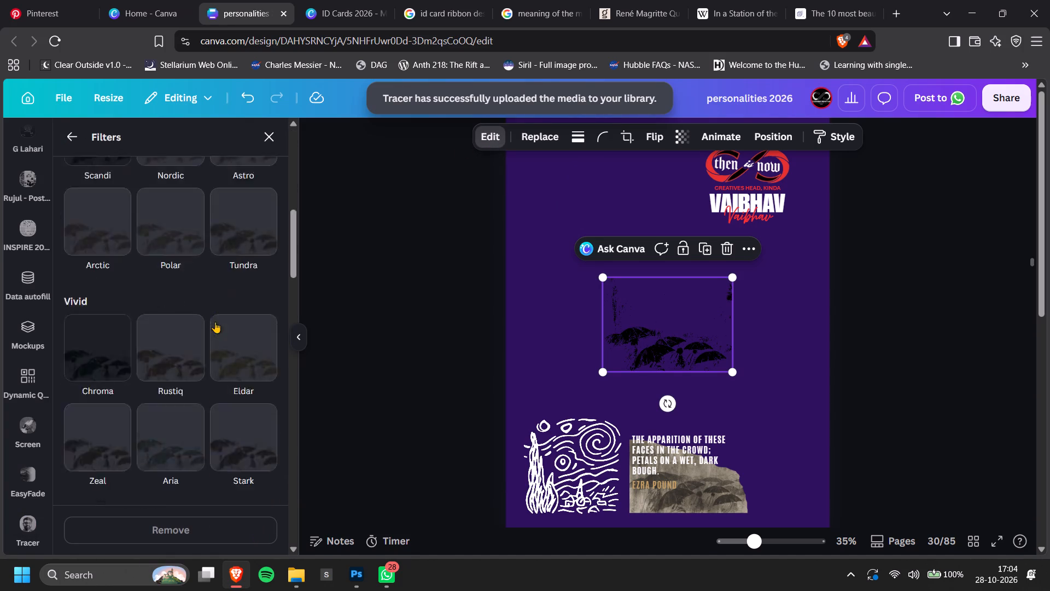
pyautogui.scroll(-10, 215, 322)
pyautogui.click(195, 166)
pyautogui.scroll(-4, 214, 280)
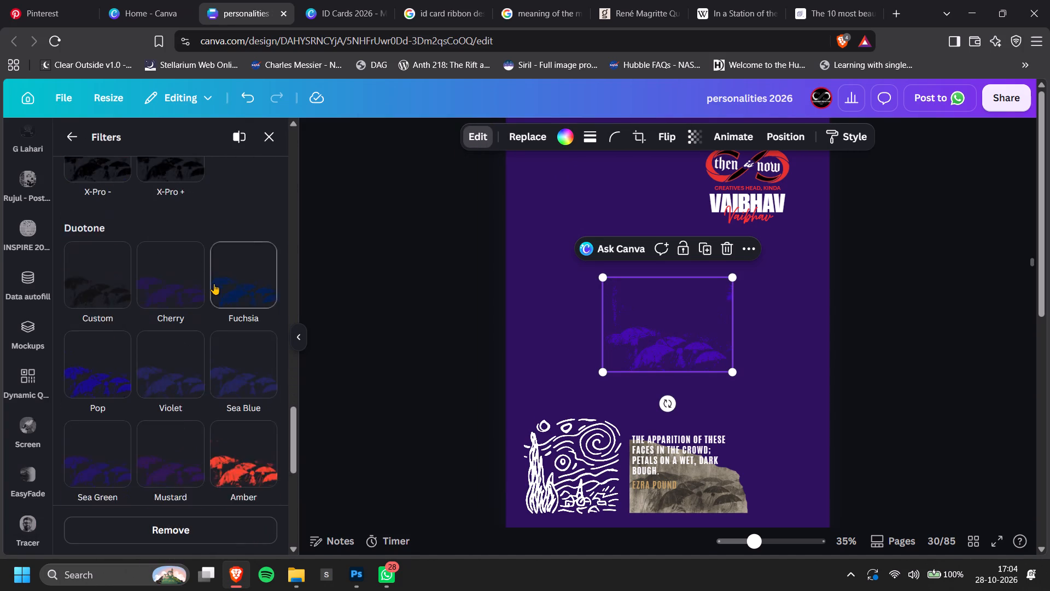
pyautogui.scroll(-3, 214, 283)
pyautogui.scroll(2, 255, 234)
pyautogui.click(248, 286)
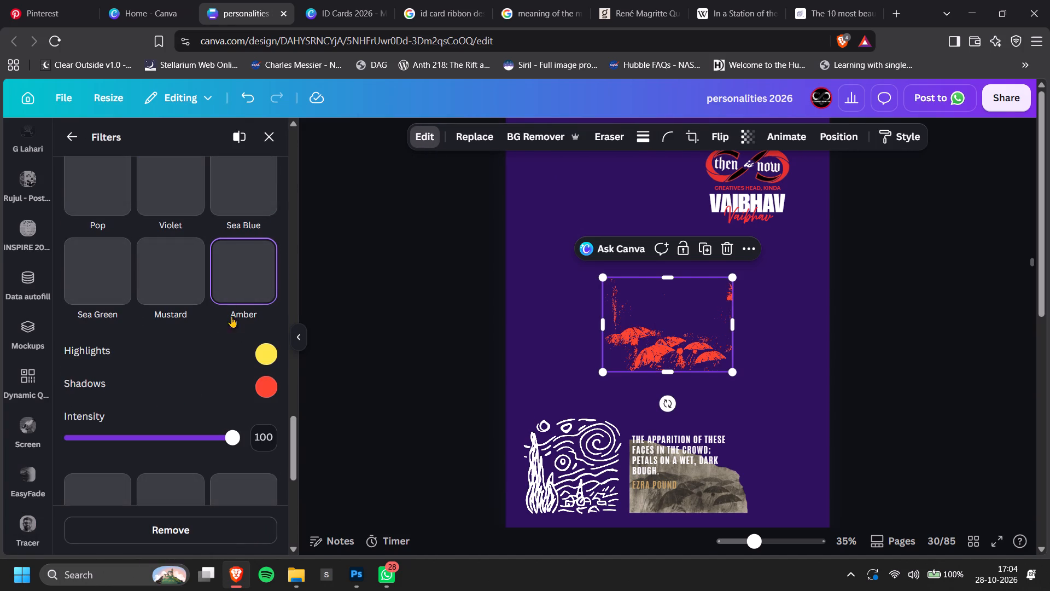
# Move the red umbrella trace down to just above Pound's poem.
pyautogui.moveTo(673, 310); pyautogui.dragTo(677, 371)
pyautogui.click(899, 420)
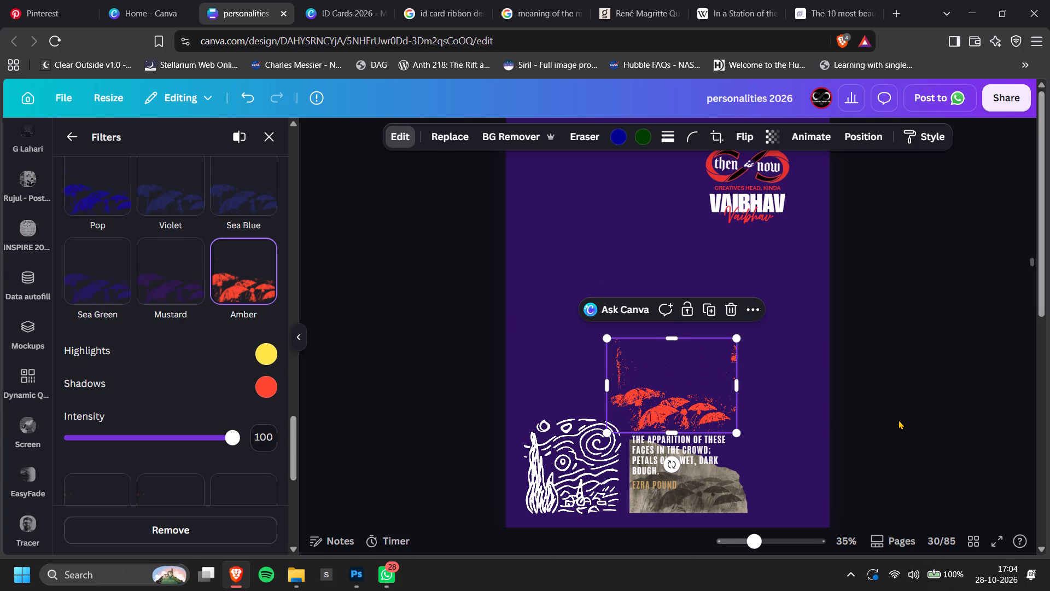
pyautogui.click(892, 401)
# Erase the stray rain streaks and specks across the upper area of the red umbrella trace with the Pixel Eraser at size 70.
pyautogui.keyDown('ctrl'); pyautogui.scroll(8, 688, 402); pyautogui.keyUp('ctrl')
pyautogui.click(685, 398)
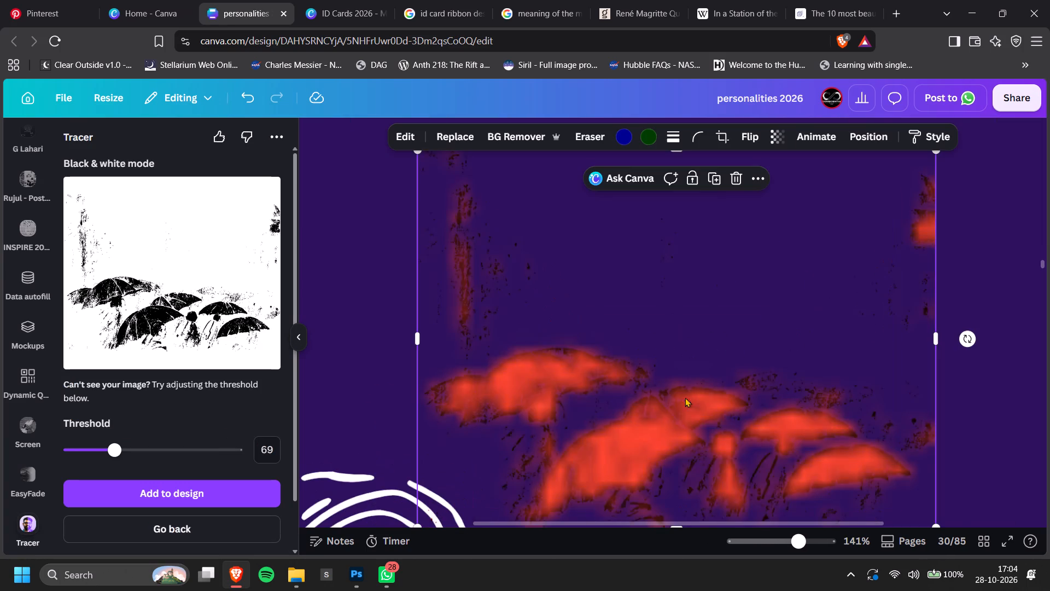
pyautogui.click(585, 147)
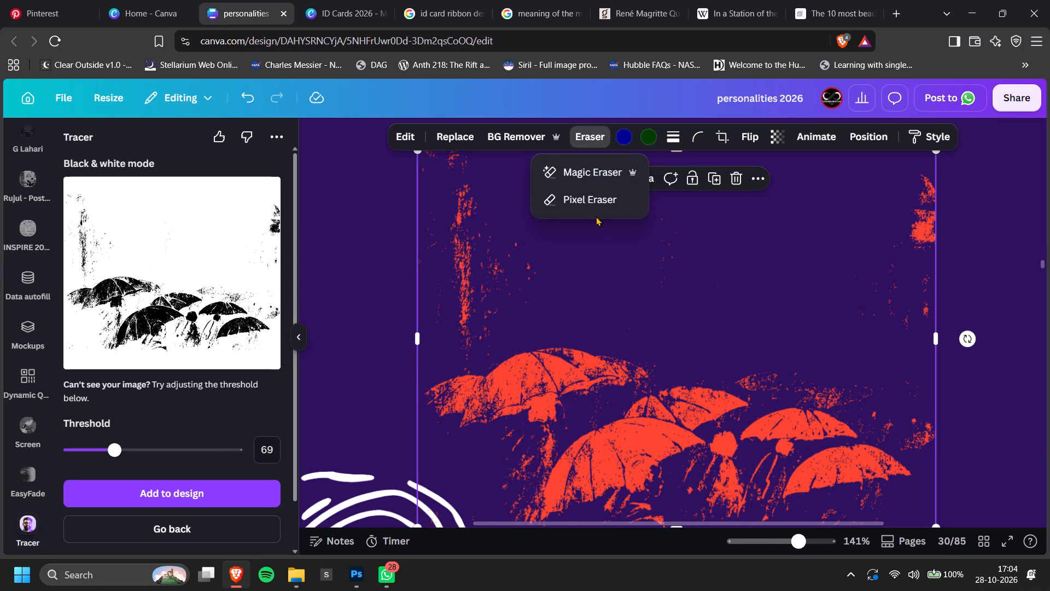
pyautogui.click(602, 204)
pyautogui.moveTo(176, 264); pyautogui.dragTo(191, 270)
pyautogui.moveTo(446, 193); pyautogui.dragTo(471, 187)
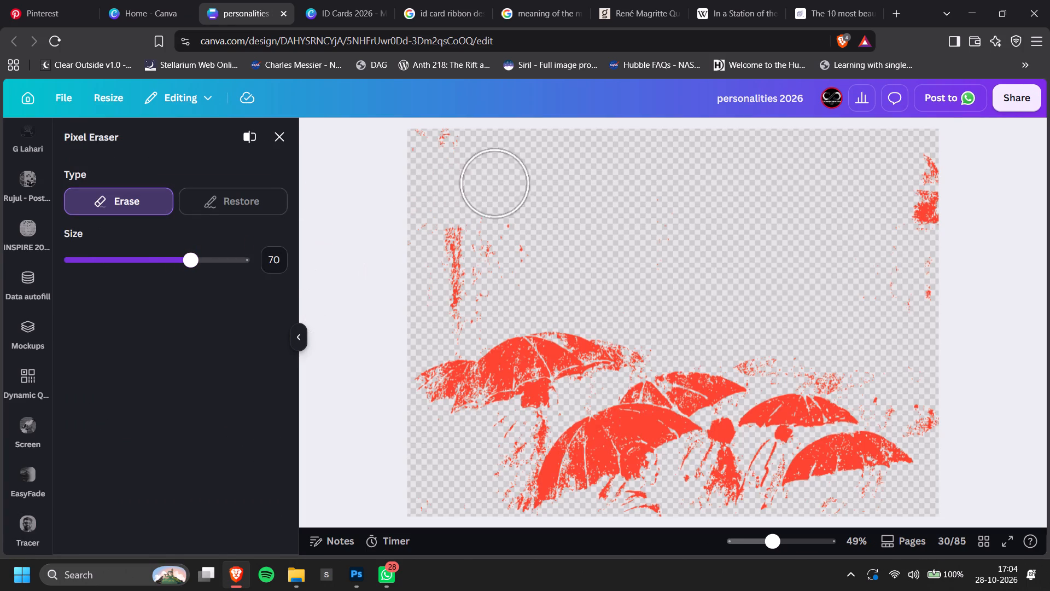
pyautogui.moveTo(471, 187); pyautogui.dragTo(451, 317)
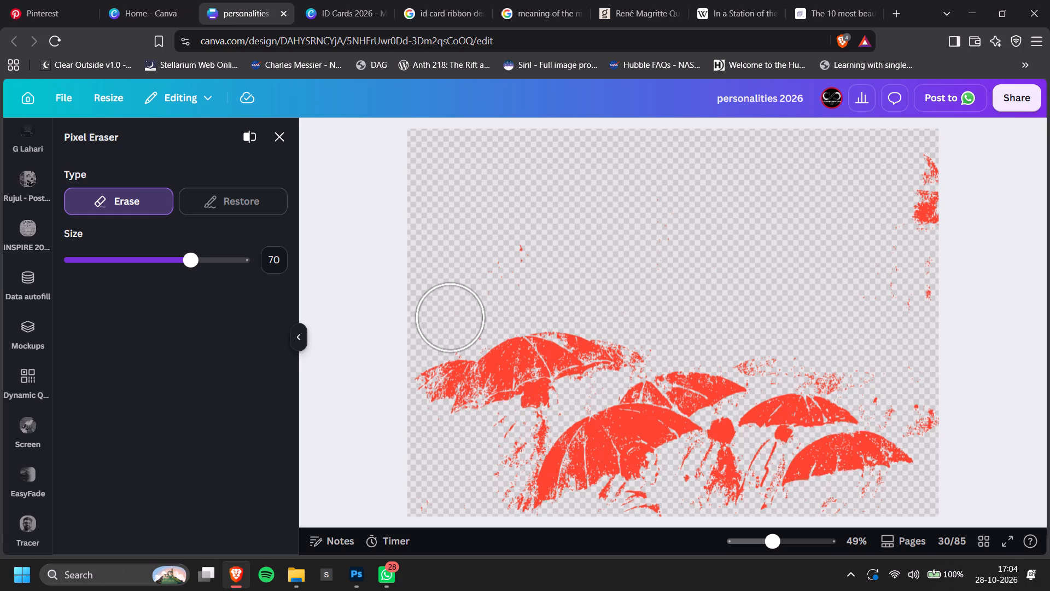
pyautogui.moveTo(451, 317); pyautogui.dragTo(937, 299)
# Erase the remaining specks just above the right-hand umbrellas and finish the pixel erasing.
pyautogui.scroll(-2, 941, 297)
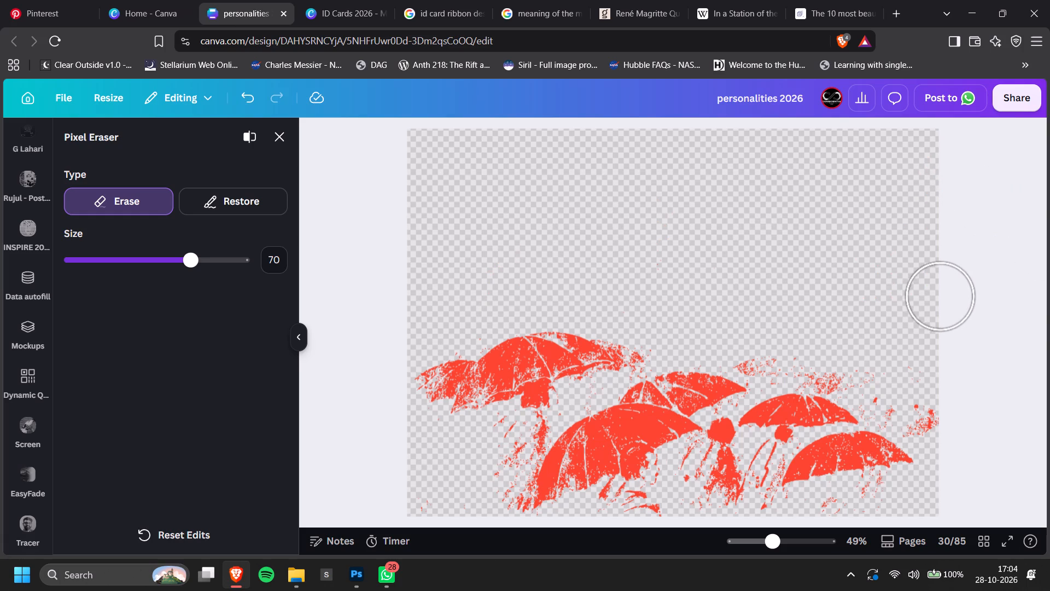
pyautogui.click(887, 379)
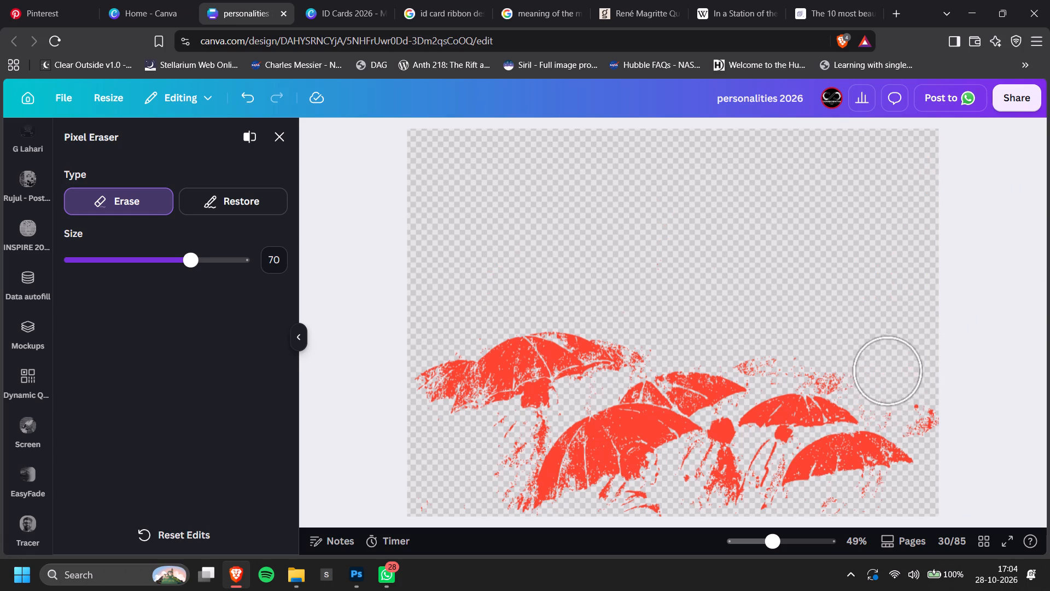
pyautogui.moveTo(871, 365); pyautogui.dragTo(663, 299)
pyautogui.moveTo(752, 345); pyautogui.dragTo(763, 349)
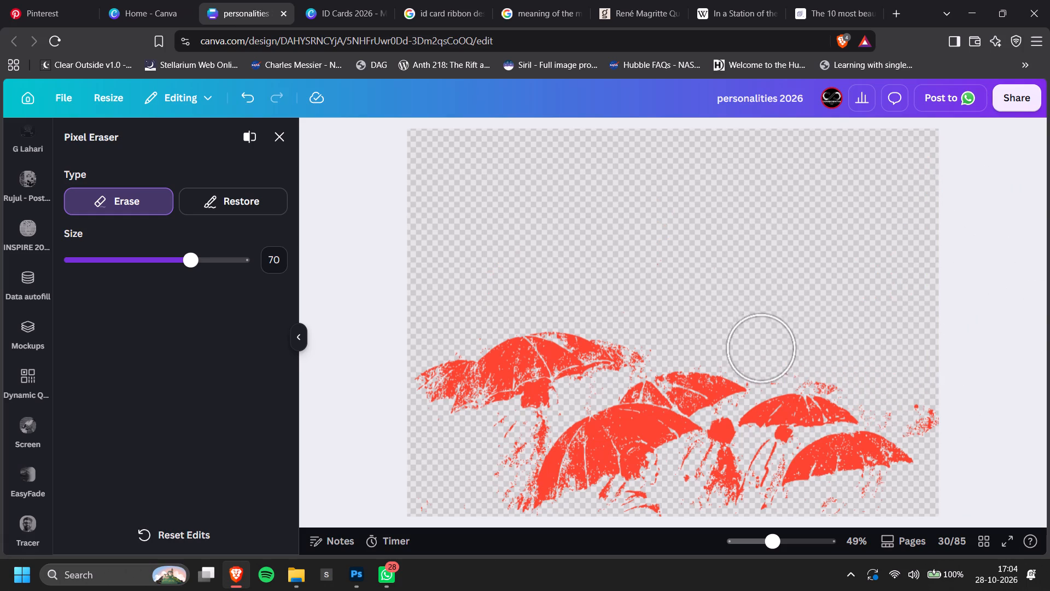
pyautogui.moveTo(763, 349); pyautogui.dragTo(804, 356)
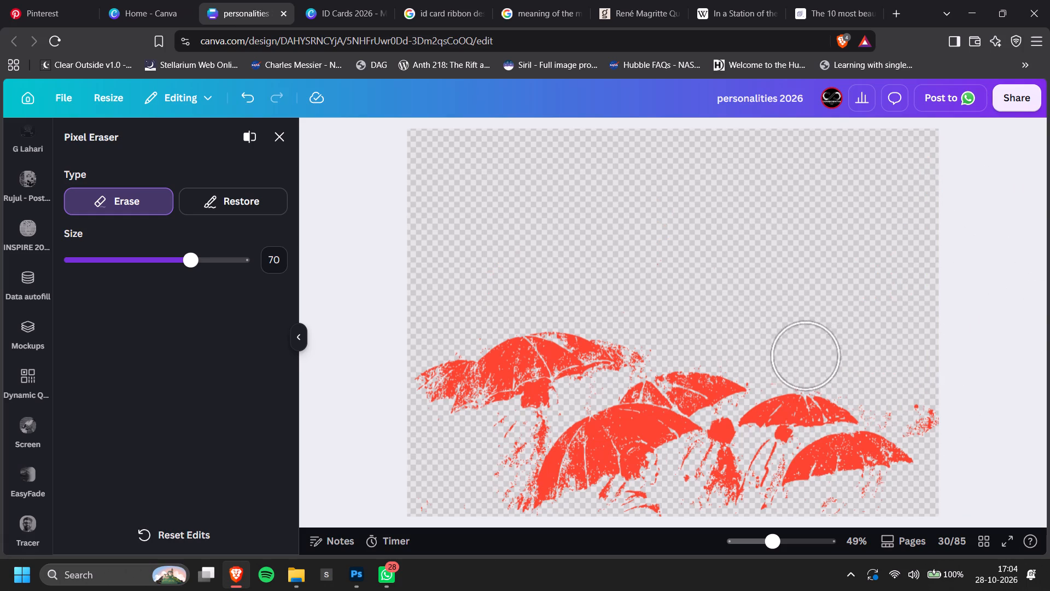
pyautogui.moveTo(804, 356); pyautogui.dragTo(878, 377)
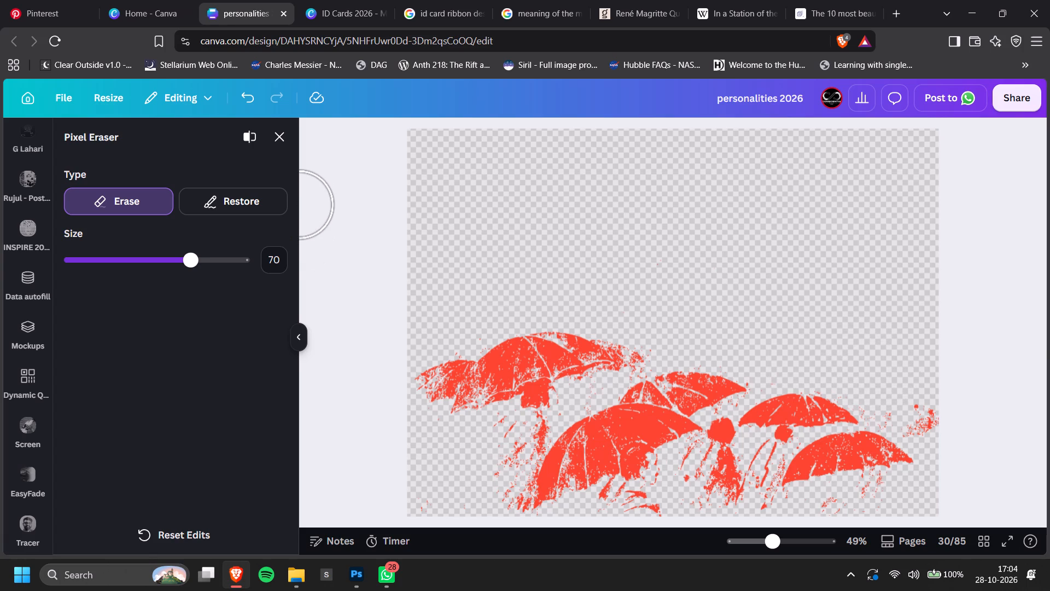
pyautogui.click(280, 134)
# Move the cleaned red umbrella trace to just above the white Starry Night drawing.
pyautogui.keyDown('ctrl'); pyautogui.scroll(-4, 796, 328); pyautogui.keyUp('ctrl')
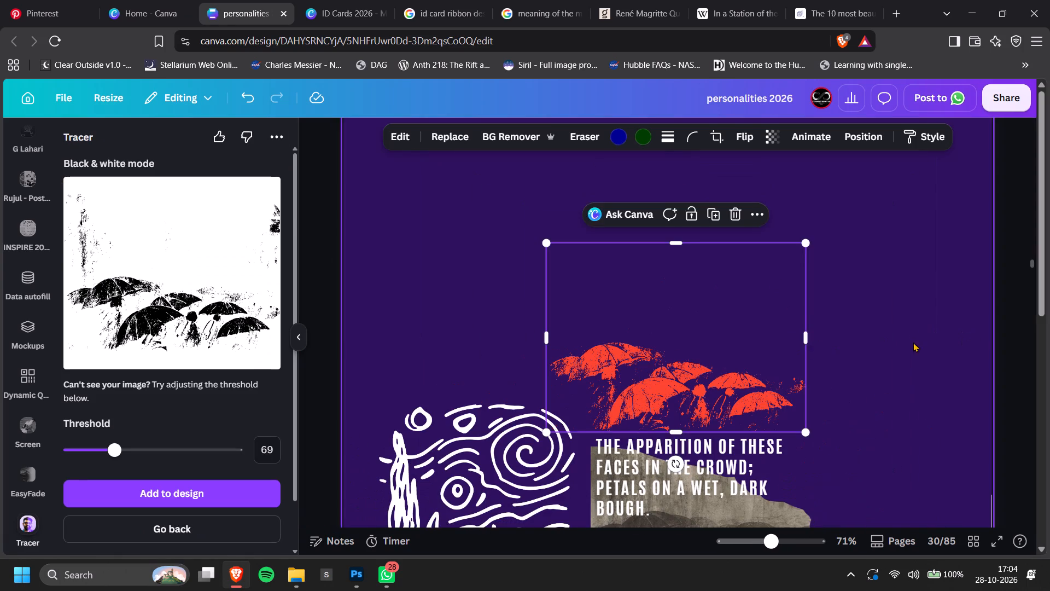
pyautogui.moveTo(913, 342); pyautogui.dragTo(914, 347)
pyautogui.moveTo(790, 372); pyautogui.dragTo(597, 331)
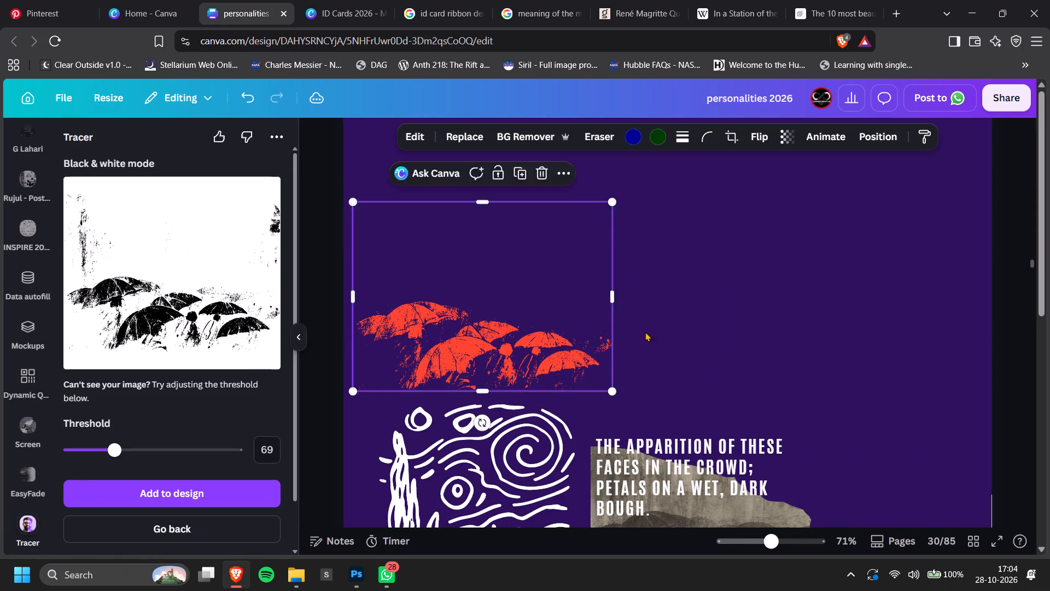
# Examine the card page's overall layout, including the umbrella trace, Starry Night drawing and Pound's poem.
pyautogui.keyDown('ctrl'); pyautogui.scroll(-4, 686, 334); pyautogui.keyUp('ctrl')
pyautogui.click(970, 338)
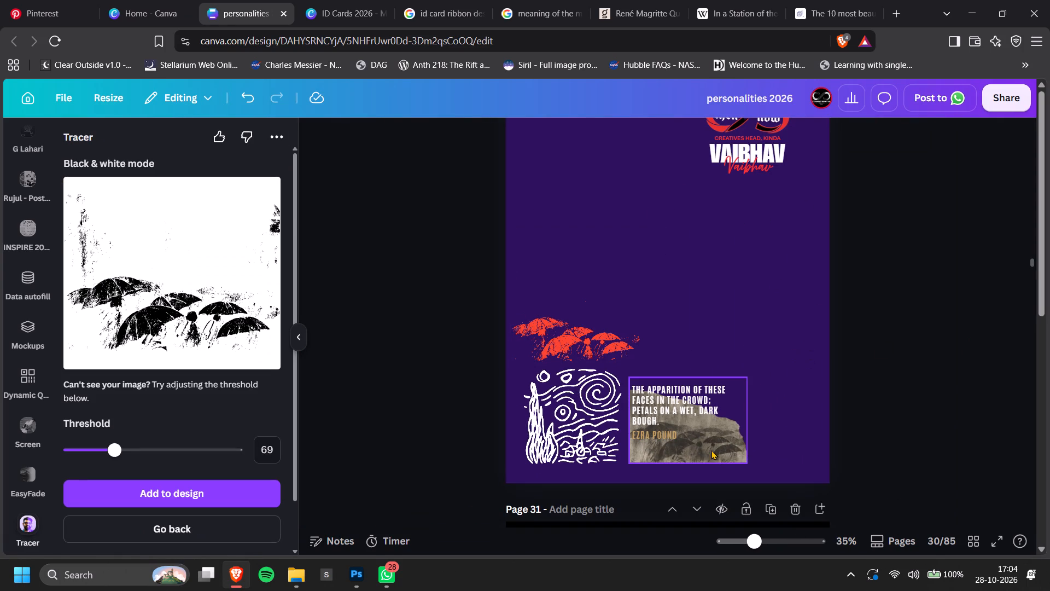
pyautogui.click(877, 359)
pyautogui.keyDown('ctrl'); pyautogui.scroll(-2, 873, 357); pyautogui.keyUp('ctrl')
pyautogui.click(856, 383)
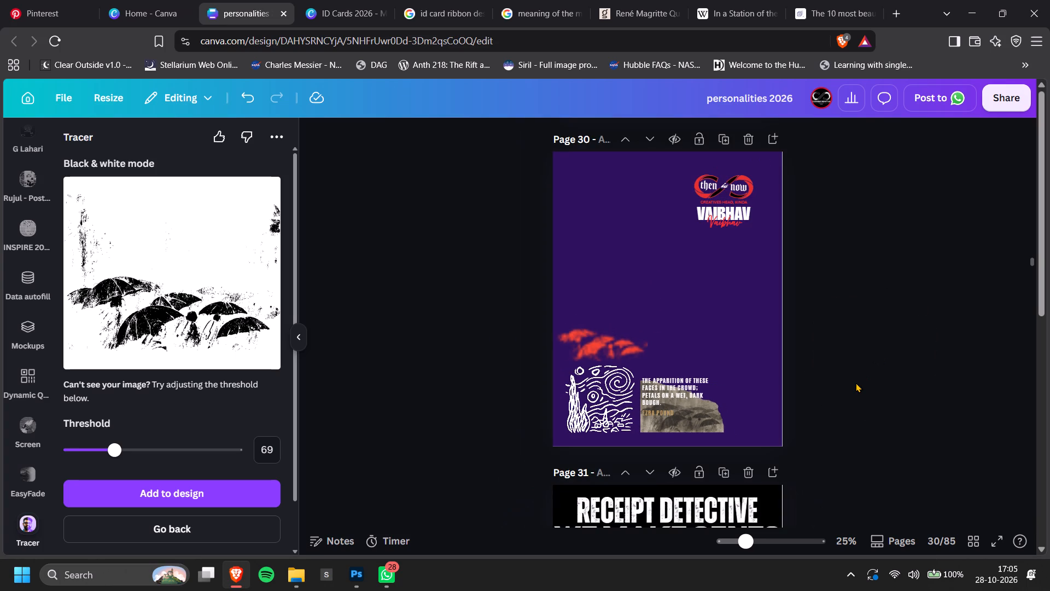
pyautogui.keyDown('ctrl'); pyautogui.scroll(7, 825, 378); pyautogui.keyUp('ctrl')
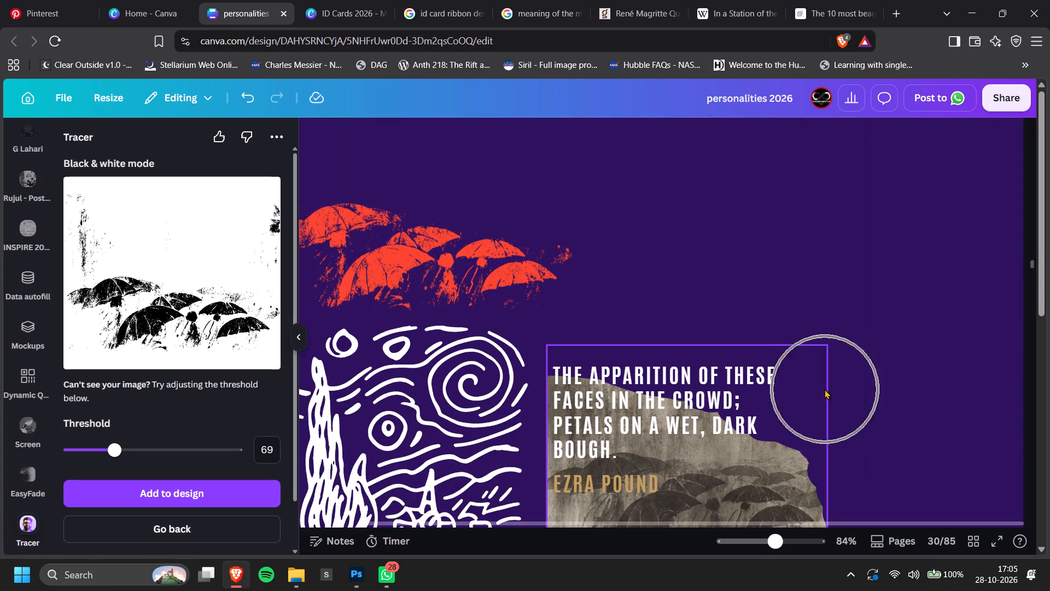
pyautogui.scroll(-1, 825, 389)
pyautogui.keyDown('ctrl'); pyautogui.scroll(-5, 650, 414); pyautogui.keyUp('ctrl')
pyautogui.click(861, 332)
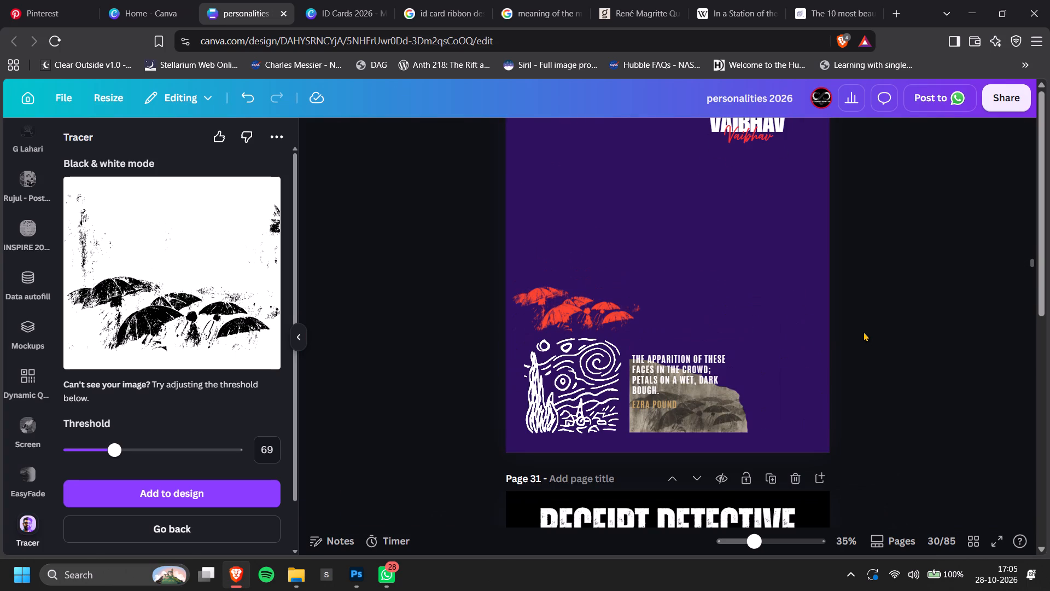
pyautogui.click(287, 328)
pyautogui.click(293, 333)
pyautogui.click(804, 283)
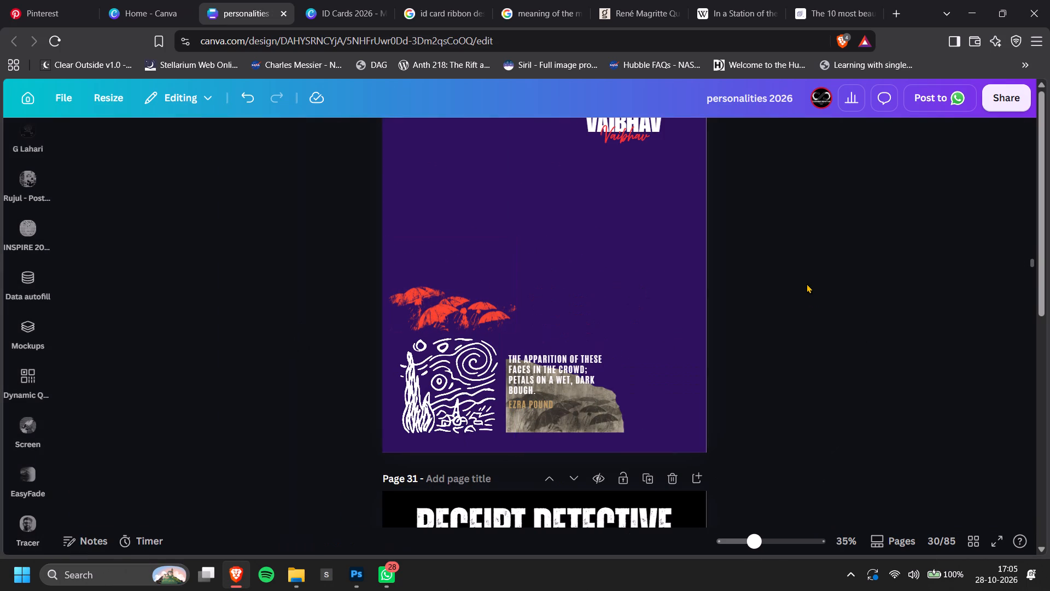
pyautogui.keyDown('ctrl'); pyautogui.scroll(4, 825, 368); pyautogui.keyUp('ctrl')
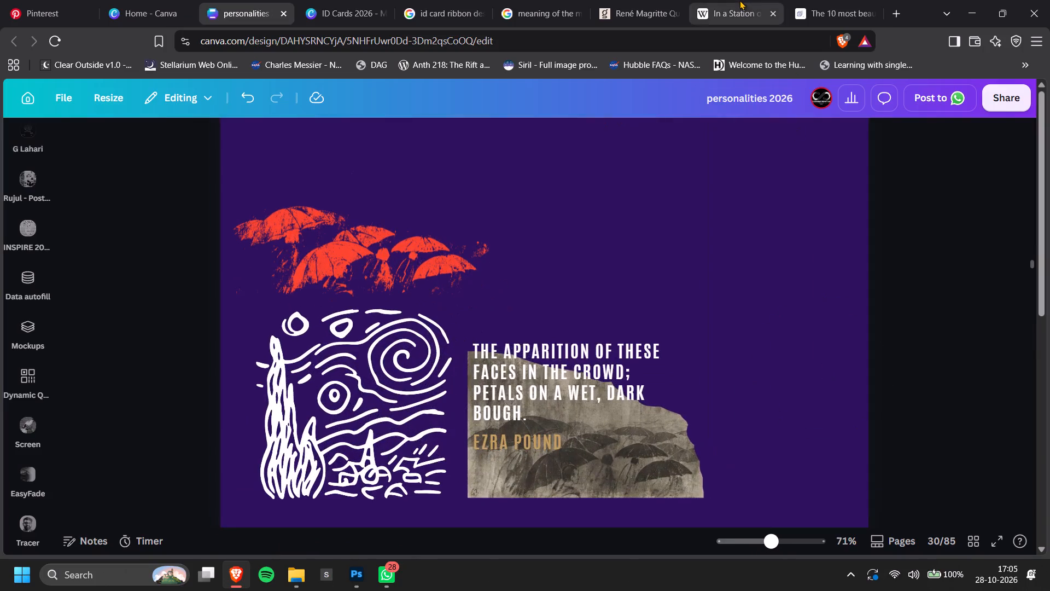
# Search Google Images for "rain painting by gaganendra" in a new tab and try opening The Rain In Calcutta result.
pyautogui.click(740, 0)
pyautogui.click(642, 0)
pyautogui.click(808, 0)
pyautogui.click(463, 0)
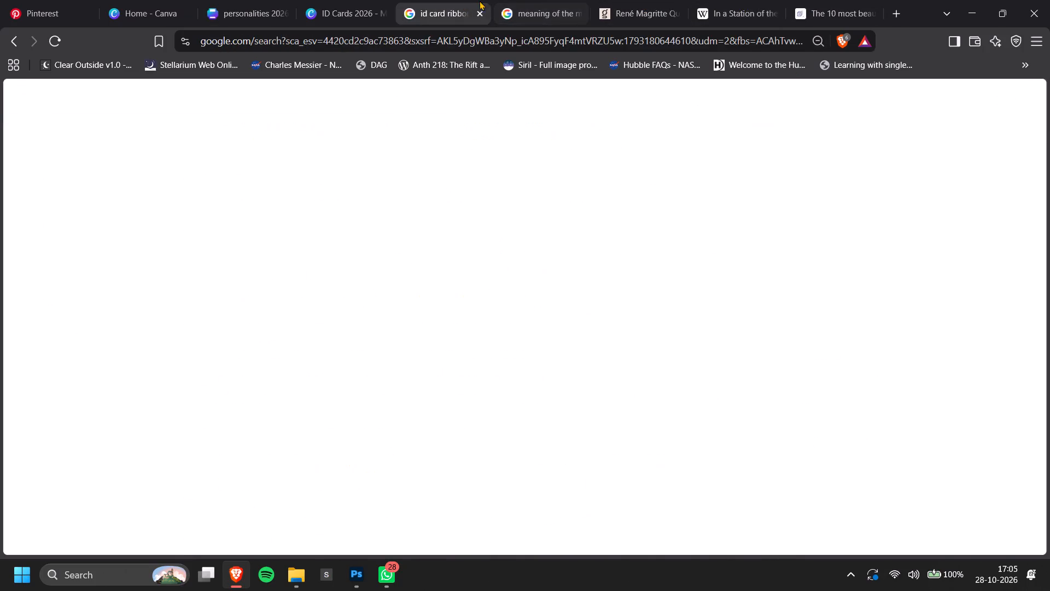
pyautogui.click(527, 0)
pyautogui.click(898, 2)
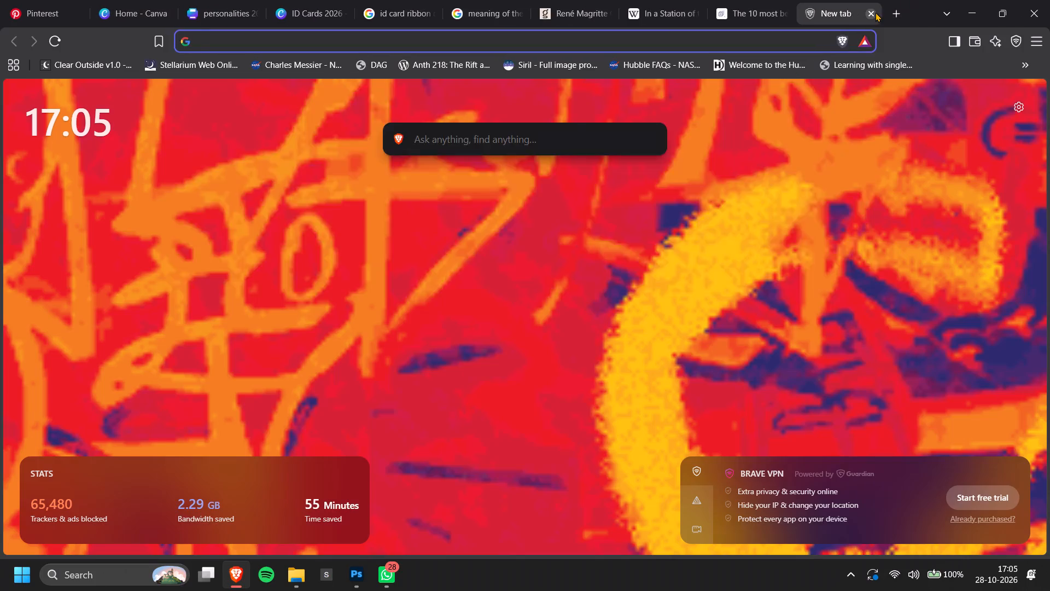
pyautogui.write('rain painting by gaganendra')
pyautogui.press('Return')
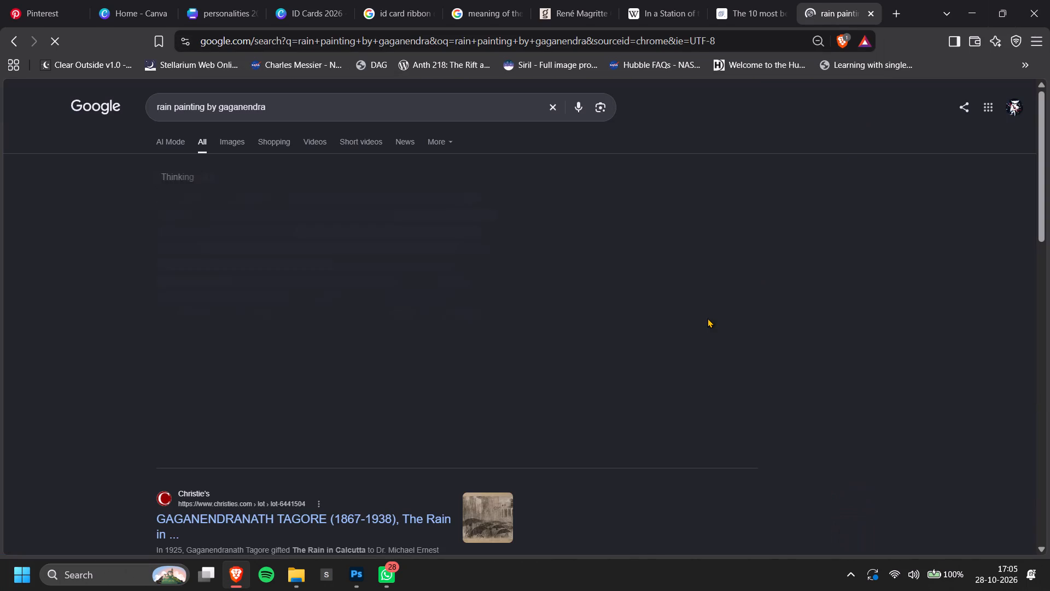
pyautogui.click(234, 146)
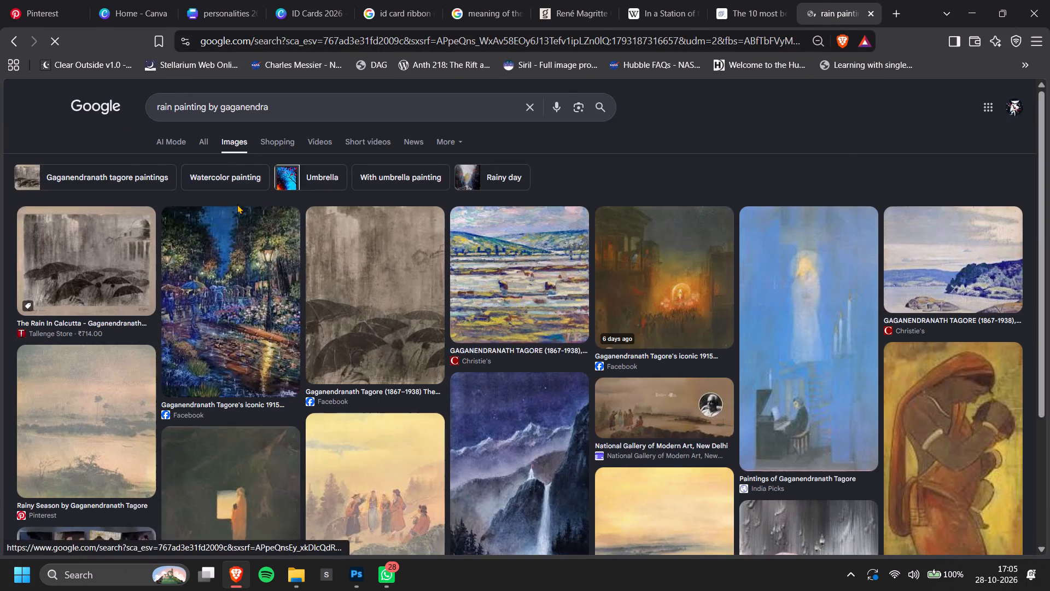
pyautogui.click(90, 263)
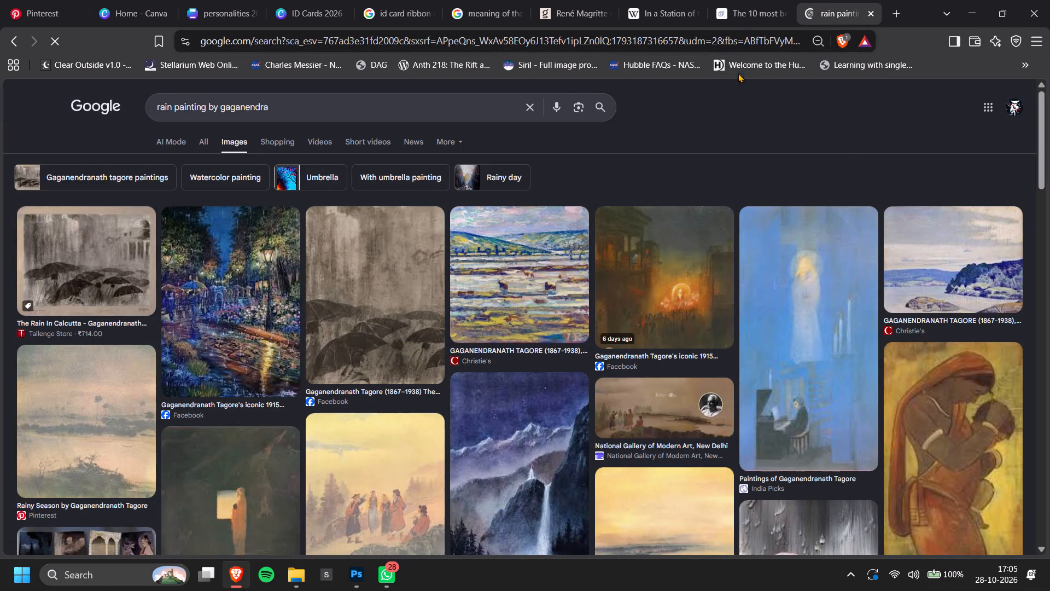
pyautogui.click(131, 268)
# Return to the card design and paste "The Rain In Calcutta - Gaganendranath Tagore - Bengal School Painting" from the clipboard history.
pyautogui.click(127, 0)
pyautogui.click(188, 0)
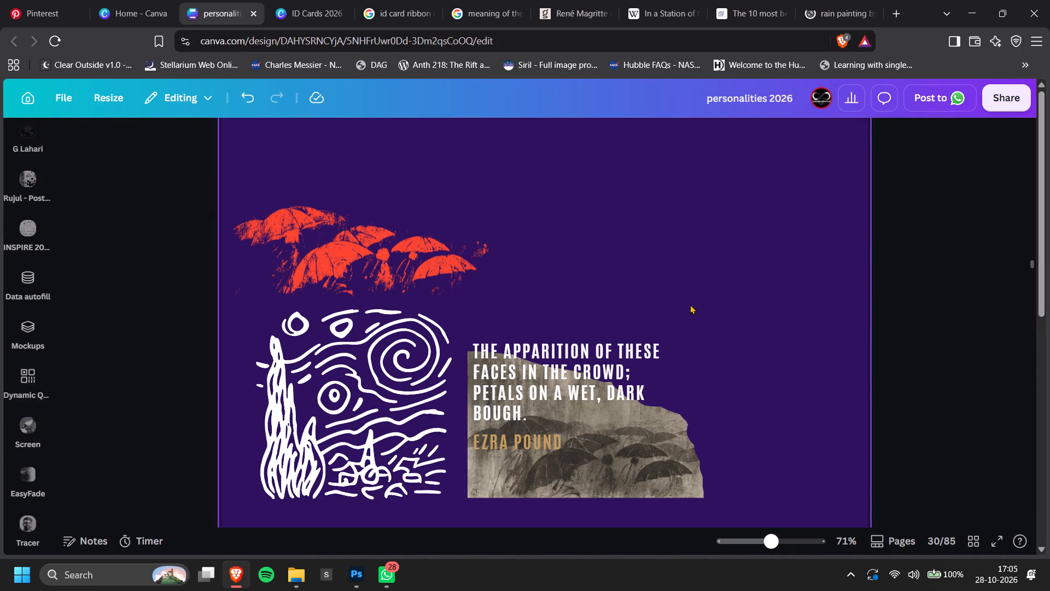
pyautogui.press('super+v')
pyautogui.click(814, 314)
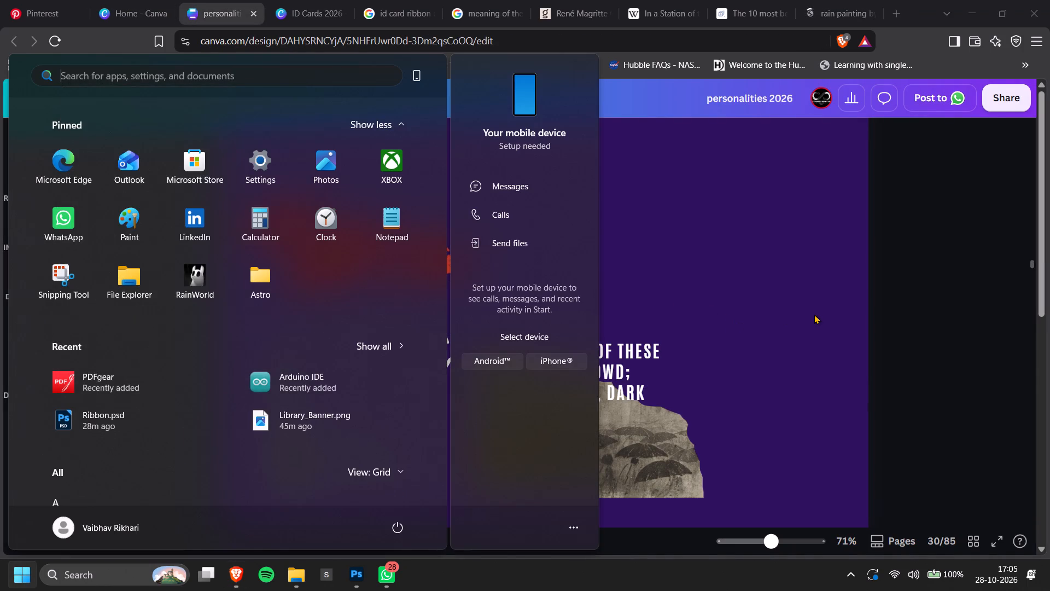
pyautogui.click(814, 314)
pyautogui.press('super+v')
pyautogui.scroll(-1, 676, 231)
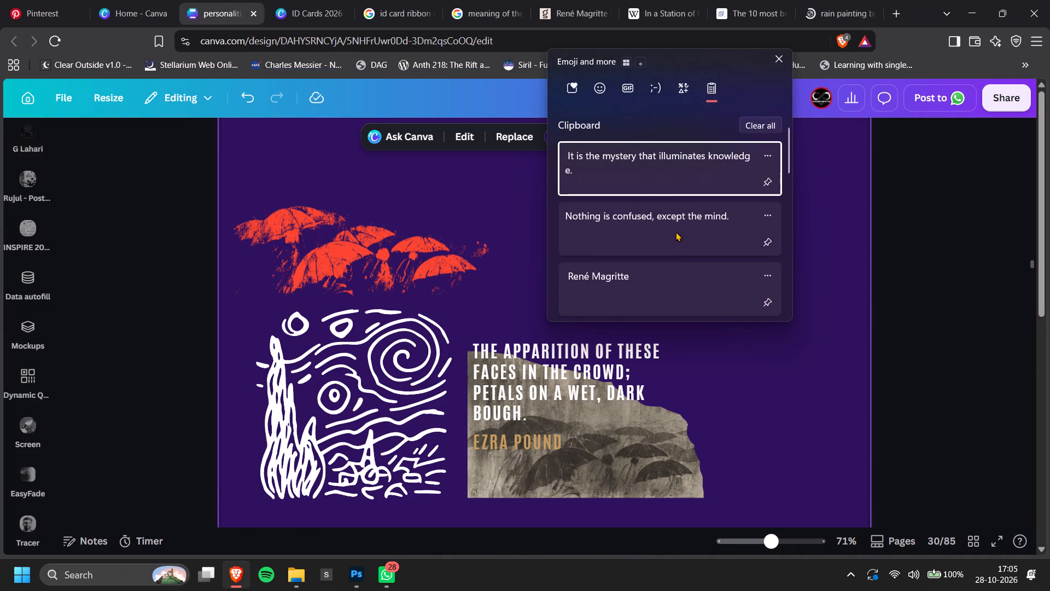
pyautogui.scroll(-9, 676, 231)
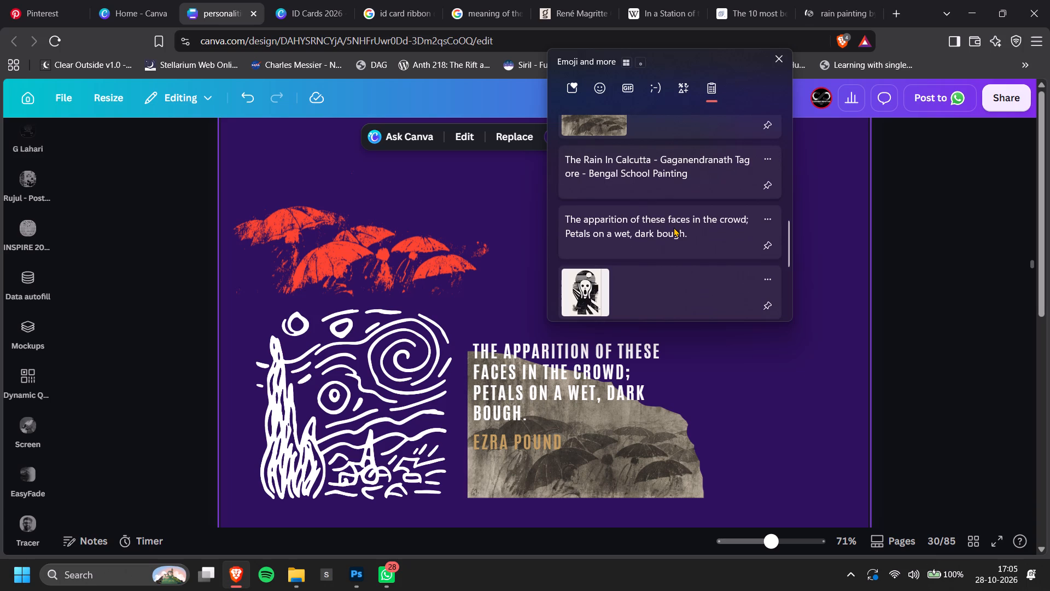
pyautogui.click(660, 166)
pyautogui.hotkey('ctrl', 'v')
# Narrow the pasted painting caption so it wraps onto two lines, and left-align its text.
pyautogui.moveTo(715, 321); pyautogui.dragTo(677, 320)
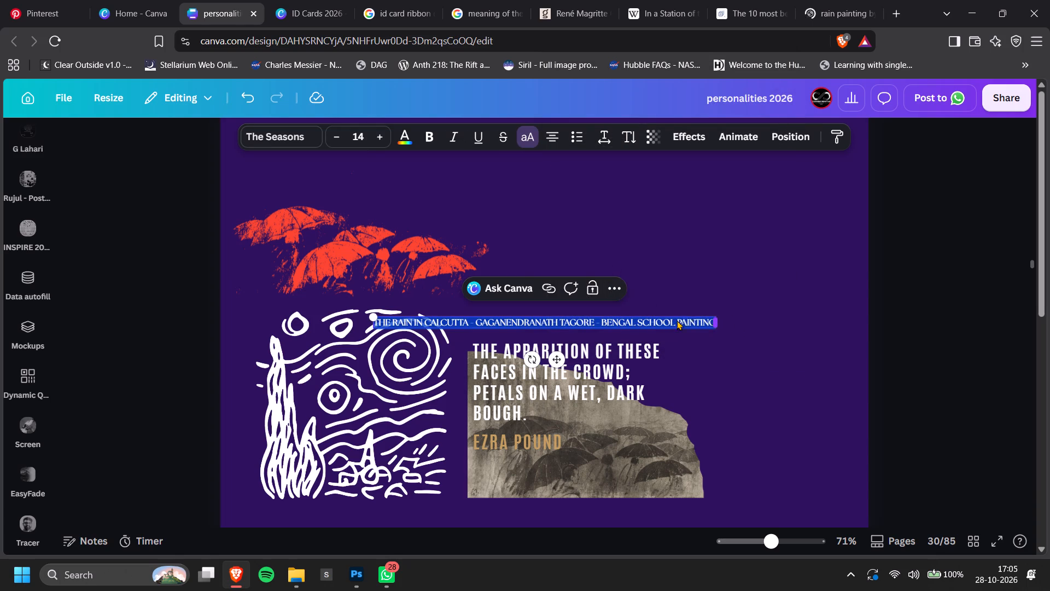
pyautogui.moveTo(677, 320); pyautogui.dragTo(562, 321)
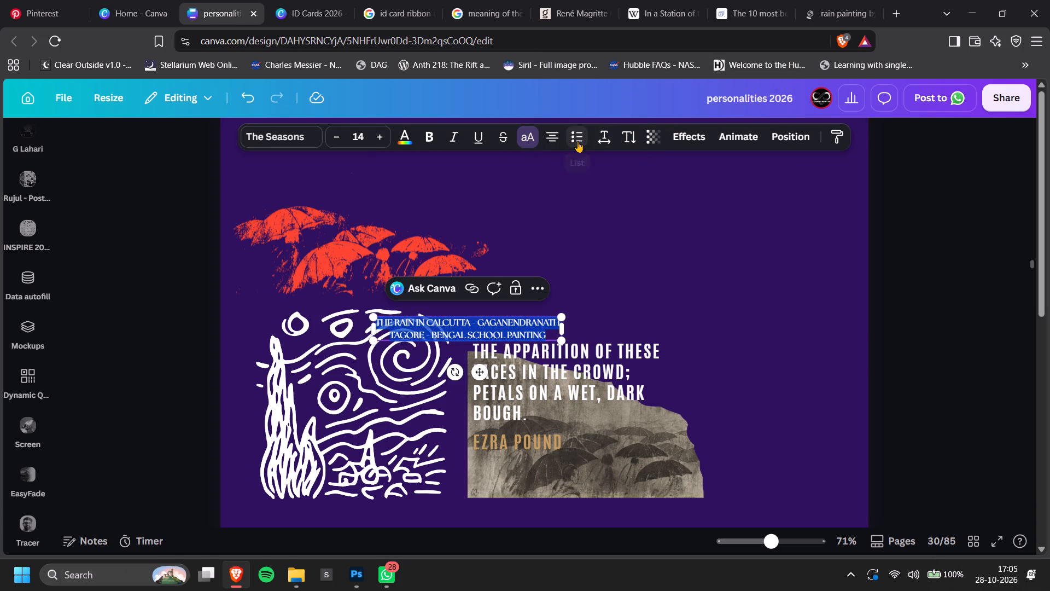
pyautogui.click(560, 143)
pyautogui.click(294, 143)
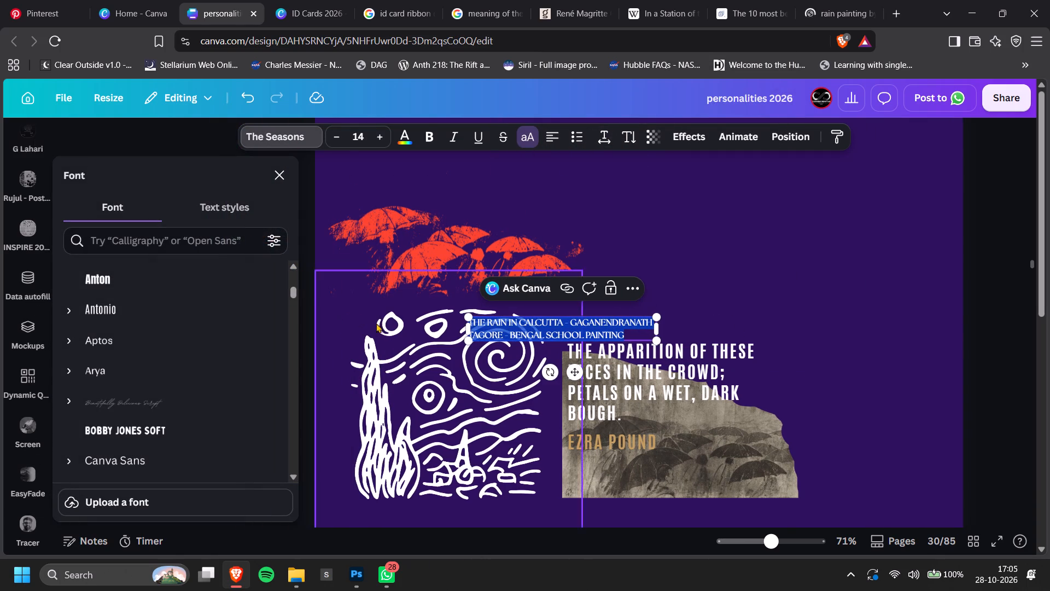
pyautogui.click(811, 291)
# Move the painting caption onto the lower part of the umbrella painting and set its line spacing to 1.2.
pyautogui.moveTo(524, 325); pyautogui.dragTo(667, 470)
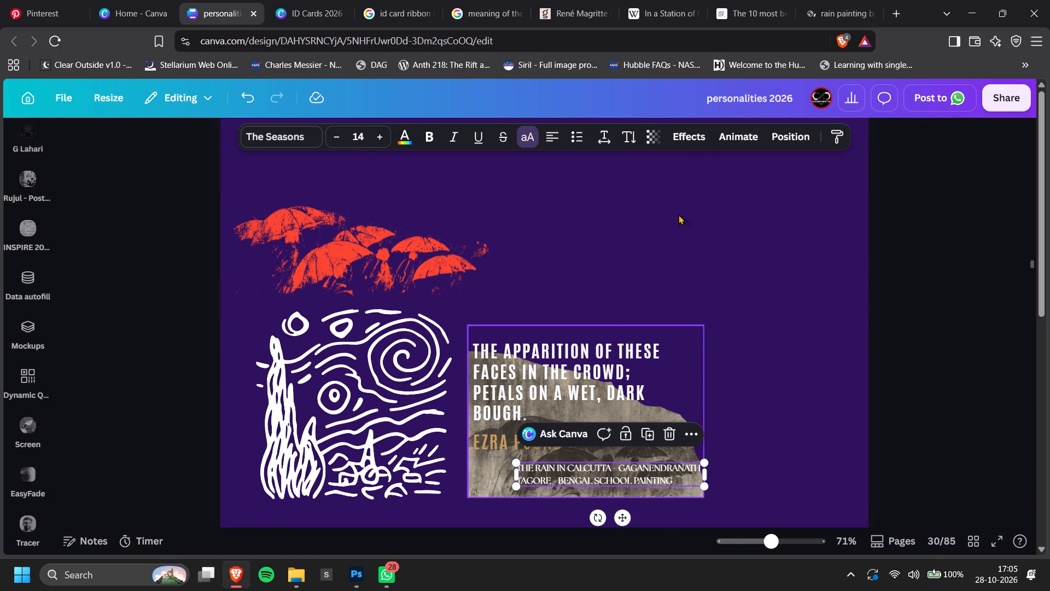
pyautogui.click(606, 142)
pyautogui.click(669, 240)
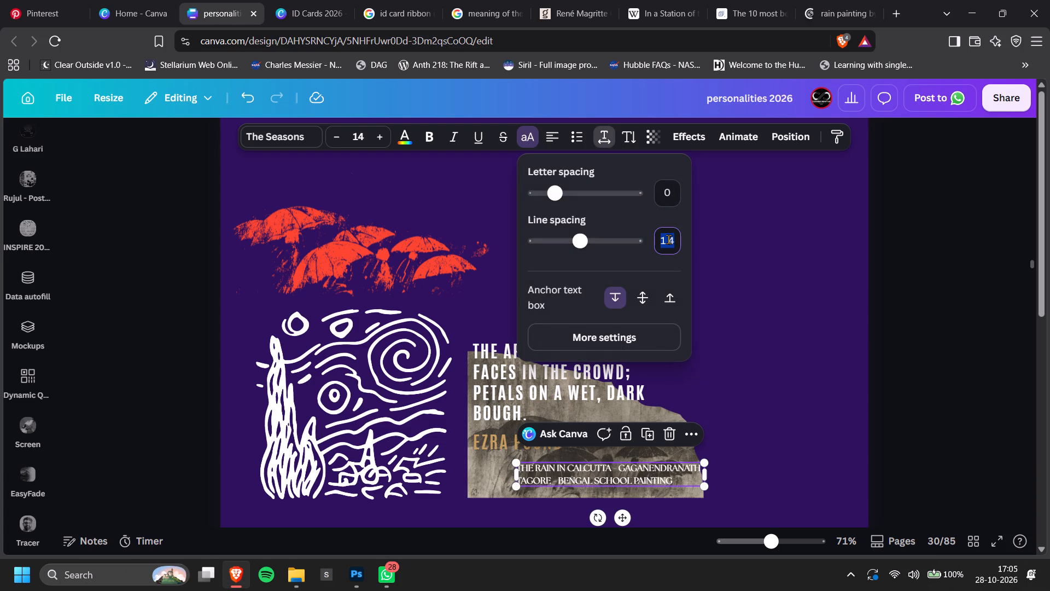
pyautogui.write('1.2')
pyautogui.press('Return')
pyautogui.click(982, 321)
# Place the painting caption below Ezra Pound's name, lined up with the left edge of the poem.
pyautogui.keyDown('ctrl'); pyautogui.scroll(3, 611, 508); pyautogui.keyUp('ctrl')
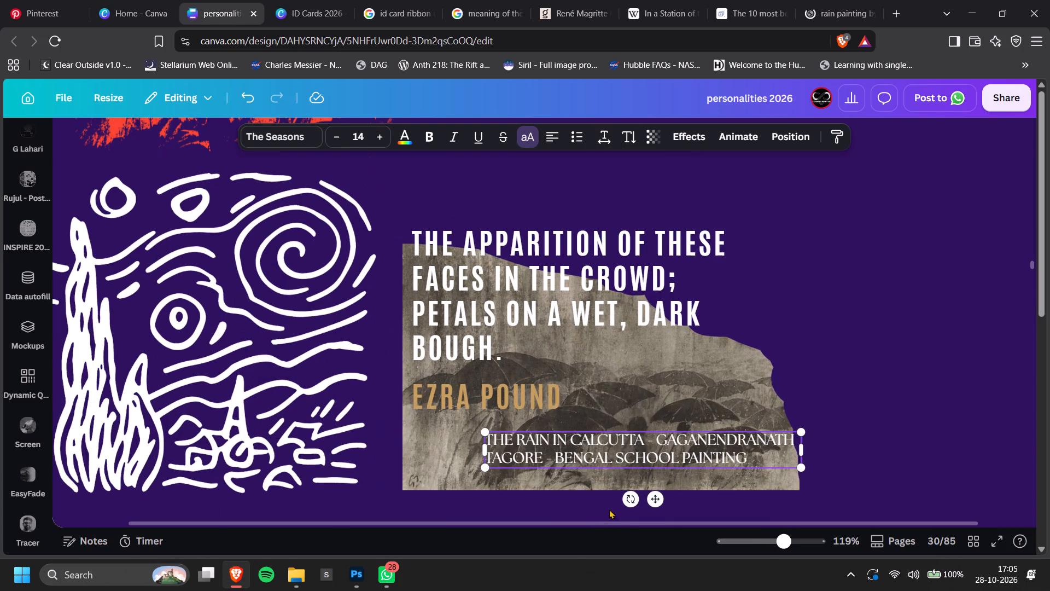
pyautogui.moveTo(617, 441); pyautogui.dragTo(544, 457)
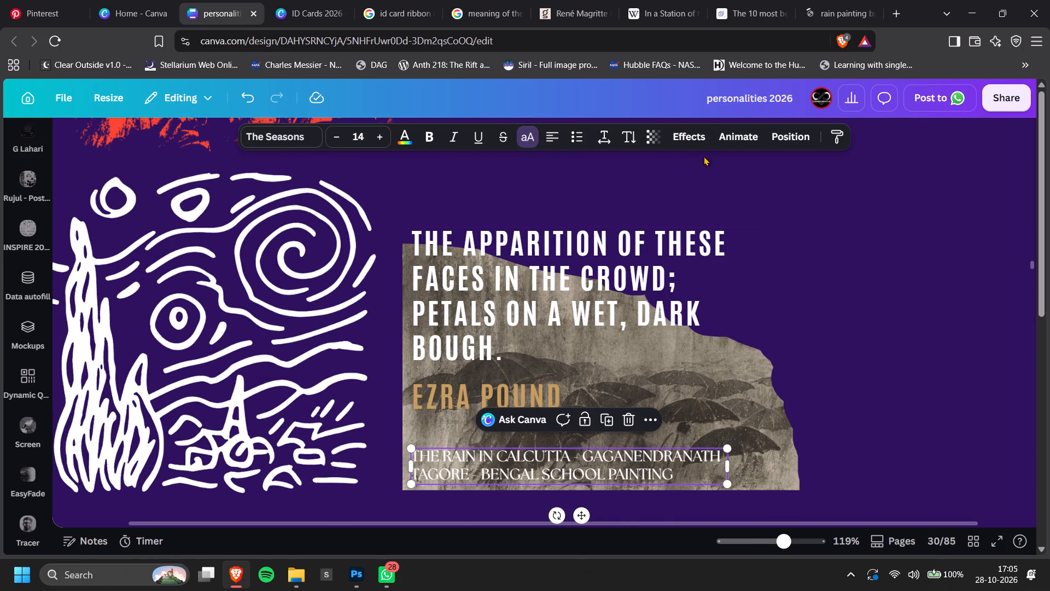
# Apply a Glow effect at intensity 100 to the painting caption below Ezra Pound's name.
pyautogui.click(690, 139)
pyautogui.click(158, 241)
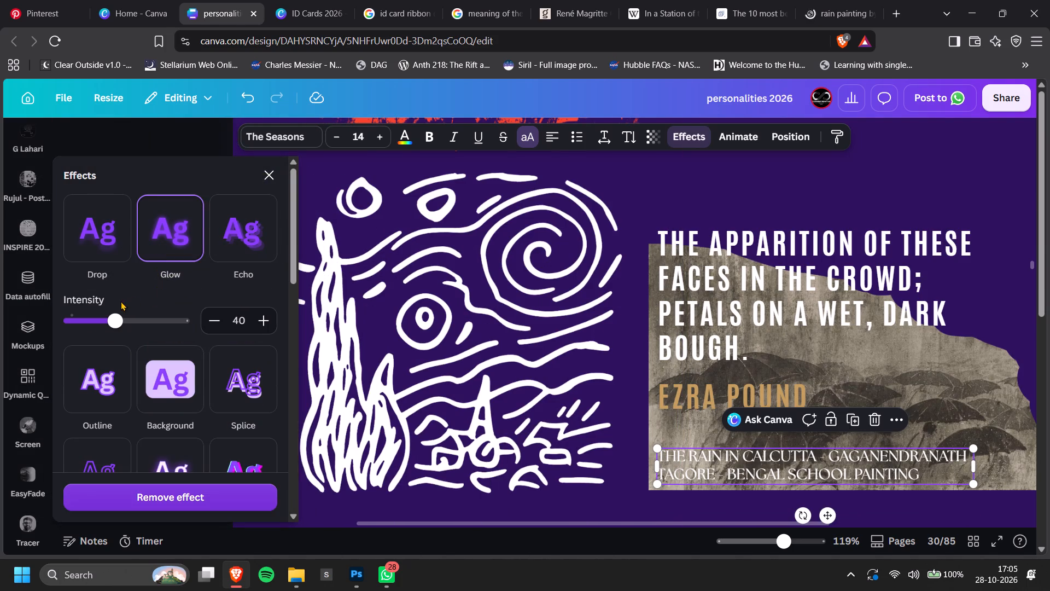
pyautogui.moveTo(115, 312); pyautogui.dragTo(616, 346)
pyautogui.keyDown('alt'); pyautogui.click(829, 467); pyautogui.keyUp('alt')
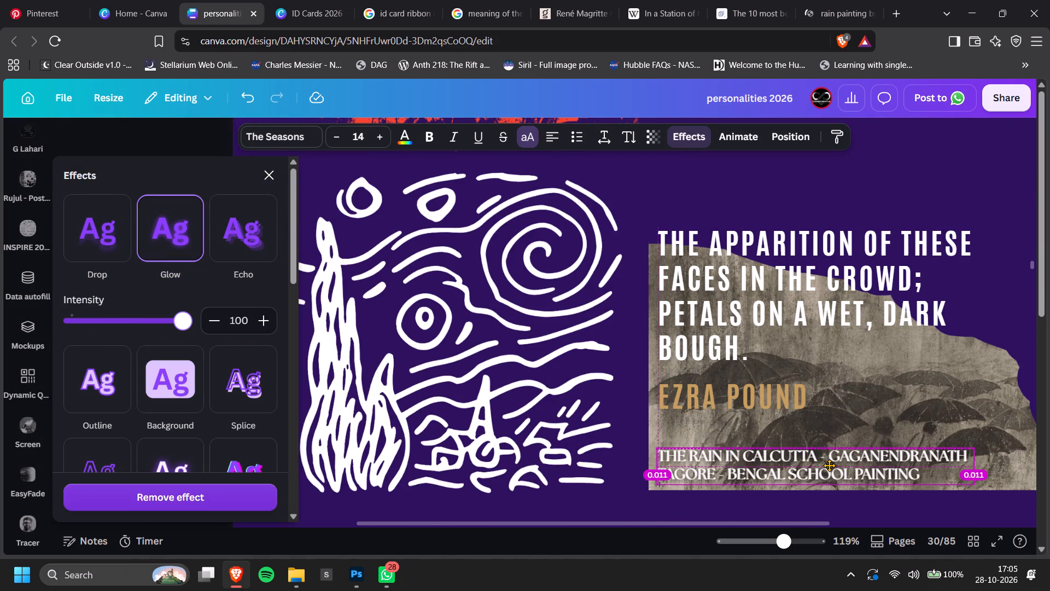
pyautogui.keyDown('alt'); pyautogui.click(816, 468); pyautogui.keyUp('alt')
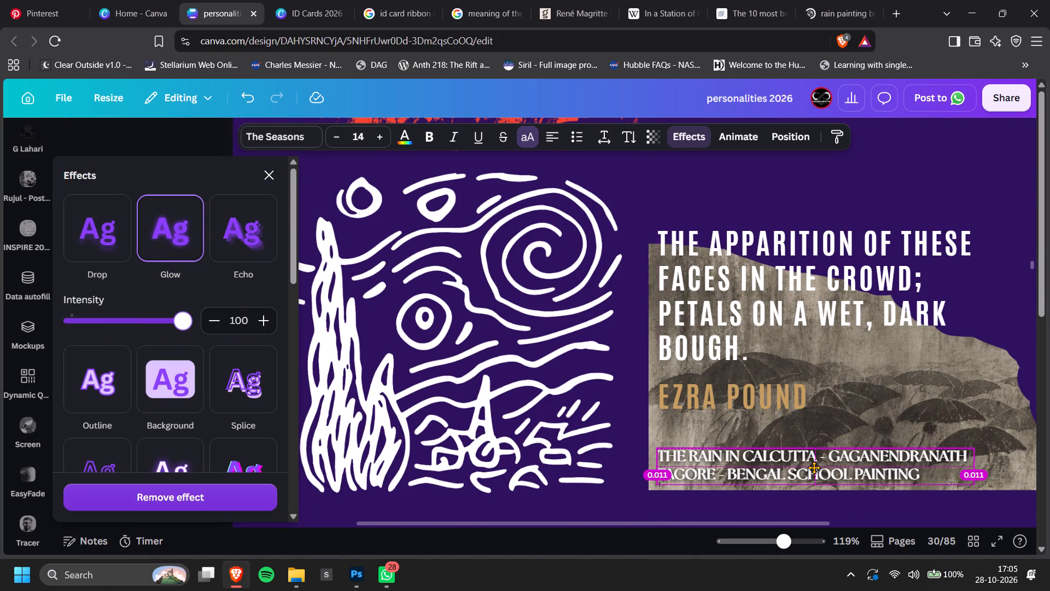
pyautogui.keyDown('alt'); pyautogui.click(798, 468); pyautogui.keyUp('alt')
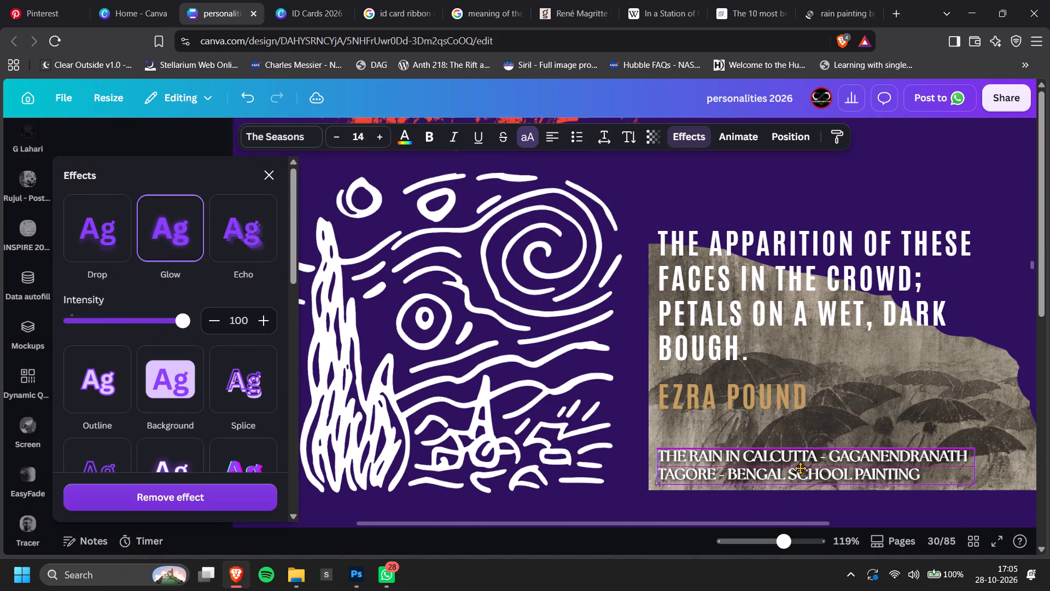
pyautogui.click(987, 159)
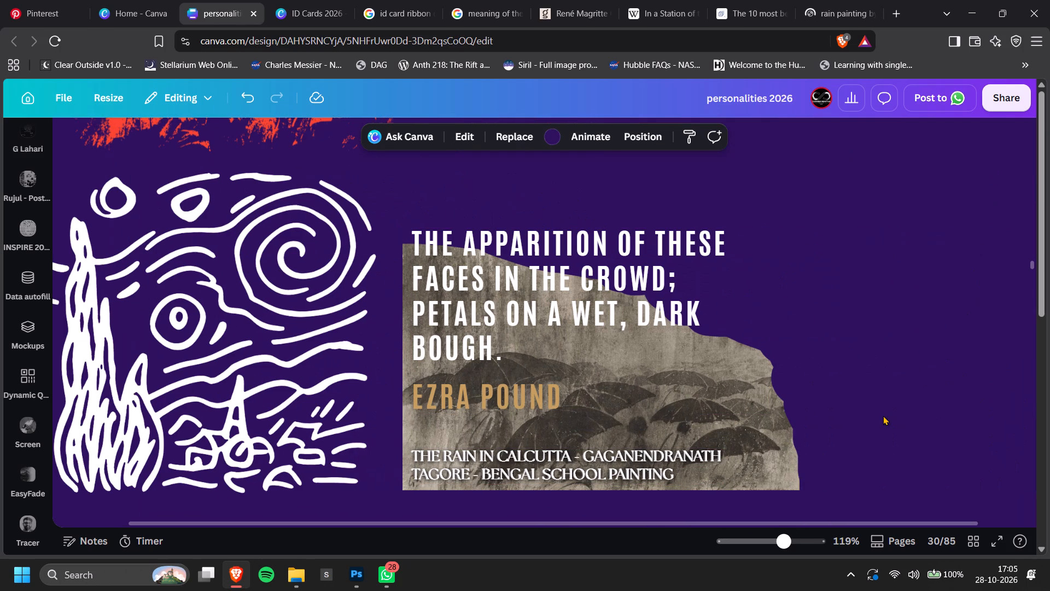
# Recolour the red umbrella tracing to white by setting its duotone filter's highlights and shadows to white.
pyautogui.keyDown('ctrl'); pyautogui.scroll(-6, 888, 415); pyautogui.keyUp('ctrl')
pyautogui.click(877, 408)
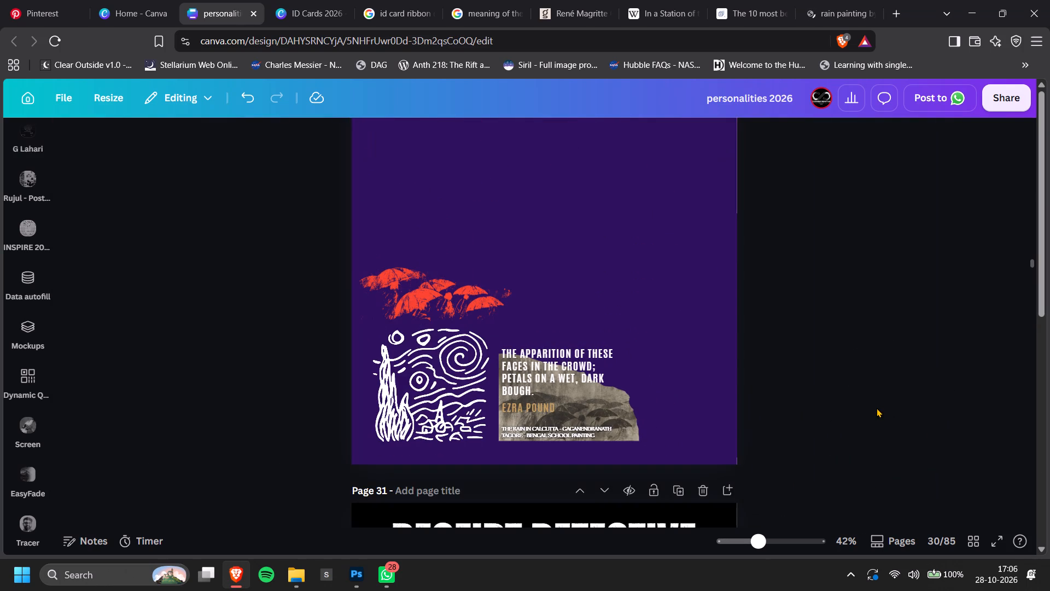
pyautogui.moveTo(439, 280); pyautogui.dragTo(444, 285)
pyautogui.click(442, 289)
pyautogui.click(284, 146)
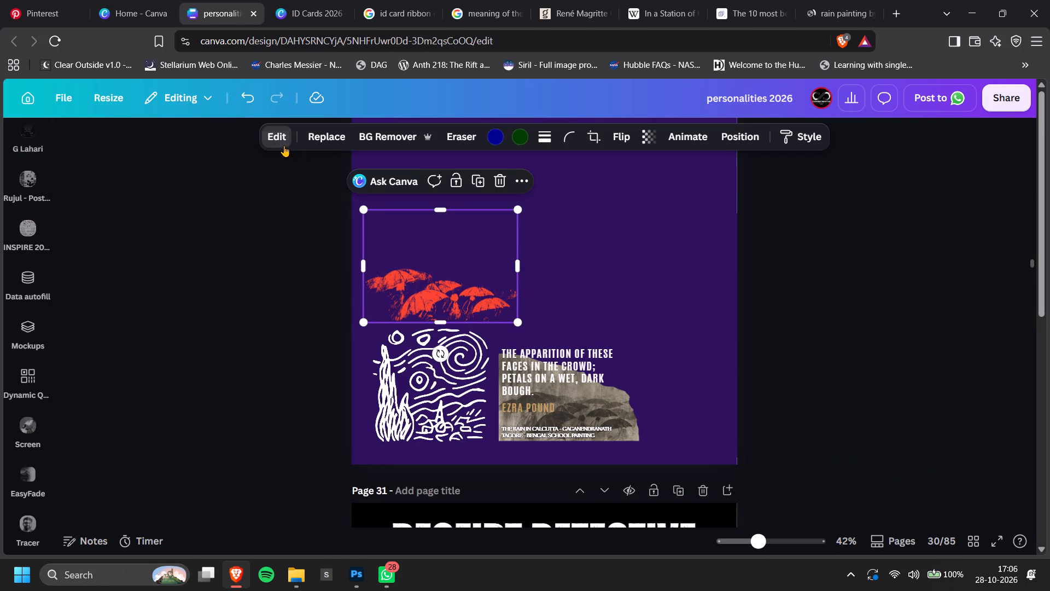
pyautogui.scroll(-2, 141, 427)
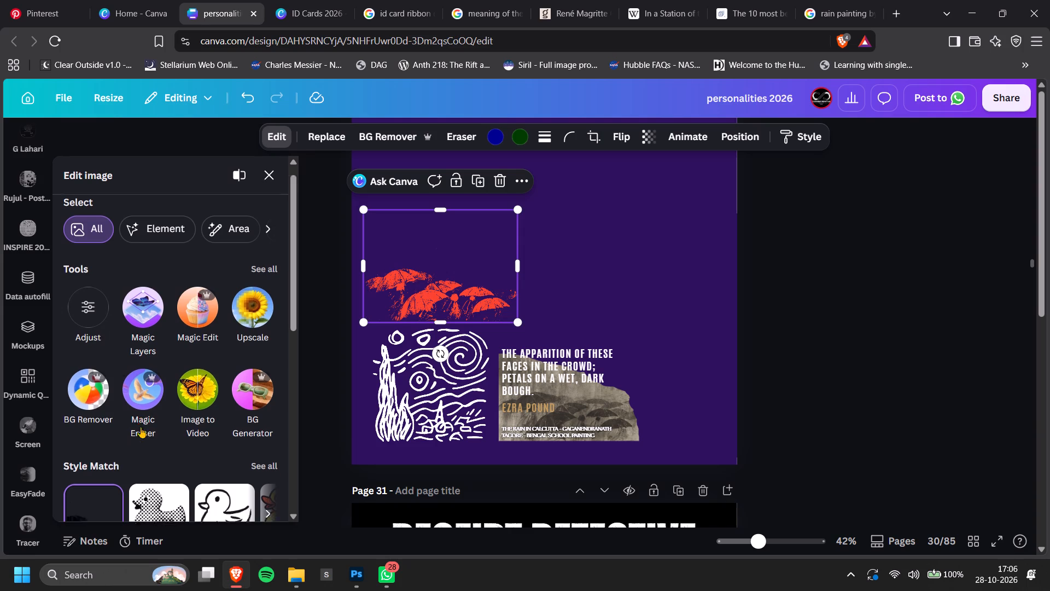
pyautogui.scroll(-2, 141, 427)
pyautogui.click(249, 311)
pyautogui.scroll(-2, 199, 353)
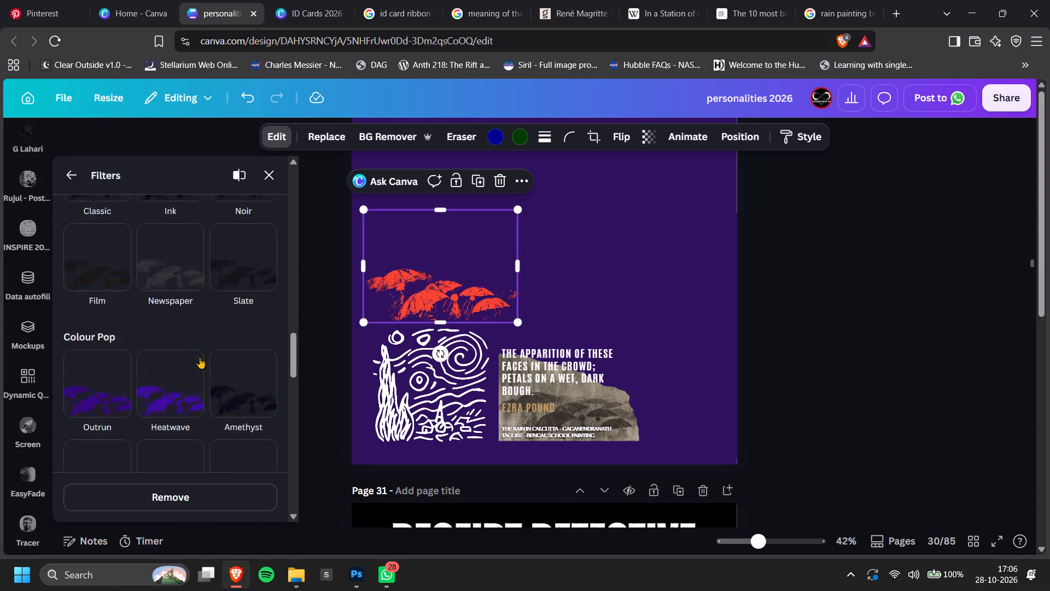
pyautogui.scroll(-7, 200, 357)
pyautogui.click(227, 424)
pyautogui.scroll(-1, 229, 421)
pyautogui.click(264, 410)
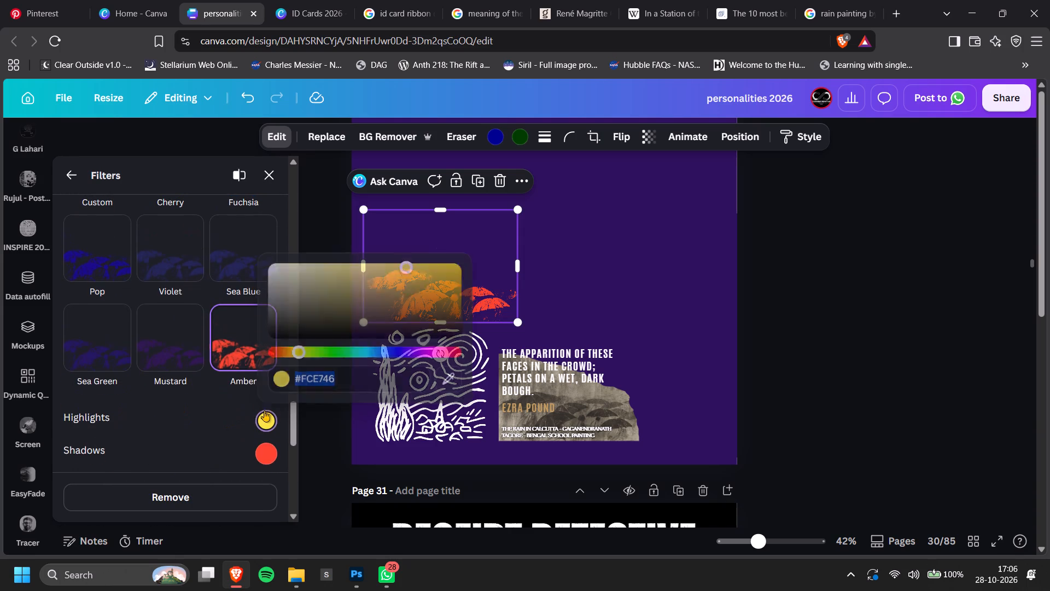
pyautogui.moveTo(321, 283); pyautogui.dragTo(101, 176)
pyautogui.click(231, 441)
pyautogui.click(273, 460)
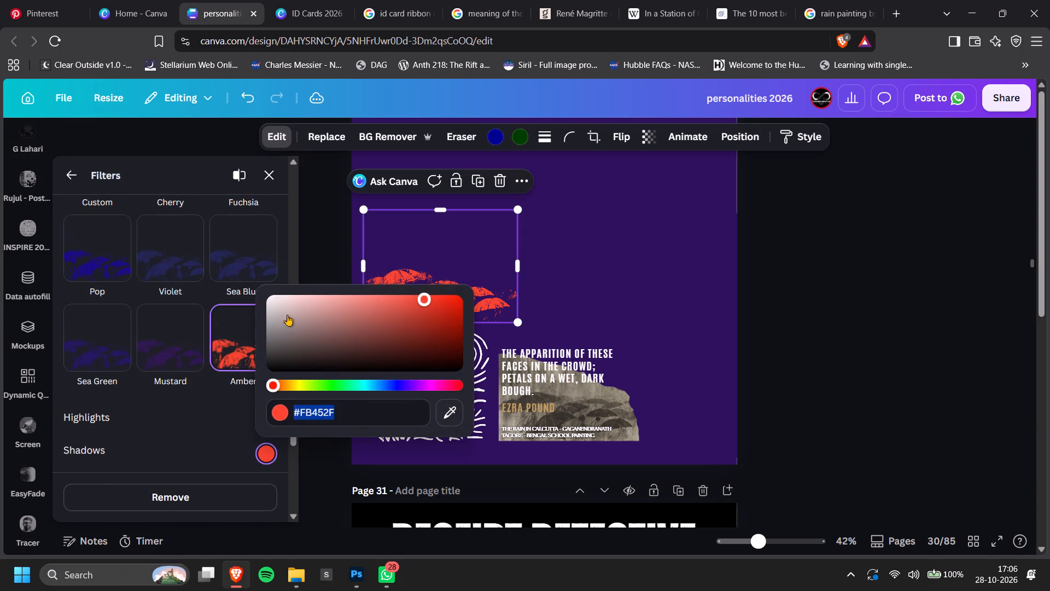
pyautogui.moveTo(287, 314); pyautogui.dragTo(208, 251)
pyautogui.doubleClick(819, 334)
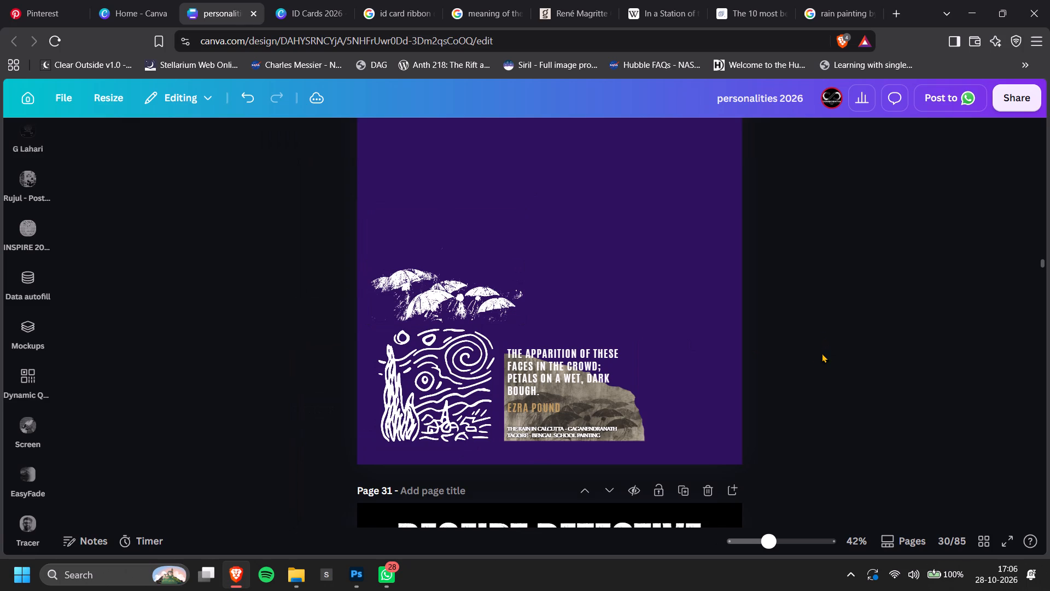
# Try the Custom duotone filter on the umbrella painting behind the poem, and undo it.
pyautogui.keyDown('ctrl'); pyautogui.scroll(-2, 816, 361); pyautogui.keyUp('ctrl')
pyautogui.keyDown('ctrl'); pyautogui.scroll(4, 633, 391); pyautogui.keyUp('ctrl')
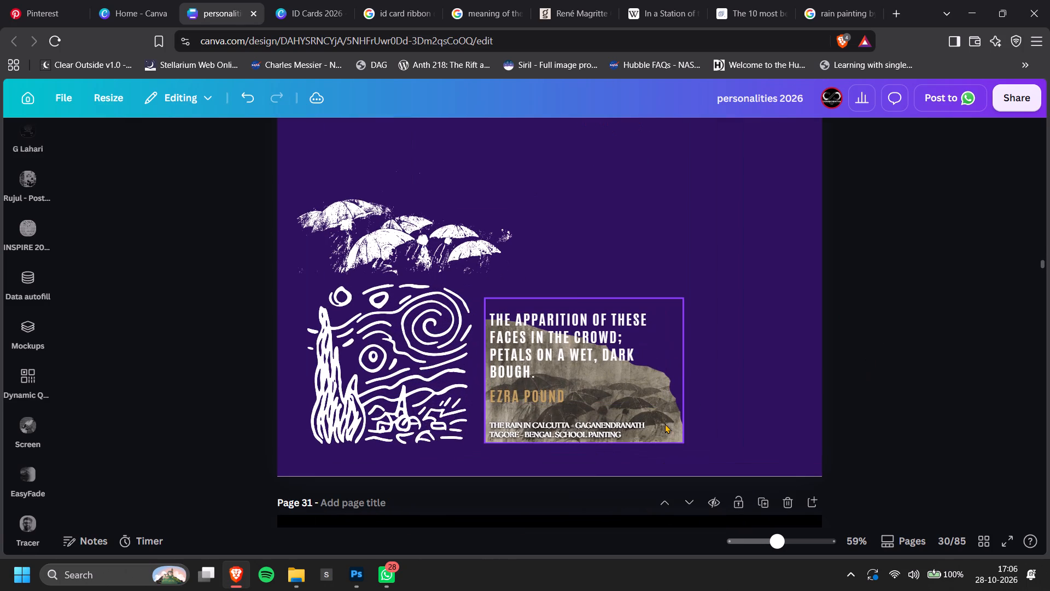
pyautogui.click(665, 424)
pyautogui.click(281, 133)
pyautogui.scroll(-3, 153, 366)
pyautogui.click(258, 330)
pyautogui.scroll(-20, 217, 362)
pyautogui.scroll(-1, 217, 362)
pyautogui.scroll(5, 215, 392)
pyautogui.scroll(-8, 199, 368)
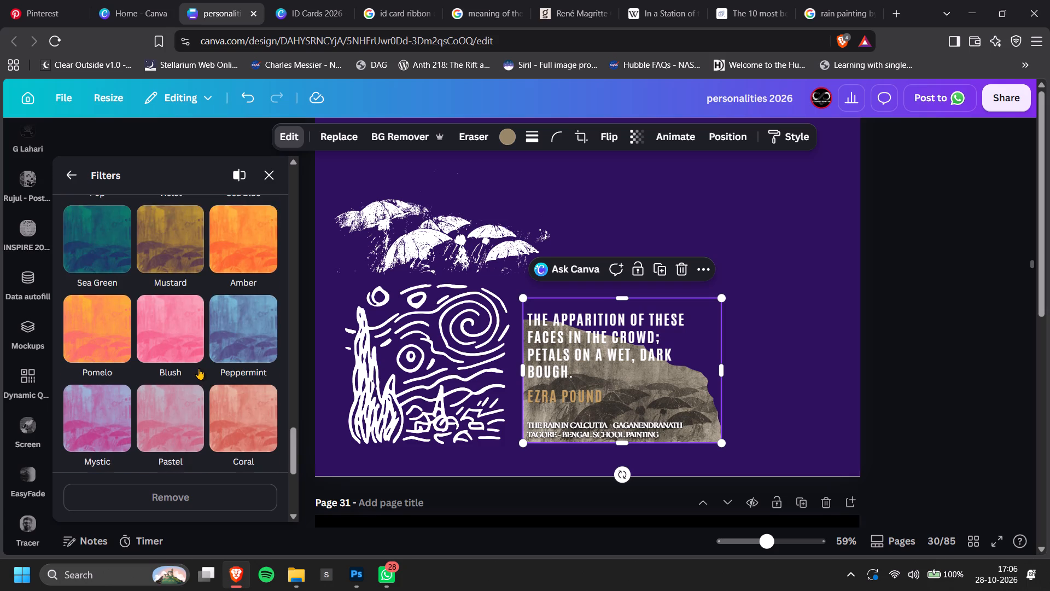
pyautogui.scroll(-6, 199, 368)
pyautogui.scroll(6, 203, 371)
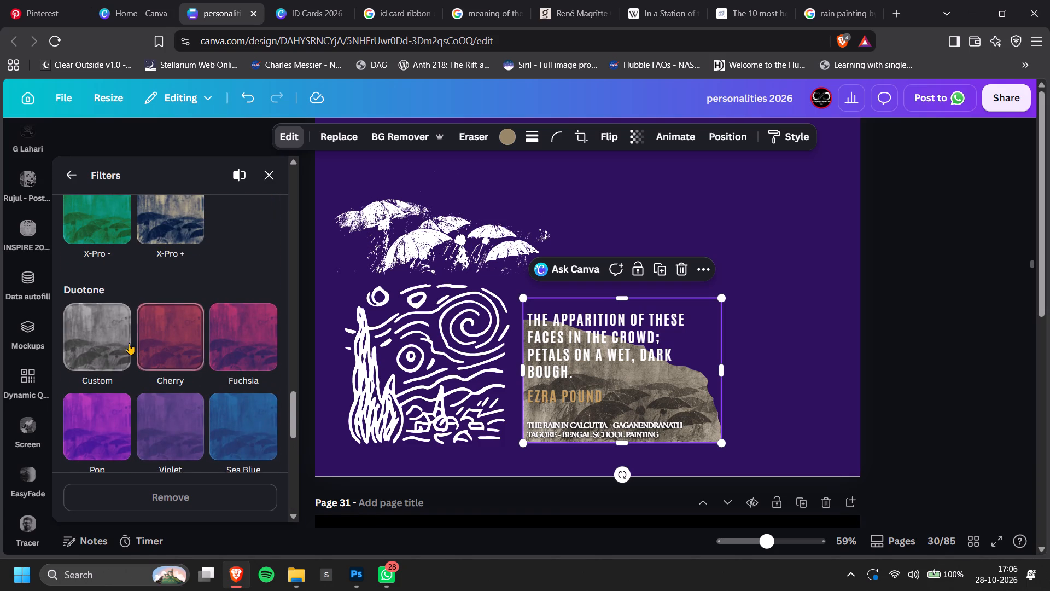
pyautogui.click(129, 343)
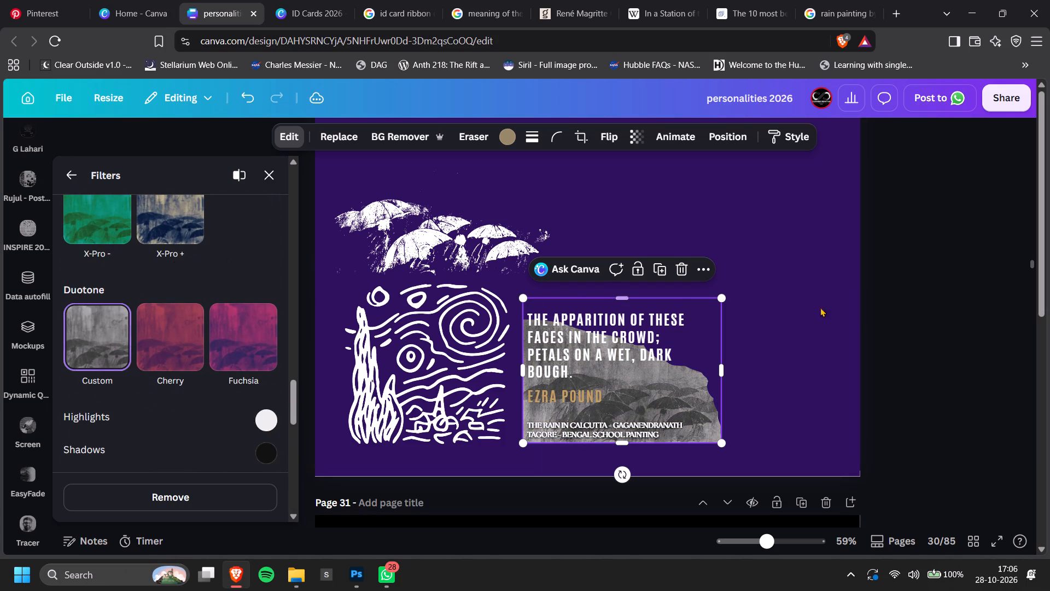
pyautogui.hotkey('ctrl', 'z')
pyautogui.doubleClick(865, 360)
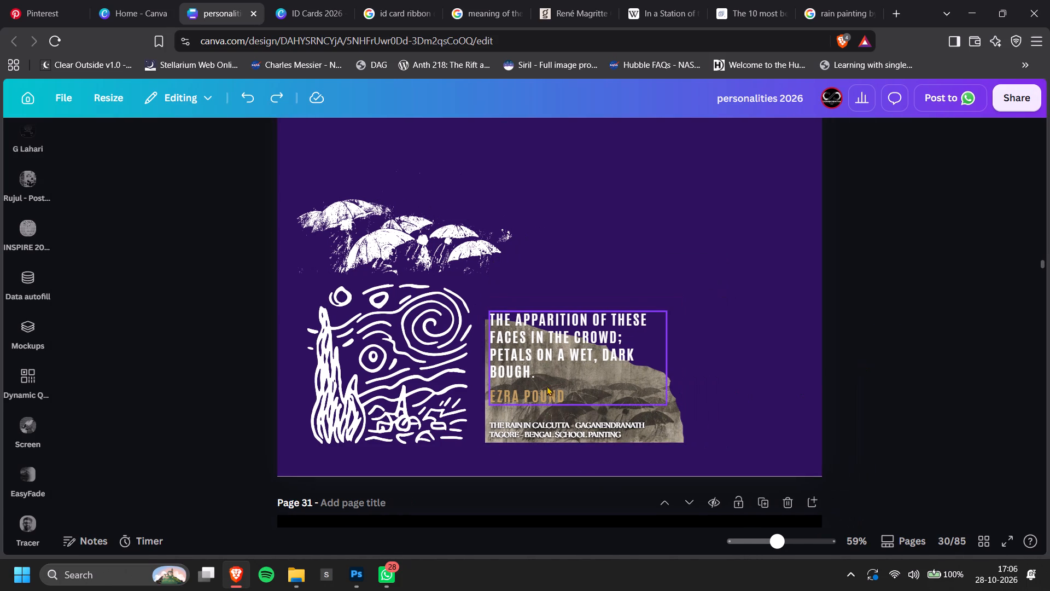
# Change the text colour of Ezra Pound's name to a lighter, brighter golden tan using the custom colour picker.
pyautogui.click(547, 395)
pyautogui.click(553, 396)
pyautogui.moveTo(565, 398); pyautogui.dragTo(492, 402)
pyautogui.click(586, 391)
pyautogui.click(779, 343)
pyautogui.doubleClick(588, 399)
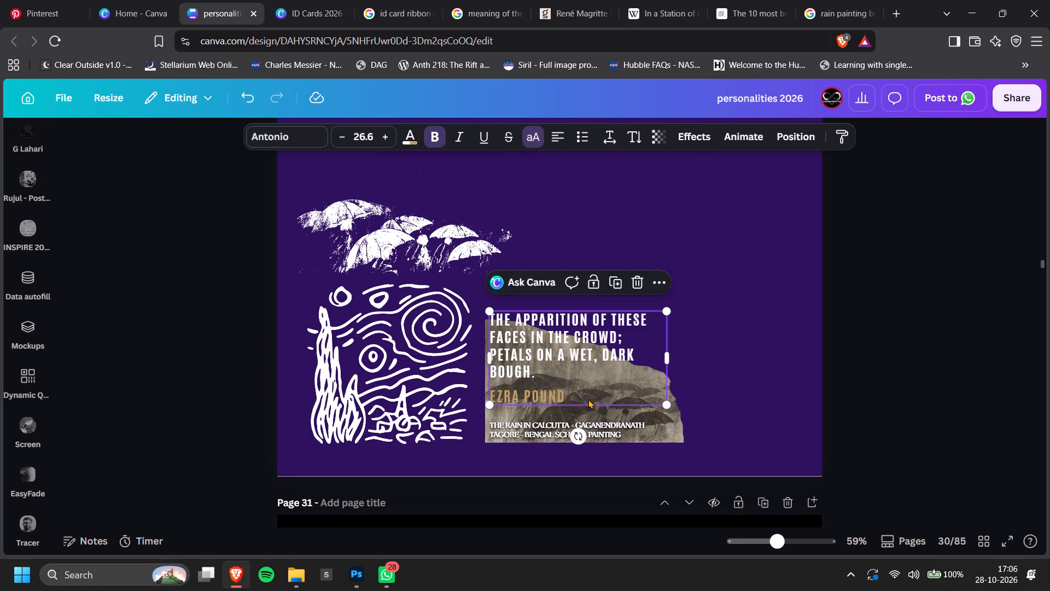
pyautogui.moveTo(573, 398); pyautogui.dragTo(493, 392)
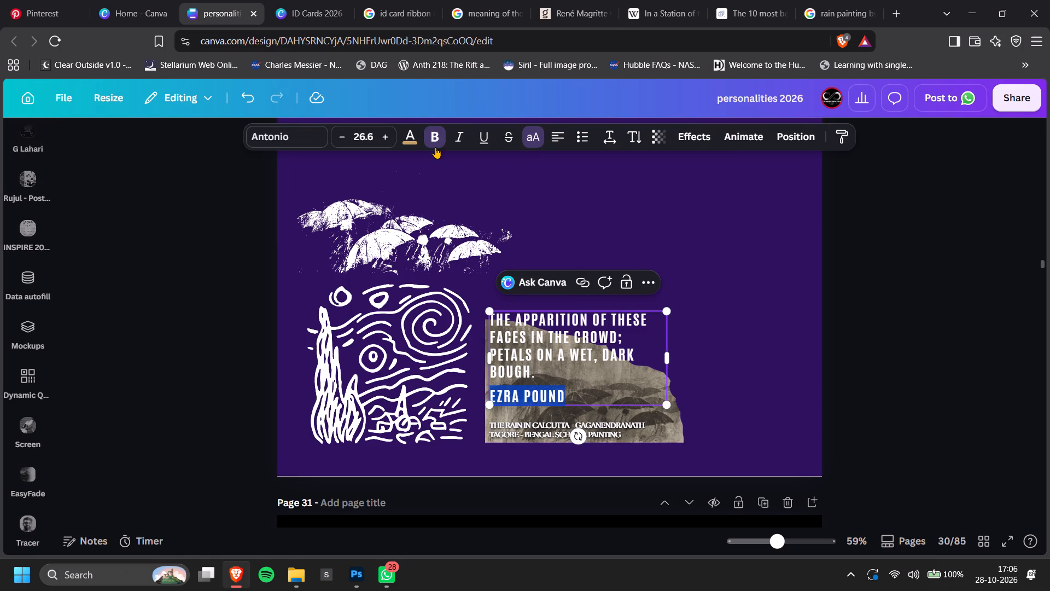
pyautogui.click(407, 136)
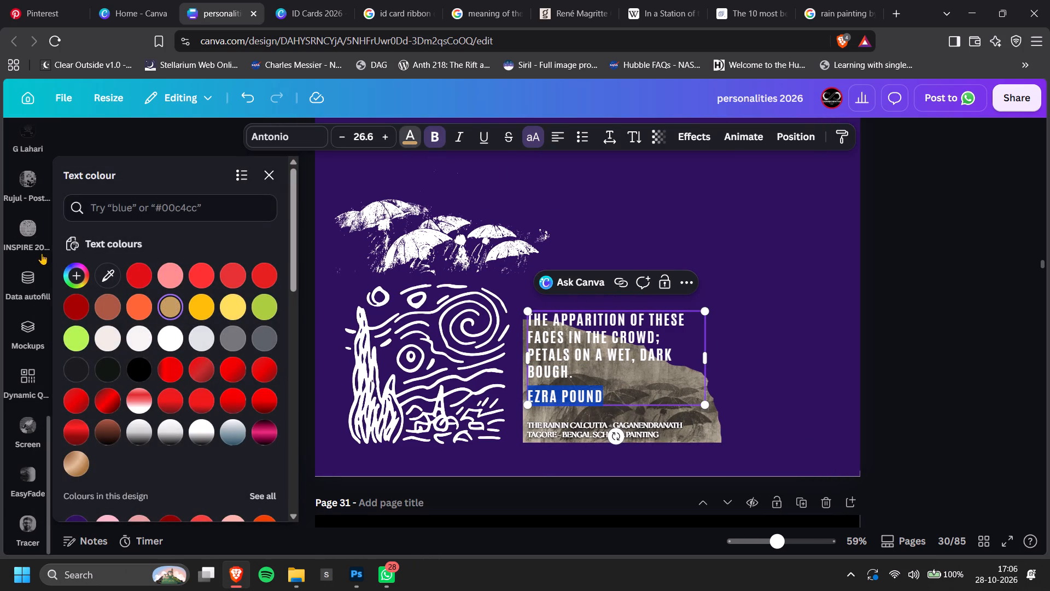
pyautogui.click(90, 279)
pyautogui.click(85, 279)
pyautogui.moveTo(172, 349); pyautogui.dragTo(167, 348)
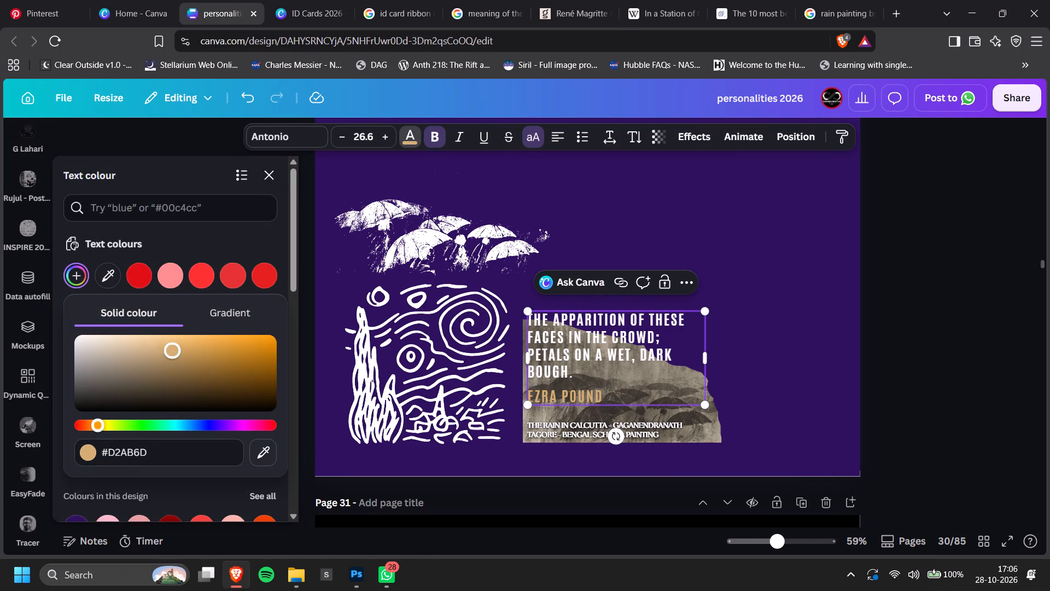
pyautogui.moveTo(167, 348); pyautogui.dragTo(165, 344)
pyautogui.doubleClick(907, 364)
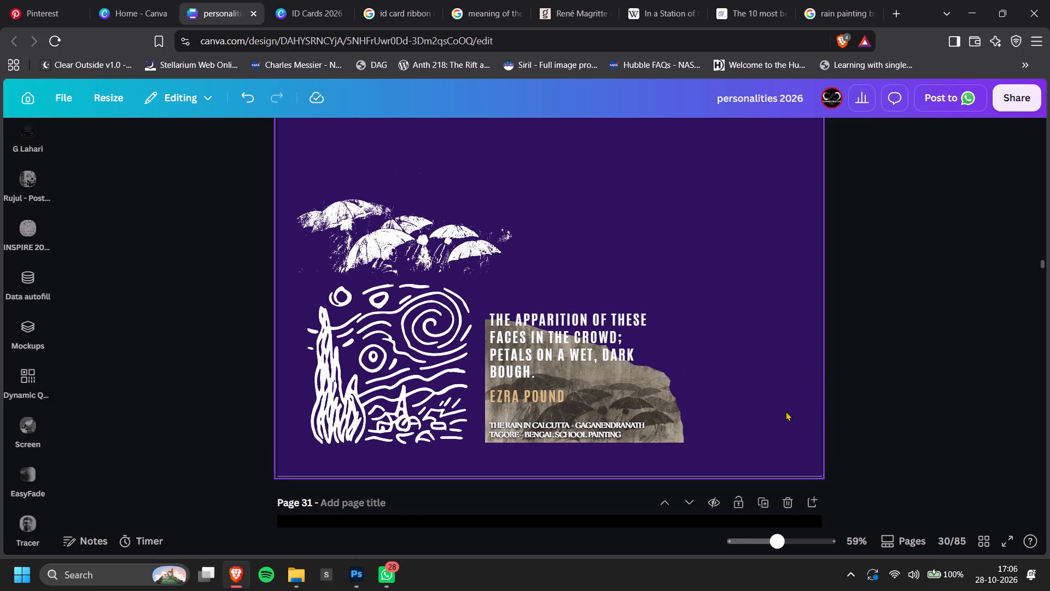
# Move the poem text block up slightly, widening the gap between Ezra Pound's name and the painting caption.
pyautogui.moveTo(631, 352); pyautogui.dragTo(631, 337)
pyautogui.click(840, 325)
pyautogui.click(628, 324)
pyautogui.click(861, 314)
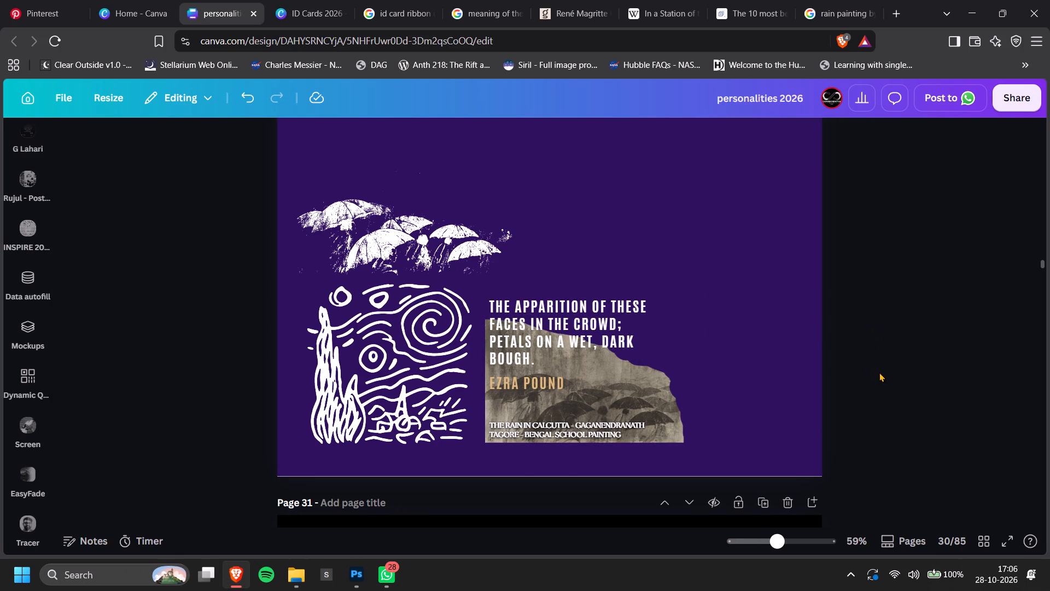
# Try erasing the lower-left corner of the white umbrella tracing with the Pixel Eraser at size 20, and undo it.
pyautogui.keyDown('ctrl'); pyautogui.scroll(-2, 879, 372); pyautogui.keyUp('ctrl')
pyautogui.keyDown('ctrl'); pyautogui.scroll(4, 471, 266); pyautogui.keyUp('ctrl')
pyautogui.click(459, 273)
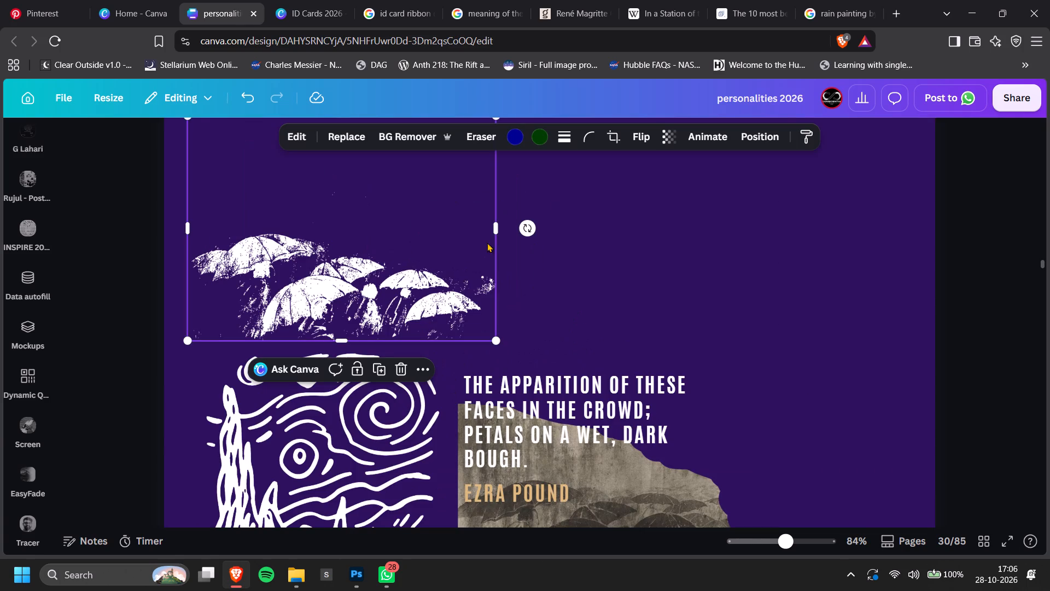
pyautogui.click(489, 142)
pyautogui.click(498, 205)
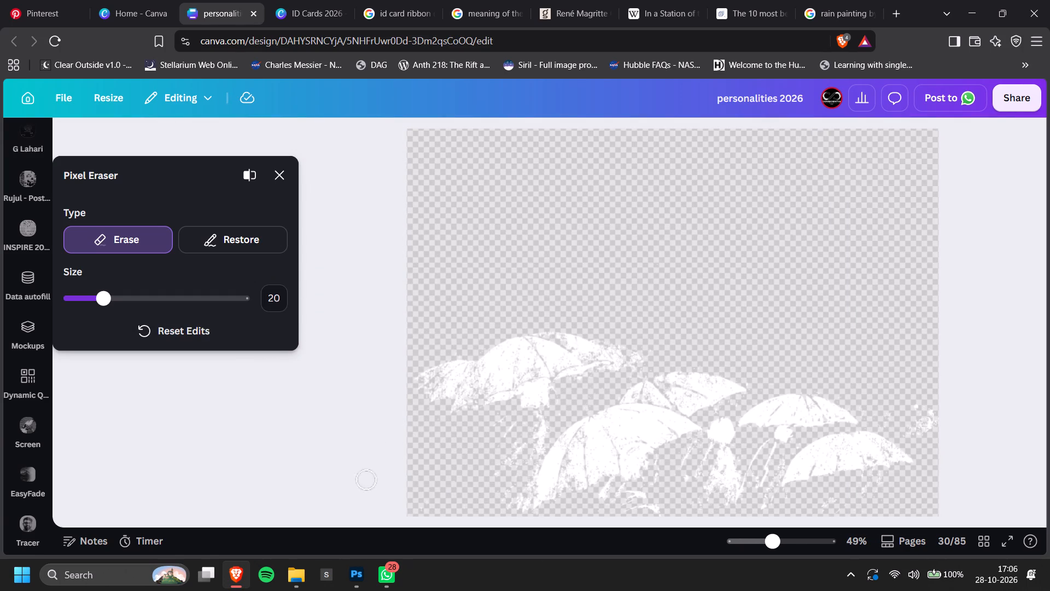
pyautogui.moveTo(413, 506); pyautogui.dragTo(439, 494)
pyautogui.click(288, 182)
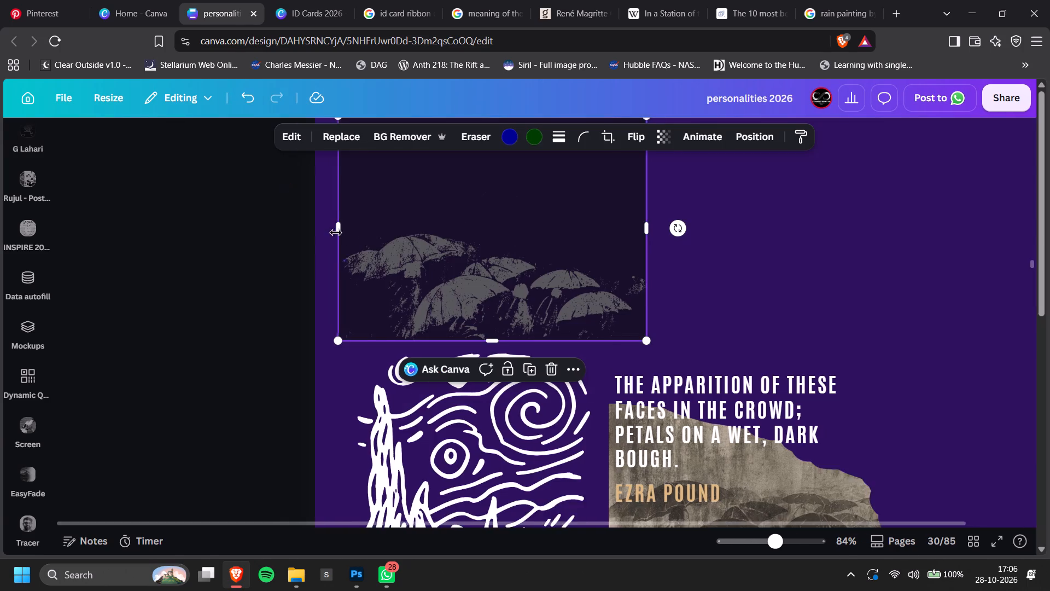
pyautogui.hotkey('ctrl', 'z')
# Erase the umbrella painting's lower-left corner into a ragged torn edge with the Pixel Eraser at size 74.
pyautogui.click(920, 323)
pyautogui.keyDown('ctrl'); pyautogui.scroll(-6, 920, 323); pyautogui.keyUp('ctrl')
pyautogui.scroll(1, 909, 325)
pyautogui.keyDown('ctrl'); pyautogui.scroll(2, 651, 457); pyautogui.keyUp('ctrl')
pyautogui.scroll(-1, 656, 451)
pyautogui.keyDown('ctrl'); pyautogui.scroll(2, 609, 419); pyautogui.keyUp('ctrl')
pyautogui.click(662, 382)
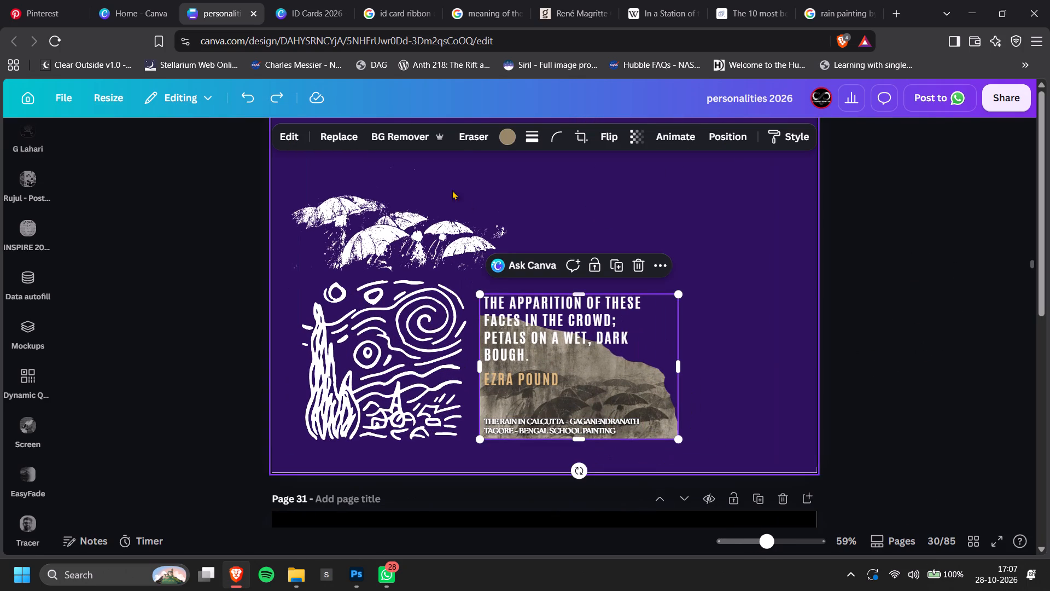
pyautogui.click(467, 145)
pyautogui.click(487, 198)
pyautogui.moveTo(120, 298); pyautogui.dragTo(190, 307)
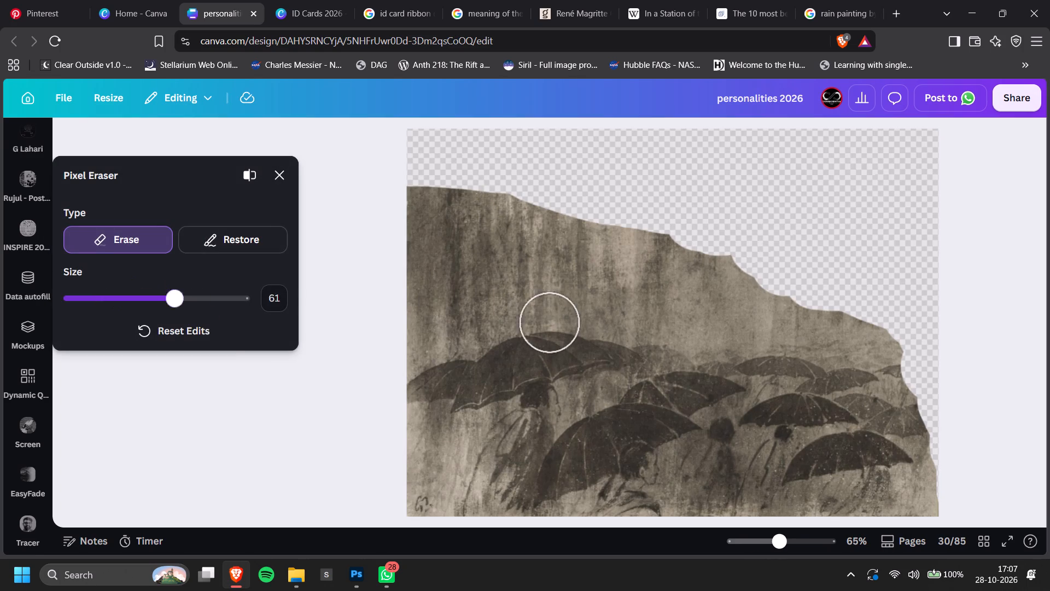
pyautogui.moveTo(190, 307); pyautogui.dragTo(199, 308)
pyautogui.moveTo(361, 397); pyautogui.dragTo(370, 412)
pyautogui.moveTo(381, 426); pyautogui.dragTo(389, 435)
pyautogui.moveTo(391, 446); pyautogui.dragTo(384, 467)
pyautogui.moveTo(380, 488); pyautogui.dragTo(391, 492)
pyautogui.click(400, 497)
pyautogui.moveTo(411, 512); pyautogui.dragTo(418, 517)
pyautogui.moveTo(421, 517); pyautogui.dragTo(434, 517)
pyautogui.moveTo(441, 519); pyautogui.dragTo(451, 523)
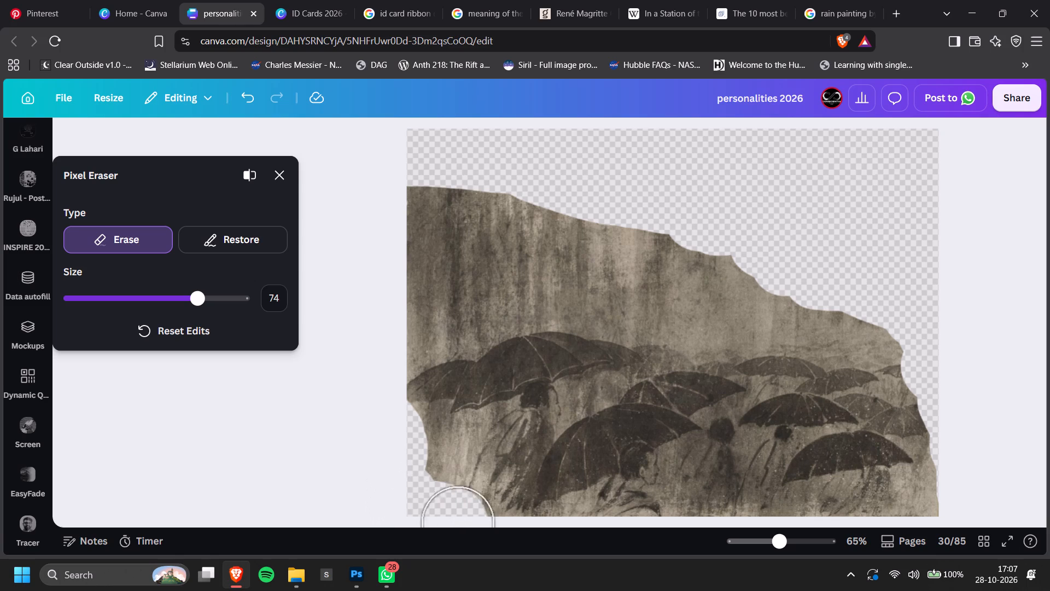
pyautogui.moveTo(464, 525); pyautogui.dragTo(471, 531)
pyautogui.click(506, 535)
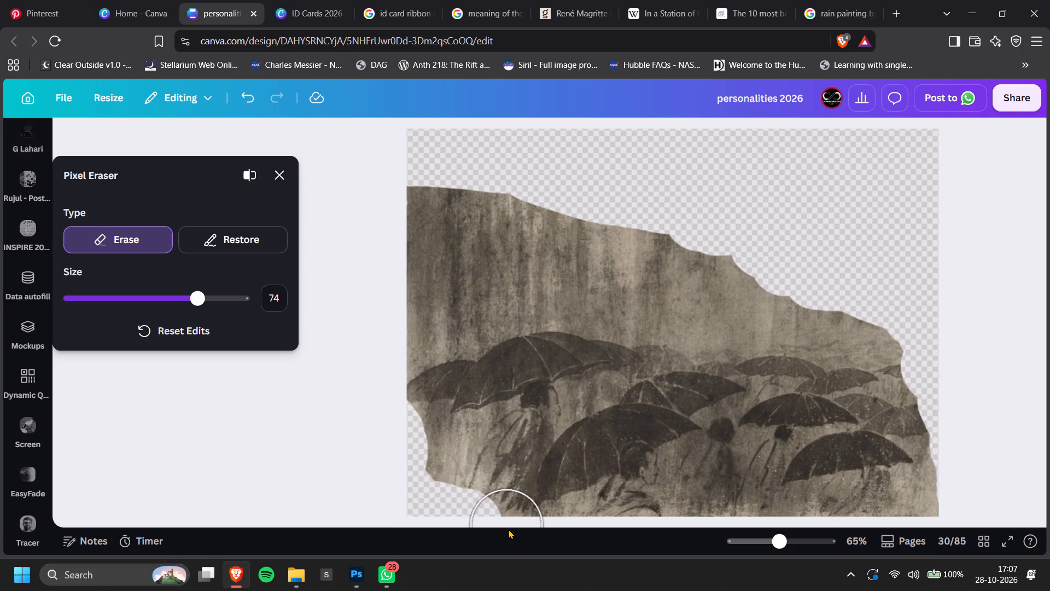
pyautogui.scroll(-2, 525, 487)
pyautogui.click(502, 524)
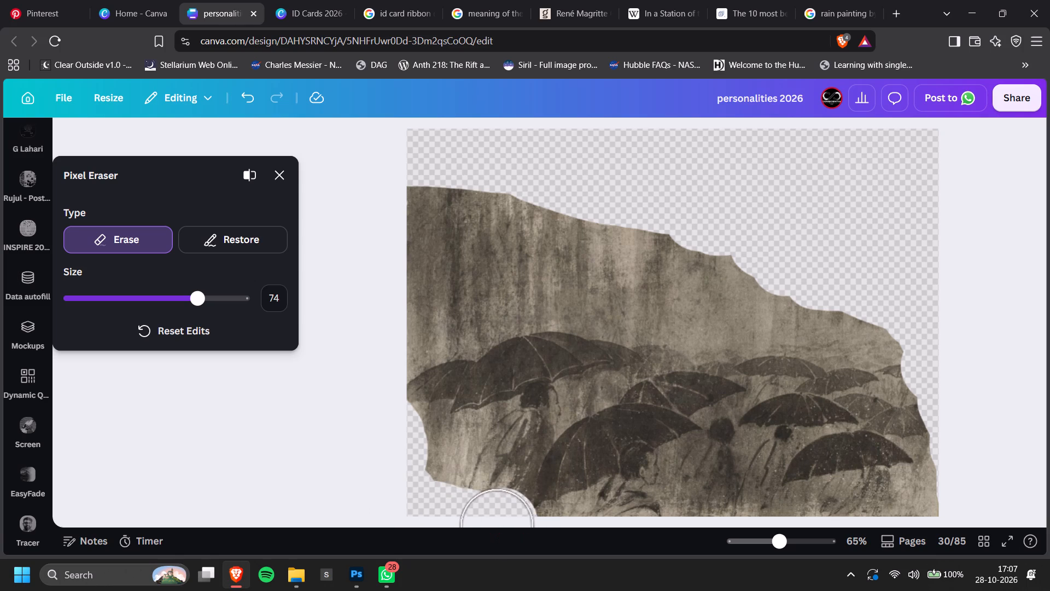
pyautogui.click(380, 393)
pyautogui.click(287, 173)
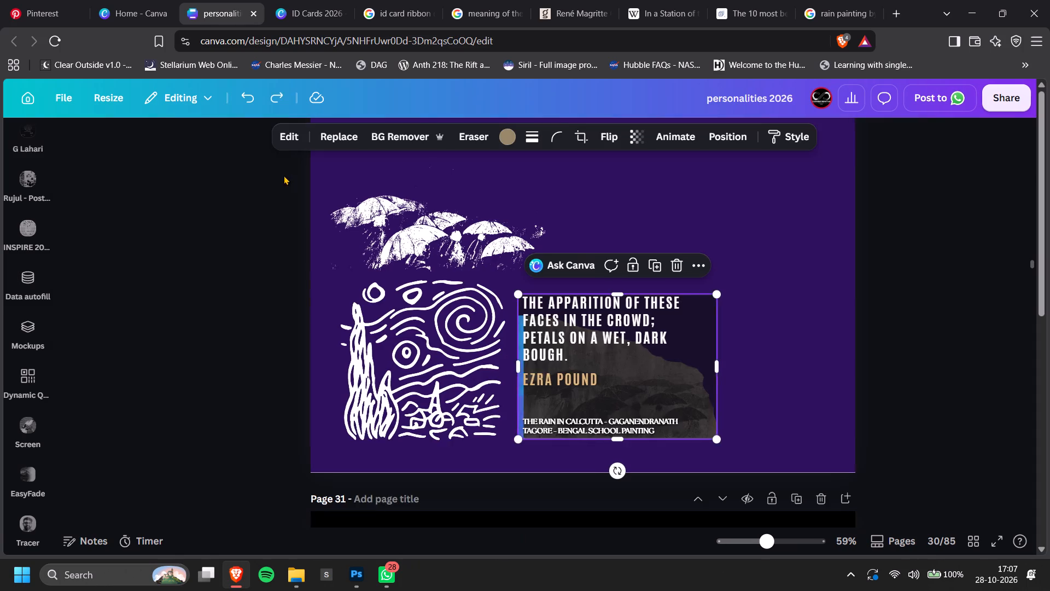
pyautogui.click(875, 380)
# Shift the torn umbrella painting slightly left behind the poem, keeping its bottom edge at the same height.
pyautogui.click(635, 401)
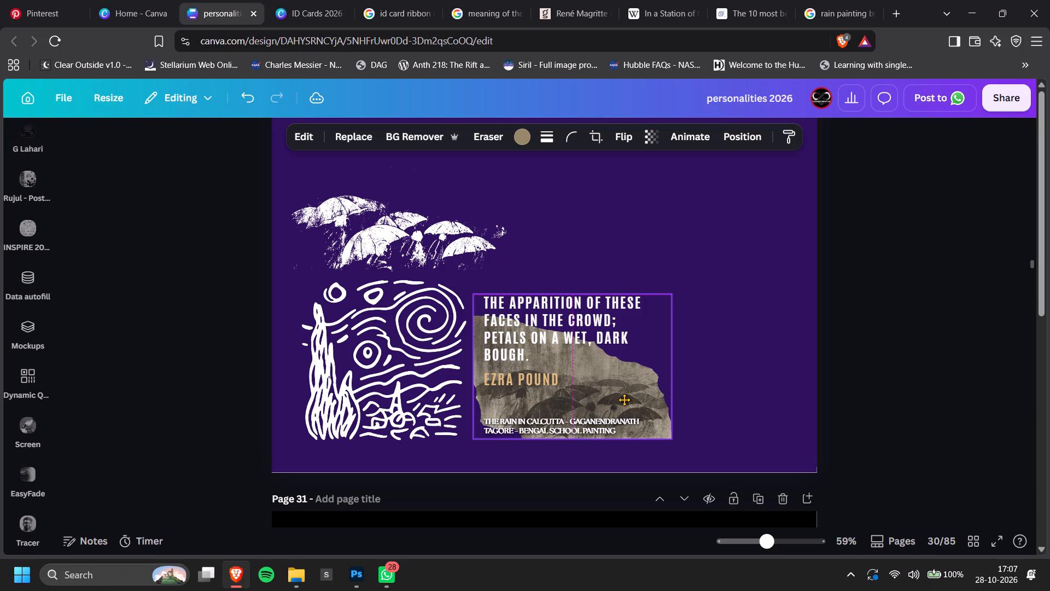
pyautogui.click(789, 379)
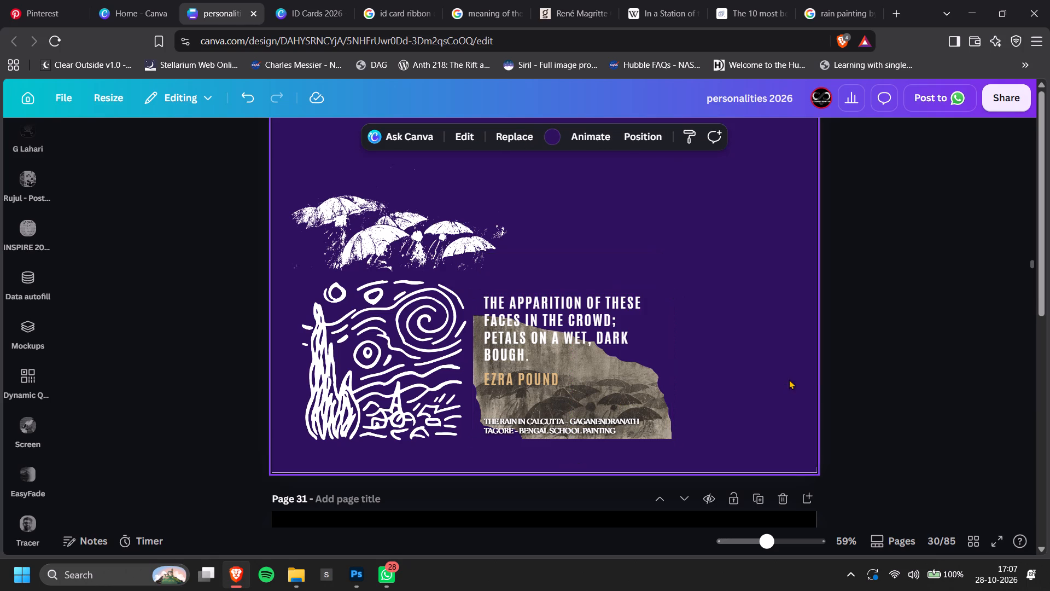
pyautogui.keyDown('ctrl'); pyautogui.scroll(-3, 814, 379); pyautogui.keyUp('ctrl')
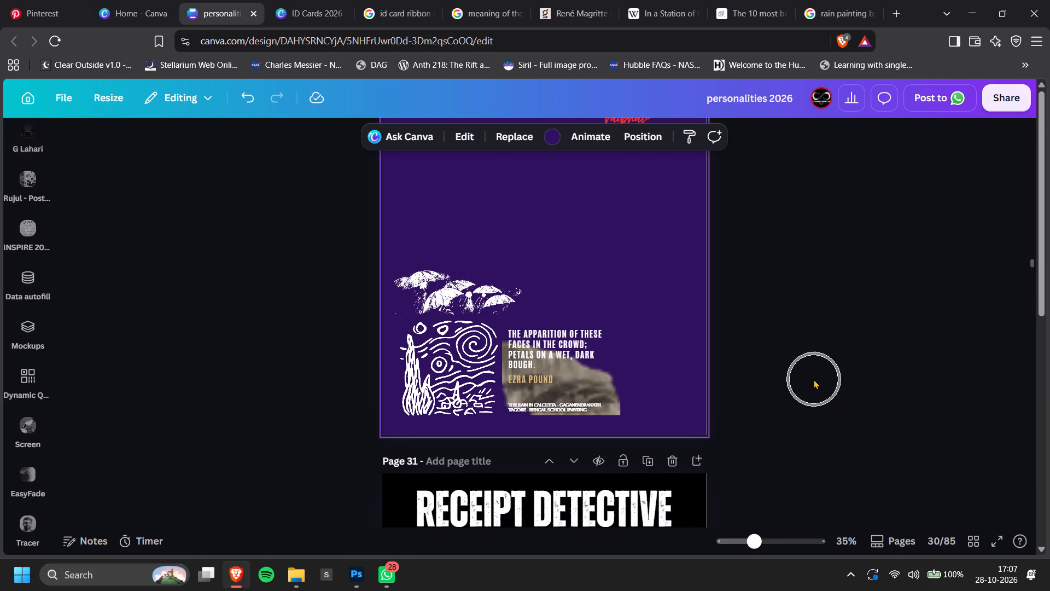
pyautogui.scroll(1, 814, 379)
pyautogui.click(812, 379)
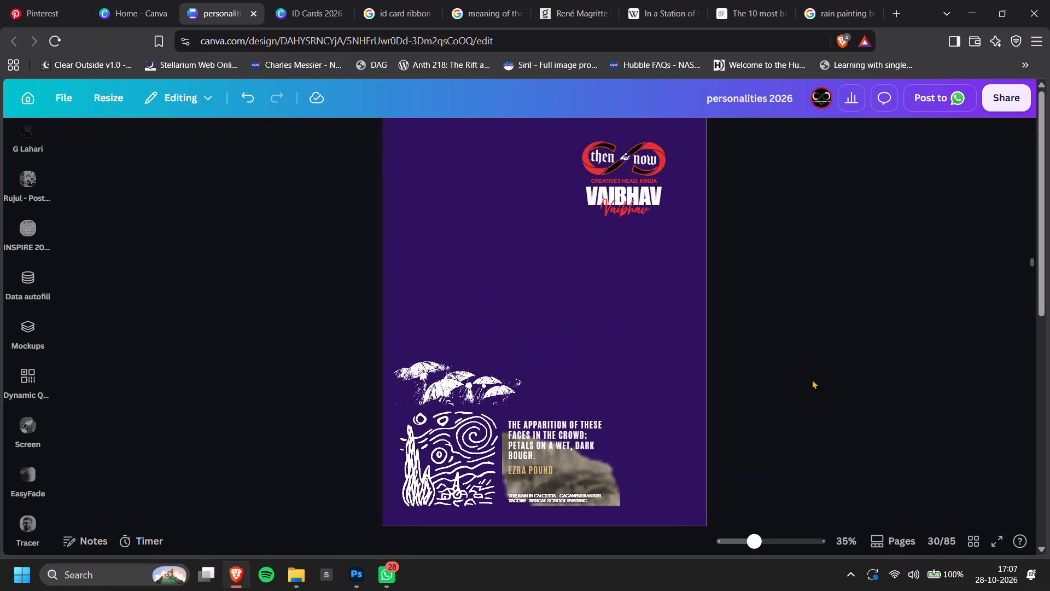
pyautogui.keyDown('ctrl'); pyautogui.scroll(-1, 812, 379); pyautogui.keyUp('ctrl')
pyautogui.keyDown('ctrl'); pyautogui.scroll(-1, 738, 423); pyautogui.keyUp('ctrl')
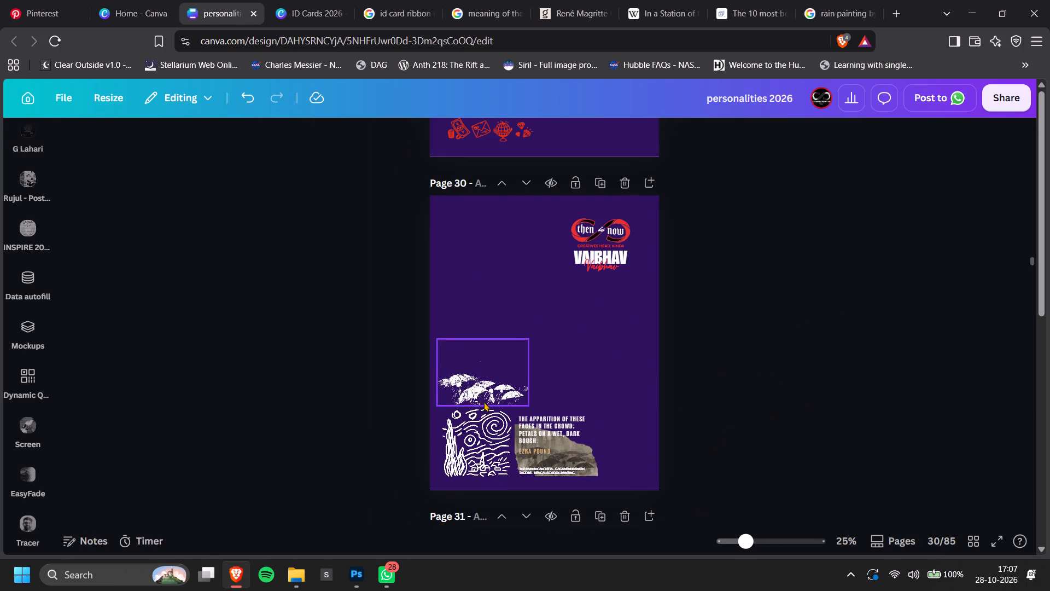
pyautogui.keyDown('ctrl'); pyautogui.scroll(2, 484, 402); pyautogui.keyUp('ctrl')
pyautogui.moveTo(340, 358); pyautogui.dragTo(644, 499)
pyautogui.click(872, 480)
# Apply the Amber duotone filter to the white umbrella tracing above the poem.
pyautogui.keyDown('ctrl'); pyautogui.scroll(4, 519, 399); pyautogui.keyUp('ctrl')
pyautogui.click(346, 357)
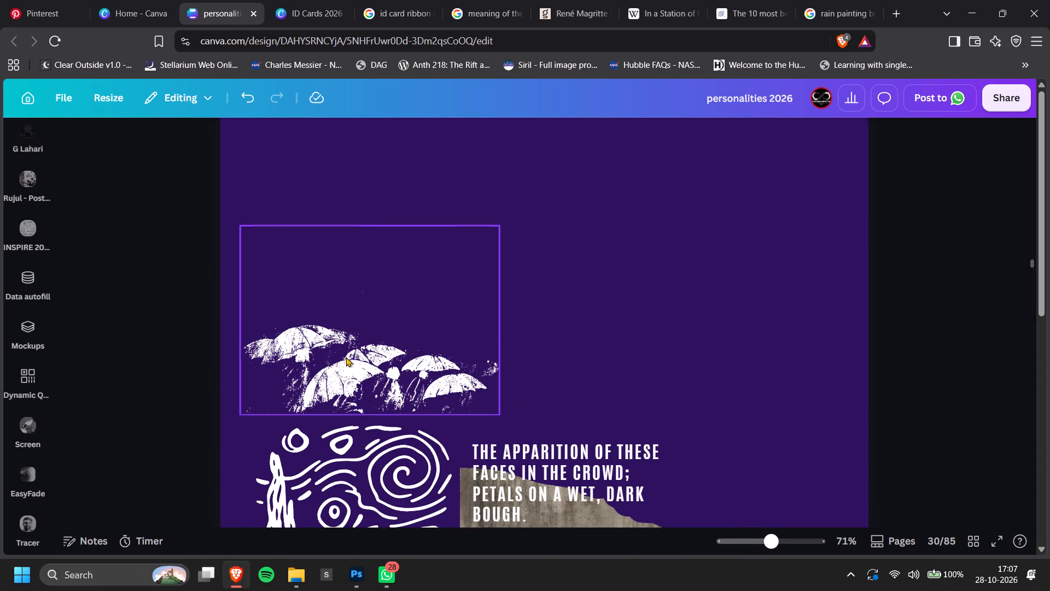
pyautogui.click(297, 137)
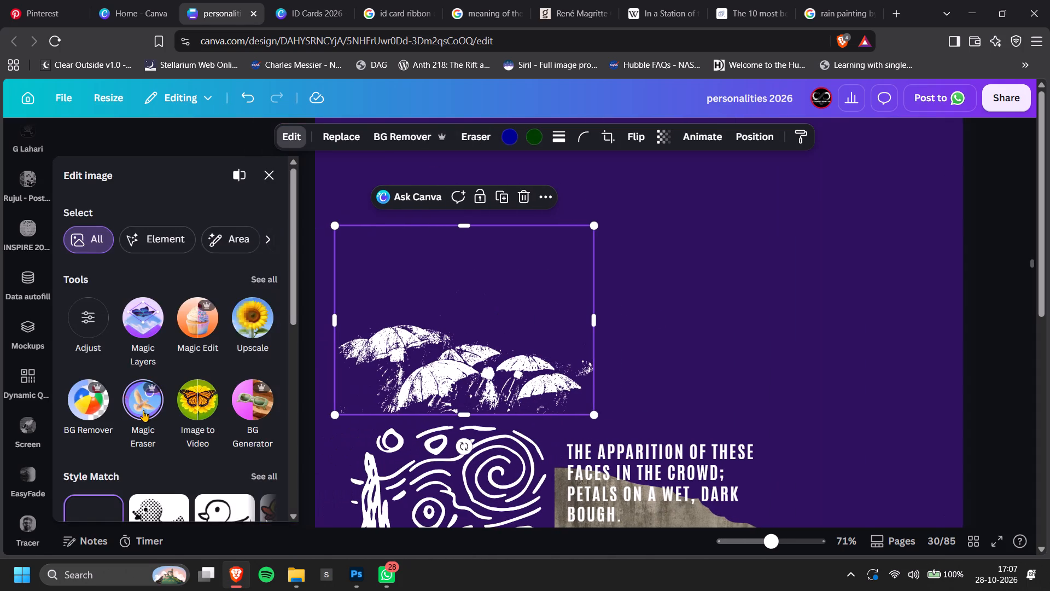
pyautogui.scroll(-2, 143, 411)
pyautogui.click(241, 469)
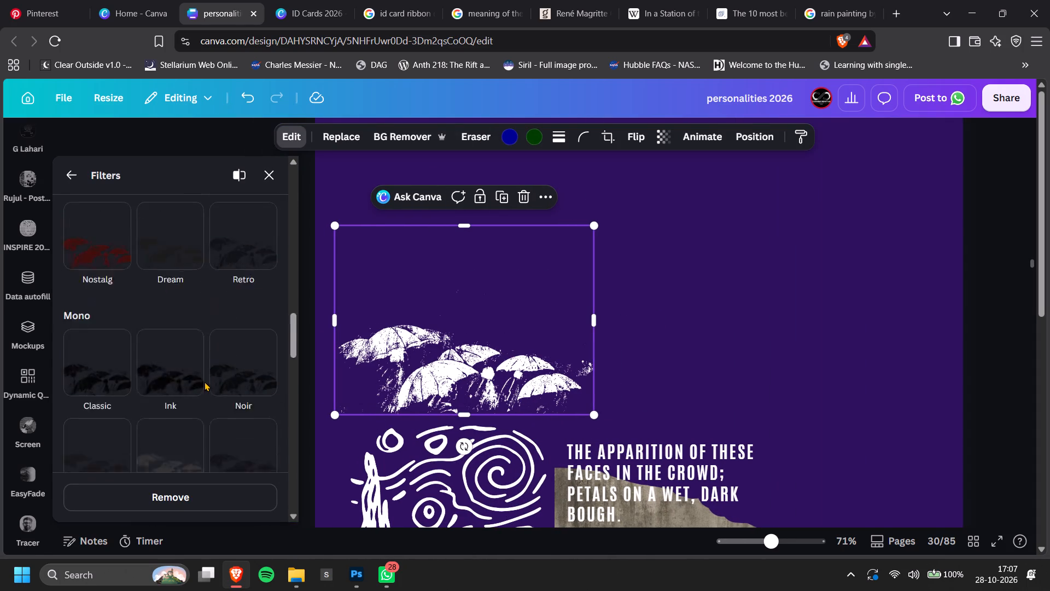
pyautogui.click(227, 413)
pyautogui.scroll(-1, 227, 413)
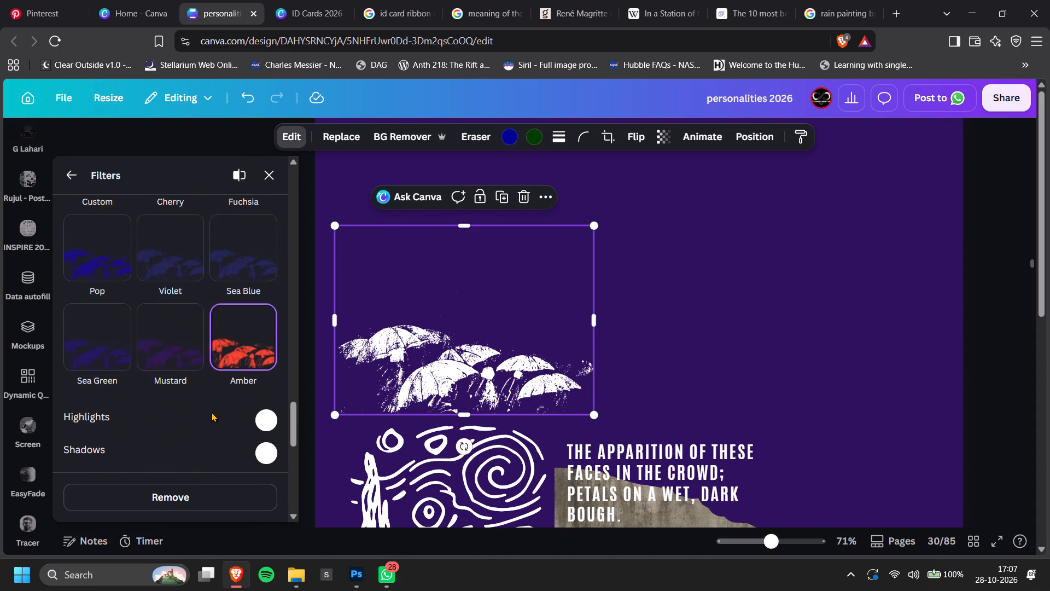
pyautogui.click(155, 369)
pyautogui.click(240, 360)
pyautogui.scroll(-1, 238, 361)
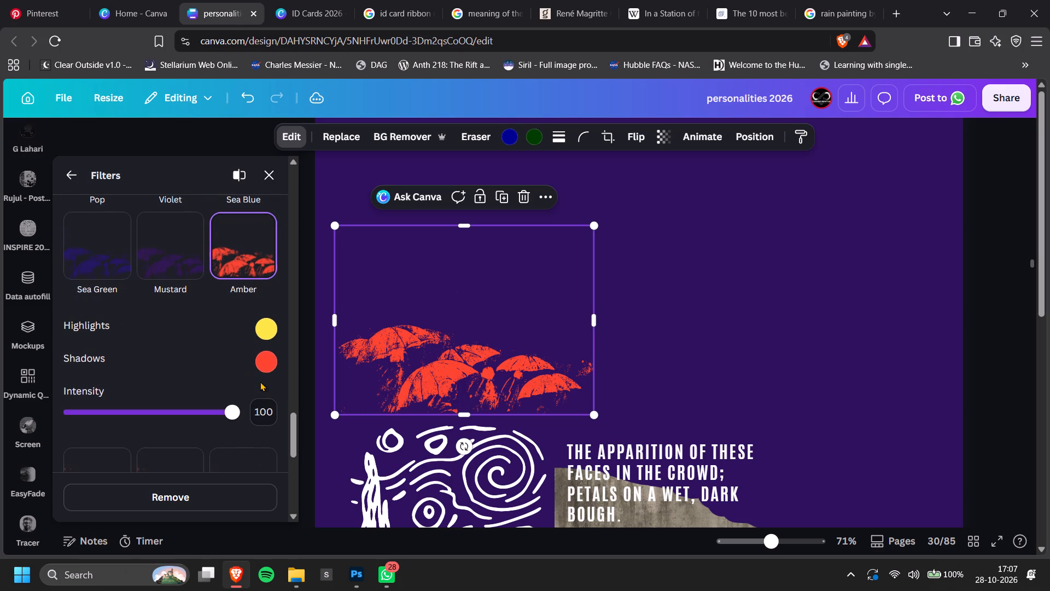
# Apply the Amber duotone filter to the white Starry Night line drawing beside the poem.
pyautogui.click(387, 472)
pyautogui.click(384, 481)
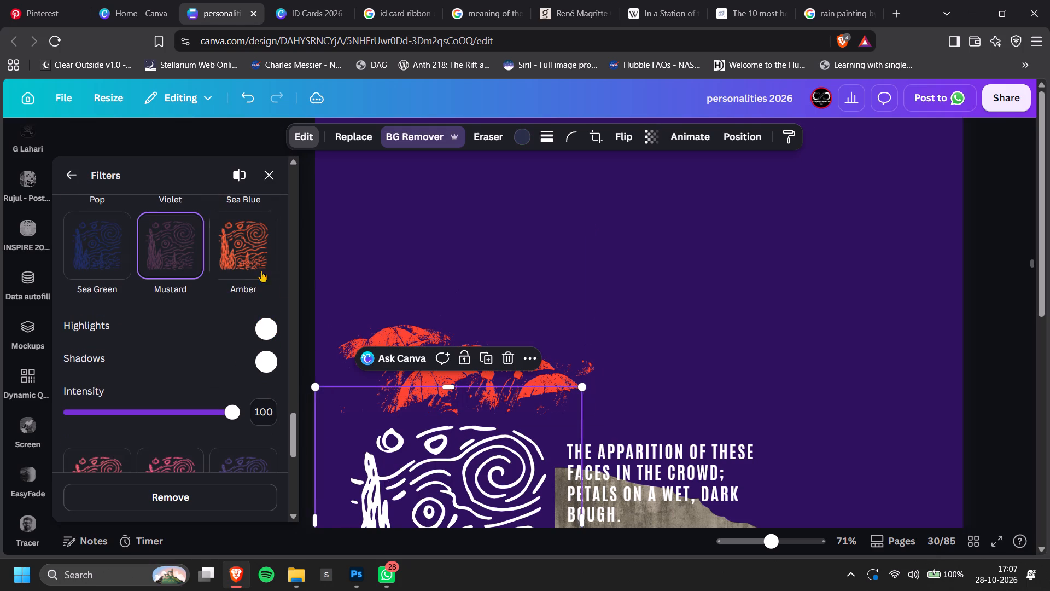
pyautogui.click(247, 256)
pyautogui.click(988, 337)
pyautogui.scroll(-1, 1000, 353)
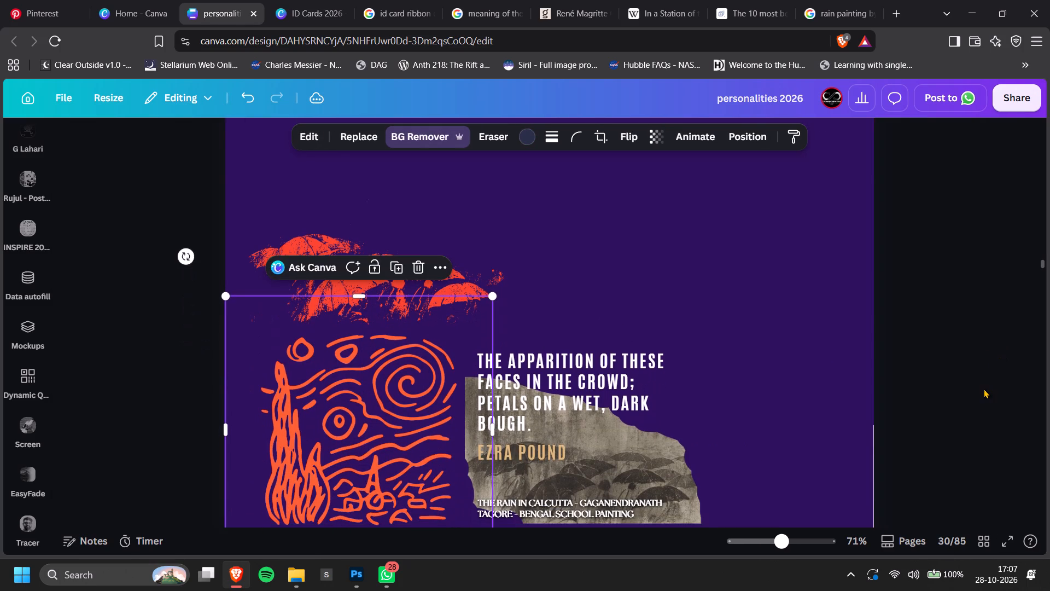
pyautogui.click(984, 389)
# Try the Poster and Amber filters on the torn umbrella painting behind the poem, keeping Poster.
pyautogui.click(628, 477)
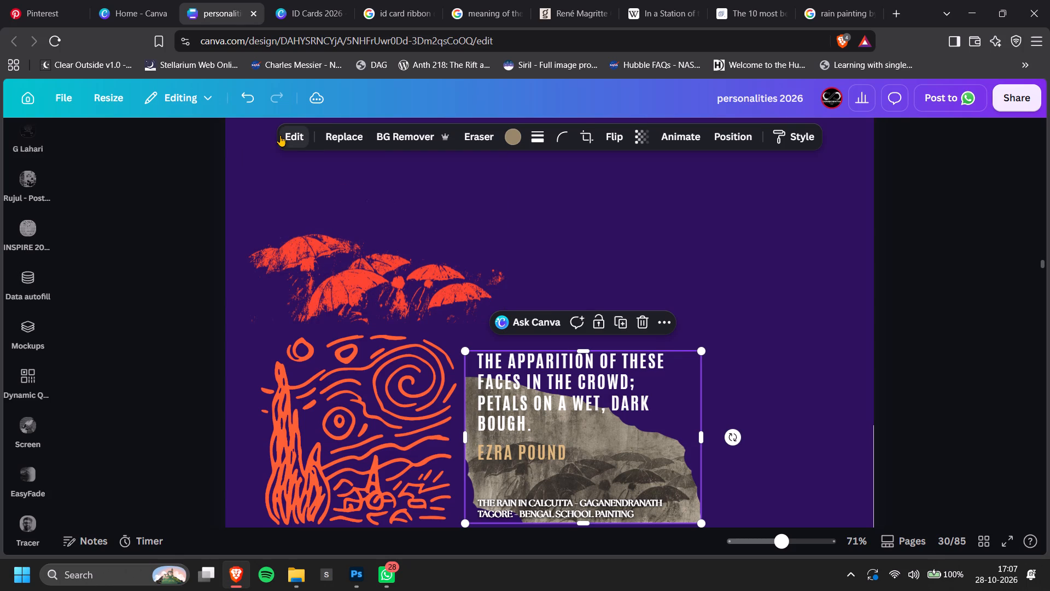
pyautogui.click(280, 135)
pyautogui.scroll(-4, 167, 343)
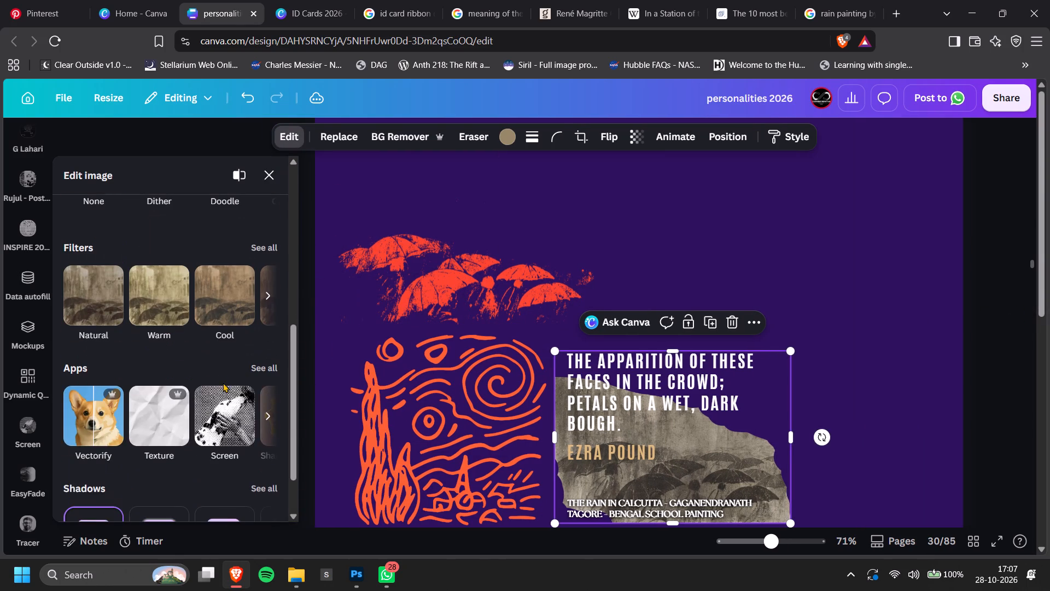
pyautogui.click(277, 251)
pyautogui.scroll(-3, 211, 325)
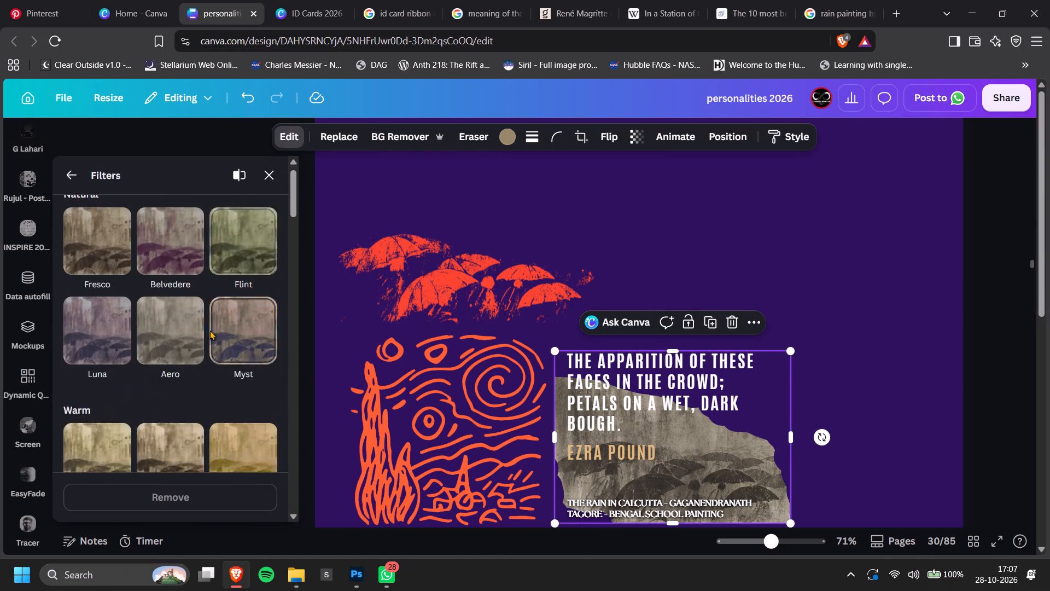
pyautogui.scroll(-6, 210, 330)
pyautogui.scroll(-8, 227, 385)
pyautogui.click(242, 313)
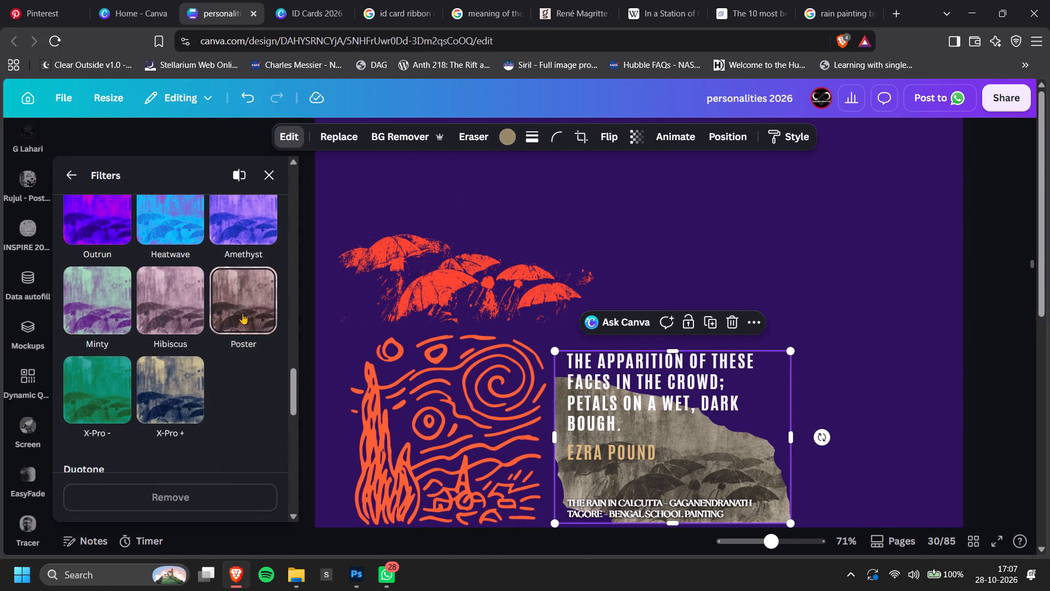
pyautogui.scroll(-4, 242, 314)
pyautogui.click(235, 373)
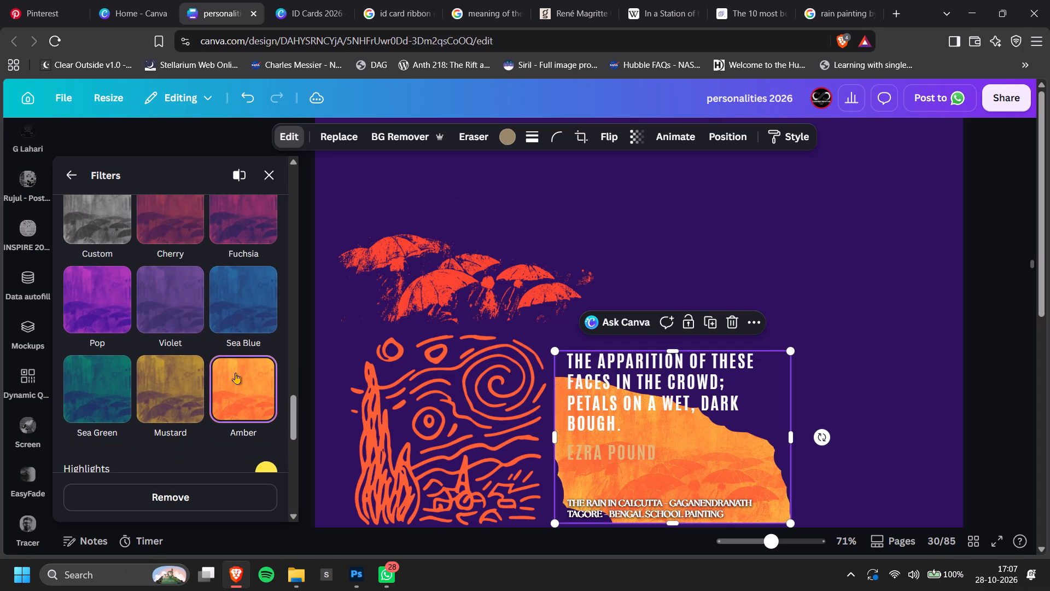
pyautogui.scroll(4, 235, 373)
pyautogui.click(234, 367)
pyautogui.doubleClick(984, 307)
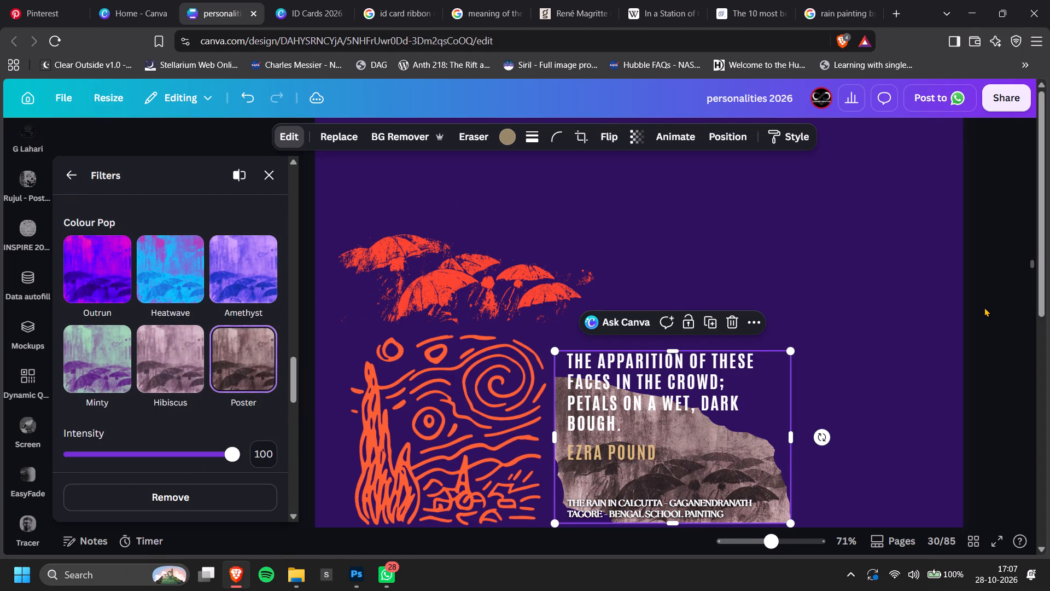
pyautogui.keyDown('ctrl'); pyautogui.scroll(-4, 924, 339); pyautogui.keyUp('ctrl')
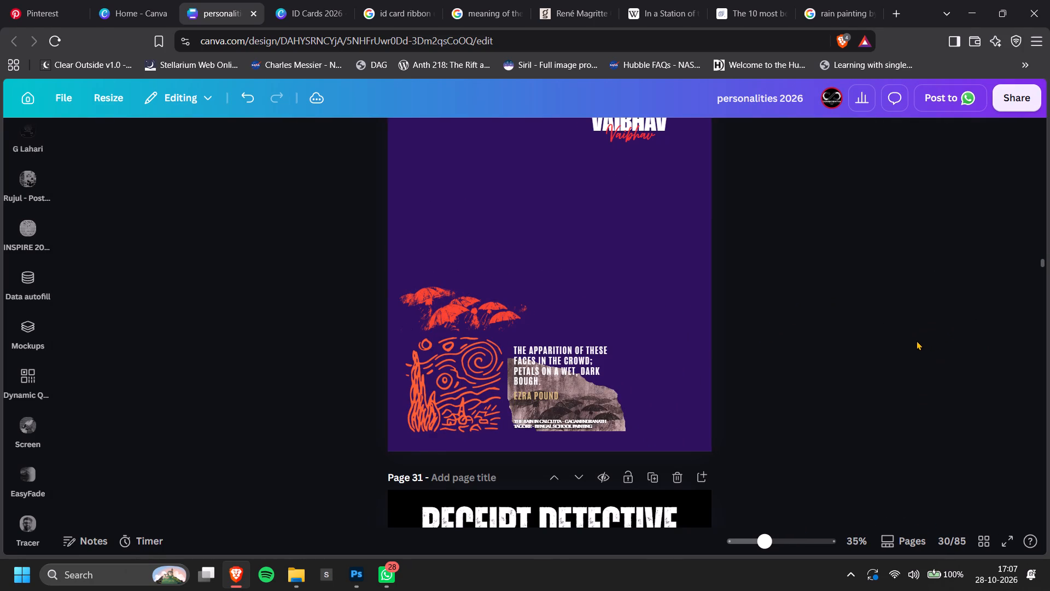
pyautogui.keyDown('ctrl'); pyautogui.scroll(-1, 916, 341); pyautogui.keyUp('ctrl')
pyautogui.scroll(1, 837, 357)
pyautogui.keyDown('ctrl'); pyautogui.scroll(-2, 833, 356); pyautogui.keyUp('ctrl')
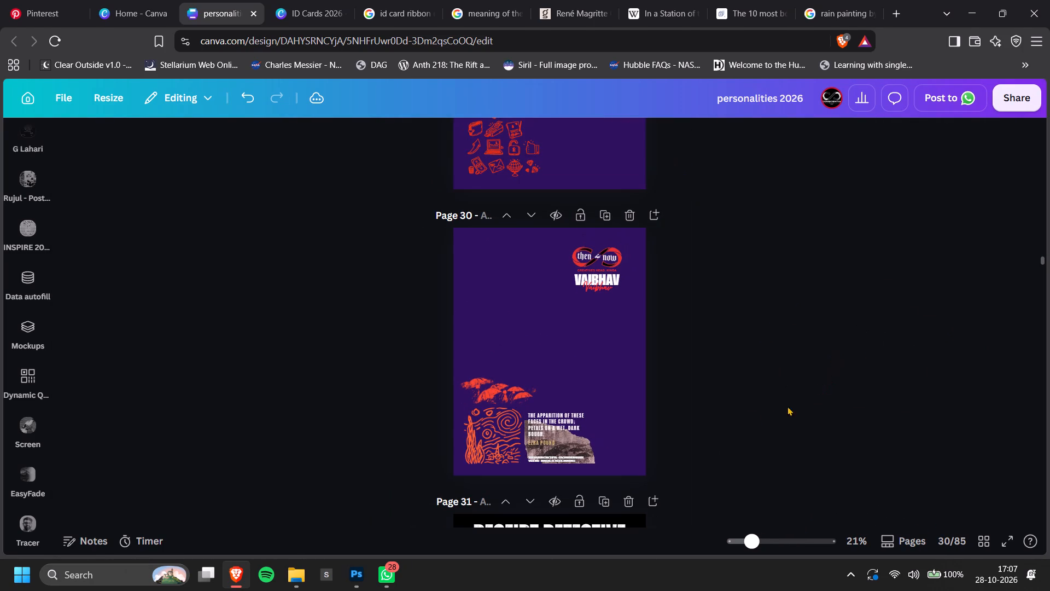
# Recolour the umbrella tracing by changing its Amber duotone filter's shadows colour to violet, about #8142F7.
pyautogui.keyDown('ctrl'); pyautogui.scroll(4, 705, 414); pyautogui.keyUp('ctrl')
pyautogui.click(445, 426)
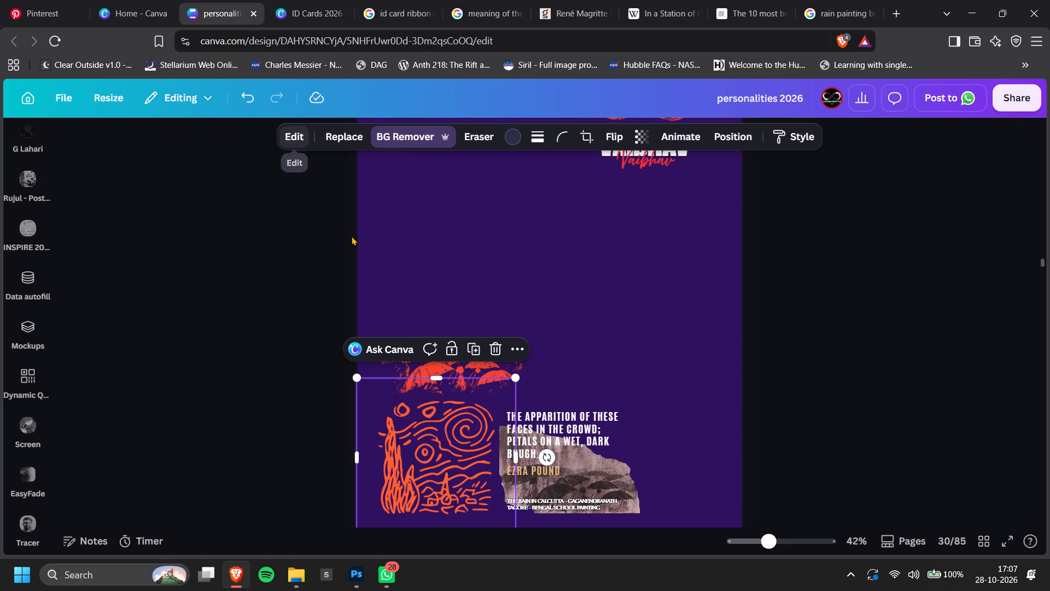
pyautogui.click(454, 374)
pyautogui.click(481, 374)
pyautogui.click(495, 369)
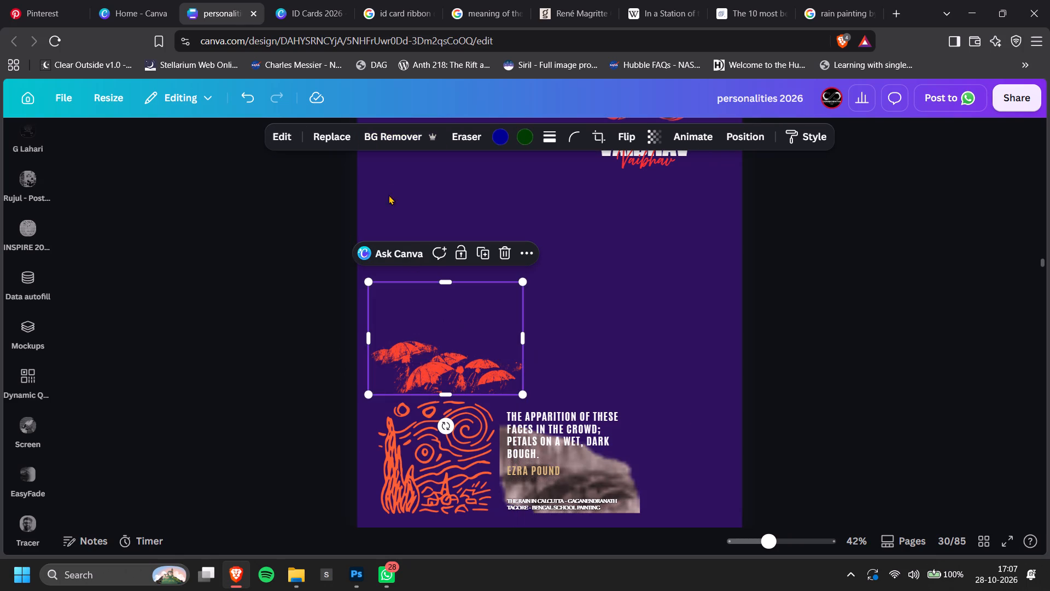
pyautogui.click(278, 138)
pyautogui.scroll(-3, 180, 344)
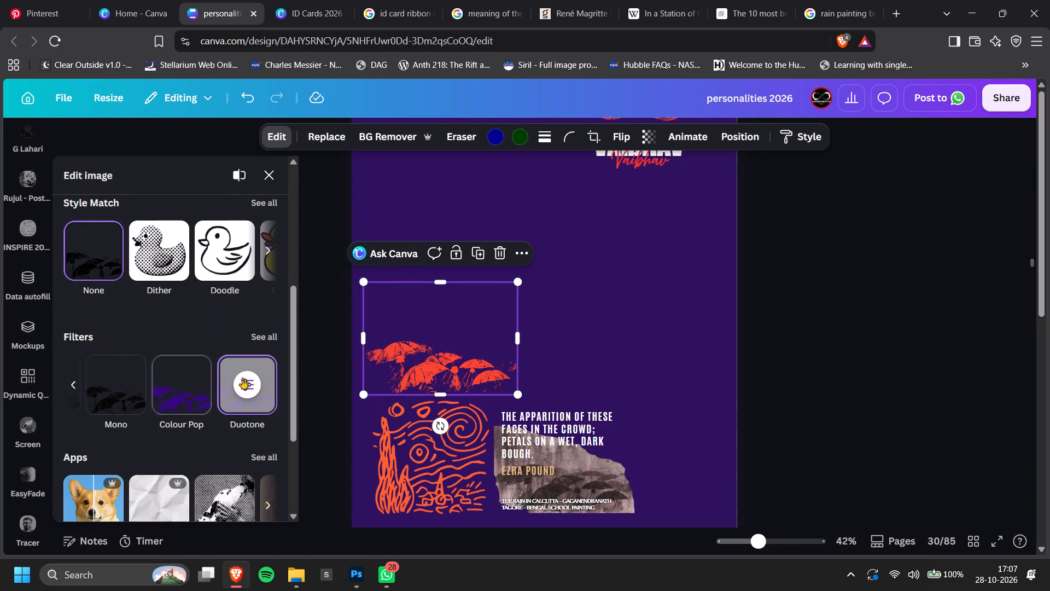
pyautogui.click(260, 389)
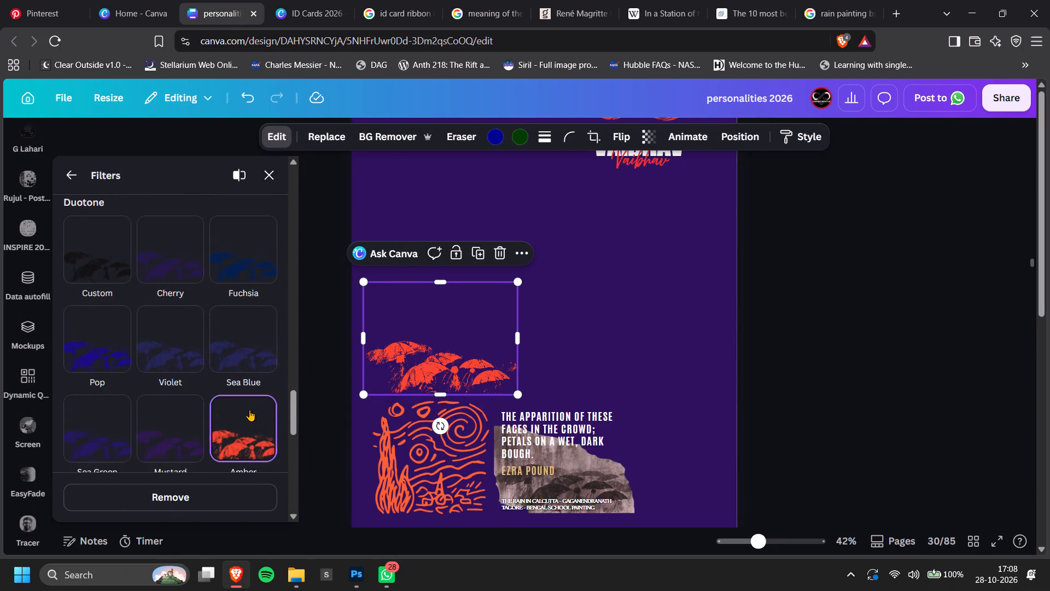
pyautogui.click(249, 418)
pyautogui.scroll(-2, 246, 421)
pyautogui.click(265, 355)
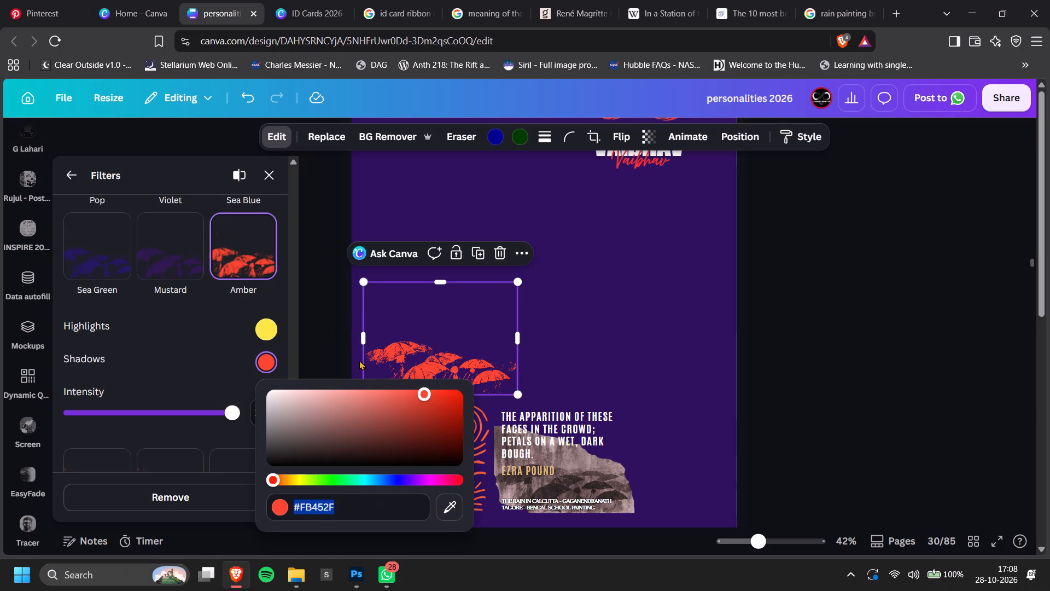
pyautogui.moveTo(376, 480); pyautogui.dragTo(403, 484)
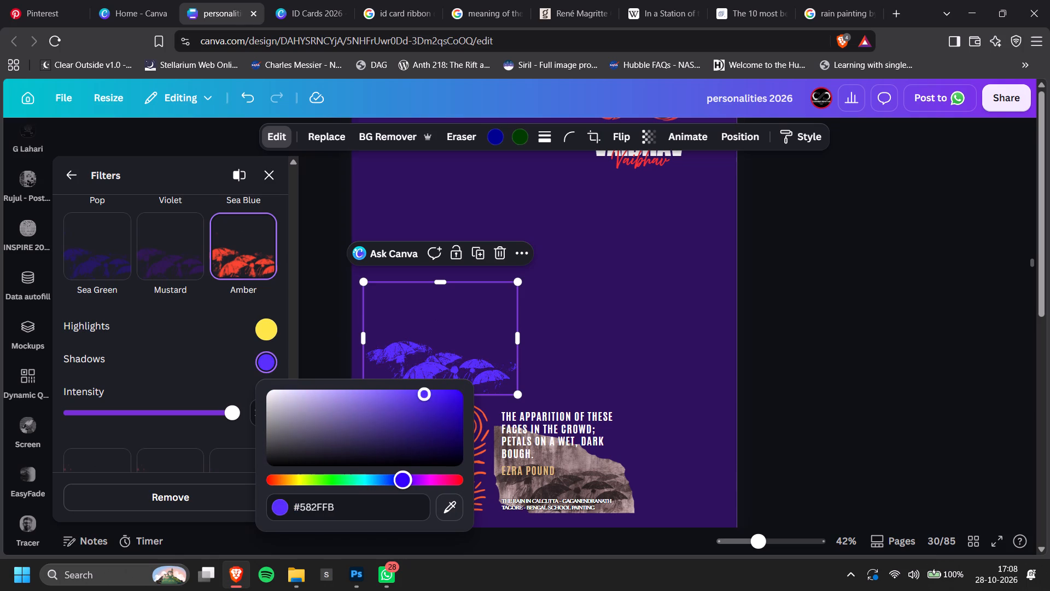
pyautogui.moveTo(403, 484); pyautogui.dragTo(413, 487)
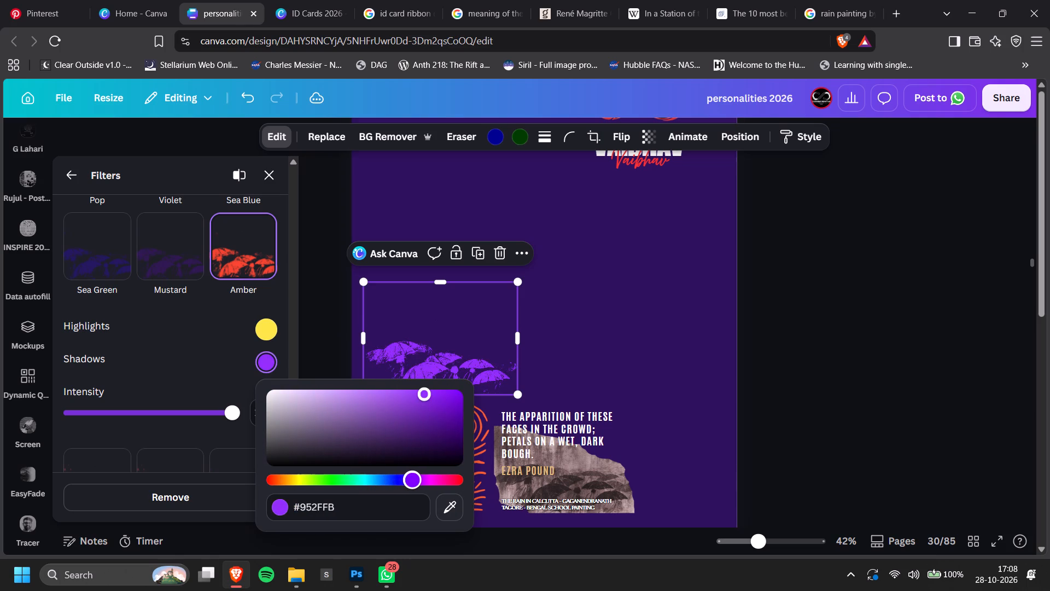
pyautogui.moveTo(413, 487); pyautogui.dragTo(410, 490)
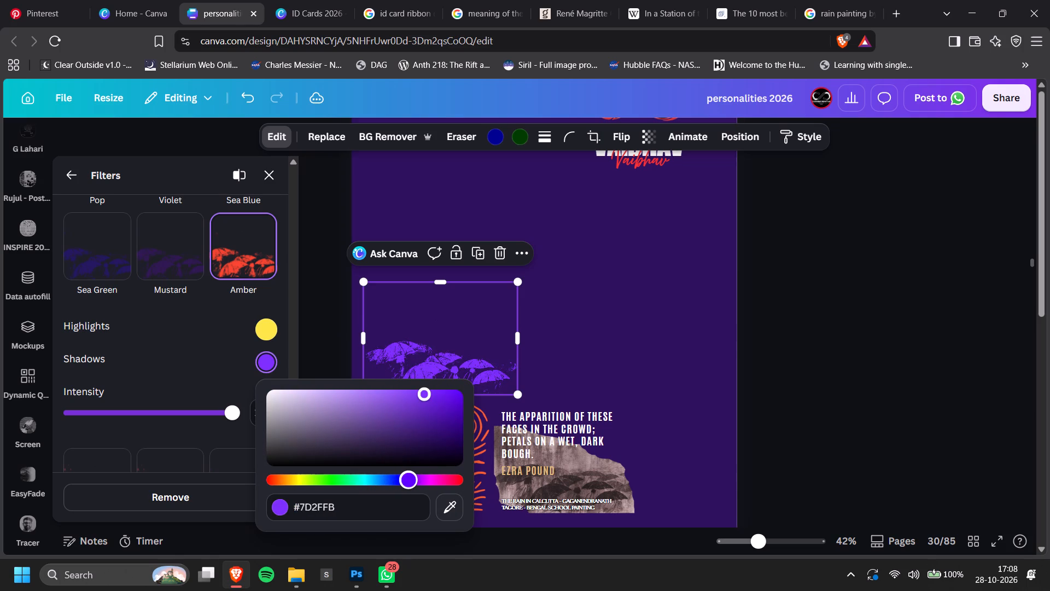
pyautogui.moveTo(410, 490); pyautogui.dragTo(409, 490)
pyautogui.moveTo(420, 398); pyautogui.dragTo(411, 392)
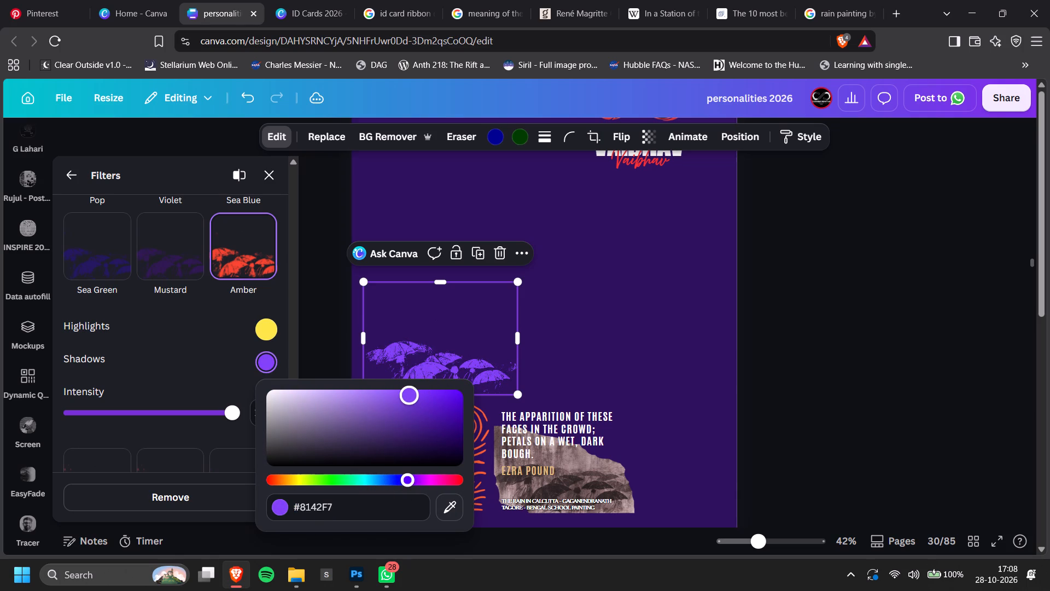
pyautogui.moveTo(411, 392); pyautogui.dragTo(411, 393)
# Change page 30's background colour to black.
pyautogui.click(646, 286)
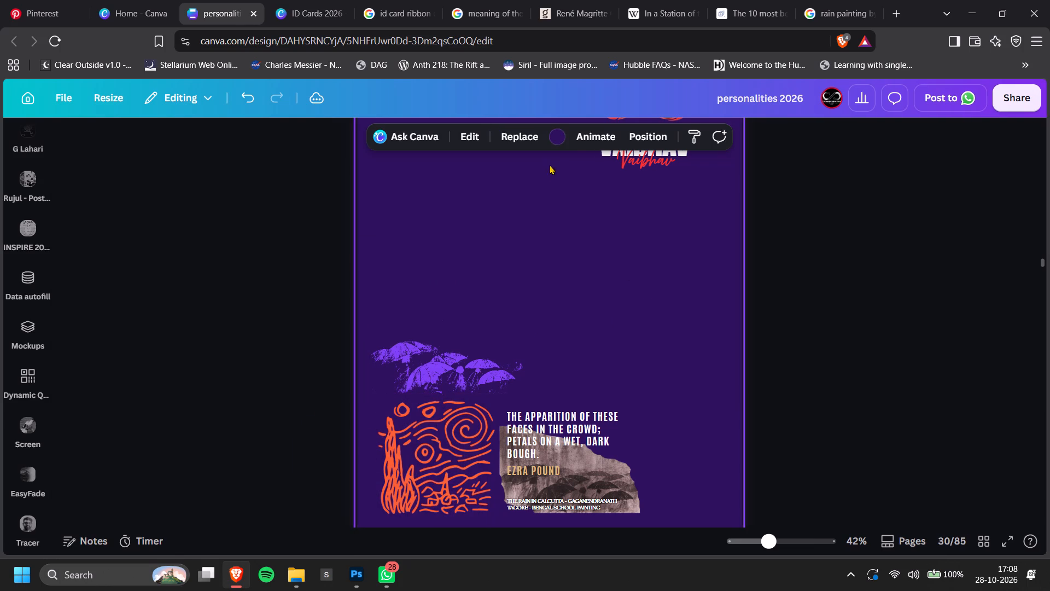
pyautogui.click(566, 136)
pyautogui.click(203, 240)
pyautogui.click(751, 288)
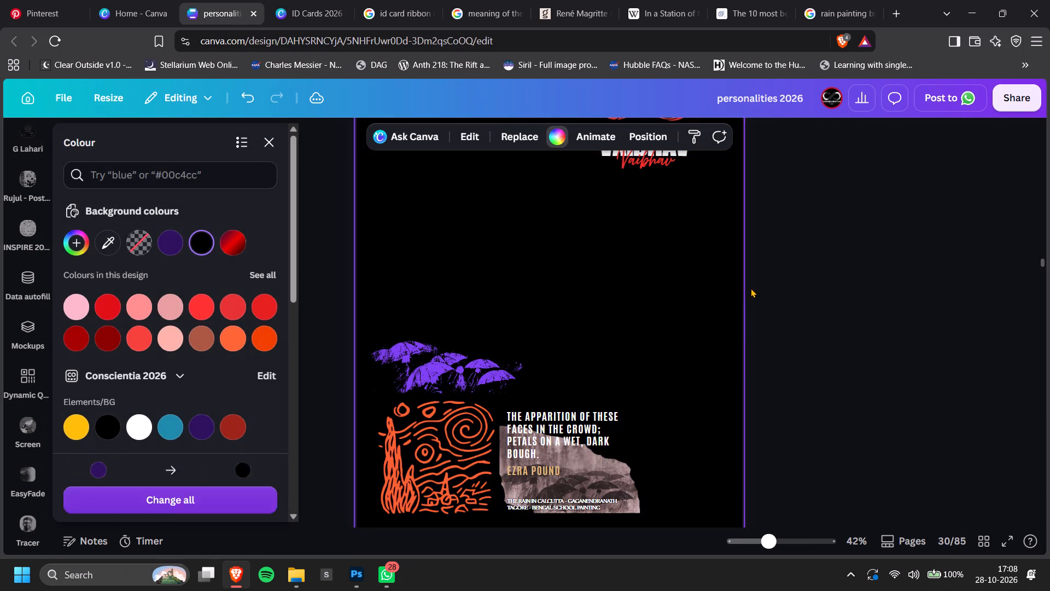
pyautogui.click(820, 291)
pyautogui.keyDown('ctrl'); pyautogui.scroll(-3, 818, 314); pyautogui.keyUp('ctrl')
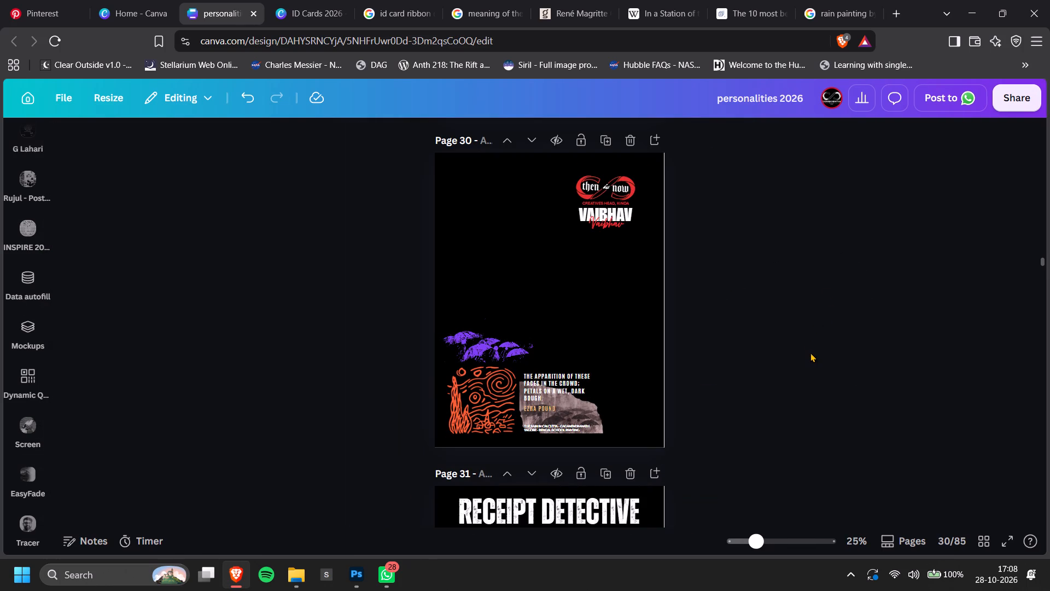
# Rotate the orange Starry Night line drawing slightly counter-clockwise.
pyautogui.keyDown('ctrl'); pyautogui.scroll(3, 472, 395); pyautogui.keyUp('ctrl')
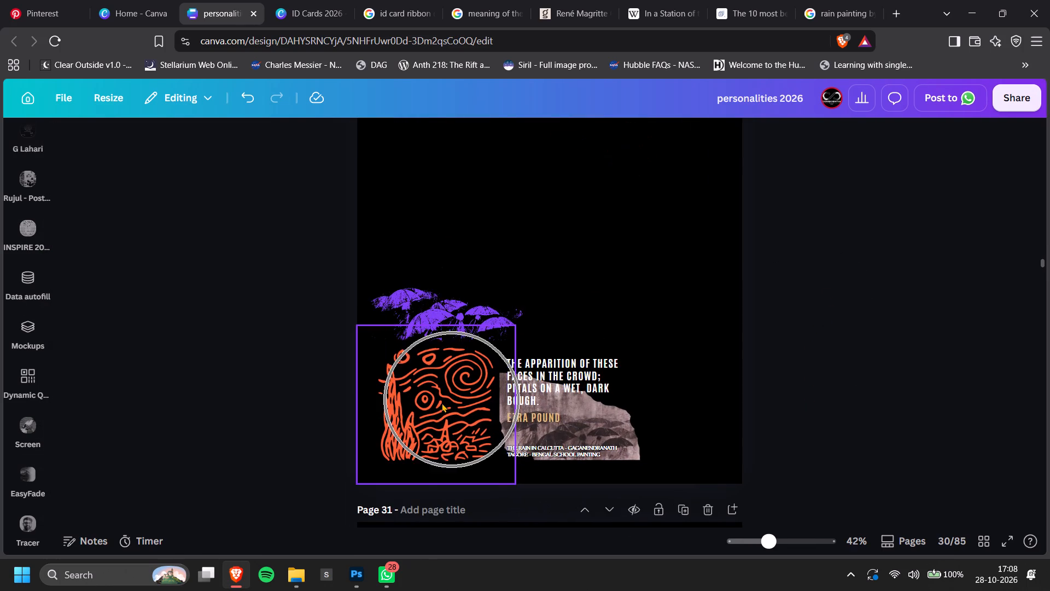
pyautogui.click(442, 403)
pyautogui.moveTo(438, 515); pyautogui.dragTo(447, 515)
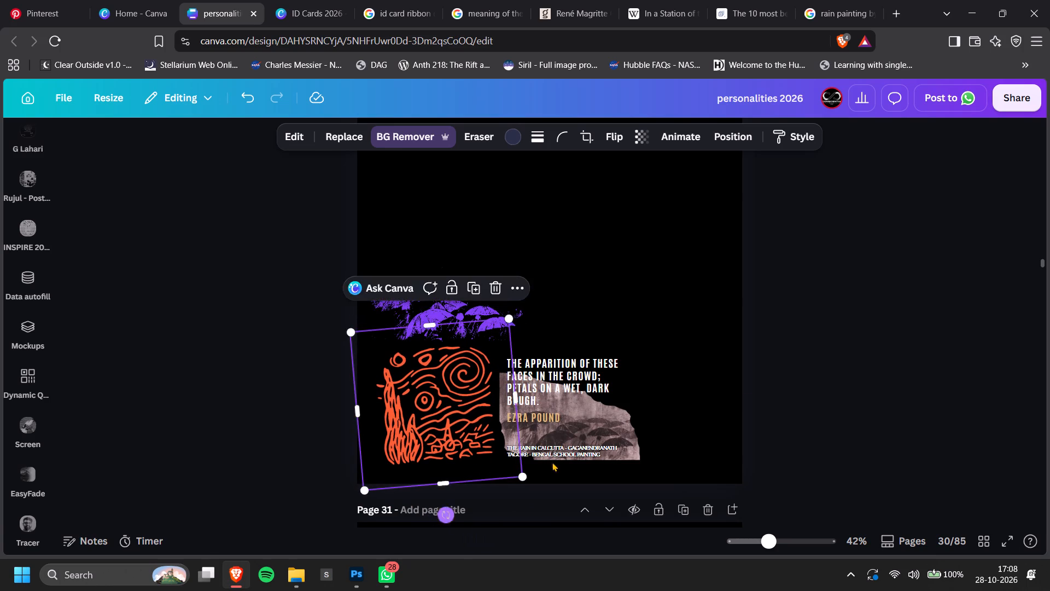
pyautogui.click(864, 330)
pyautogui.keyDown('ctrl'); pyautogui.scroll(-3, 864, 330); pyautogui.keyUp('ctrl')
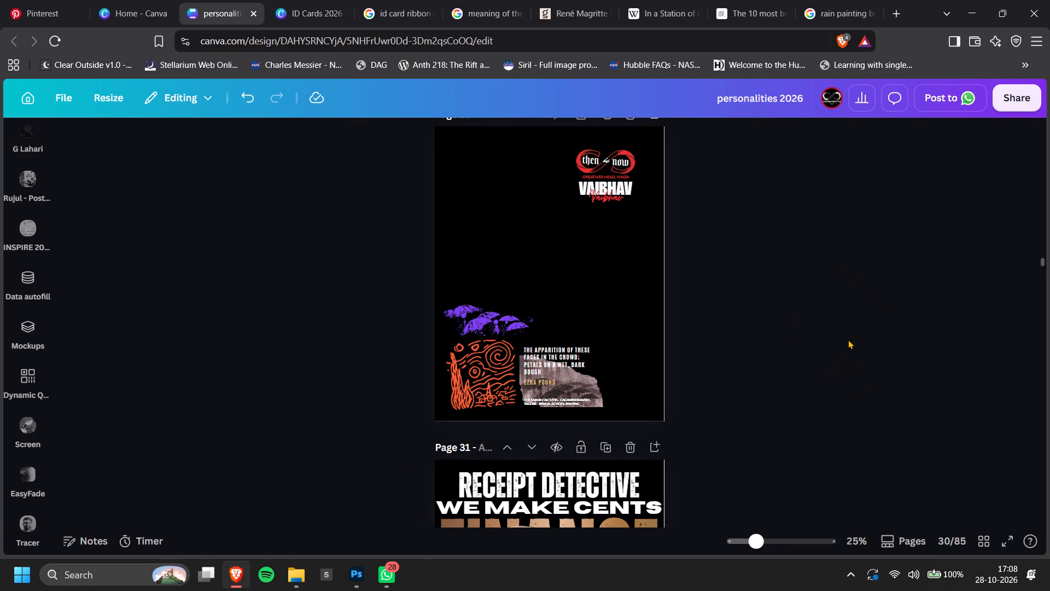
# Examine page 30's poem text, umbrella and Starry Night tracings, torn painting and caption up close.
pyautogui.keyDown('ctrl'); pyautogui.scroll(4, 767, 360); pyautogui.keyUp('ctrl')
pyautogui.click(814, 251)
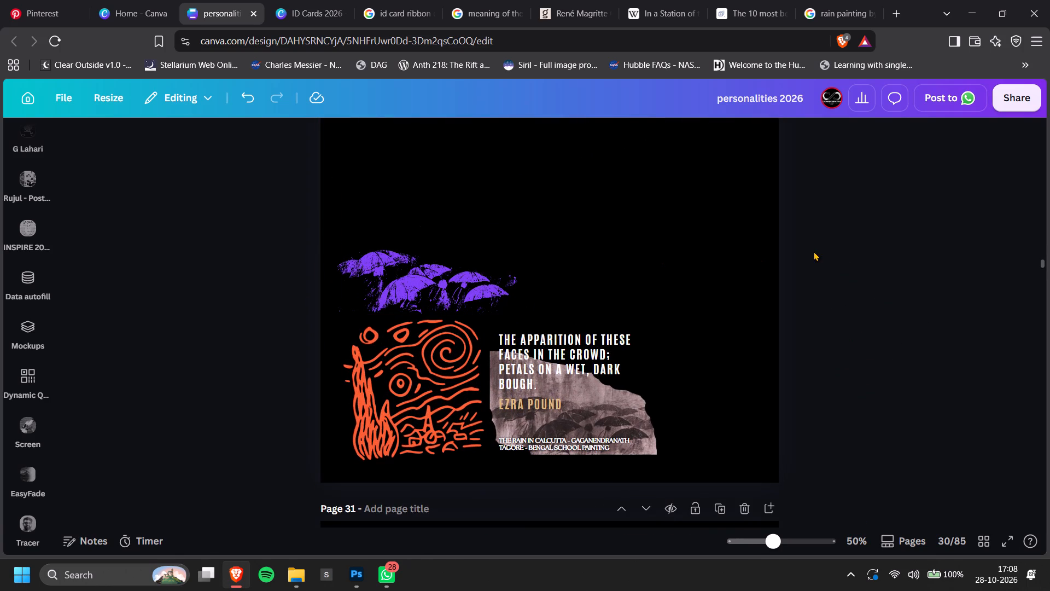
pyautogui.keyDown('ctrl'); pyautogui.scroll(4, 574, 373); pyautogui.keyUp('ctrl')
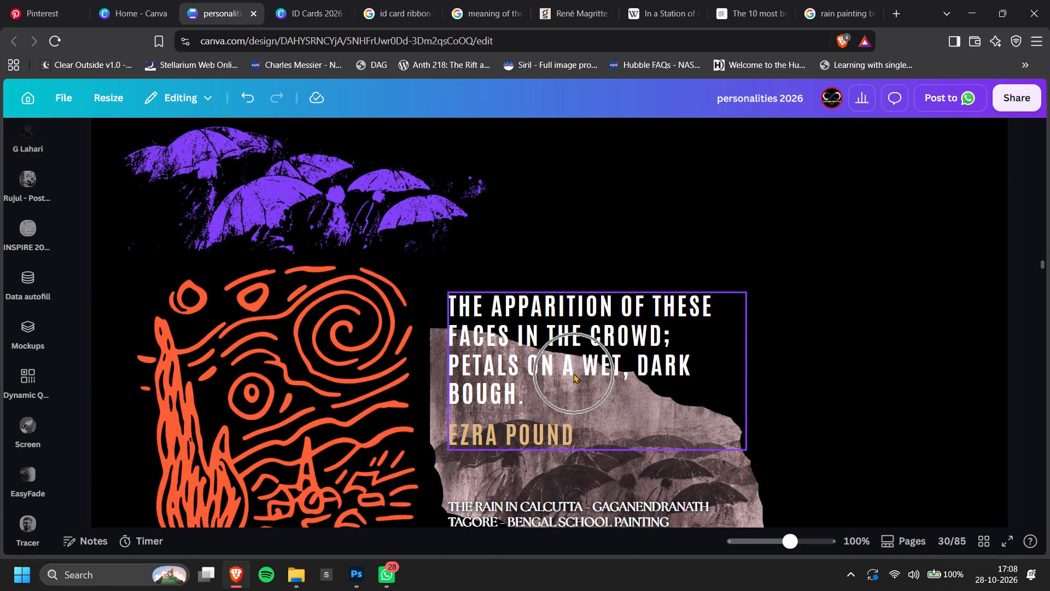
pyautogui.keyDown('ctrl'); pyautogui.scroll(1, 573, 373); pyautogui.keyUp('ctrl')
pyautogui.click(573, 373)
pyautogui.click(677, 132)
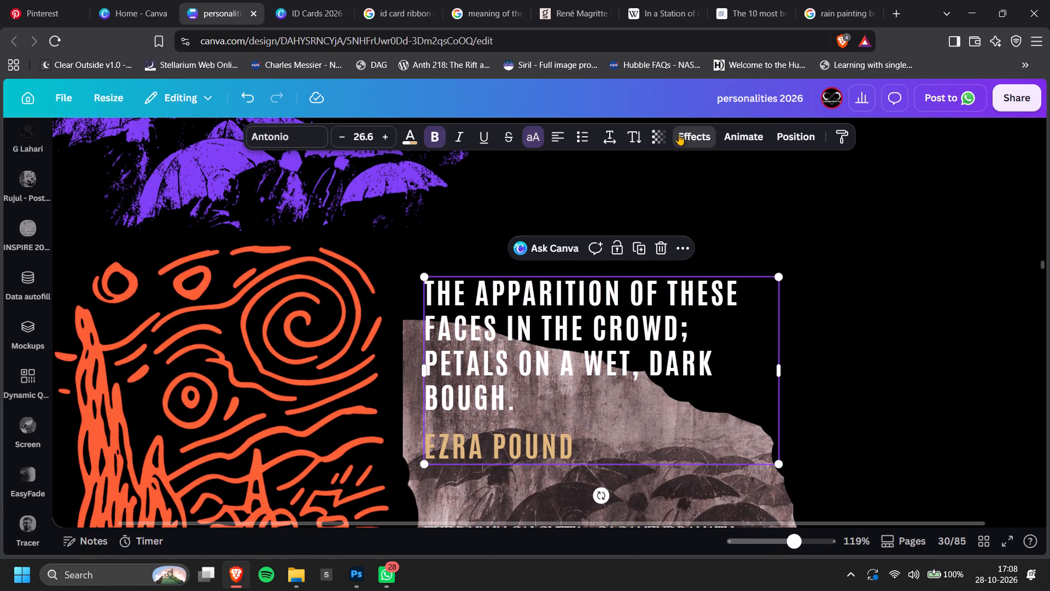
pyautogui.click(964, 190)
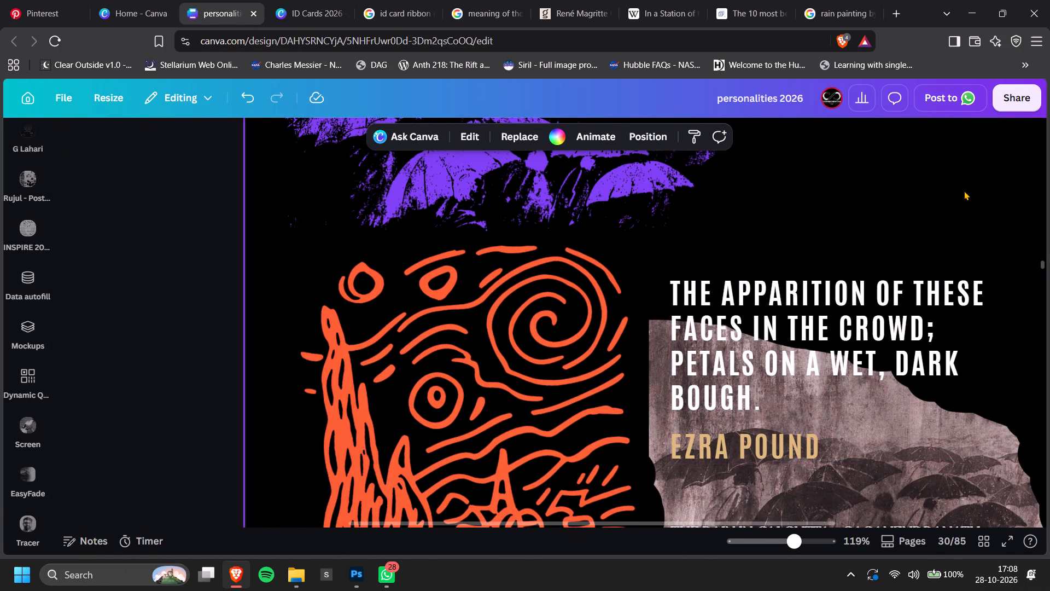
pyautogui.keyDown('ctrl'); pyautogui.scroll(-2, 945, 263); pyautogui.keyUp('ctrl')
pyautogui.click(944, 273)
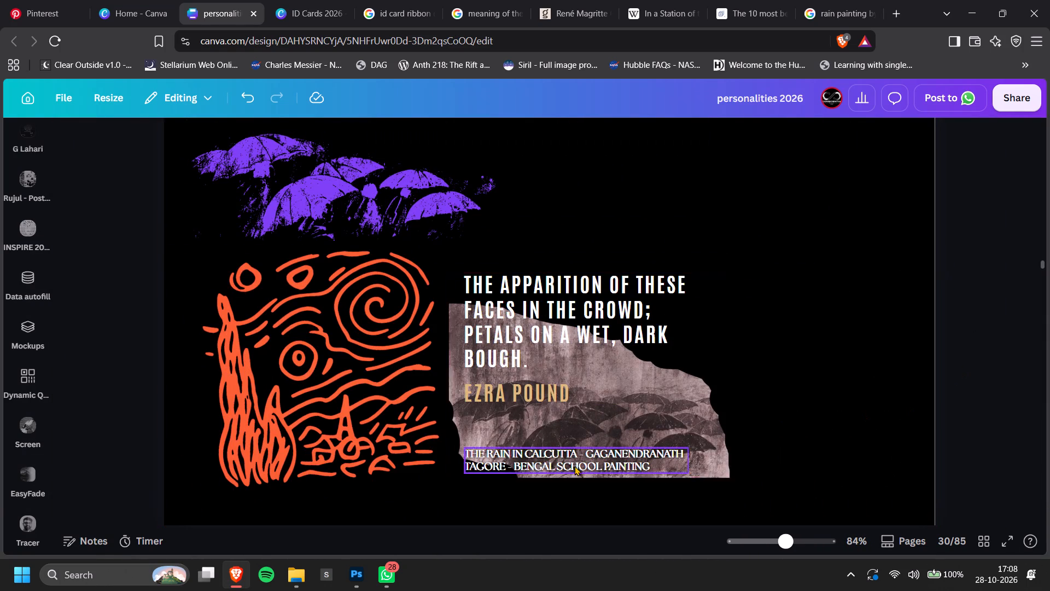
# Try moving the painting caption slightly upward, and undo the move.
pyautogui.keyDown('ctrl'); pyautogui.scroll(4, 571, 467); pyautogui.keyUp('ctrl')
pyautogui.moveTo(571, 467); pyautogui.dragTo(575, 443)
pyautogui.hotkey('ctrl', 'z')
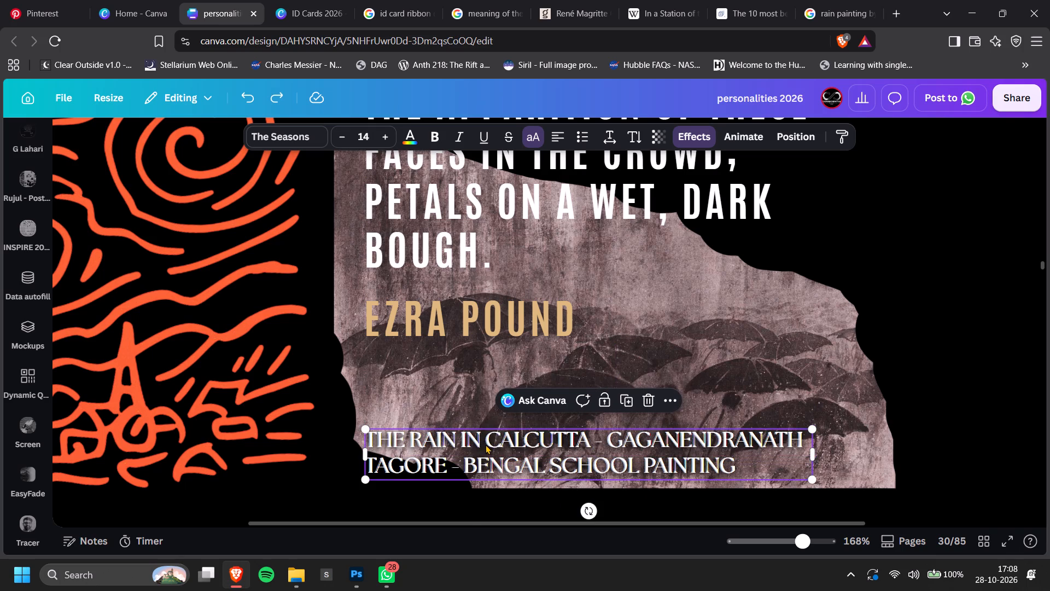
# Group the four stacked copies of the painting caption and shift the group left, just inside the torn painting's left edge.
pyautogui.hotkey('alt', '1')
pyautogui.keyDown('shift'); pyautogui.click(171, 425); pyautogui.keyUp('shift')
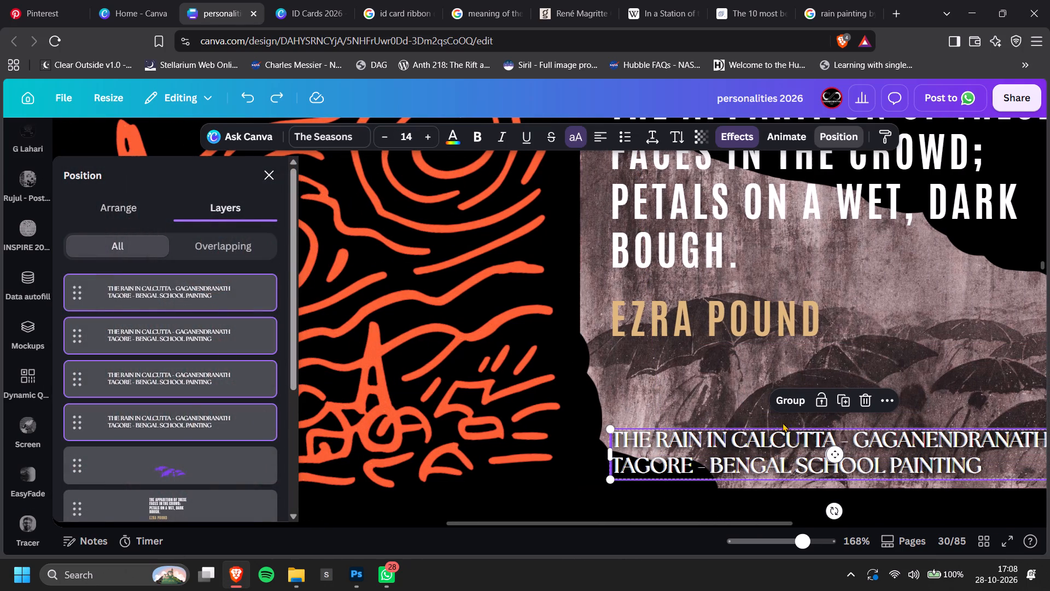
pyautogui.click(785, 405)
pyautogui.keyDown('ctrl'); pyautogui.scroll(-3, 772, 427); pyautogui.keyUp('ctrl')
pyautogui.moveTo(802, 437); pyautogui.dragTo(841, 441)
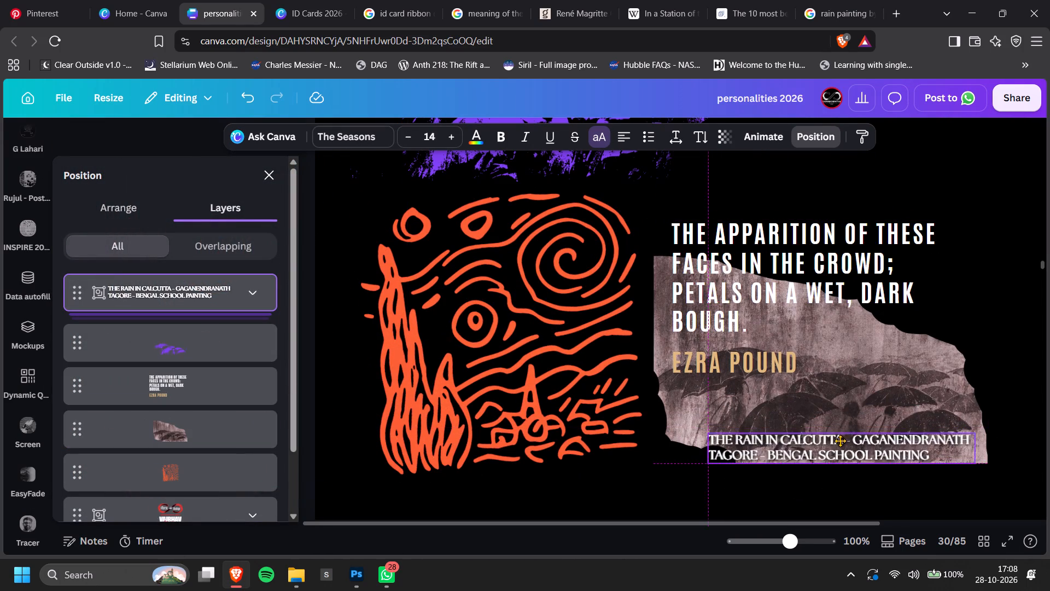
pyautogui.moveTo(841, 441); pyautogui.dragTo(786, 441)
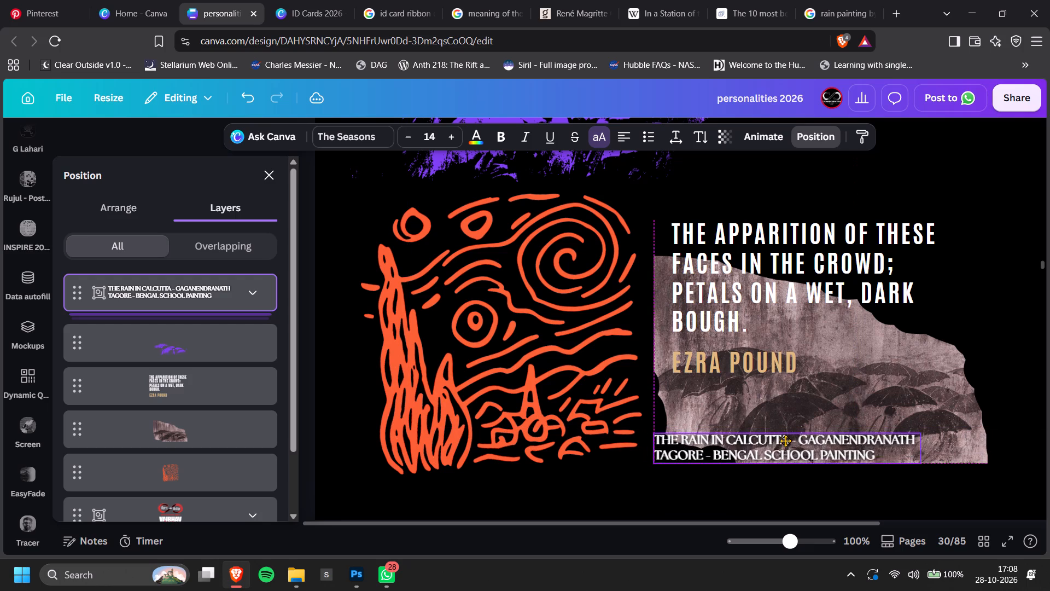
pyautogui.moveTo(786, 441); pyautogui.dragTo(790, 443)
pyautogui.click(1014, 340)
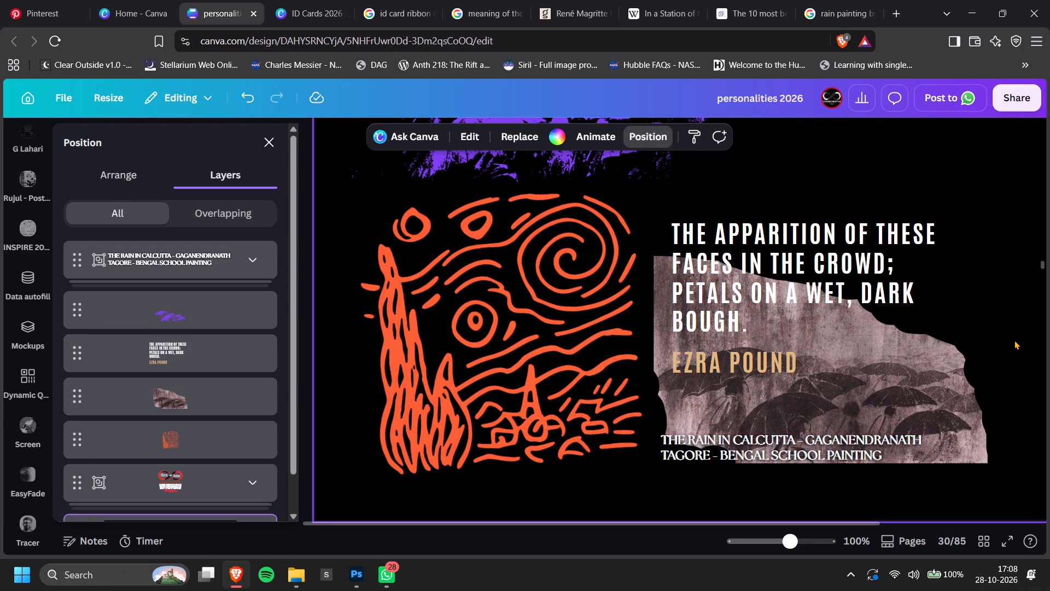
# Duplicate the grouped painting caption and lay the copy over the original.
pyautogui.keyDown('ctrl'); pyautogui.scroll(3, 777, 443); pyautogui.keyUp('ctrl')
pyautogui.click(773, 441)
pyautogui.keyDown('alt'); pyautogui.click(762, 443); pyautogui.keyUp('alt')
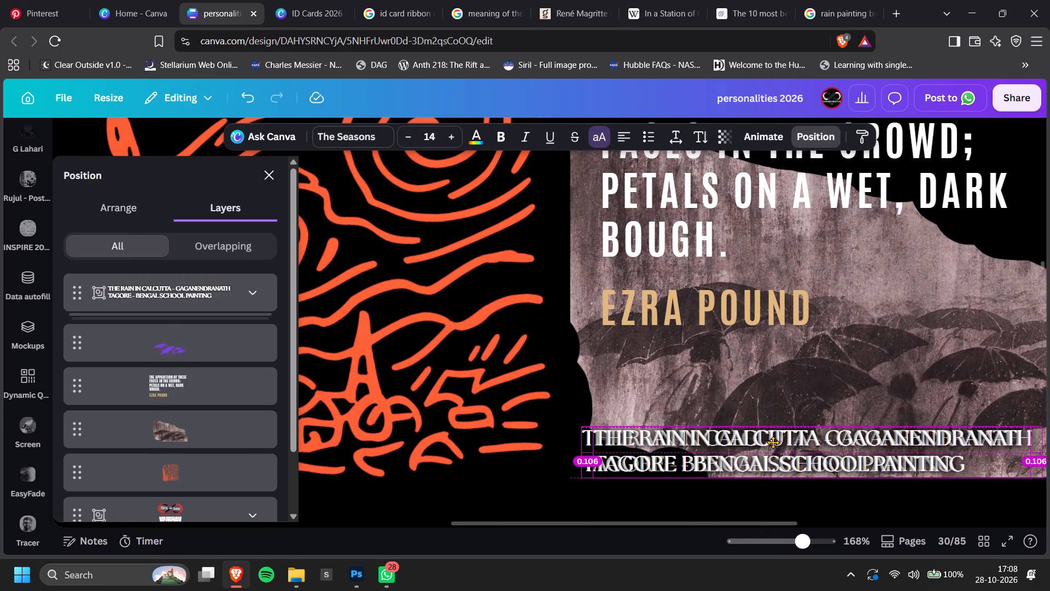
pyautogui.keyDown('ctrl'); pyautogui.scroll(-5, 841, 414); pyautogui.keyUp('ctrl')
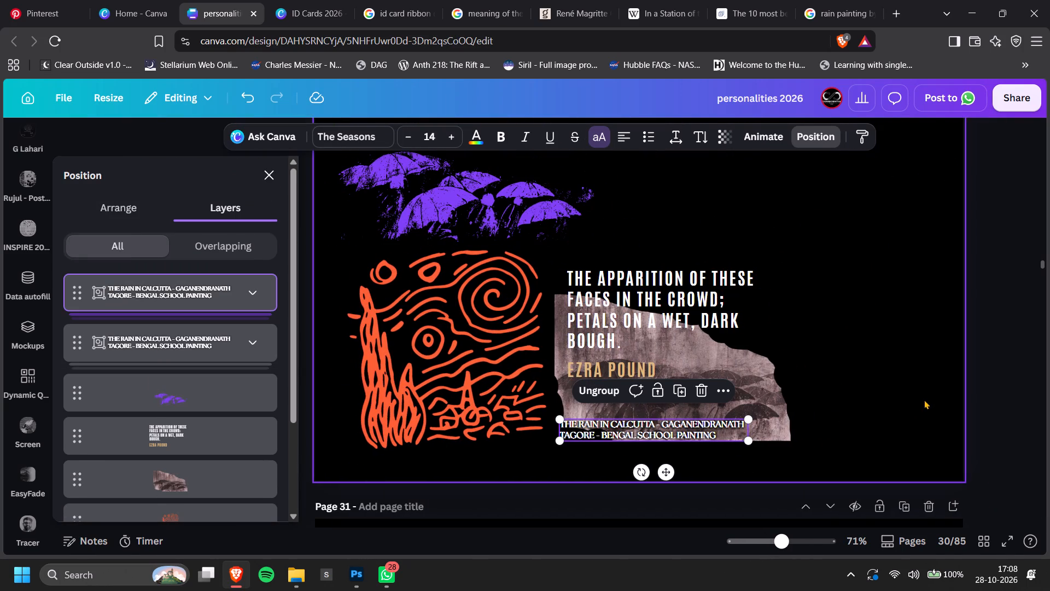
pyautogui.click(984, 394)
pyautogui.click(985, 393)
# Group the umbrella tracing, Starry Night drawing, poem, torn painting and caption on page 30 together.
pyautogui.keyDown('ctrl'); pyautogui.scroll(-1, 841, 407); pyautogui.keyUp('ctrl')
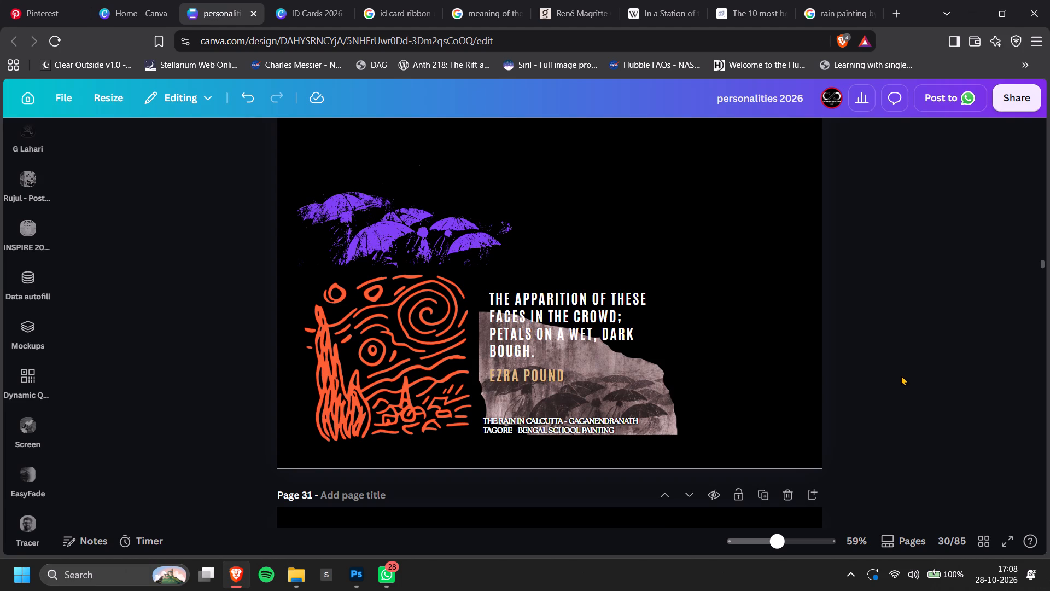
pyautogui.keyDown('ctrl'); pyautogui.scroll(-2, 901, 375); pyautogui.keyUp('ctrl')
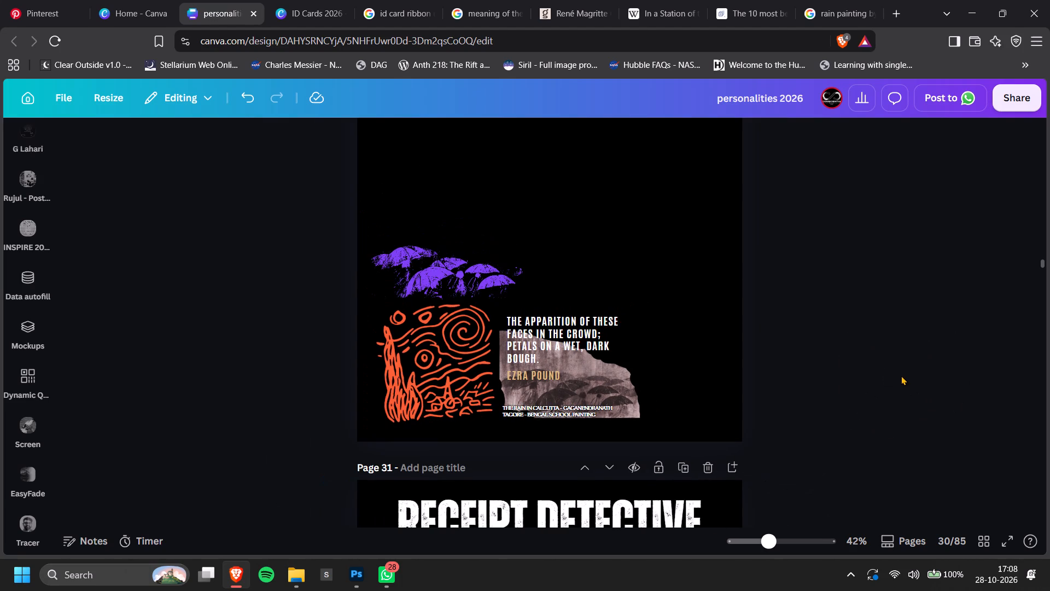
pyautogui.scroll(2, 901, 375)
pyautogui.scroll(-1, 901, 375)
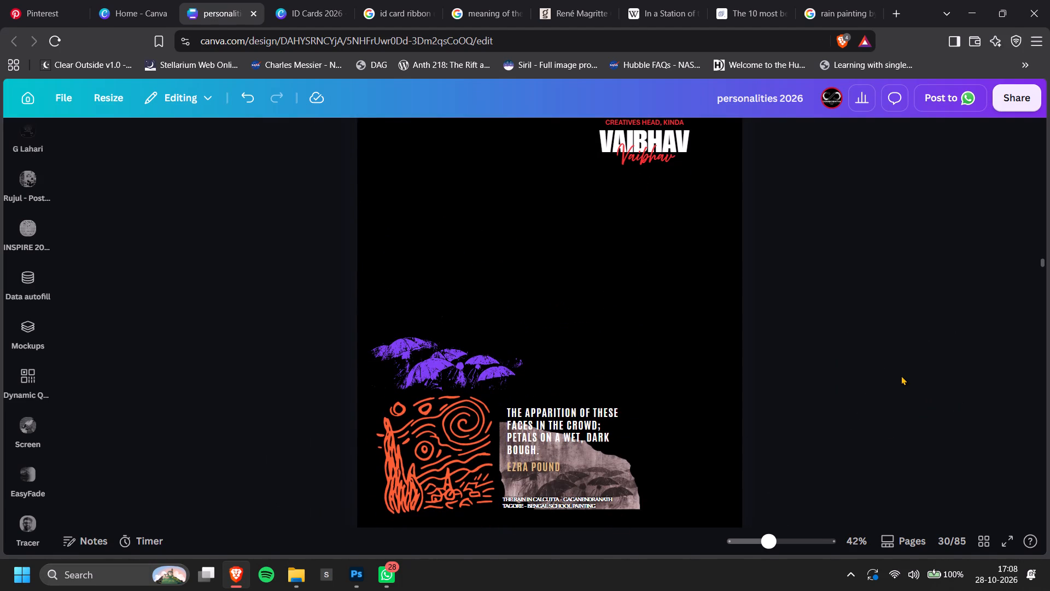
pyautogui.moveTo(301, 287); pyautogui.dragTo(649, 503)
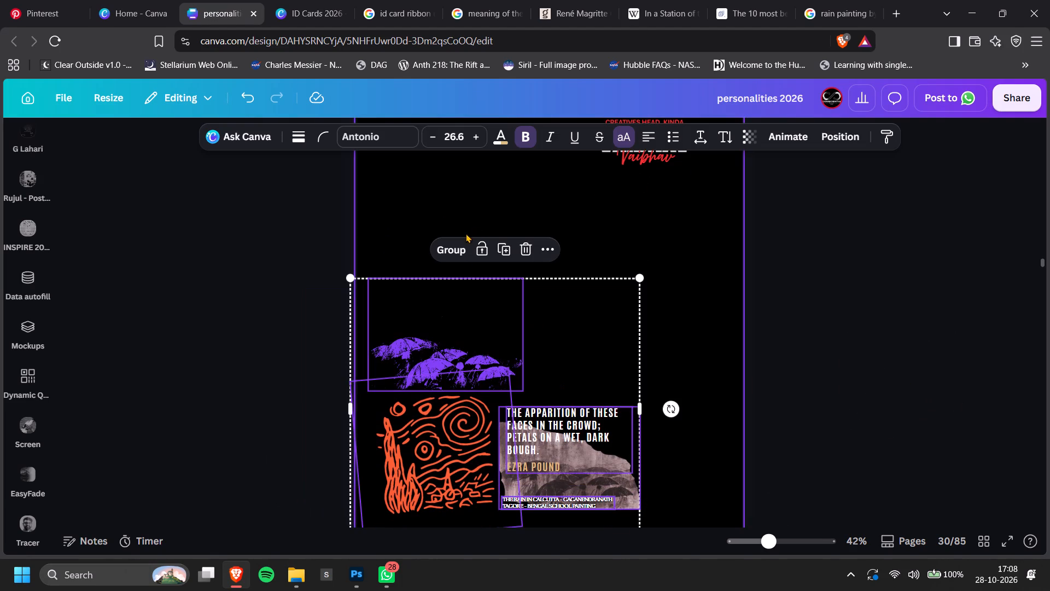
pyautogui.click(456, 244)
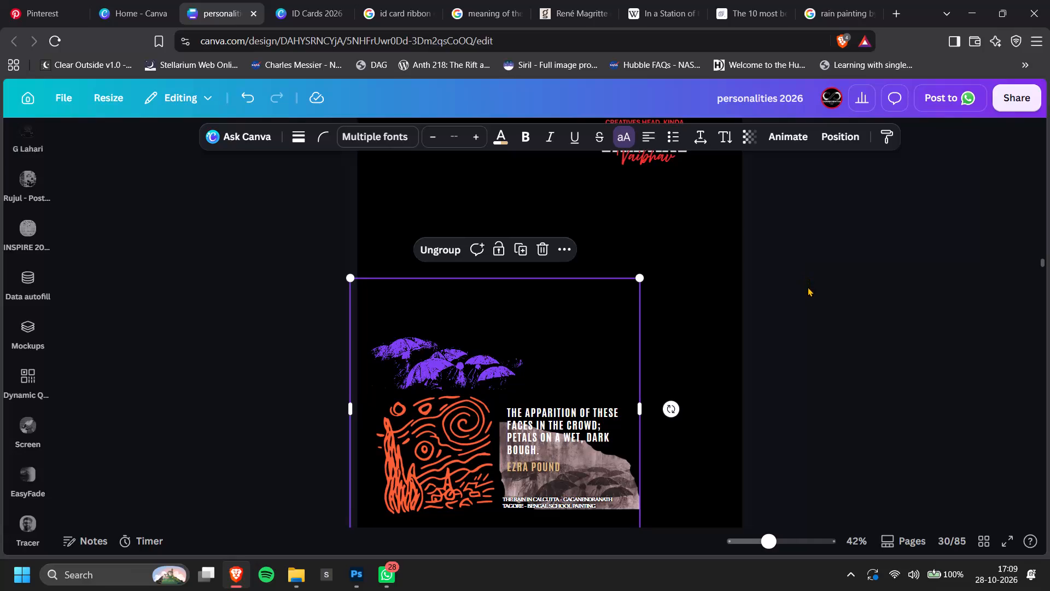
pyautogui.click(805, 341)
# Switch to Photoshop and examine the Magritte poster as a whole, including the mystery quote on the man's coat.
pyautogui.keyDown('ctrl'); pyautogui.scroll(1, 802, 351); pyautogui.keyUp('ctrl')
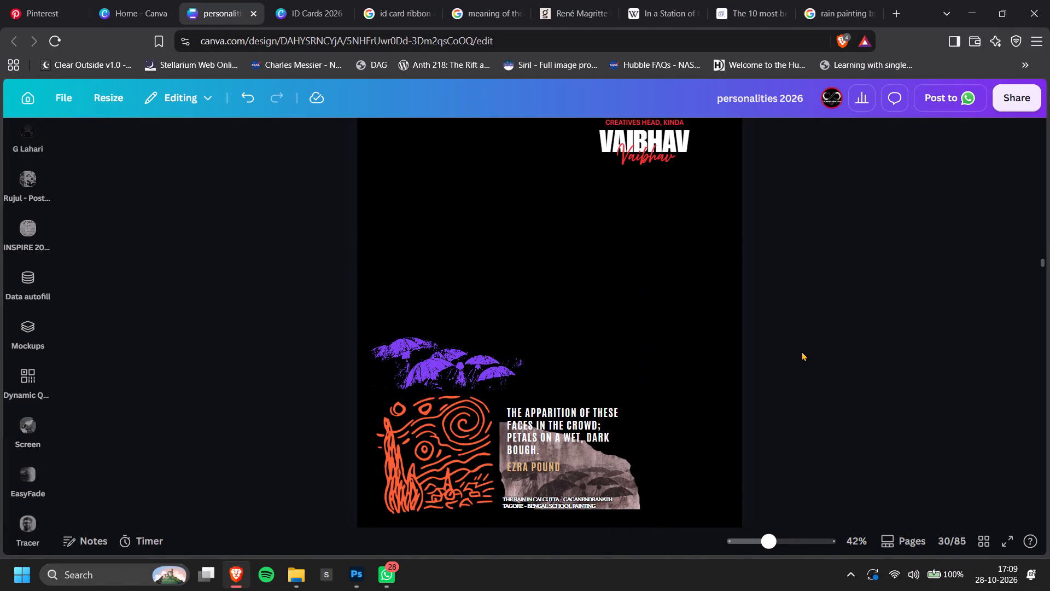
pyautogui.keyDown('ctrl'); pyautogui.scroll(1, 802, 351); pyautogui.keyUp('ctrl')
pyautogui.hotkey('alt', 'Tab')
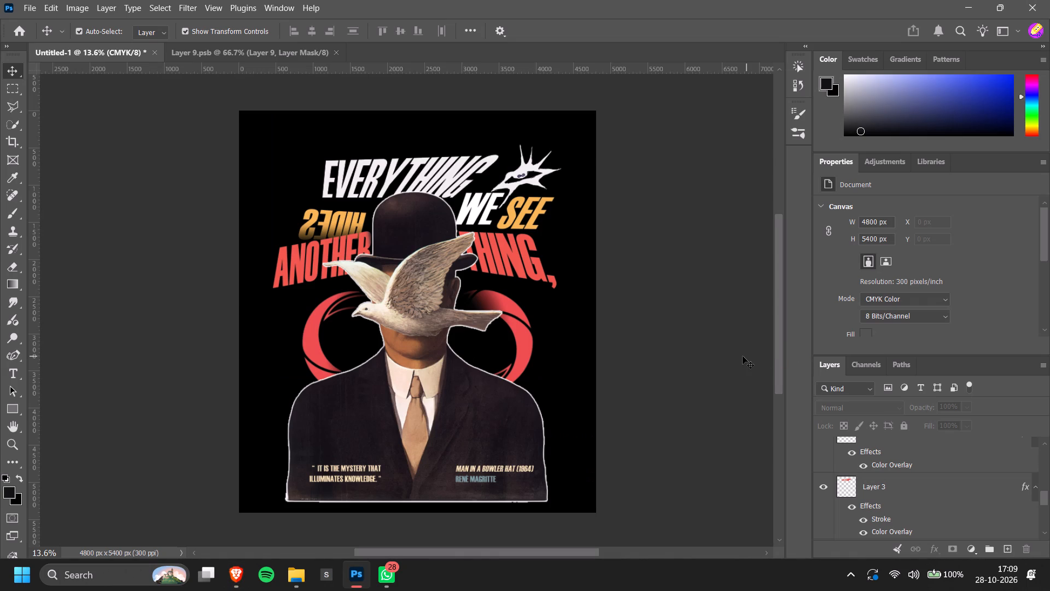
pyautogui.scroll(-1, 743, 356)
pyautogui.keyDown('ctrl'); pyautogui.scroll(4, 370, 461); pyautogui.keyUp('ctrl')
pyautogui.keyDown('alt'); pyautogui.scroll(9, 383, 466); pyautogui.keyUp('alt')
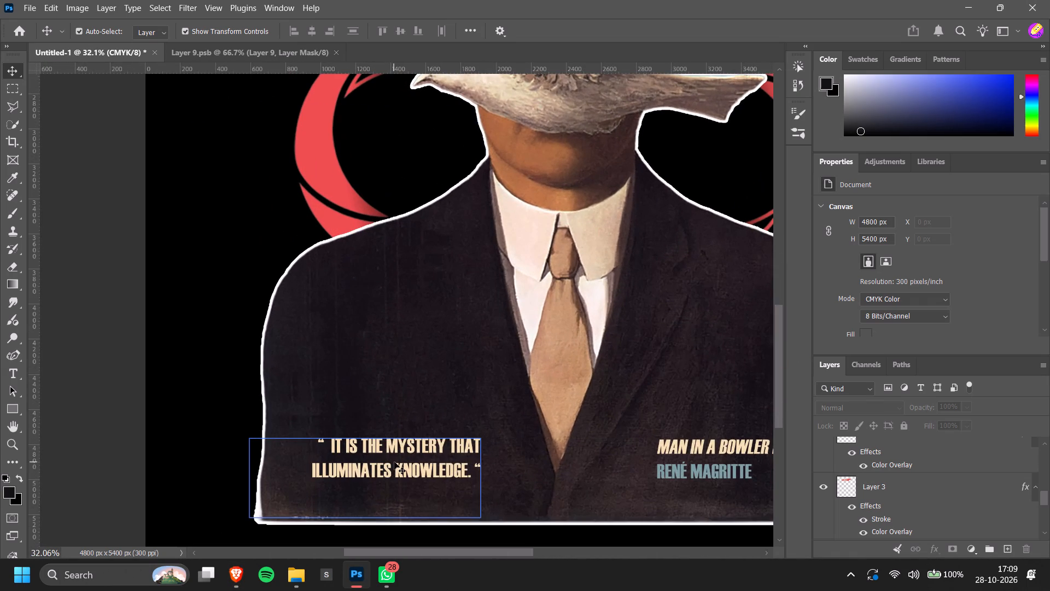
pyautogui.click(394, 462)
pyautogui.click(167, 312)
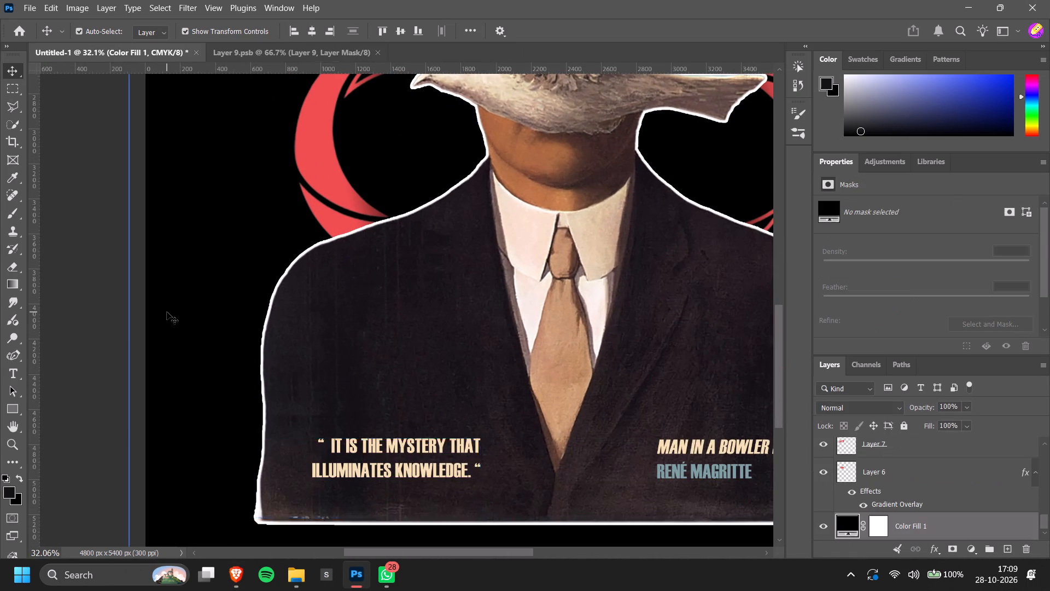
pyautogui.keyDown('alt'); pyautogui.scroll(-8, 167, 312); pyautogui.keyUp('alt')
pyautogui.click(717, 319)
pyautogui.scroll(6, 717, 319)
pyautogui.keyDown('ctrl'); pyautogui.scroll(3, 717, 319); pyautogui.keyUp('ctrl')
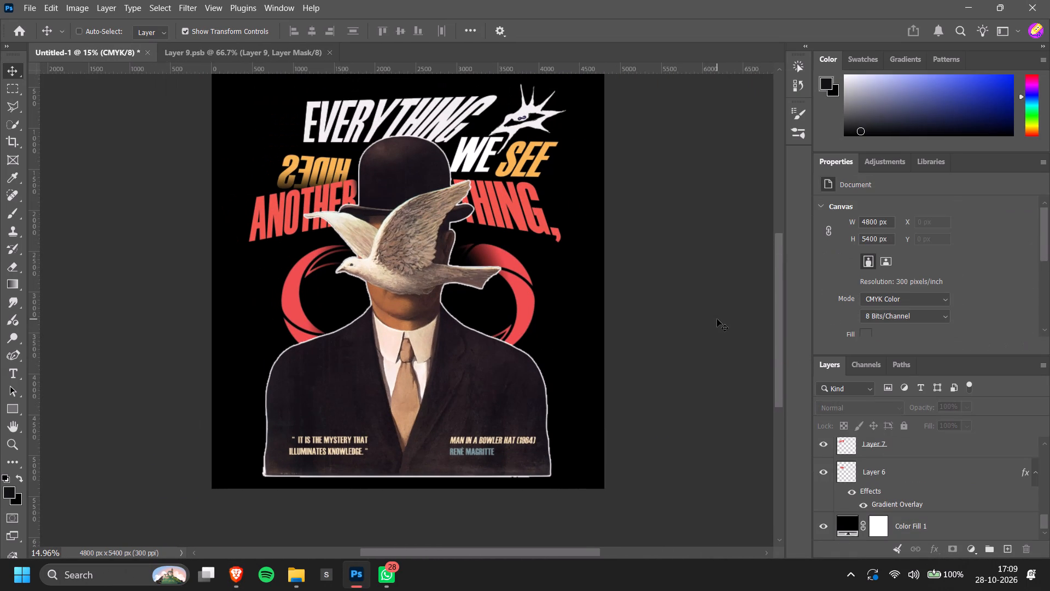
pyautogui.keyDown('ctrl'); pyautogui.scroll(4, 717, 319); pyautogui.keyUp('ctrl')
# Return to the browser and read the Magritte quotations on the Goodreads and Artshortlist pages.
pyautogui.hotkey('alt', 'Tab')
pyautogui.click(155, 0)
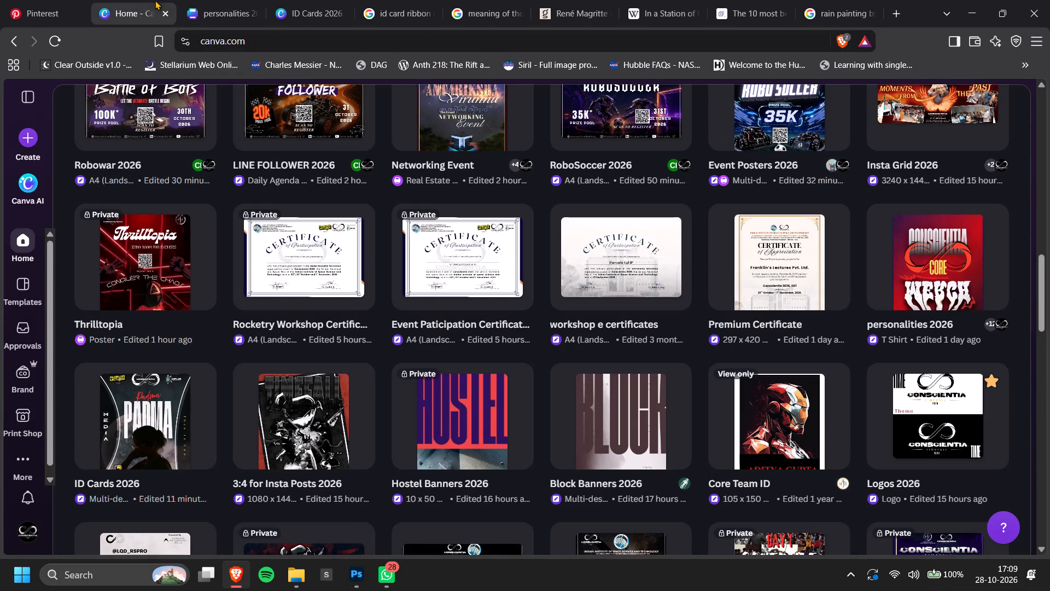
pyautogui.click(503, 0)
pyautogui.click(581, 0)
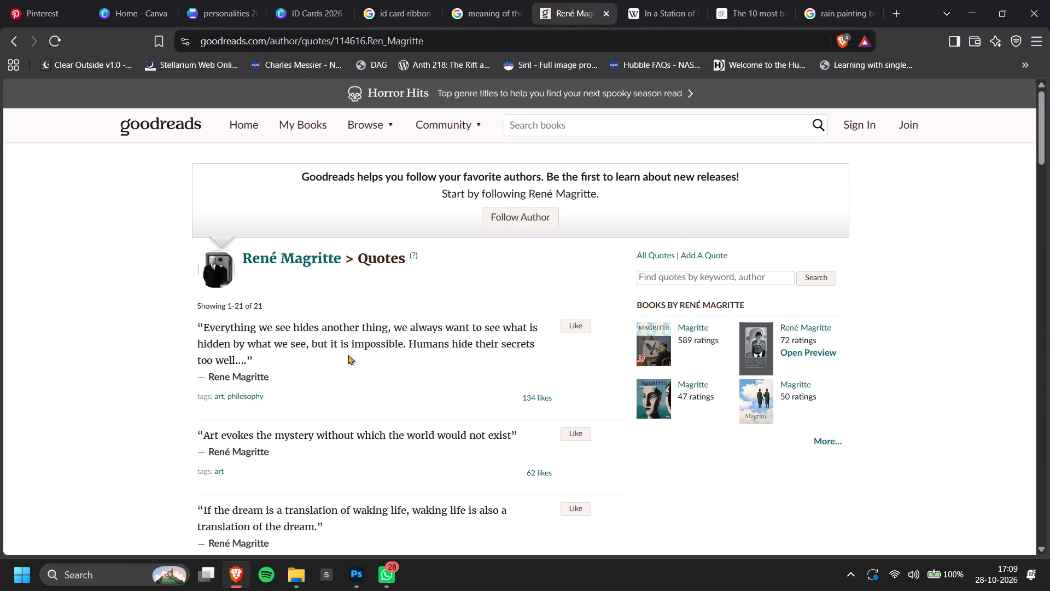
pyautogui.scroll(-3, 276, 350)
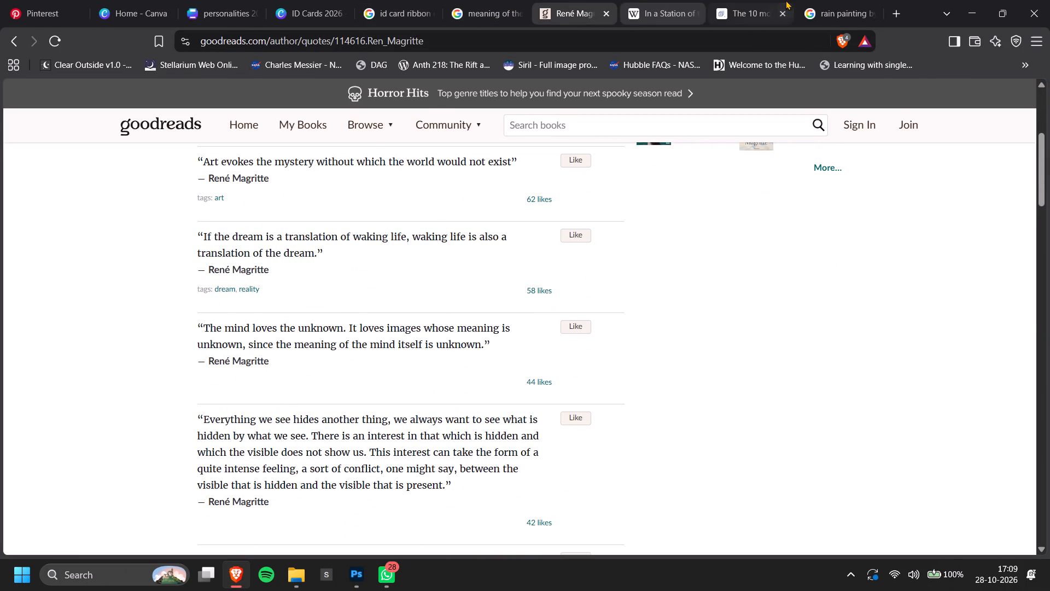
pyautogui.click(786, 0)
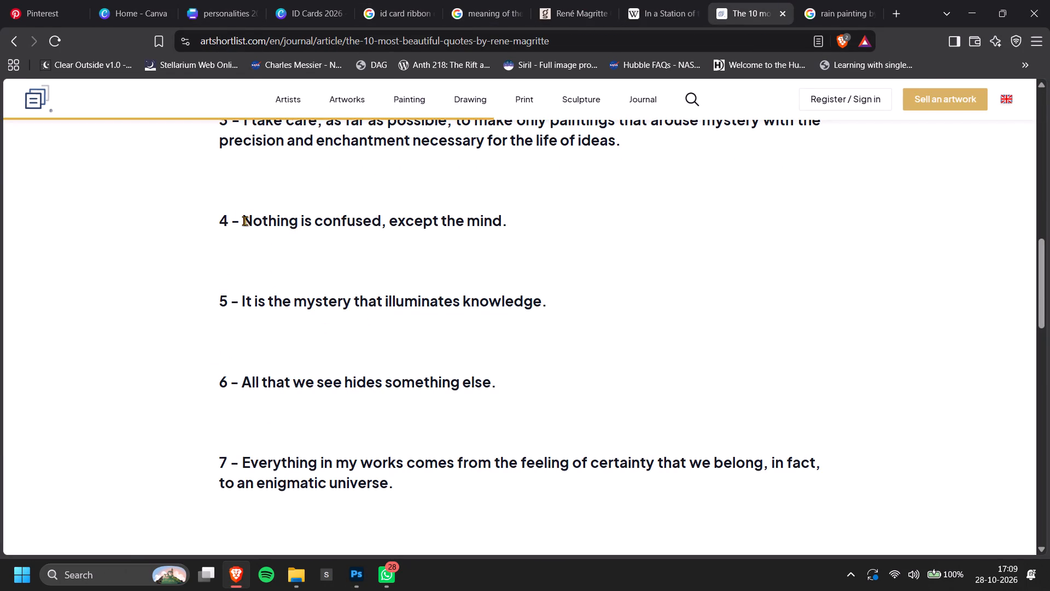
pyautogui.moveTo(245, 221); pyautogui.dragTo(510, 226)
pyautogui.hotkey('ctrl', 'c')
pyautogui.scroll(-1, 524, 350)
pyautogui.click(524, 350)
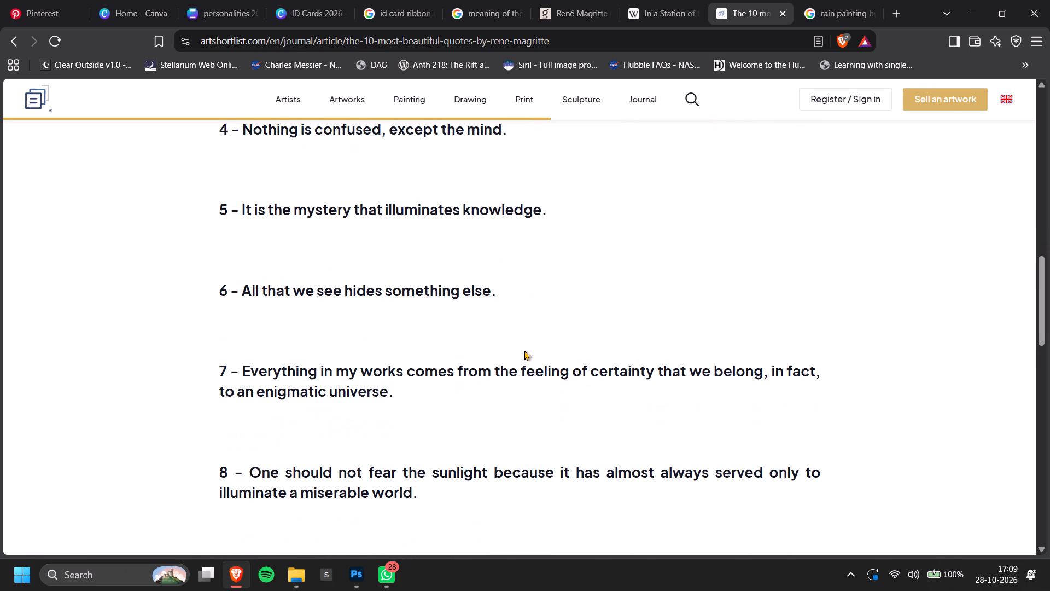
pyautogui.scroll(-2, 524, 350)
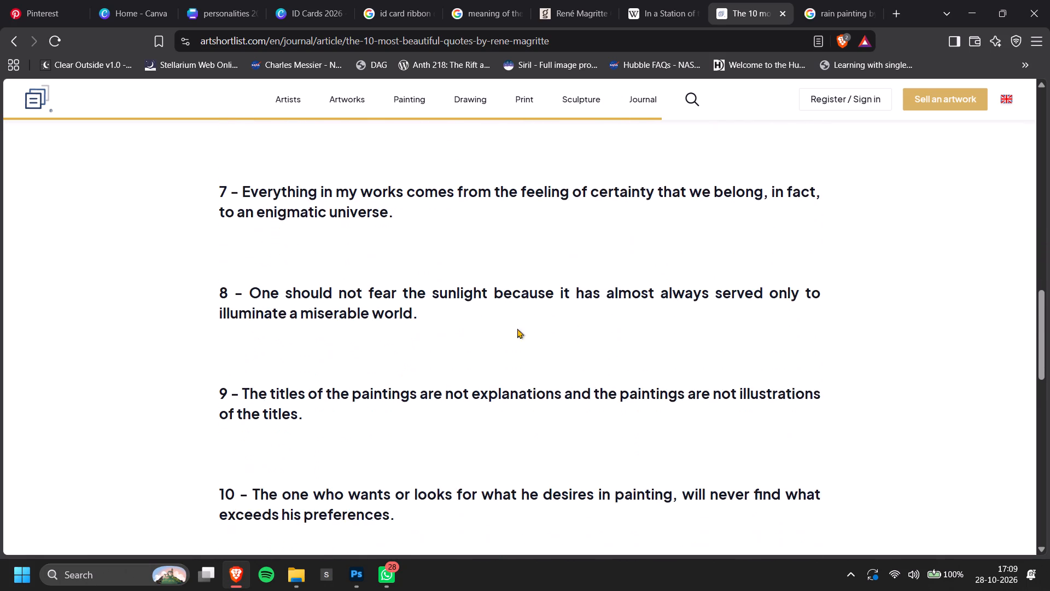
pyautogui.scroll(3, 497, 280)
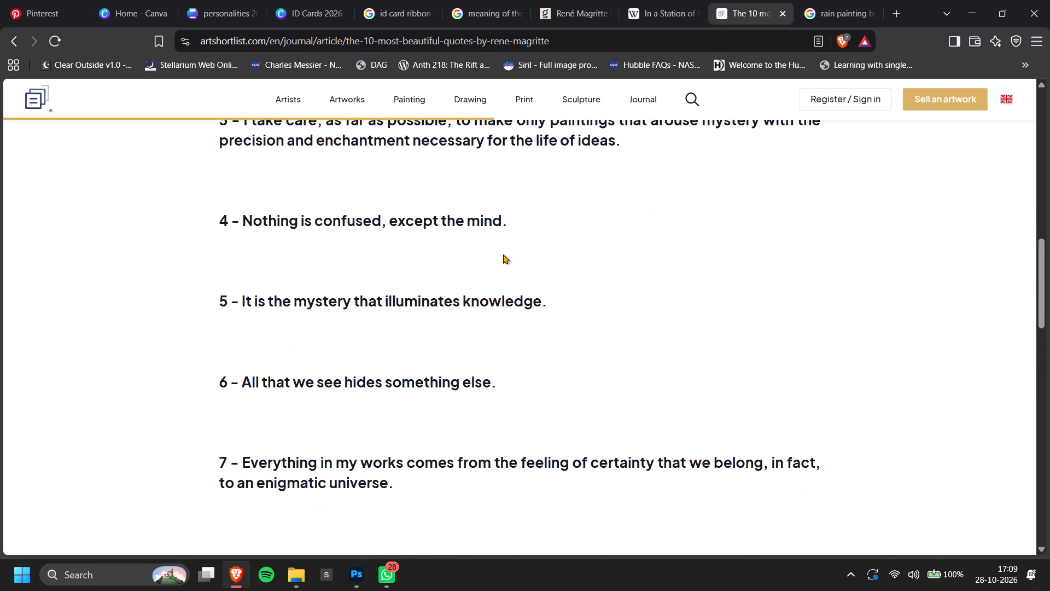
# Search the web in a new tab for "It is the mystery that illuminates knowledge. means", copying the quote from the Artshortlist article.
pyautogui.moveTo(597, 299); pyautogui.dragTo(348, 287)
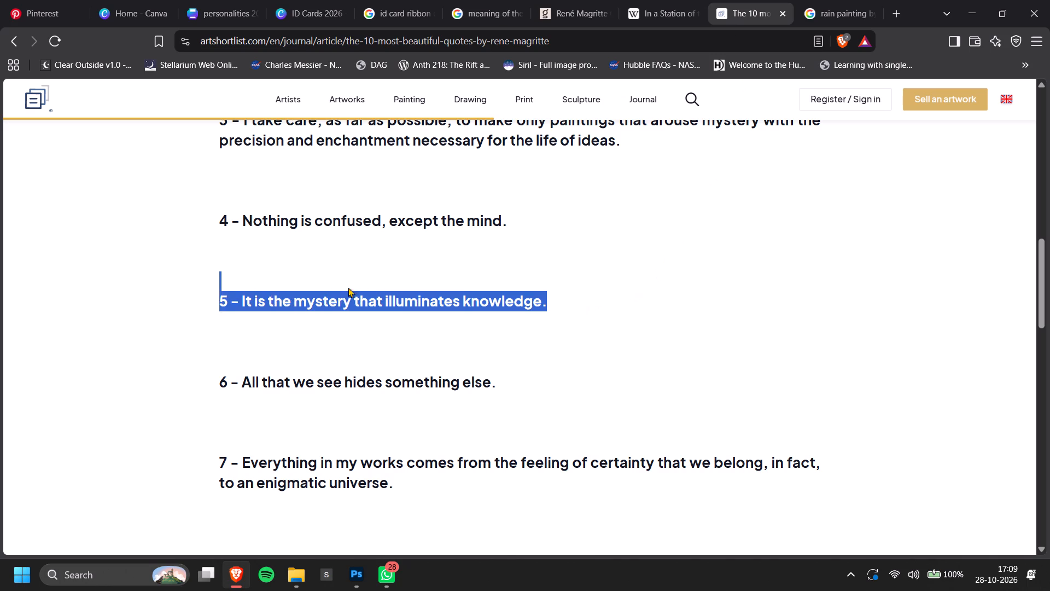
pyautogui.moveTo(348, 287); pyautogui.dragTo(236, 296)
pyautogui.hotkey('ctrl', 'c')
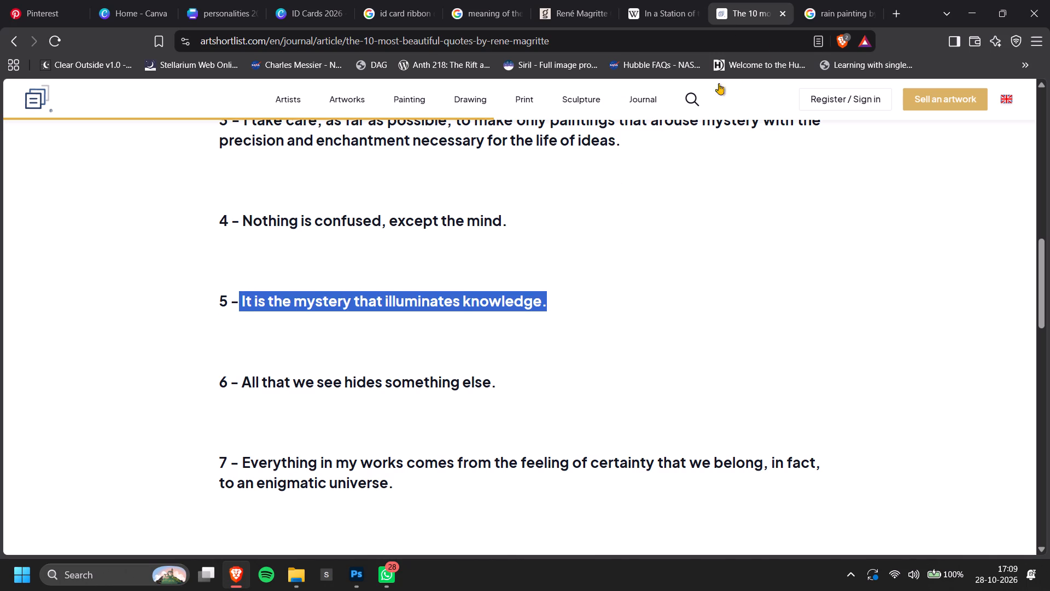
pyautogui.click(898, 13)
pyautogui.hotkey('ctrl', 'v')
pyautogui.press('space')
pyautogui.write('means')
pyautogui.press('Return')
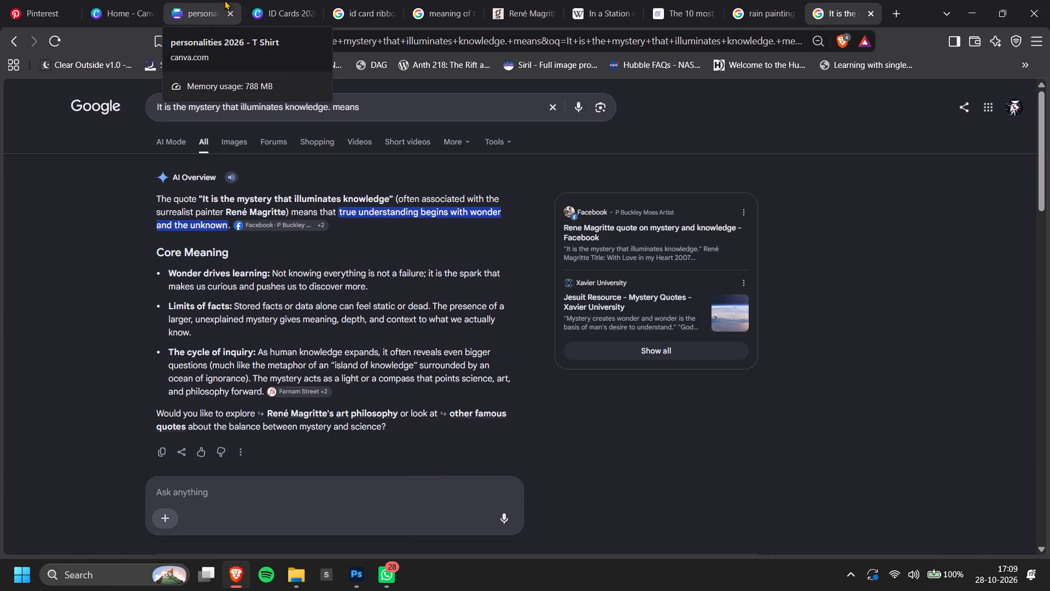
# Browse Pinterest's quotation results and view the "Old quotes I think you should keep" pin for reference.
pyautogui.click(11, 0)
pyautogui.scroll(1, 464, 352)
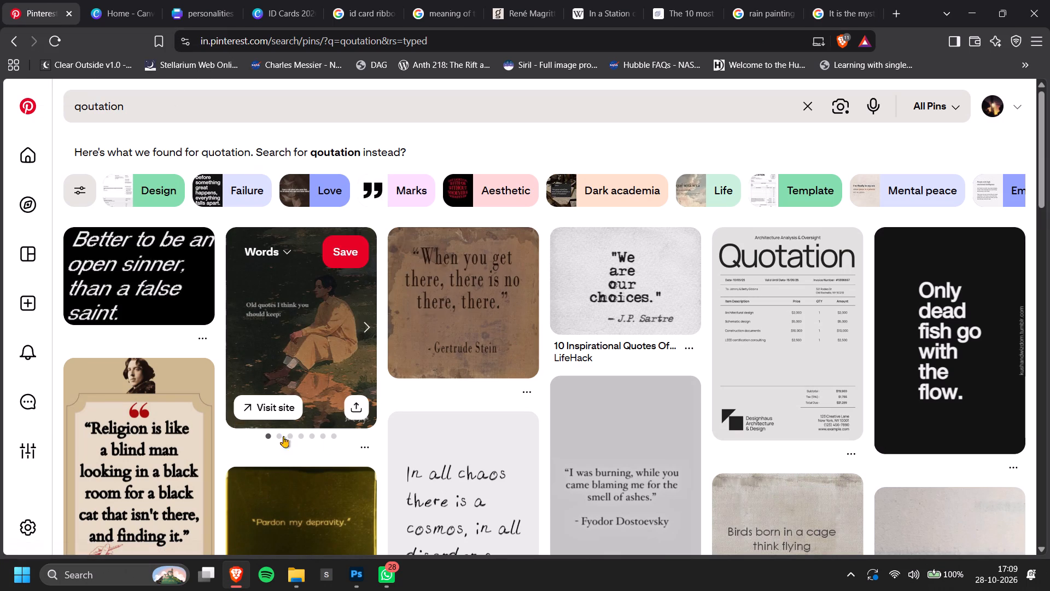
pyautogui.click(302, 310)
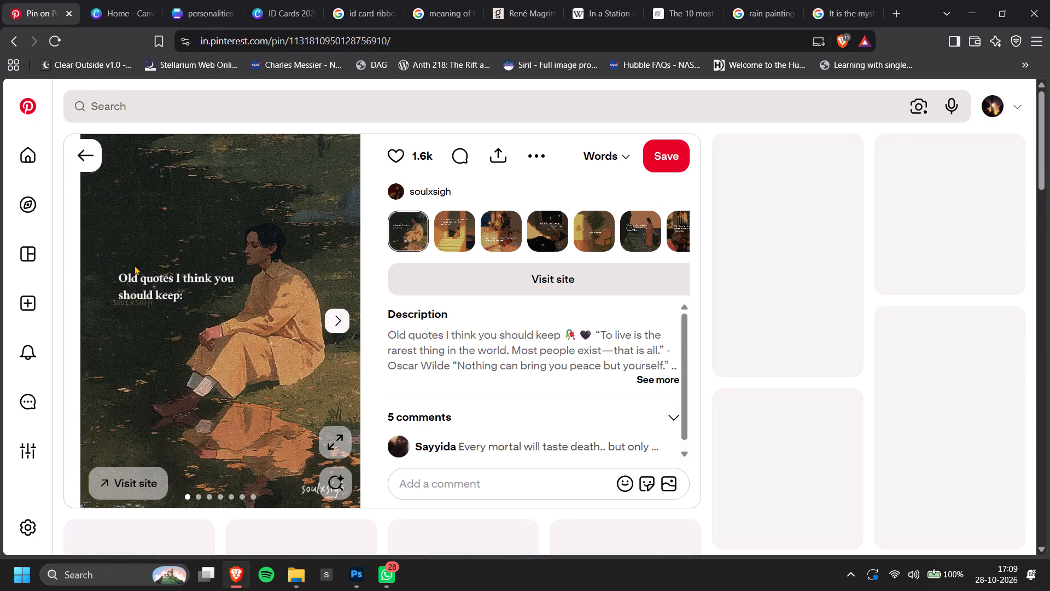
pyautogui.click(95, 153)
pyautogui.scroll(8, 290, 382)
pyautogui.hotkey('alt', 'Tab')
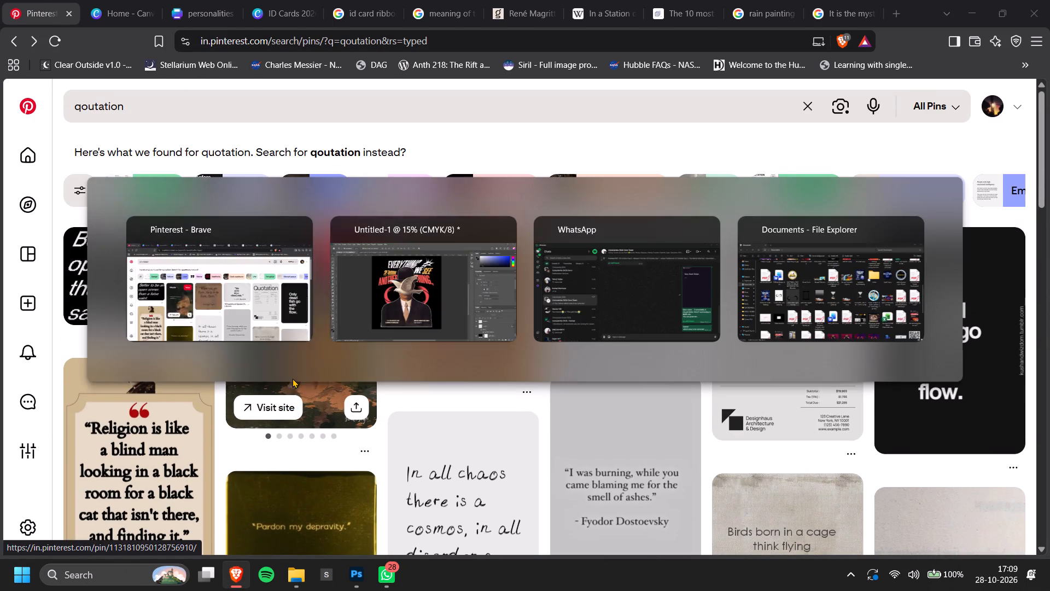
# In Photoshop, change the red stop in the ConscientiaLogoBasic layer's gradient overlay to purple 48267c.
pyautogui.keyDown('alt'); pyautogui.scroll(-2, 701, 376); pyautogui.keyUp('alt')
pyautogui.keyDown('ctrl'); pyautogui.scroll(2, 694, 377); pyautogui.keyUp('ctrl')
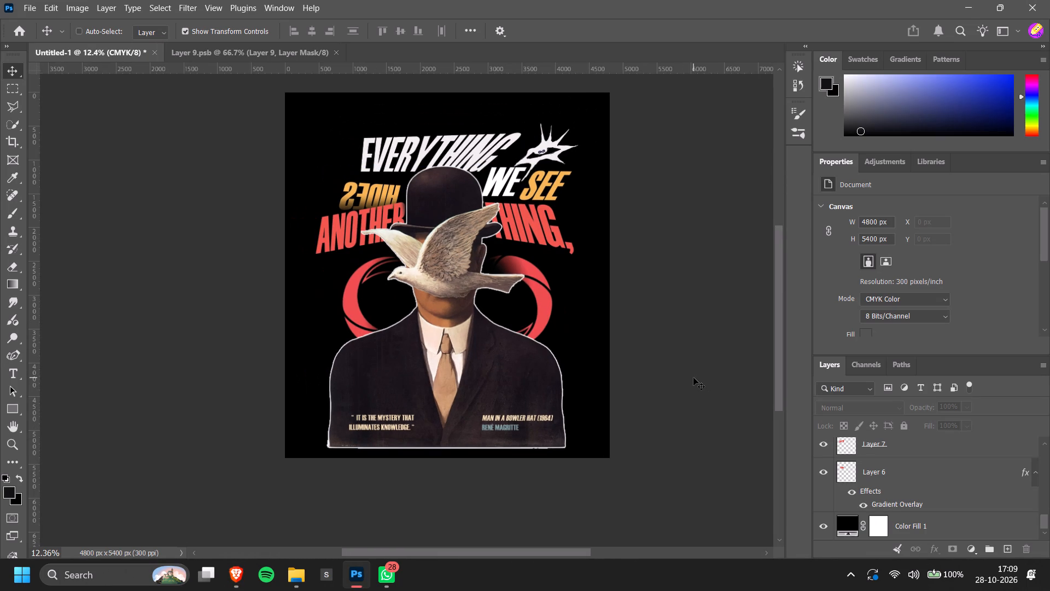
pyautogui.keyDown('alt'); pyautogui.scroll(1, 562, 303); pyautogui.keyUp('alt')
pyautogui.click(539, 295)
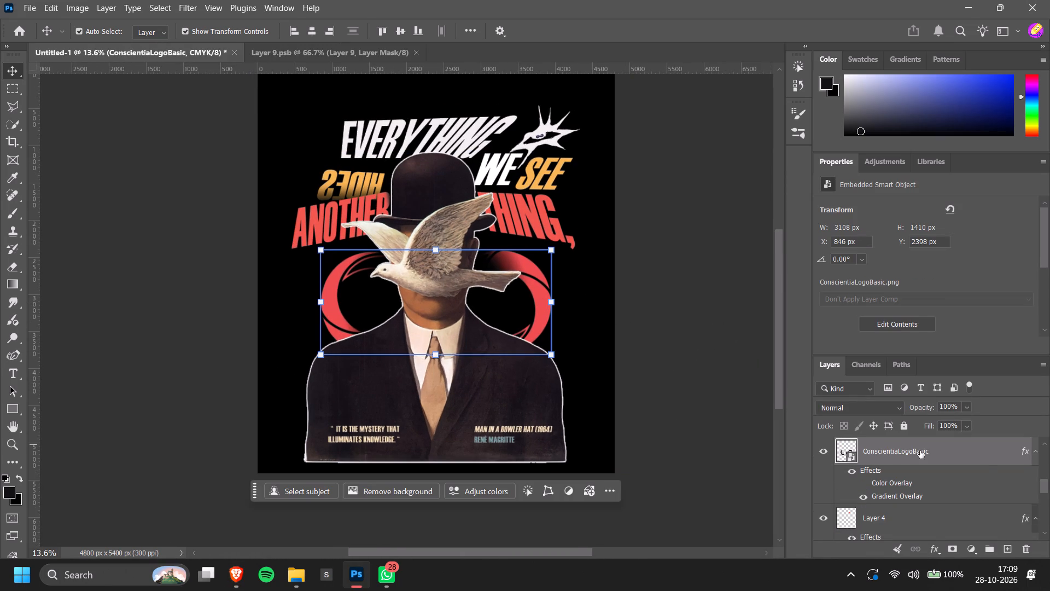
pyautogui.doubleClick(885, 482)
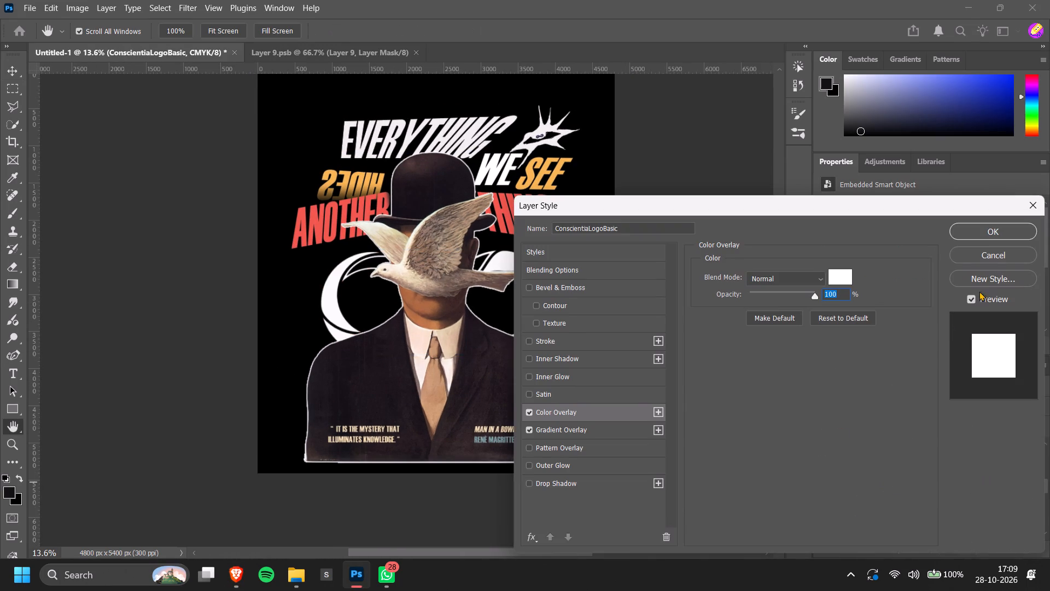
pyautogui.click(999, 251)
pyautogui.doubleClick(909, 499)
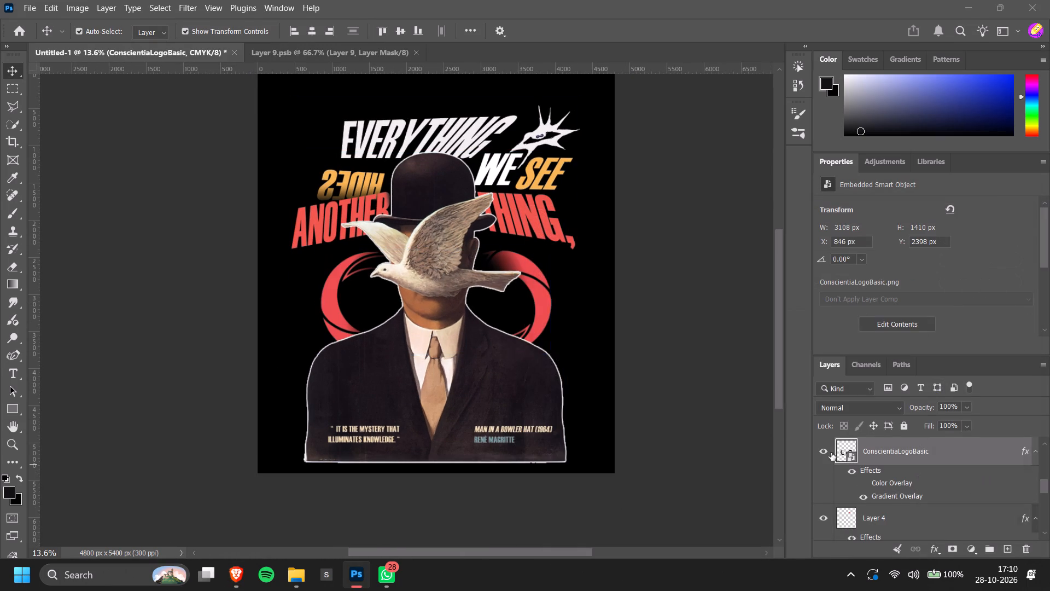
pyautogui.click(800, 303)
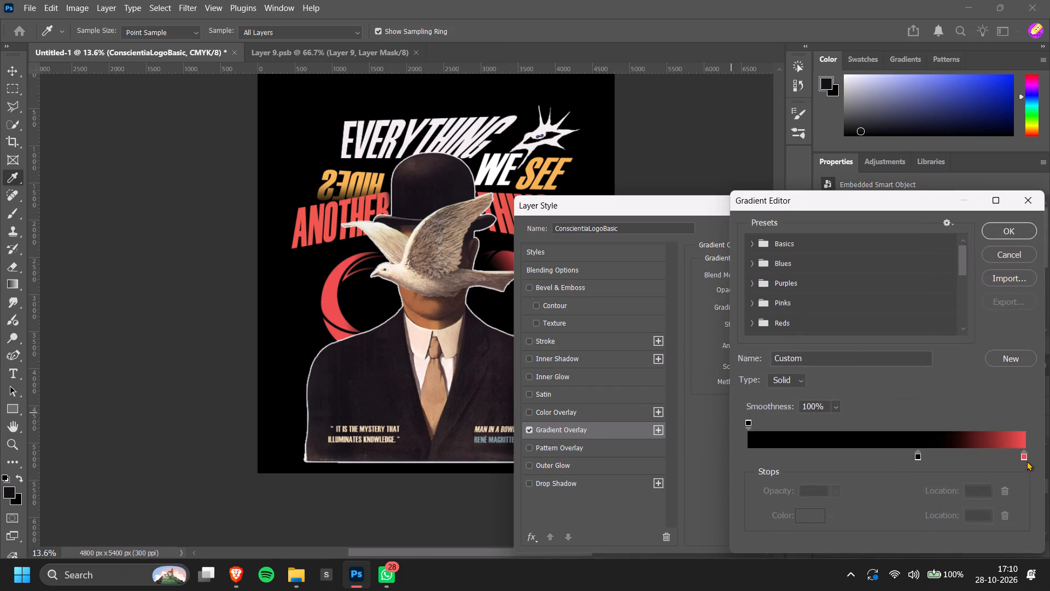
pyautogui.click(1026, 459)
pyautogui.click(820, 520)
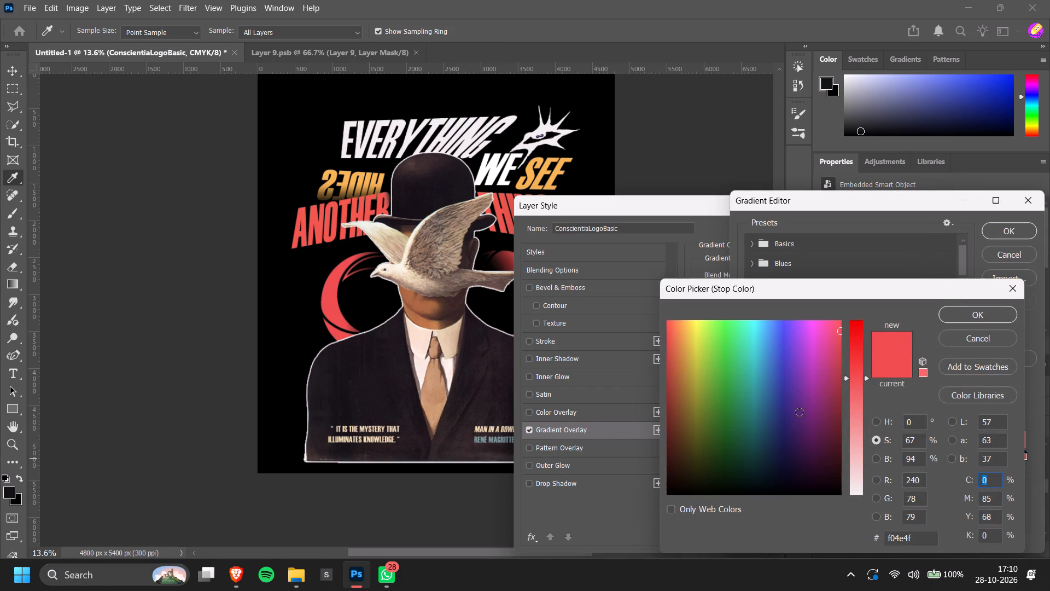
pyautogui.moveTo(800, 428); pyautogui.dragTo(794, 429)
pyautogui.moveTo(794, 425); pyautogui.dragTo(792, 412)
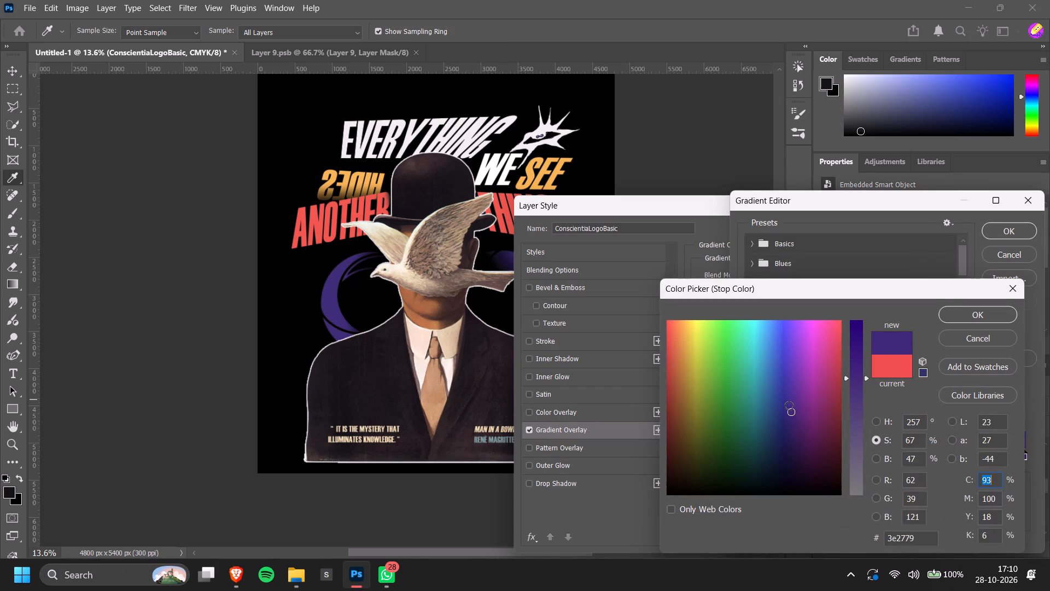
pyautogui.moveTo(786, 410); pyautogui.dragTo(786, 401)
pyautogui.moveTo(789, 401); pyautogui.dragTo(796, 394)
pyautogui.moveTo(797, 399); pyautogui.dragTo(798, 412)
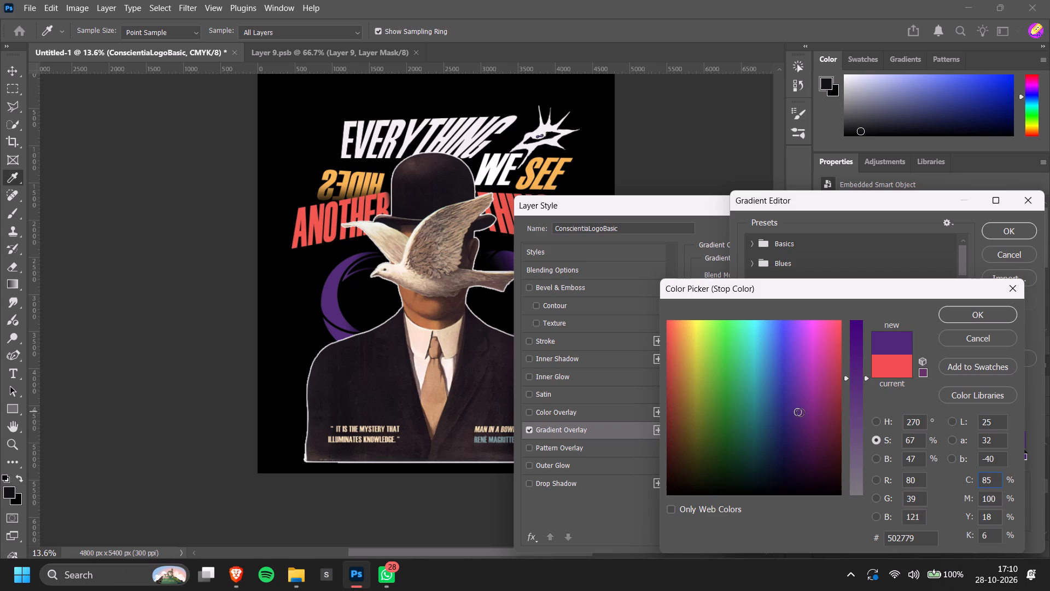
pyautogui.click(821, 410)
pyautogui.moveTo(836, 413); pyautogui.dragTo(867, 416)
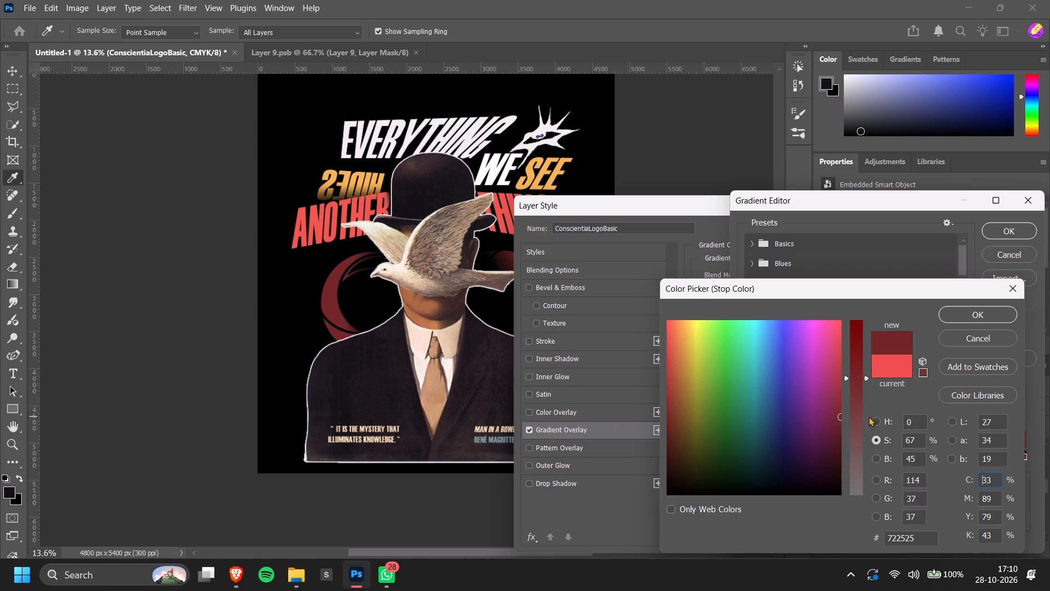
pyautogui.click(797, 407)
pyautogui.click(796, 408)
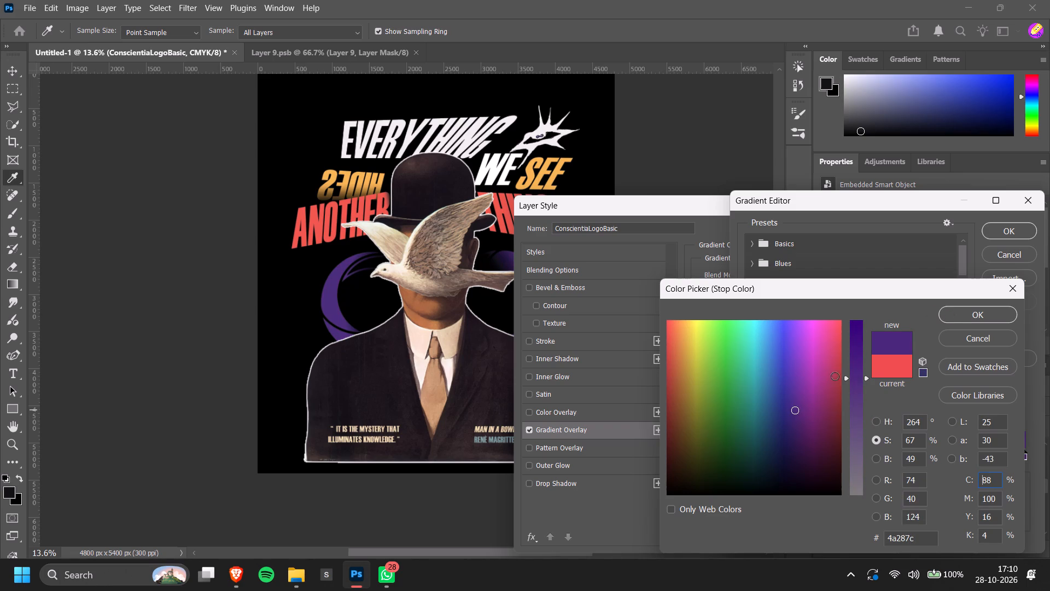
pyautogui.click(862, 376)
pyautogui.click(860, 373)
pyautogui.click(972, 313)
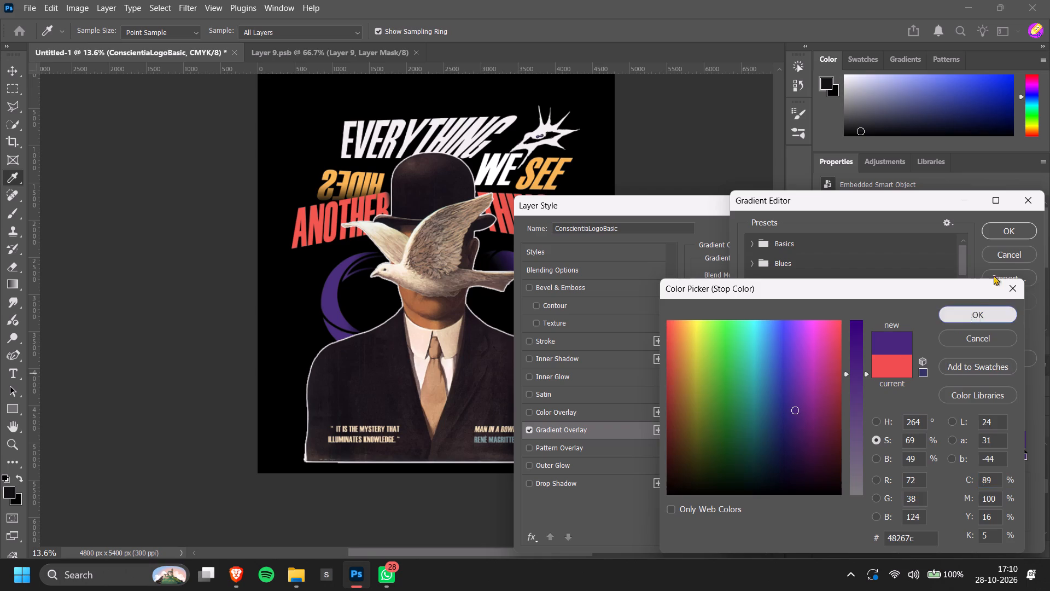
pyautogui.click(1011, 222)
pyautogui.click(1000, 230)
pyautogui.click(724, 267)
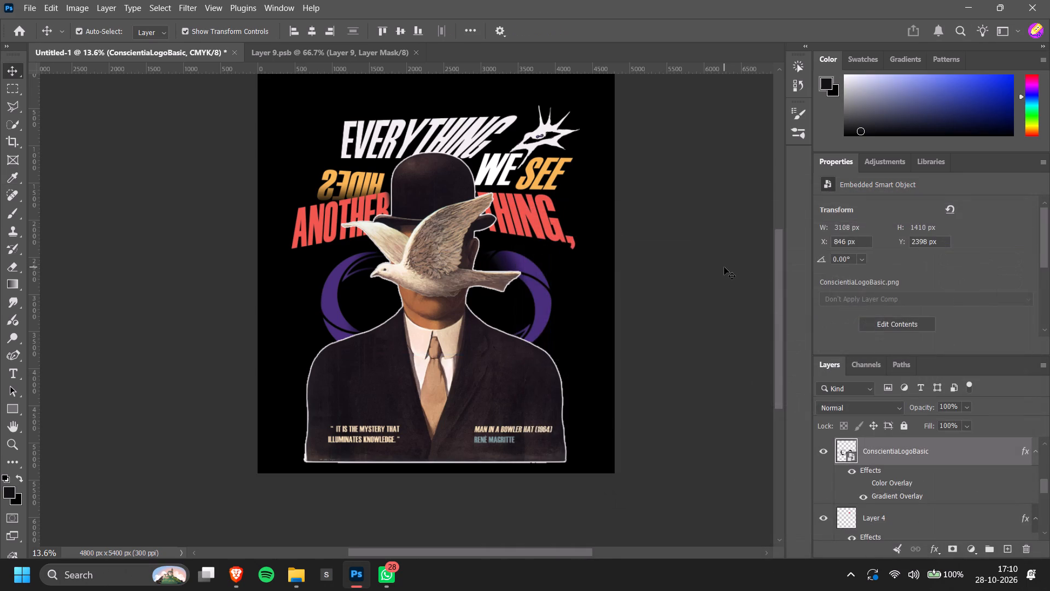
# Examine the poster as a whole, plus the mystery quote and the René Magritte credit on the man's coat.
pyautogui.keyDown('alt'); pyautogui.scroll(-2, 724, 267); pyautogui.keyUp('alt')
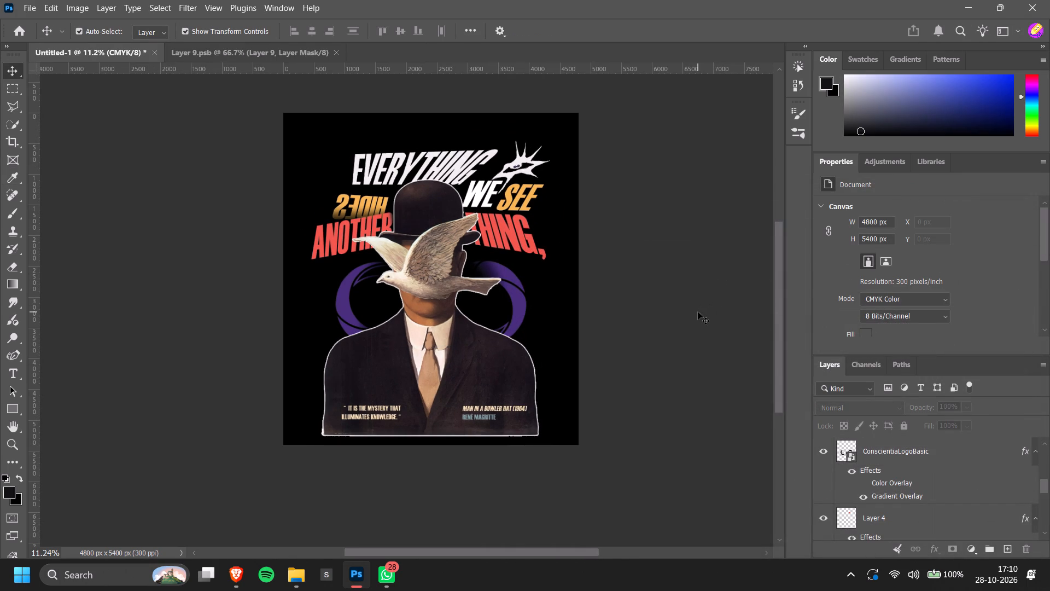
pyautogui.keyDown('alt'); pyautogui.scroll(4, 400, 256); pyautogui.keyUp('alt')
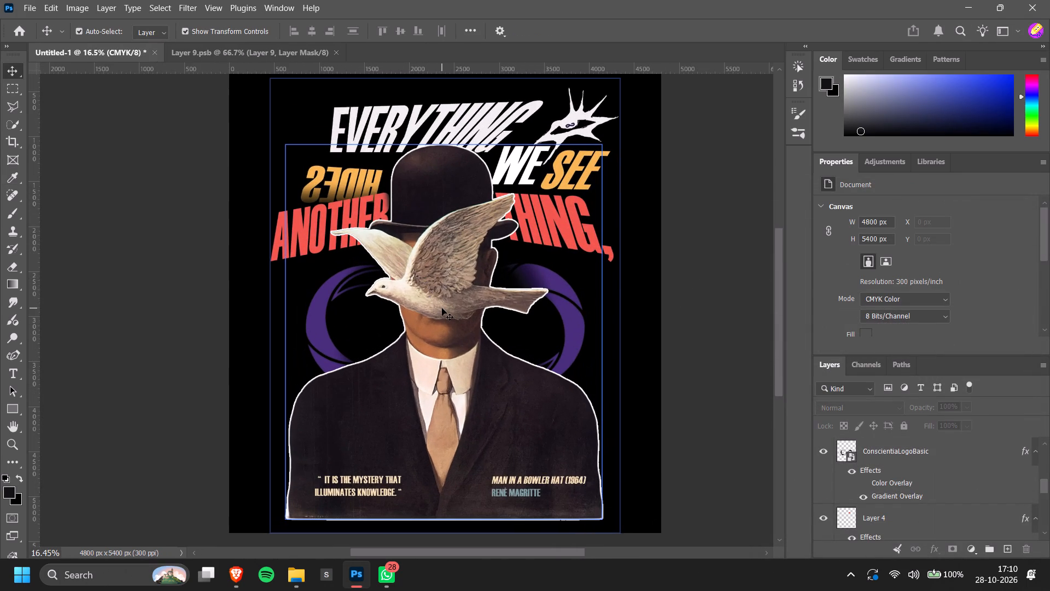
pyautogui.scroll(-4, 442, 309)
pyautogui.keyDown('alt'); pyautogui.scroll(-2, 442, 309); pyautogui.keyUp('alt')
pyautogui.scroll(2, 448, 297)
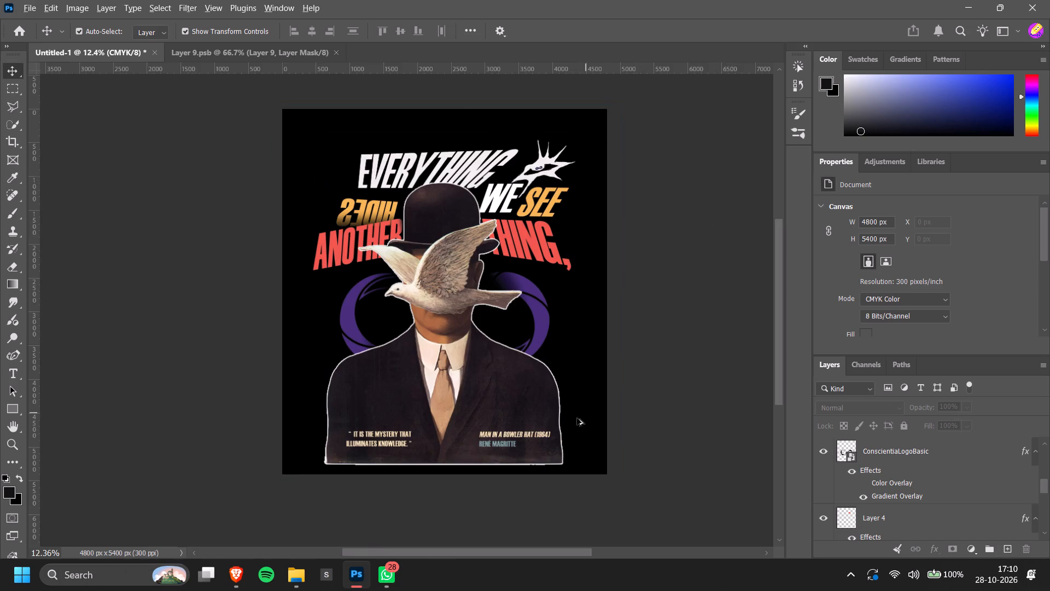
pyautogui.keyDown('alt'); pyautogui.scroll(13, 553, 434); pyautogui.keyUp('alt')
pyautogui.moveTo(497, 436); pyautogui.dragTo(491, 436)
pyautogui.keyDown('ctrl'); pyautogui.scroll(6, 490, 437); pyautogui.keyUp('ctrl')
pyautogui.click(527, 427)
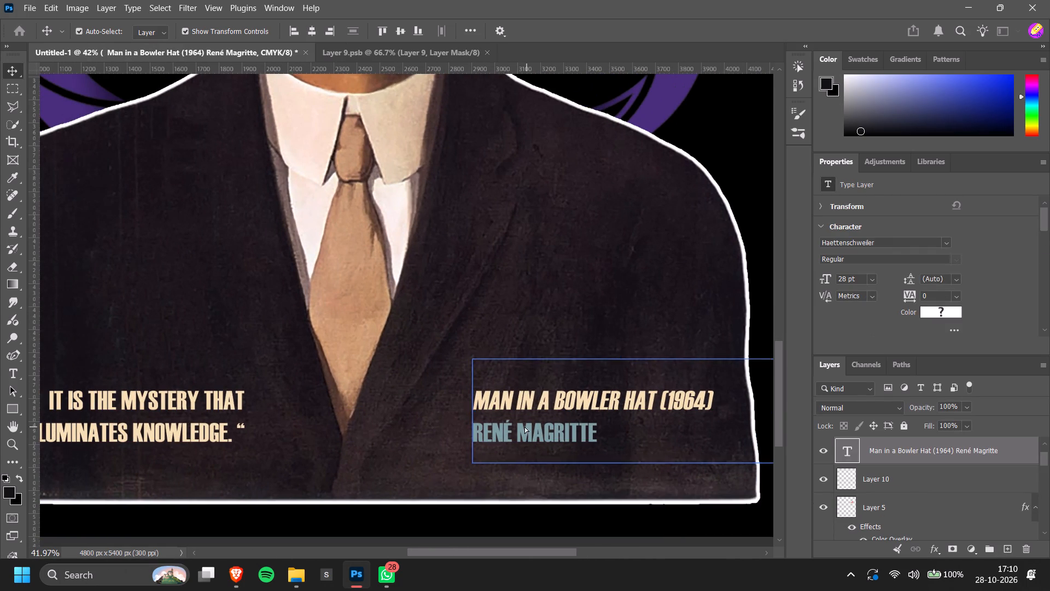
pyautogui.keyDown('ctrl'); pyautogui.scroll(5, 489, 438); pyautogui.keyUp('ctrl')
pyautogui.keyDown('alt'); pyautogui.scroll(3, 291, 441); pyautogui.keyUp('alt')
pyautogui.doubleClick(293, 431)
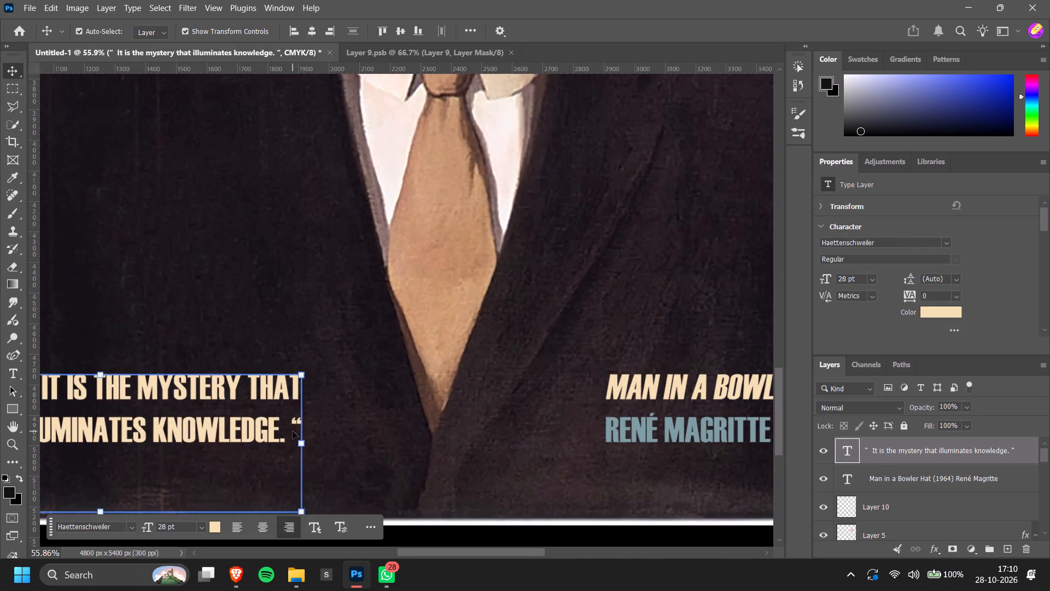
pyautogui.click(295, 424)
pyautogui.click(322, 425)
pyautogui.keyDown('alt'); pyautogui.scroll(-5, 322, 425); pyautogui.keyUp('alt')
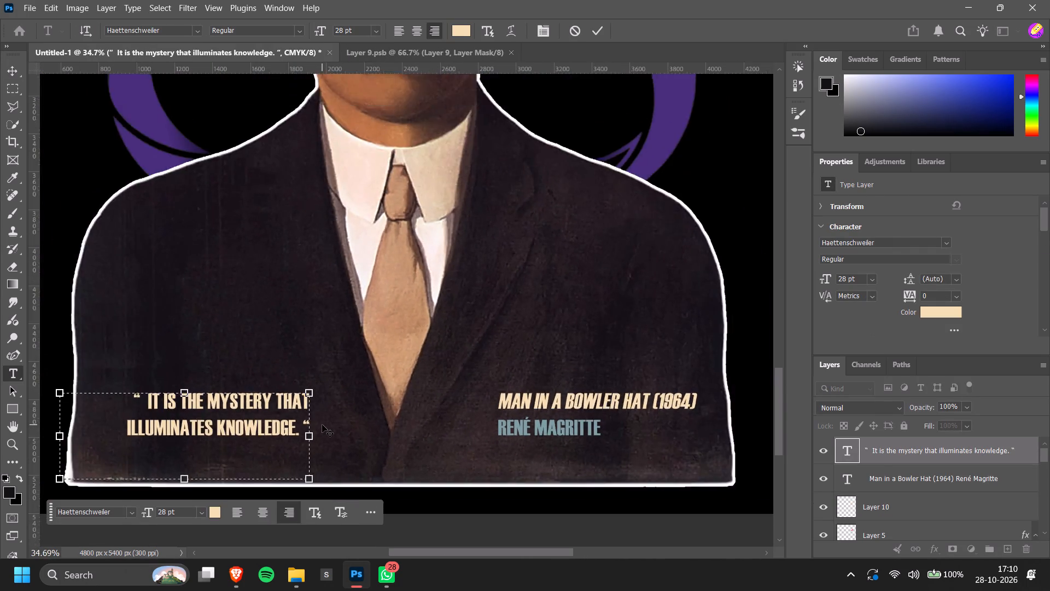
pyautogui.keyDown('alt'); pyautogui.scroll(-4, 322, 425); pyautogui.keyUp('alt')
pyautogui.doubleClick(721, 394)
pyautogui.keyDown('alt'); pyautogui.scroll(-4, 721, 394); pyautogui.keyUp('alt')
pyautogui.scroll(2, 708, 395)
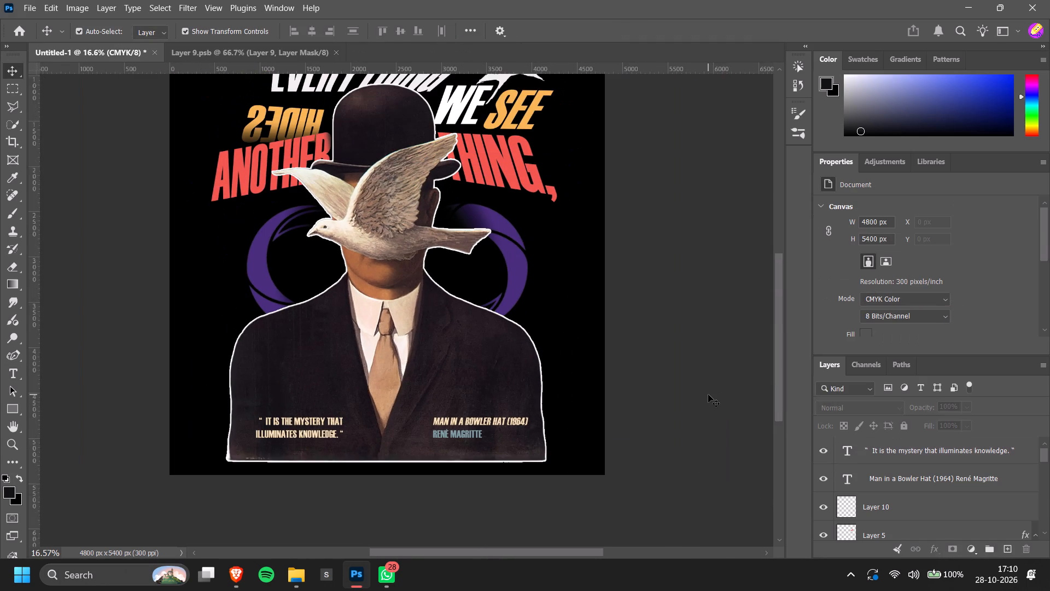
pyautogui.scroll(15, 708, 395)
# Switch to the browser, browse Pinterest's quotation results and search for "qoutation sig".
pyautogui.hotkey('alt', 'Tab')
pyautogui.click(148, 113)
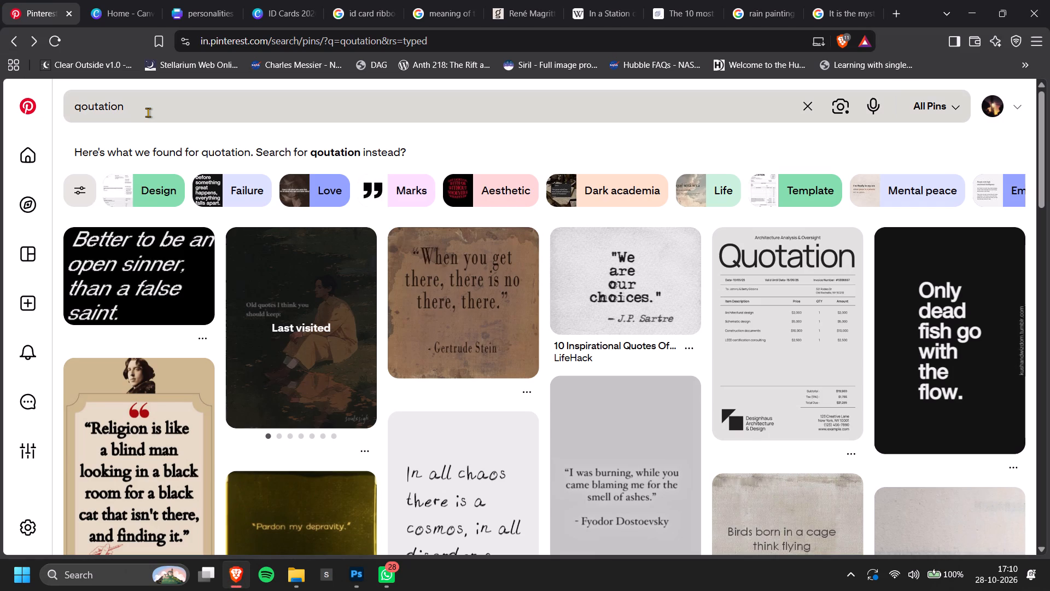
pyautogui.click(955, 263)
pyautogui.scroll(-6, 871, 328)
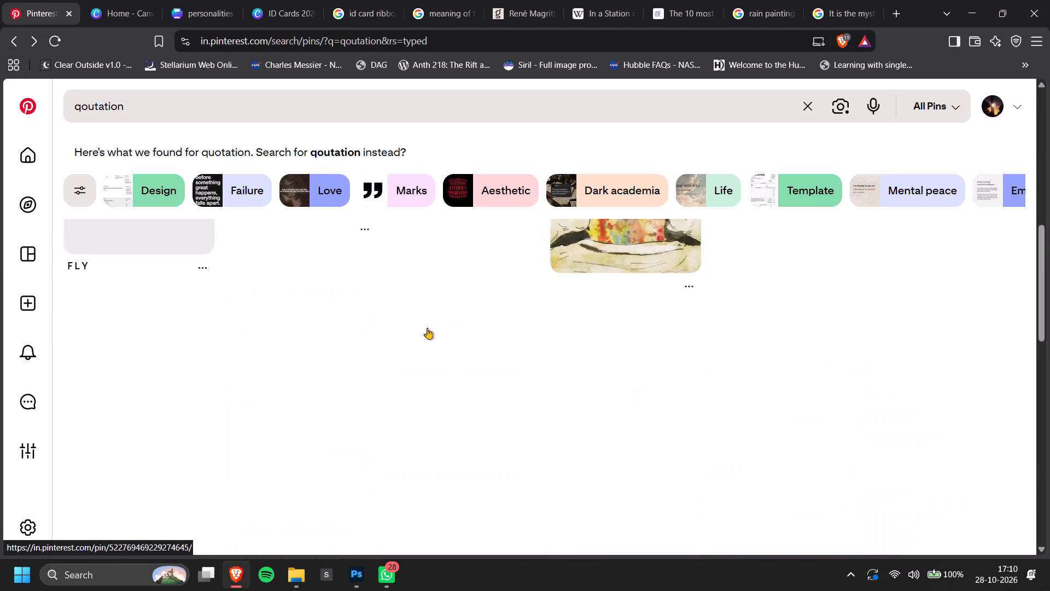
pyautogui.scroll(-1, 427, 328)
pyautogui.click(334, 120)
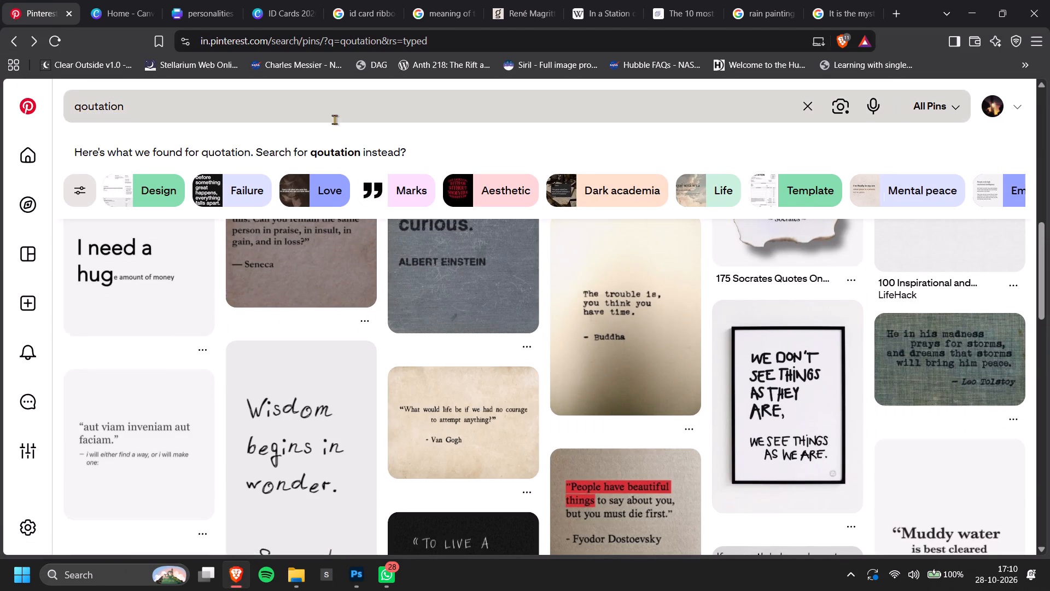
pyautogui.press('space')
pyautogui.write('sig')
pyautogui.press('Return')
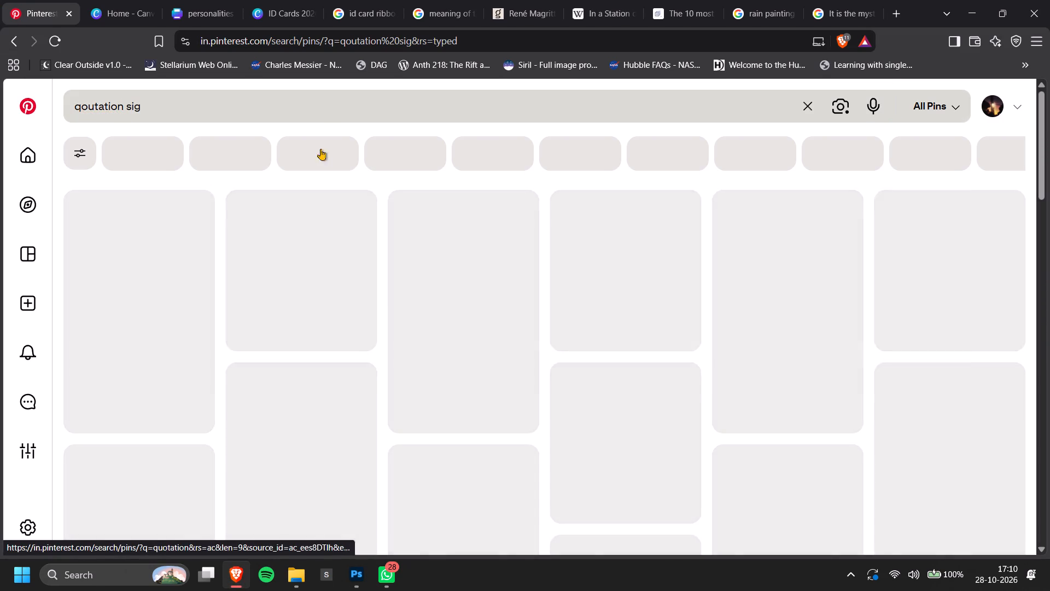
pyautogui.hotkey('alt', 'Tab')
pyautogui.hotkey('alt', 'Tab')
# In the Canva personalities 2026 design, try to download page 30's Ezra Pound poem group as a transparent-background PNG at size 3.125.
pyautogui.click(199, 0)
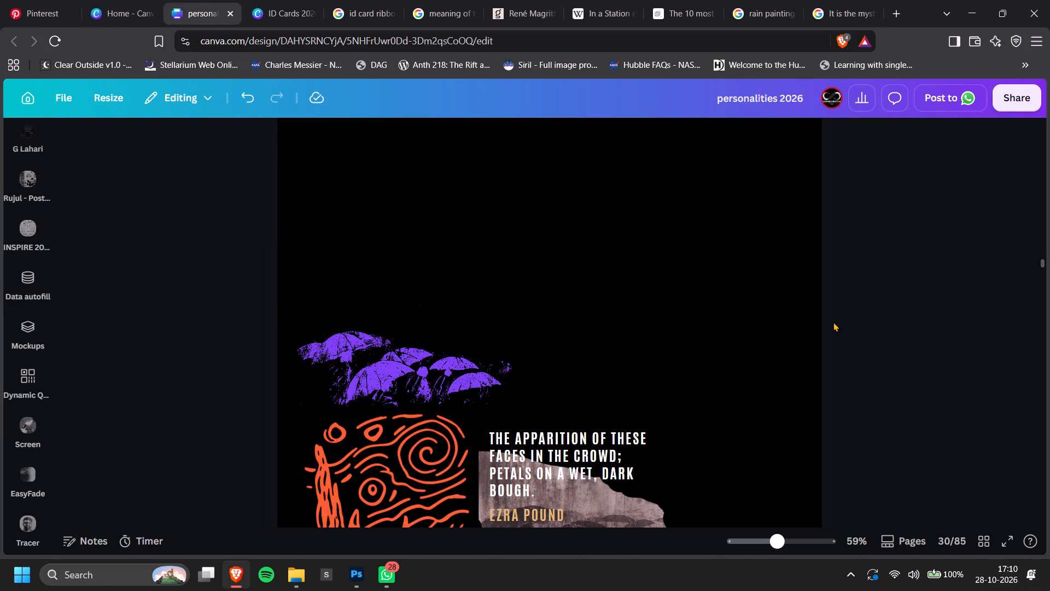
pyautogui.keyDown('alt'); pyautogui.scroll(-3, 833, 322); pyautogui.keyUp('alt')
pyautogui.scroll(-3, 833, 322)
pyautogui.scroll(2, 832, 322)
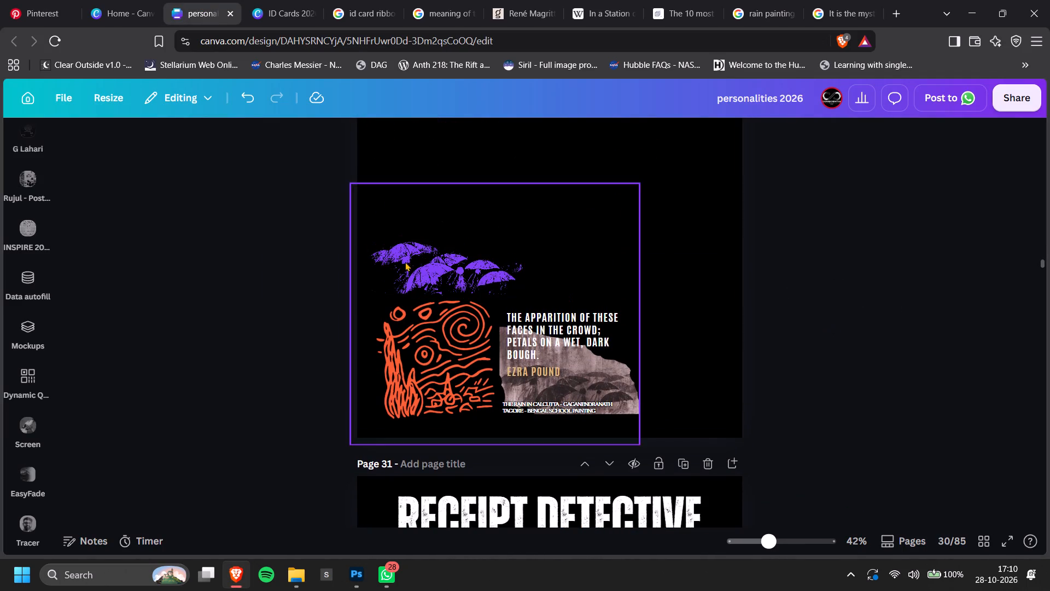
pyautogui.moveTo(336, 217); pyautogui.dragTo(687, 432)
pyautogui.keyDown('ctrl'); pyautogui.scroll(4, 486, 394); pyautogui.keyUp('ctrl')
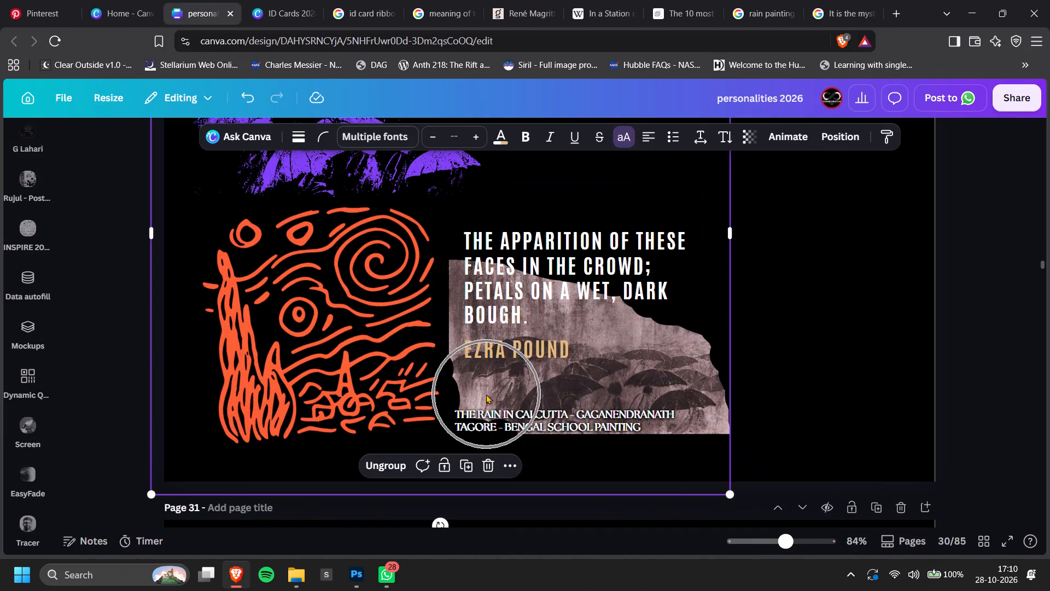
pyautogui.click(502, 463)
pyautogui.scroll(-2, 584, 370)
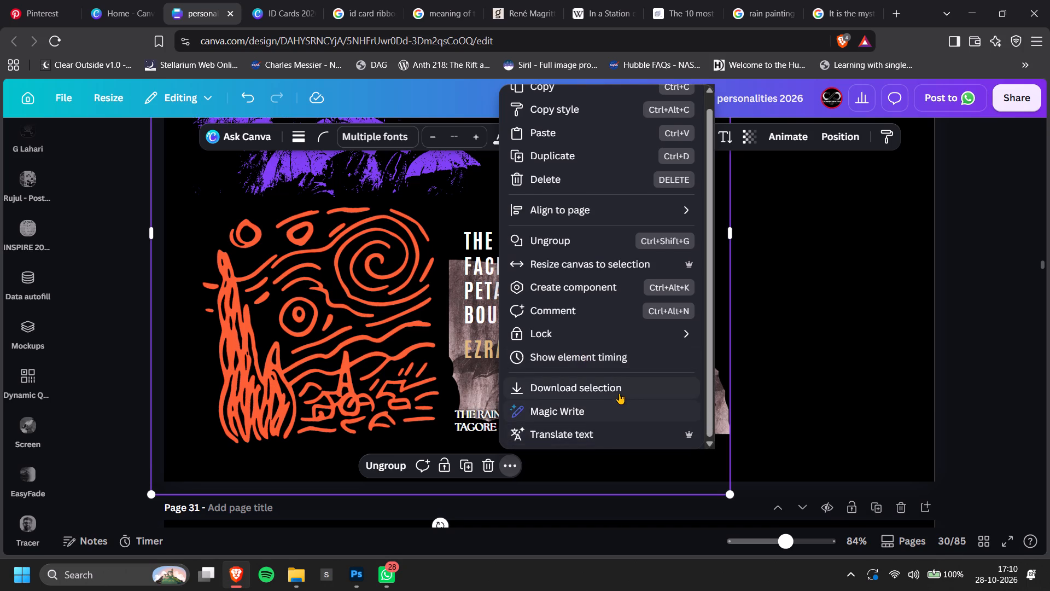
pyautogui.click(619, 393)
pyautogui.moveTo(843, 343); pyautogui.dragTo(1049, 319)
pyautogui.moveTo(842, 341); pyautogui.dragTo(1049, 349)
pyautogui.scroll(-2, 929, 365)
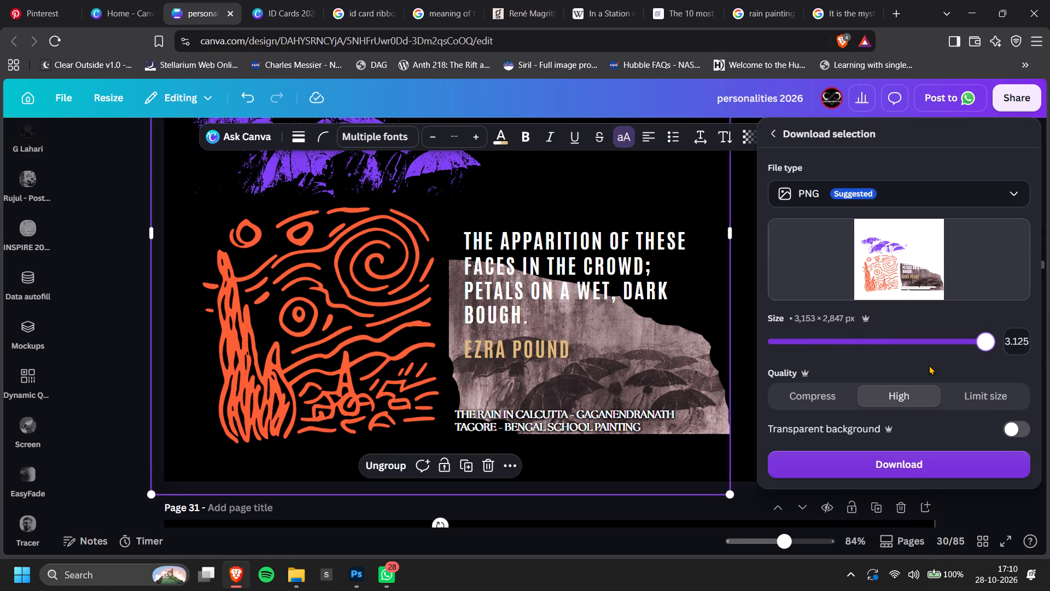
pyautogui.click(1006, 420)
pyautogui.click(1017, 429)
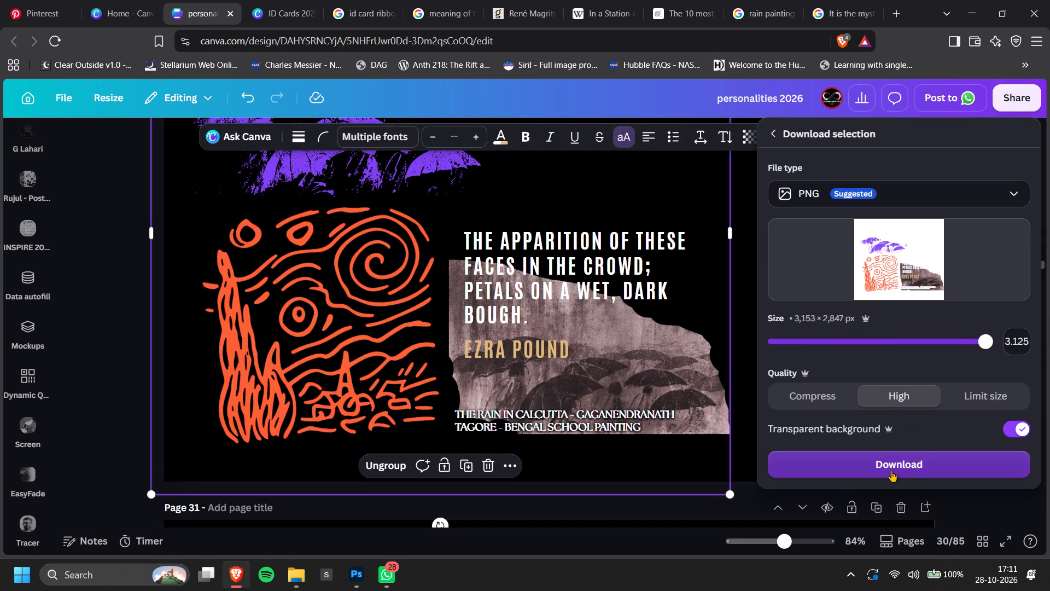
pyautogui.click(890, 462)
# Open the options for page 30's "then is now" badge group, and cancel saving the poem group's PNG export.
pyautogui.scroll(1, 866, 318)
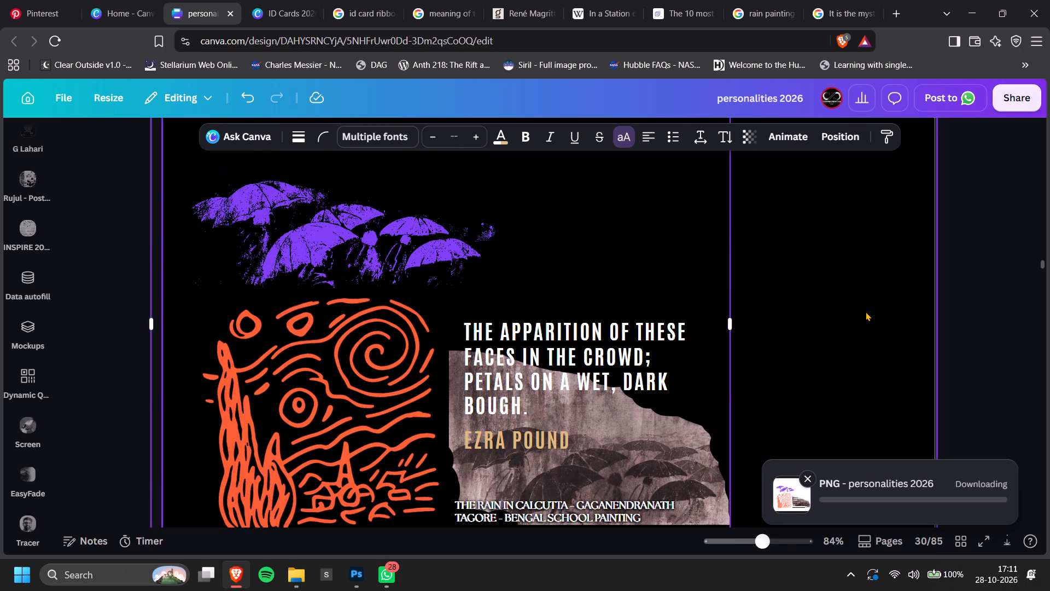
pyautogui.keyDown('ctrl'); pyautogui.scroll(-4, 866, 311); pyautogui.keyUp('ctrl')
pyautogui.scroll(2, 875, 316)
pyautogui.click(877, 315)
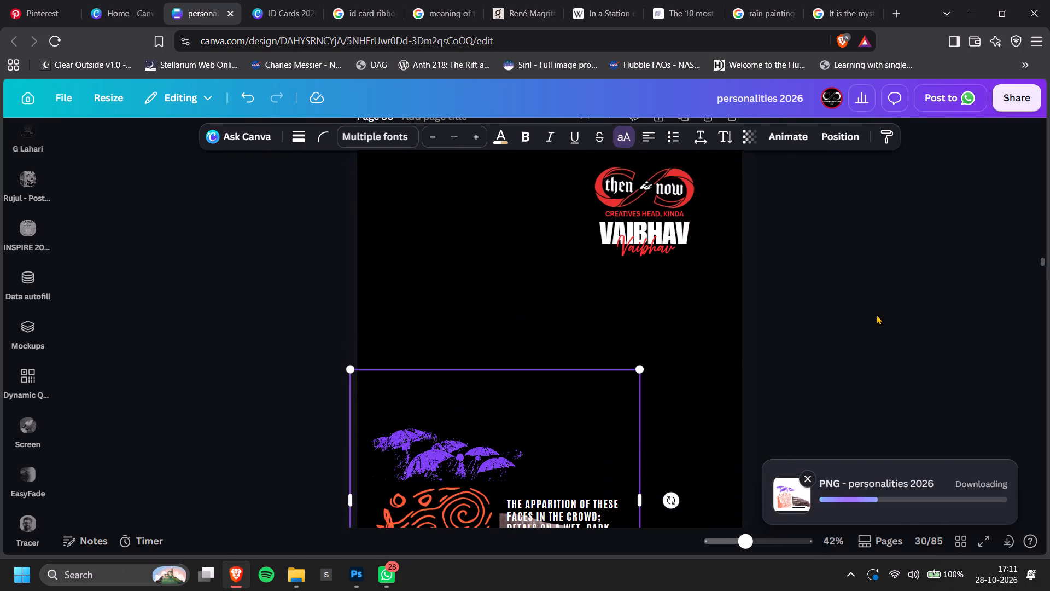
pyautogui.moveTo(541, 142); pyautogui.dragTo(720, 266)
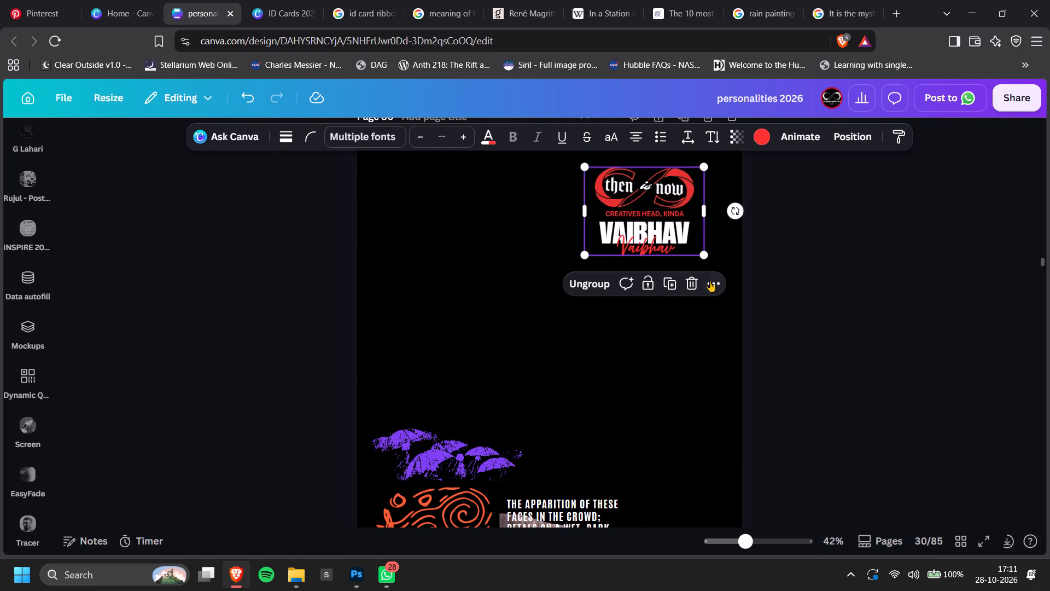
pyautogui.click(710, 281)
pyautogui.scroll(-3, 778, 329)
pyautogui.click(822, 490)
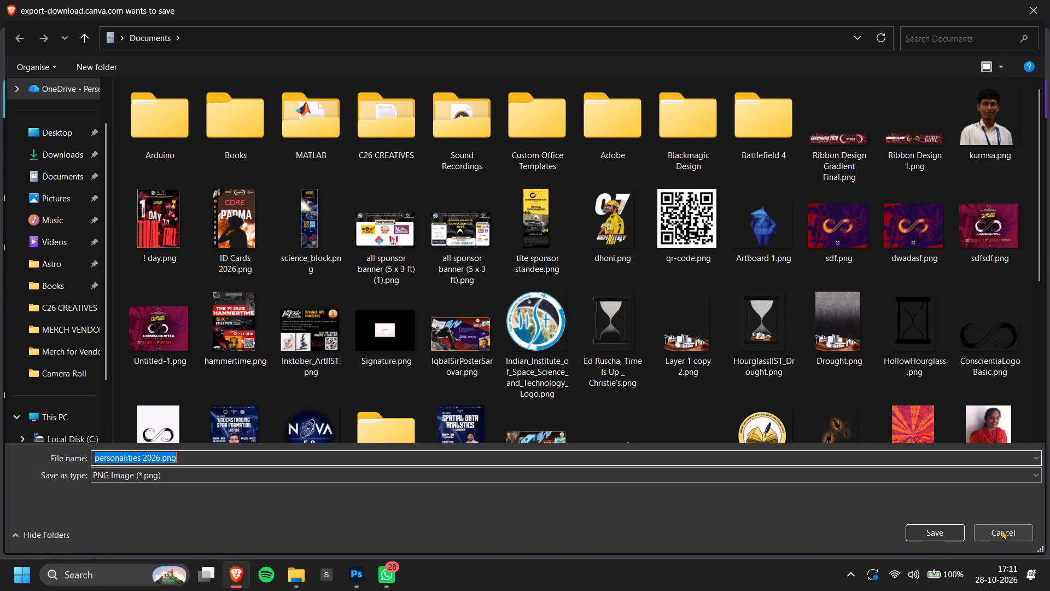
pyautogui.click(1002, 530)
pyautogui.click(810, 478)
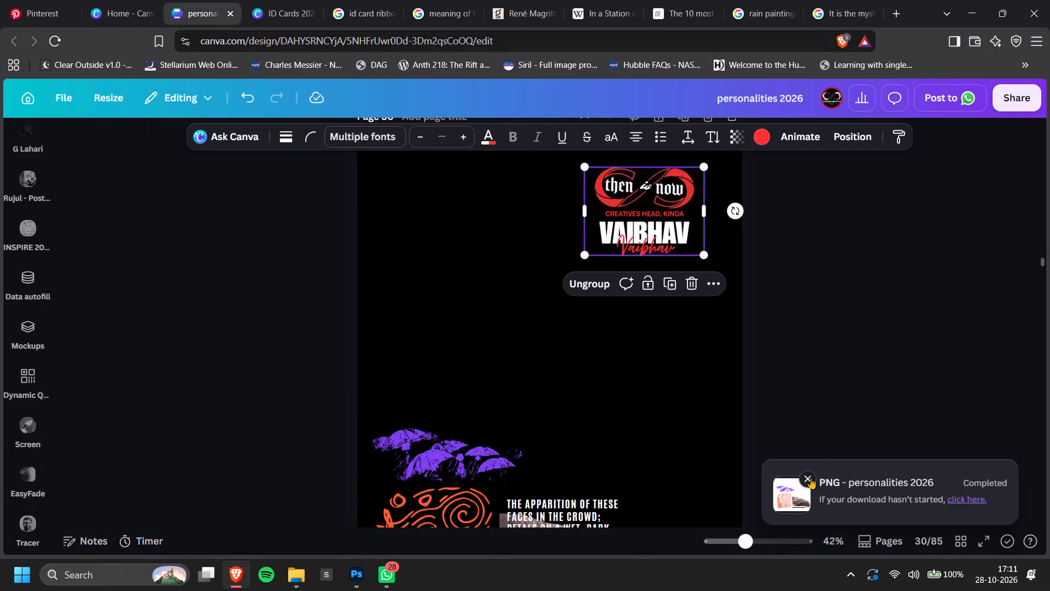
# Download page 30's Ezra Pound poem group as a high-quality PNG with transparent background at size 3.125.
pyautogui.scroll(-2, 819, 393)
pyautogui.moveTo(322, 270); pyautogui.dragTo(657, 397)
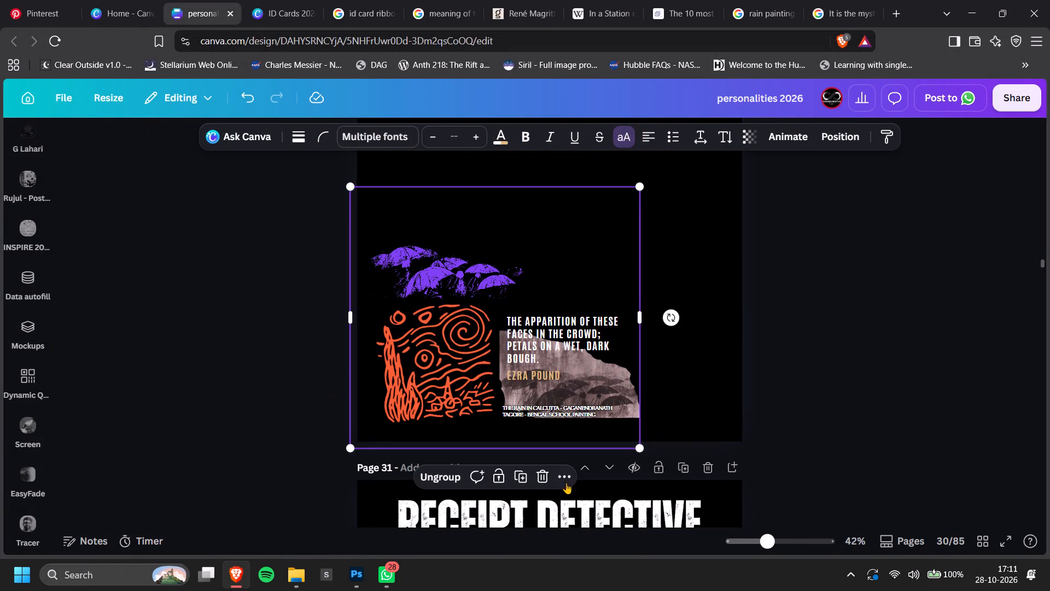
pyautogui.click(561, 479)
pyautogui.scroll(-4, 678, 348)
pyautogui.click(663, 401)
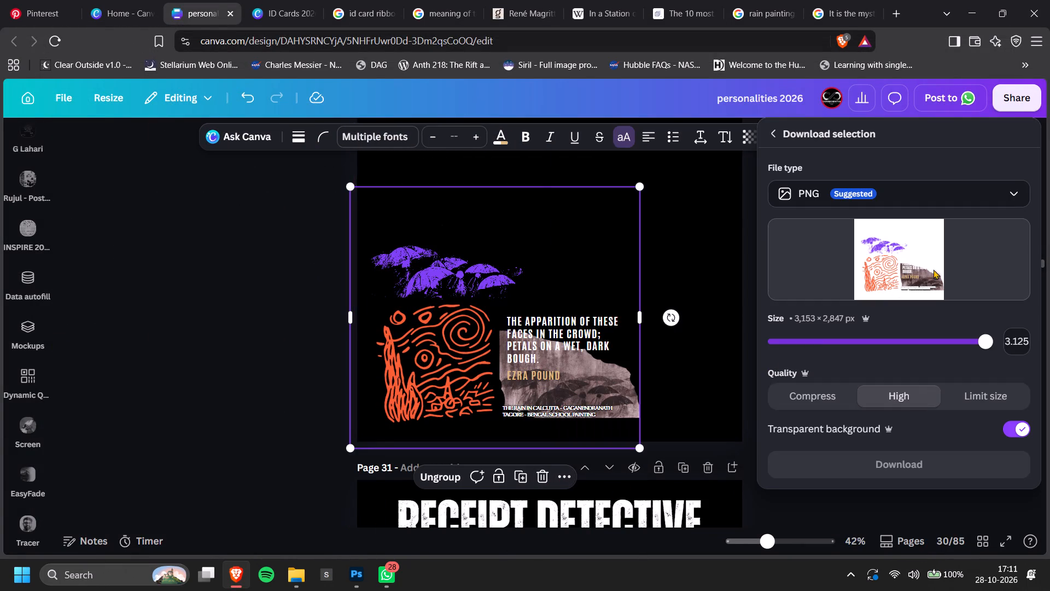
pyautogui.scroll(-2, 993, 321)
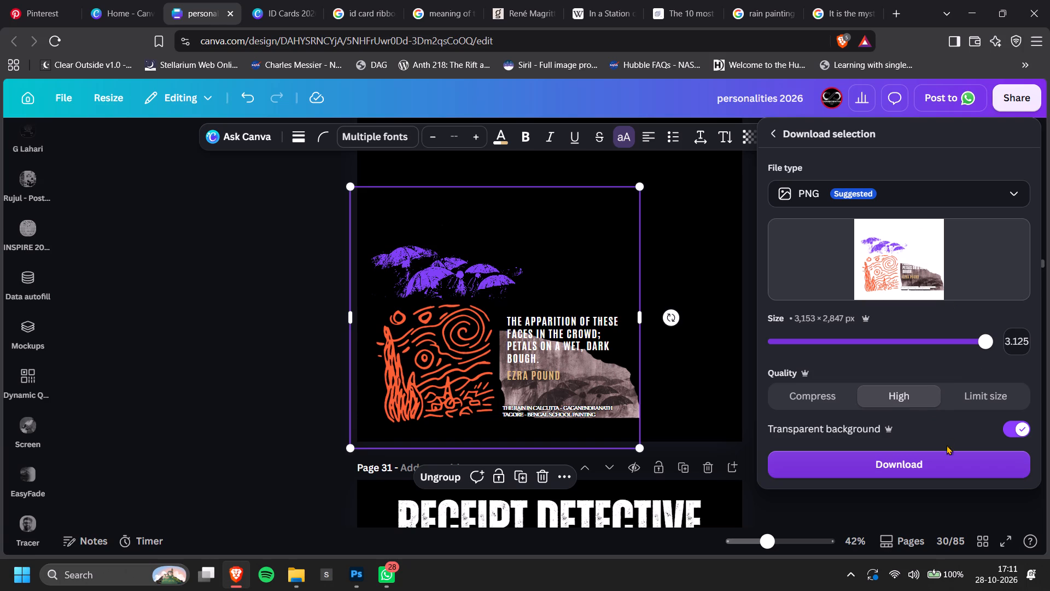
pyautogui.click(930, 458)
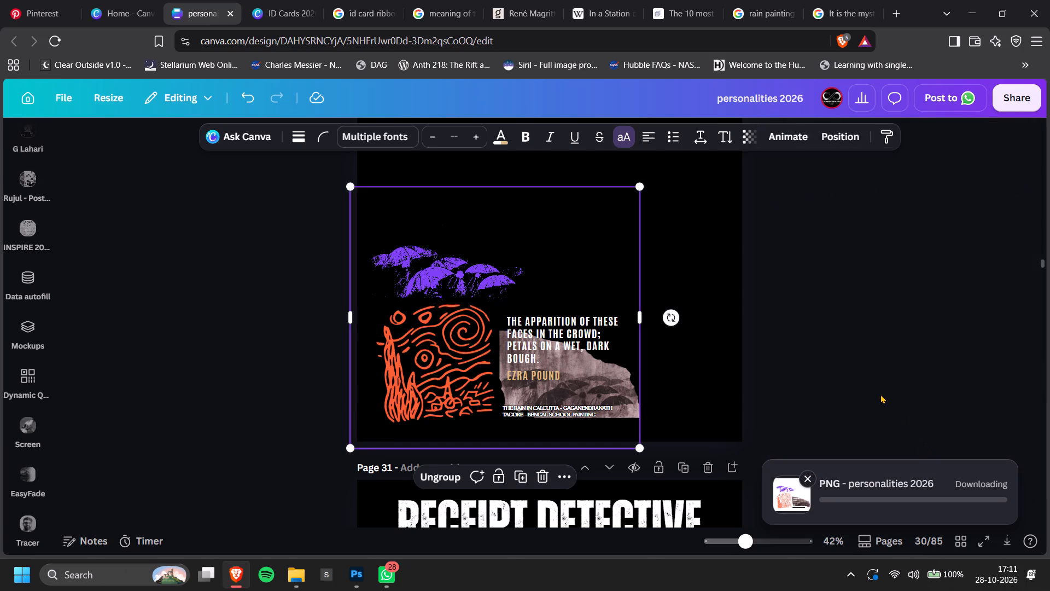
# Download page 30's "then is now" badge group as a high-quality PNG with transparent background at size 3.125.
pyautogui.scroll(3, 833, 341)
pyautogui.click(674, 302)
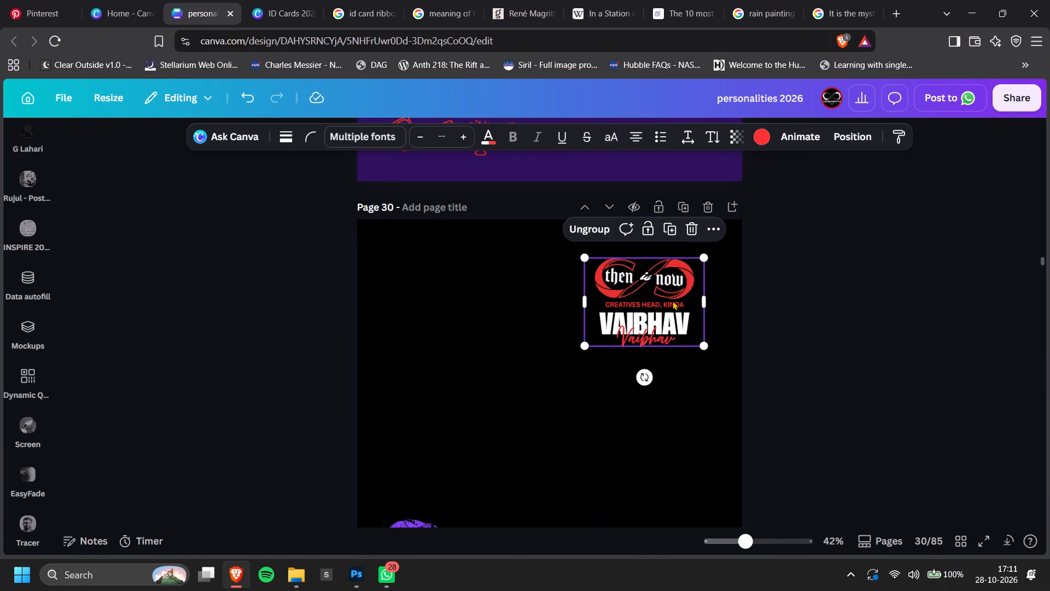
pyautogui.click(708, 224)
pyautogui.scroll(-4, 797, 373)
pyautogui.click(817, 489)
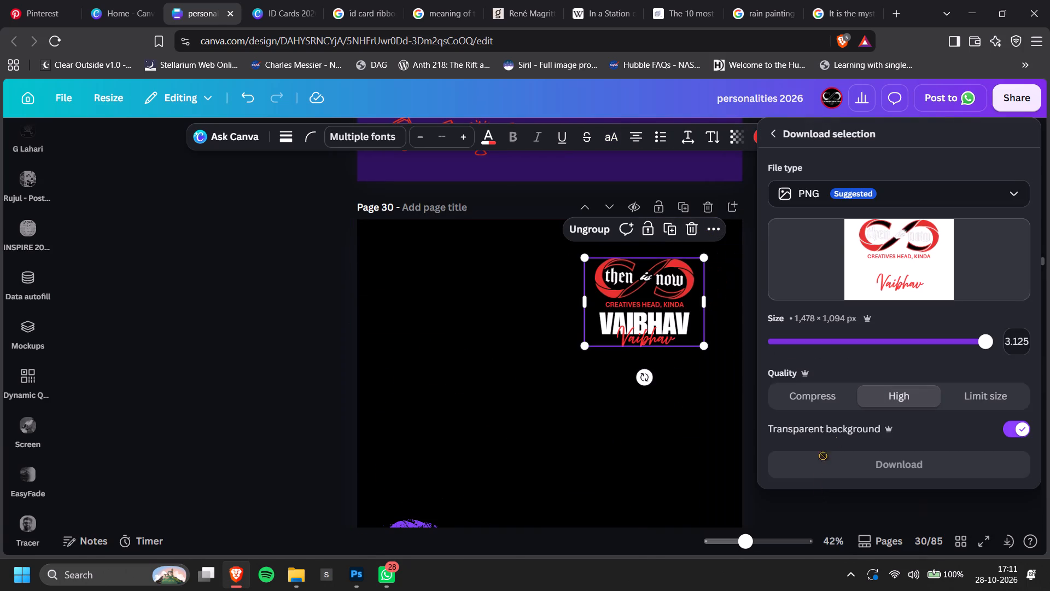
pyautogui.click(905, 462)
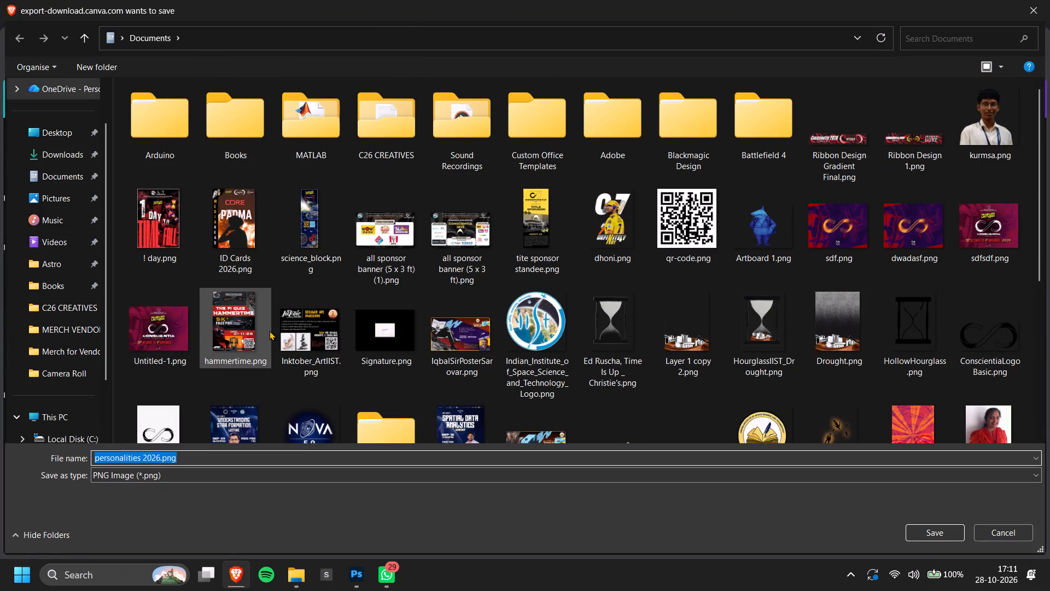
# Choose the Merch for Vendor folder inside C26 CREATIVES as the save location for the exported PNG.
pyautogui.doubleClick(401, 136)
pyautogui.doubleClick(255, 125)
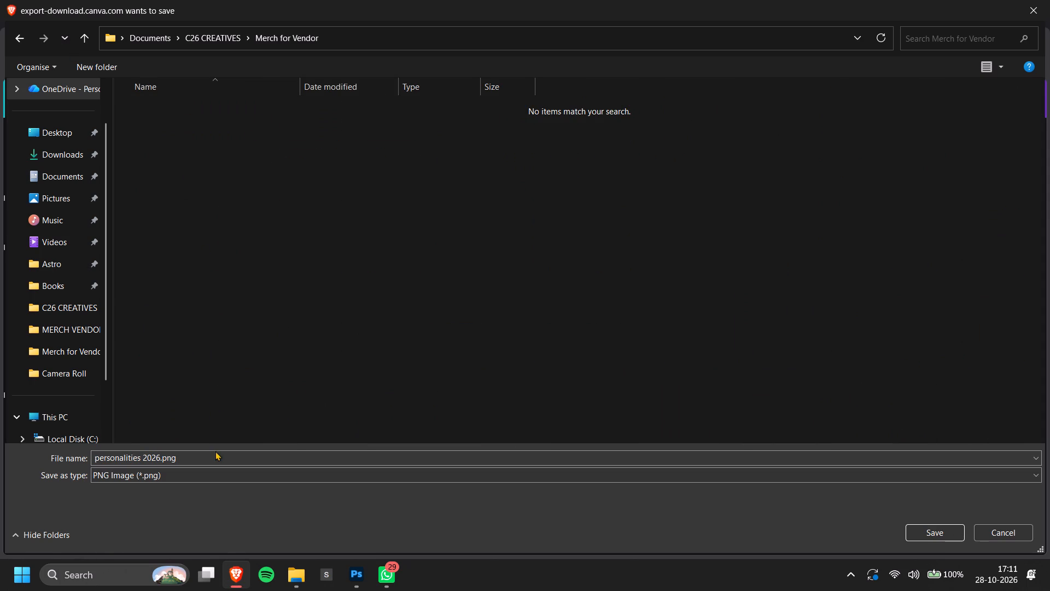
# Save the exported PNG in the Merch for Vendor folder under the file name vaibhav.
pyautogui.click(215, 451)
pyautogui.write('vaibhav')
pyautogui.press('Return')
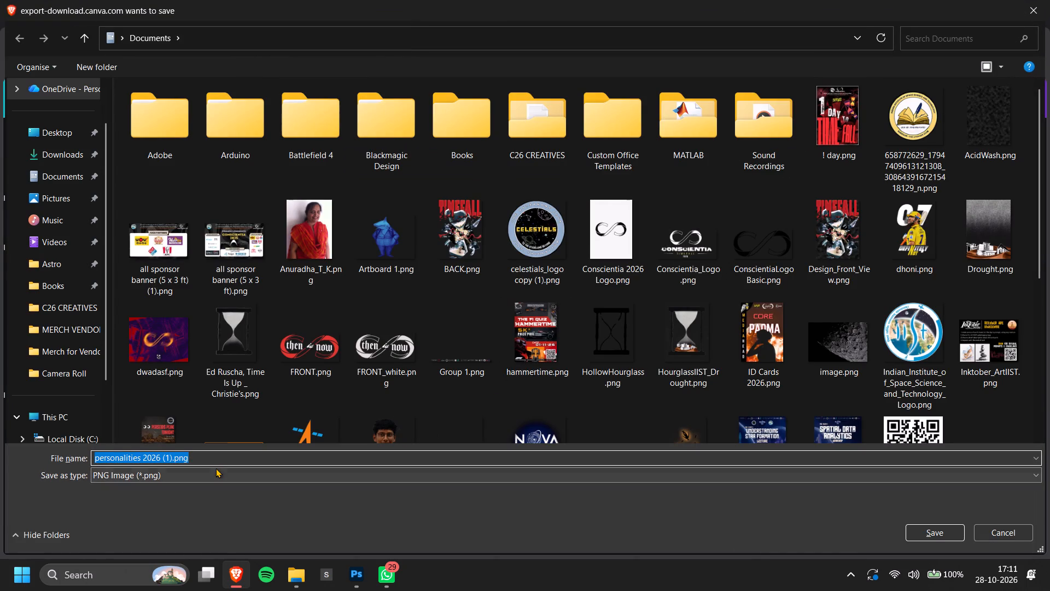
# Save the second exported PNG in the Documents folder under the file name Corner_vaibhav.
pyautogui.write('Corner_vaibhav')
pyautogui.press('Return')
# Switch from the Canva design to the Untitled-1 poster document in Photoshop.
pyautogui.click(215, 333)
pyautogui.hotkey('alt', 'Tab')
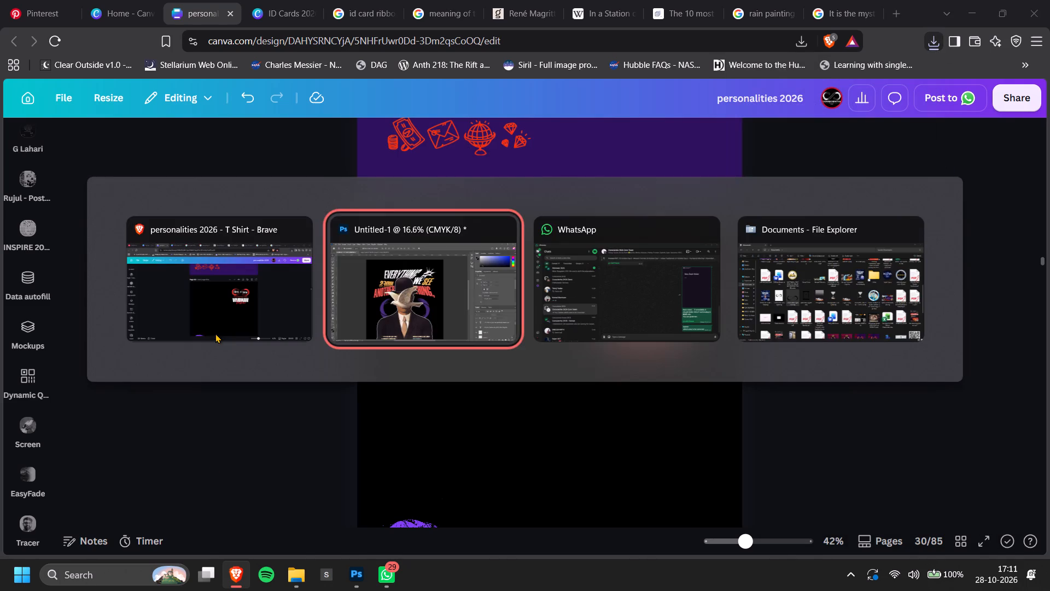
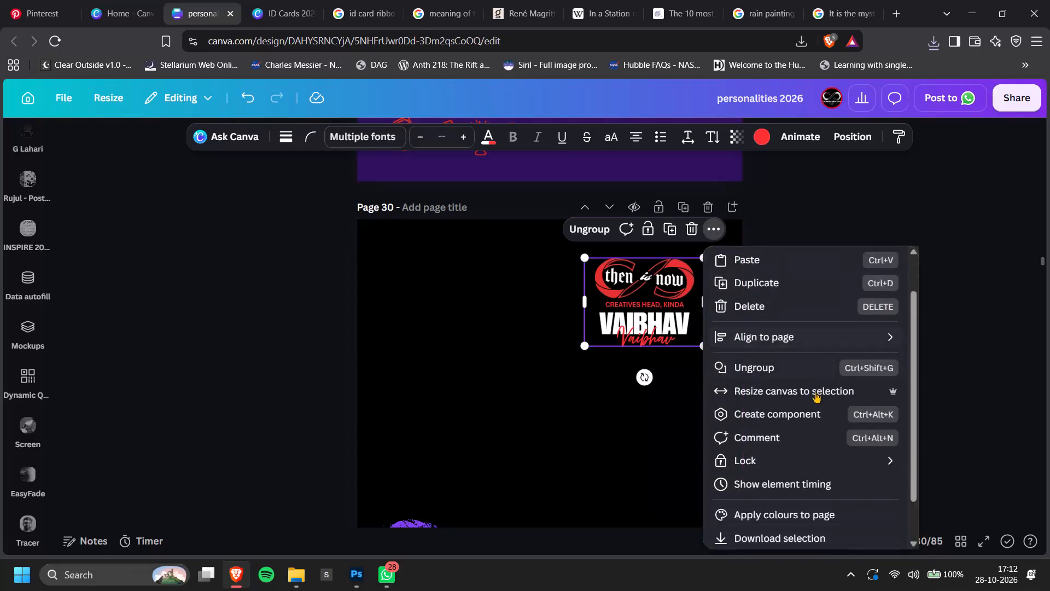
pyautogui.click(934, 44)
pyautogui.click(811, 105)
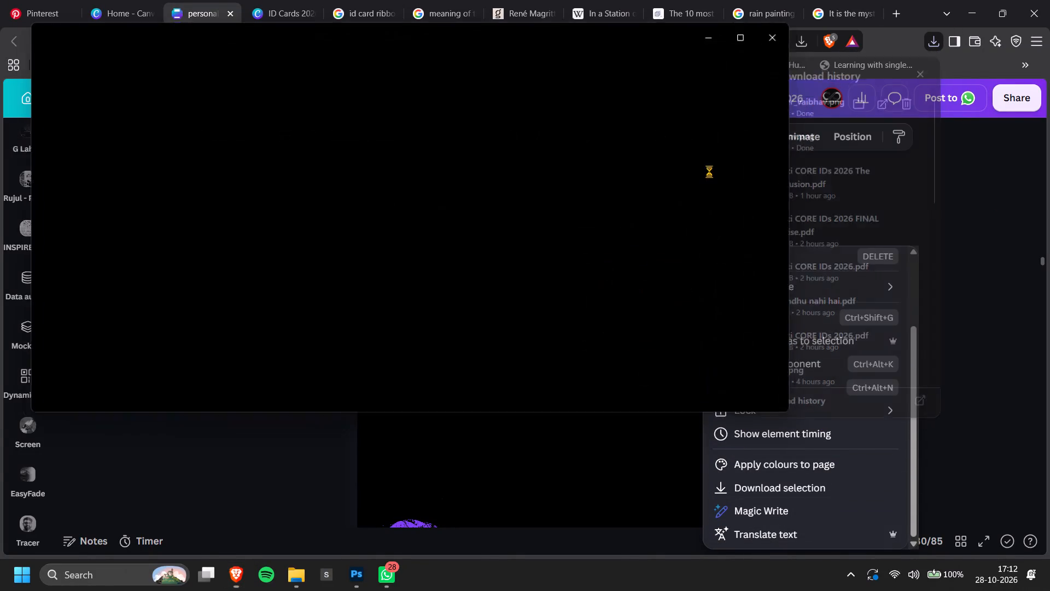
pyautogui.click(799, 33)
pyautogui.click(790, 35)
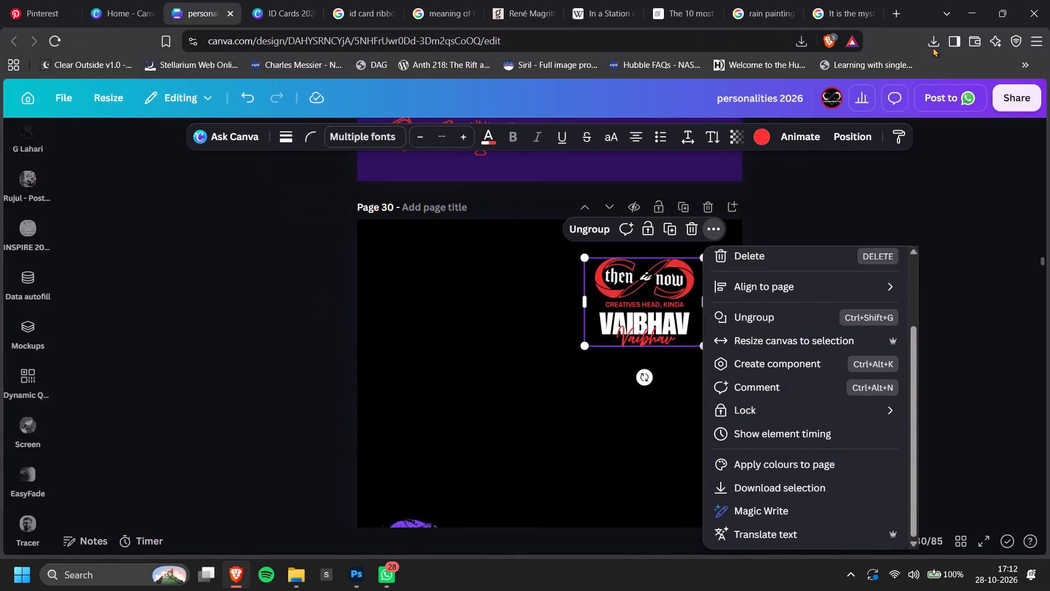
# Bring the exported Corner_vaibhav.png from the recent download history over to another open app.
pyautogui.click(933, 47)
pyautogui.click(809, 97)
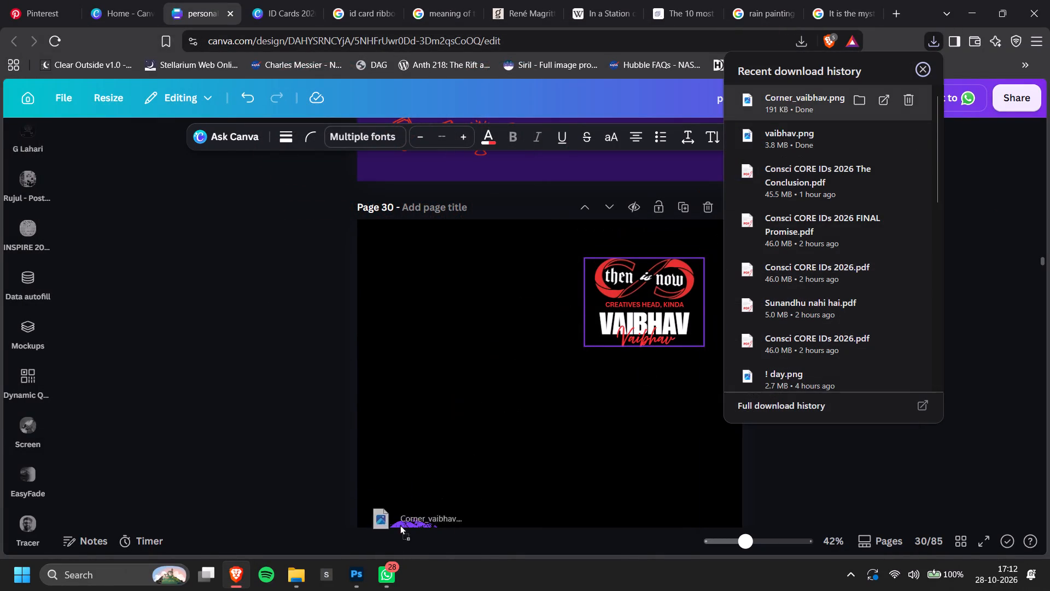
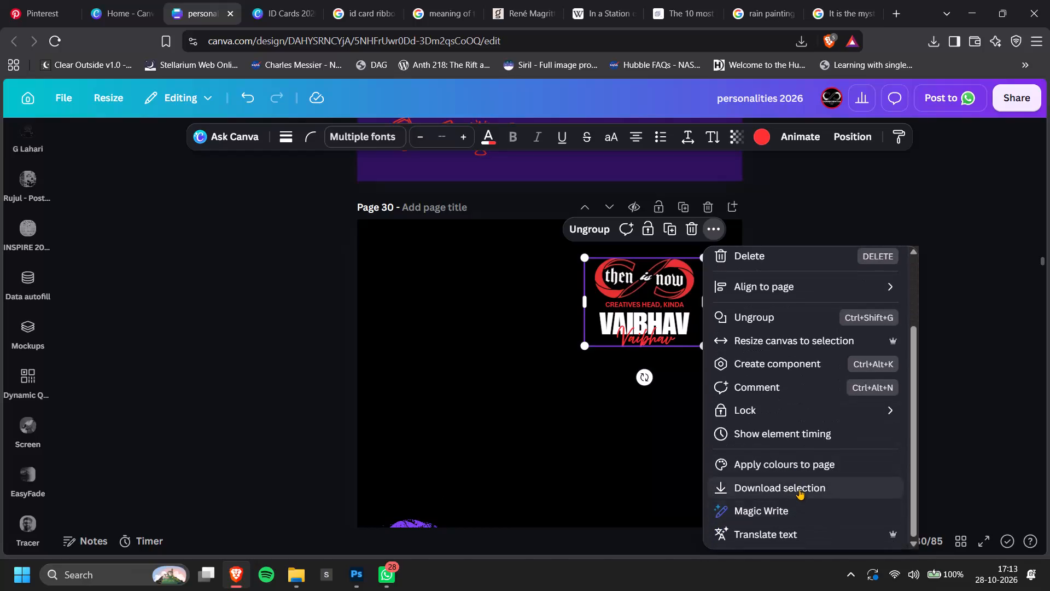
# Open the downloaded Corner_vaibhav.png from the browser's recent downloads to check the exported corner design, and close the preview.
pyautogui.click(948, 153)
pyautogui.click(927, 20)
pyautogui.click(933, 35)
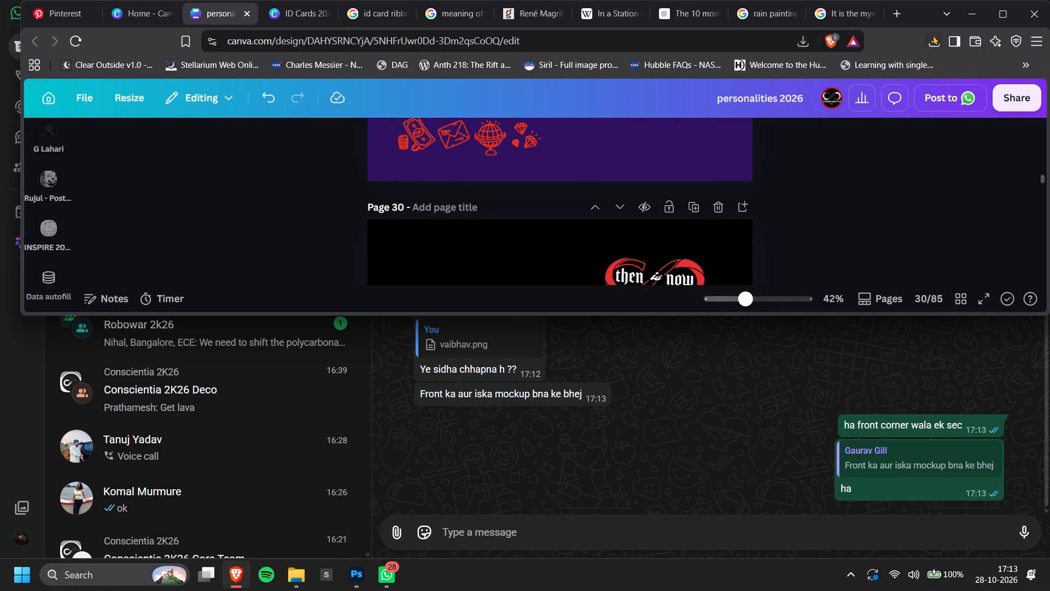
pyautogui.click(820, 113)
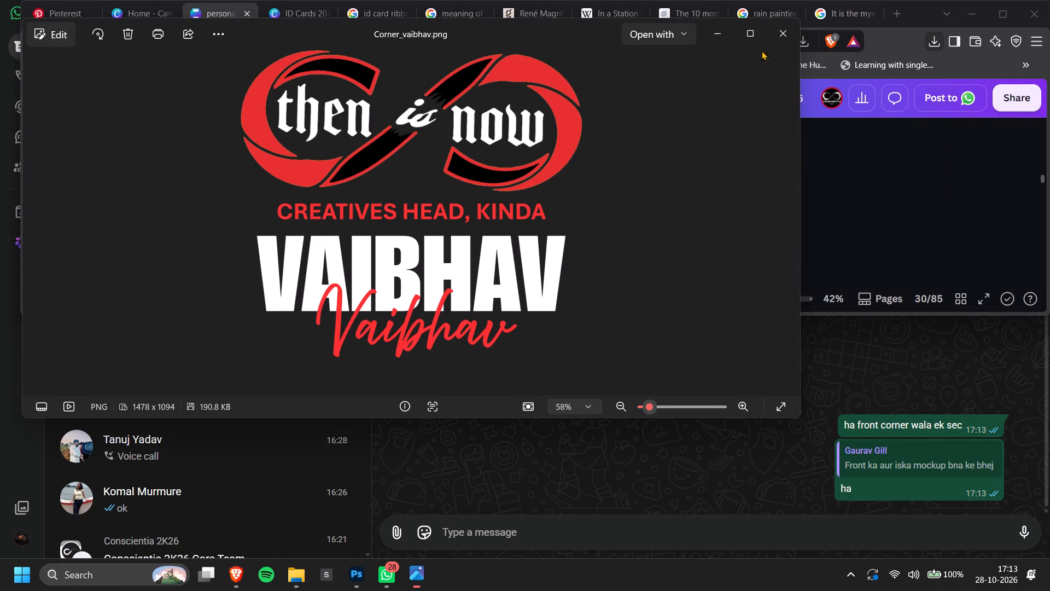
pyautogui.click(772, 41)
# Show the downloaded Corner_vaibhav.png in its folder and switch back to the browser.
pyautogui.click(939, 43)
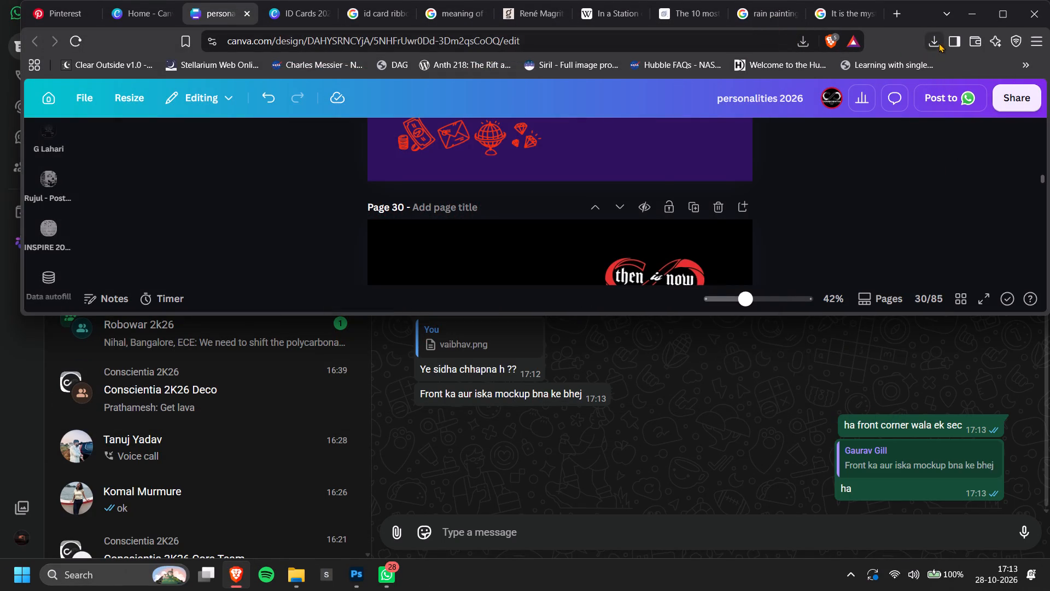
pyautogui.click(862, 97)
pyautogui.hotkey('alt', 'Tab')
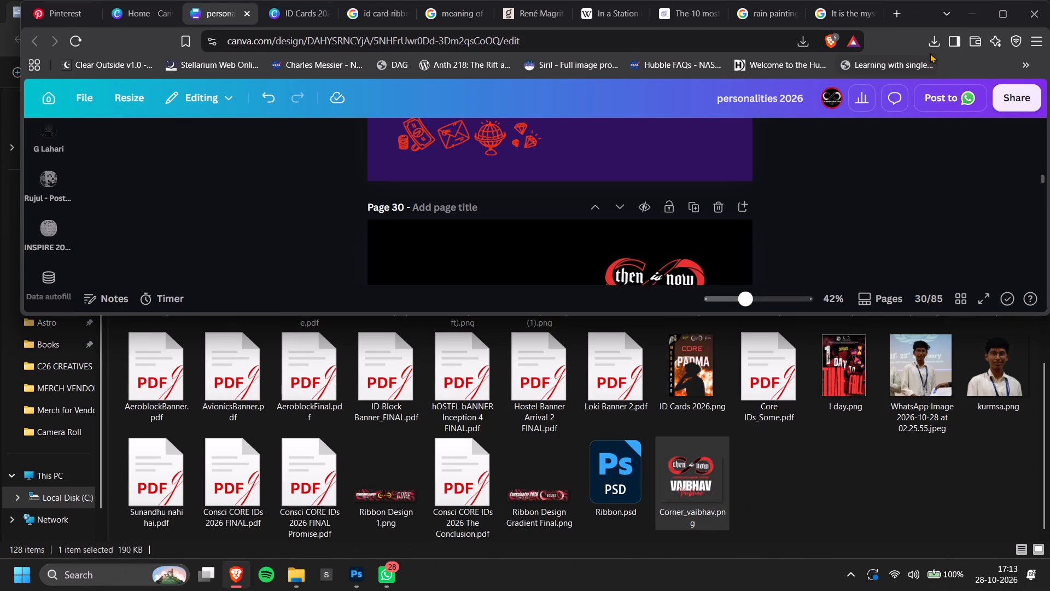
# Maximize the browser window and switch to the Documents folder in File Explorer to locate Corner_vaibhav.png.
pyautogui.doubleClick(918, 21)
pyautogui.hotkey('alt', 'Tab')
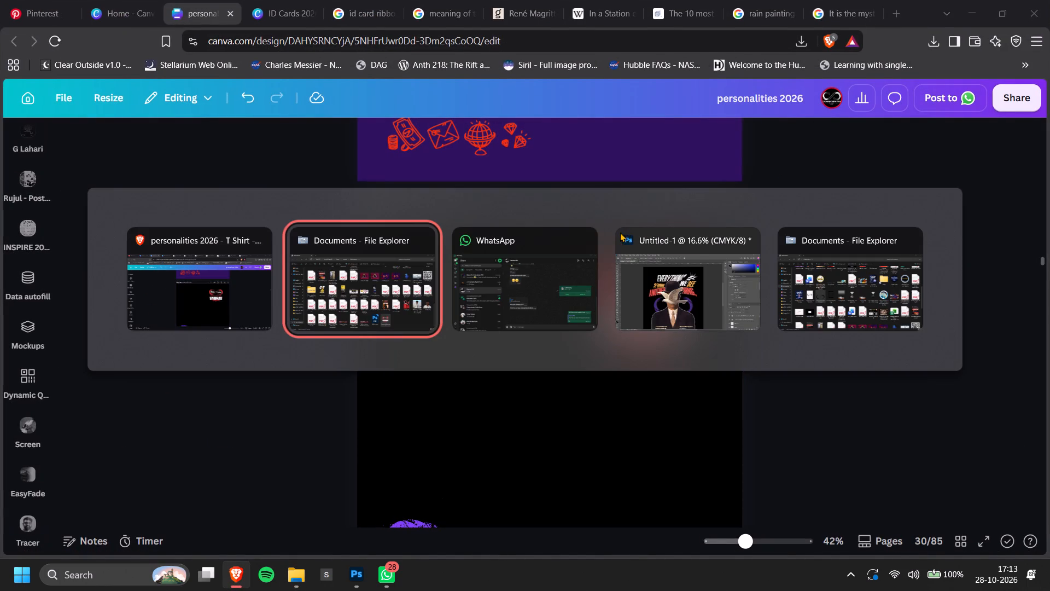
pyautogui.scroll(5, 447, 289)
pyautogui.scroll(-6, 507, 289)
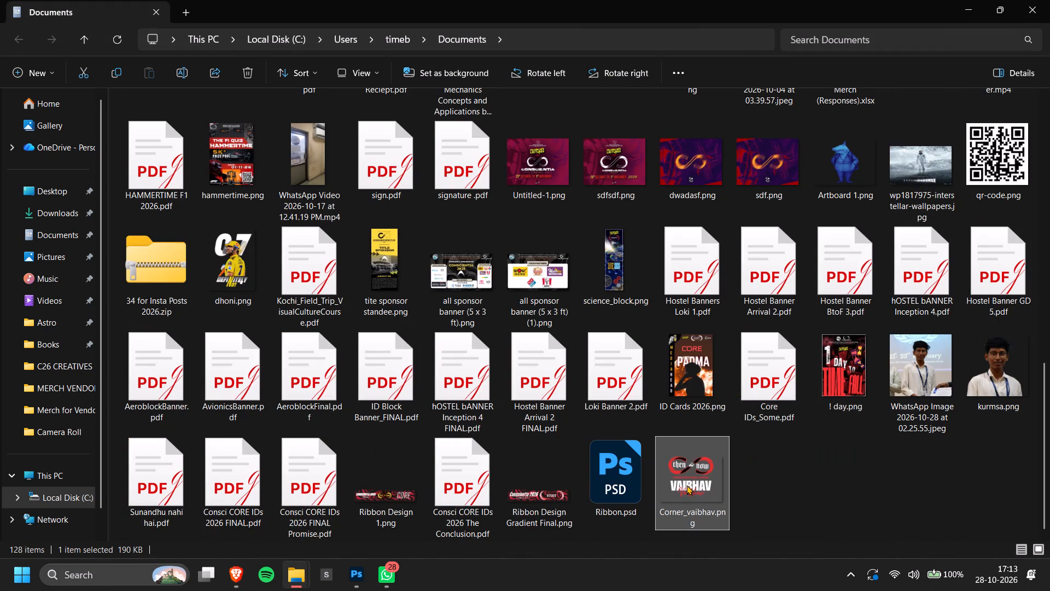
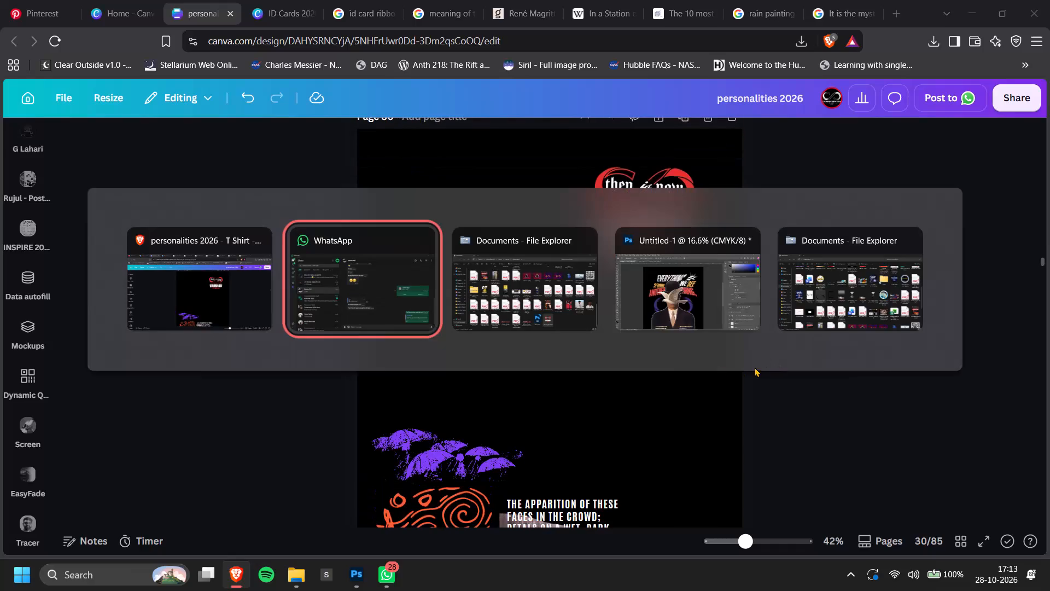
# Switch to the Documents folder window holding Corner_vaibhav.png, and return to the browser with the personalities 2026 design.
pyautogui.hotkey('alt', 'Tab')
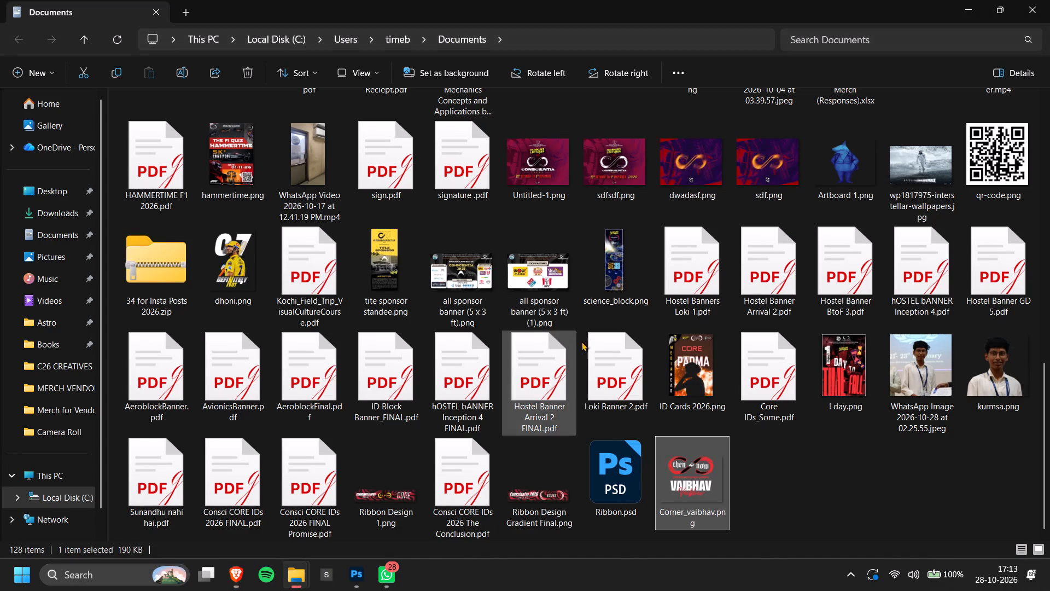
pyautogui.hotkey('alt', 'Tab')
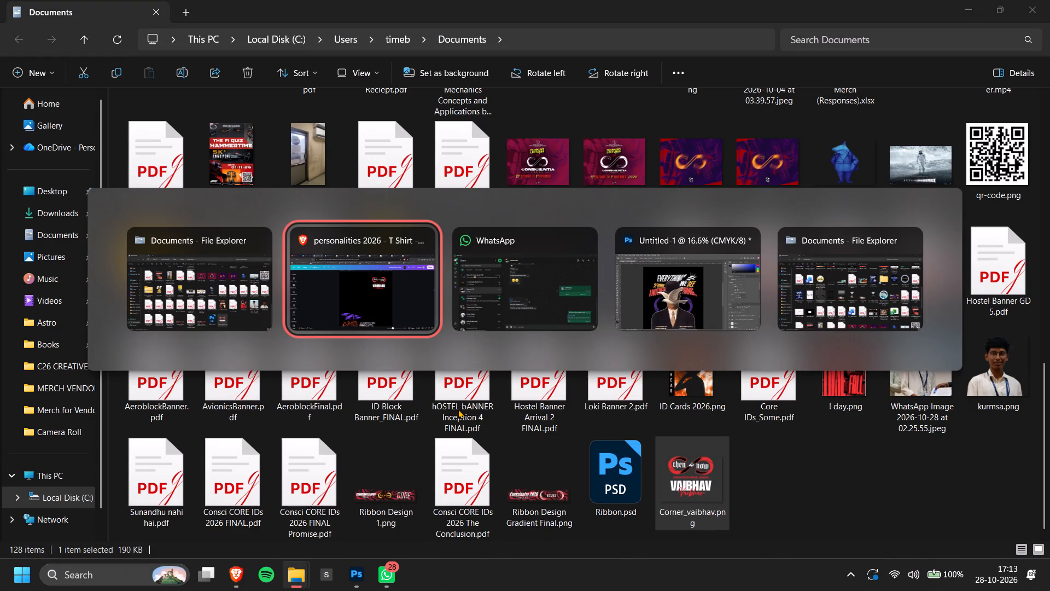
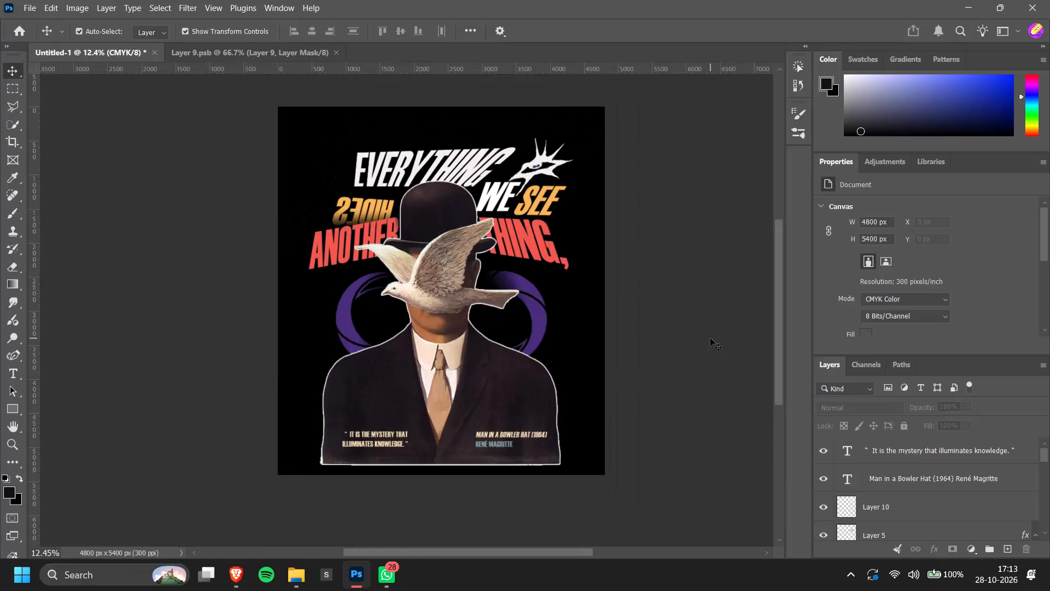
# Switch to the Pinterest tab in the browser and search for "qoutation sign".
pyautogui.keyDown('alt'); pyautogui.scroll(1, 697, 312); pyautogui.keyUp('alt')
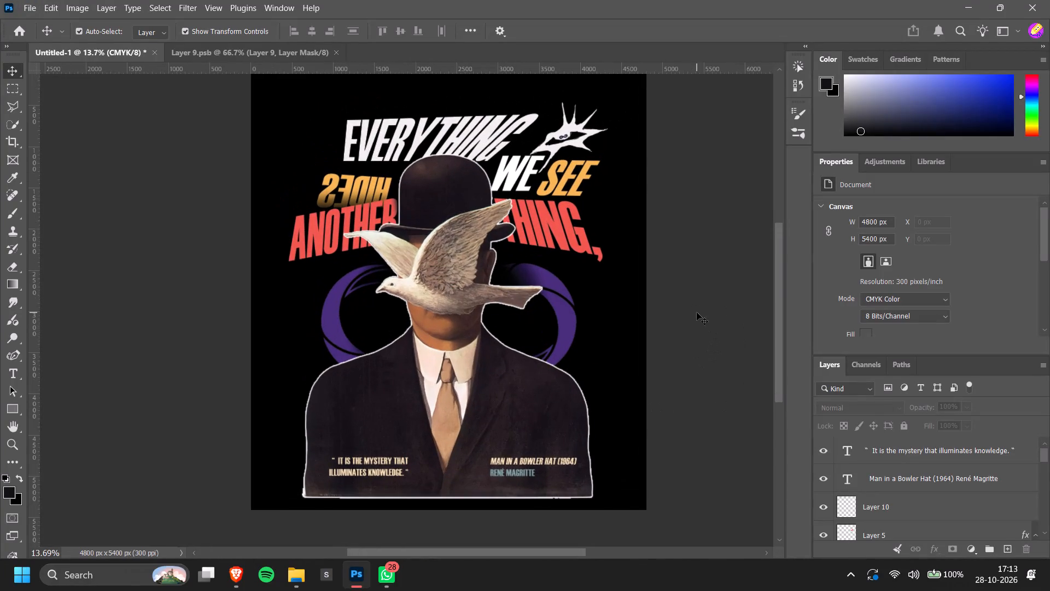
pyautogui.keyDown('alt'); pyautogui.scroll(1, 697, 312); pyautogui.keyUp('alt')
pyautogui.scroll(1, 710, 311)
pyautogui.hotkey('alt', 'Tab')
pyautogui.hotkey('alt', 'Tab')
pyautogui.hotkey('alt', 'Tab')
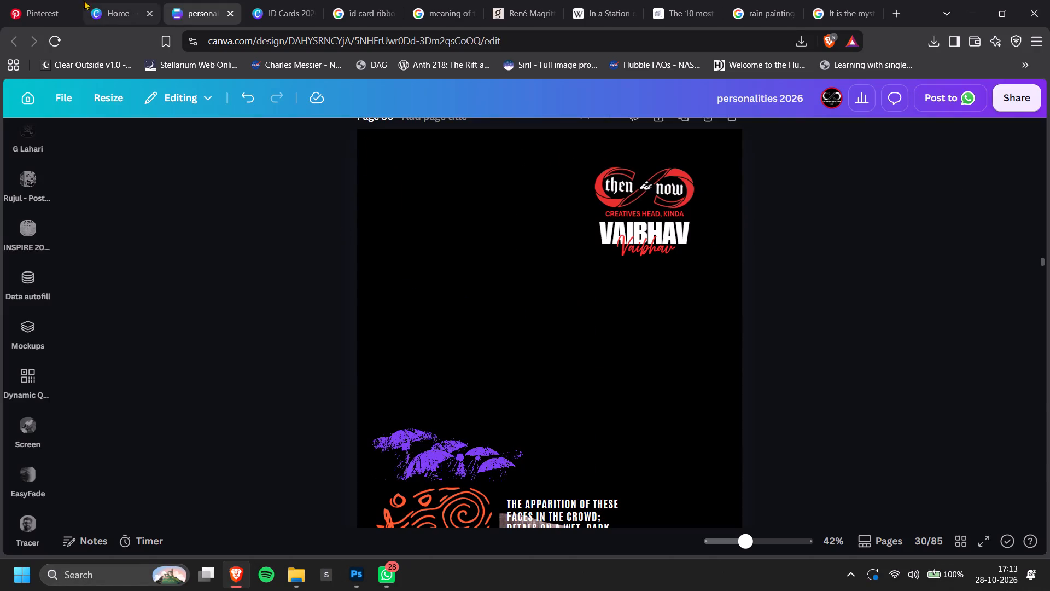
pyautogui.click(0, 0)
pyautogui.click(341, 114)
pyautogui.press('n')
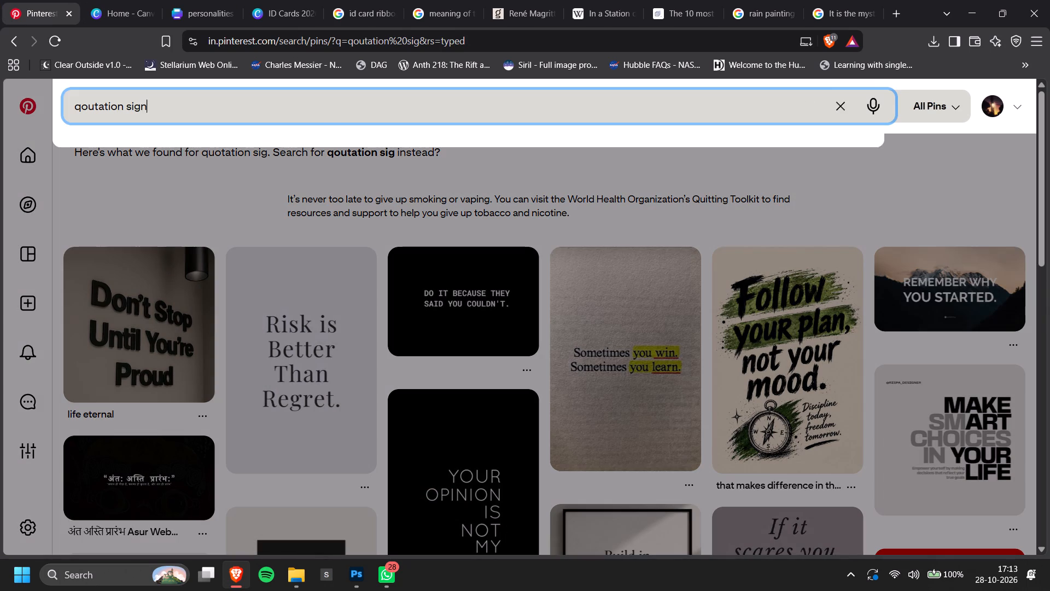
pyautogui.press('Return')
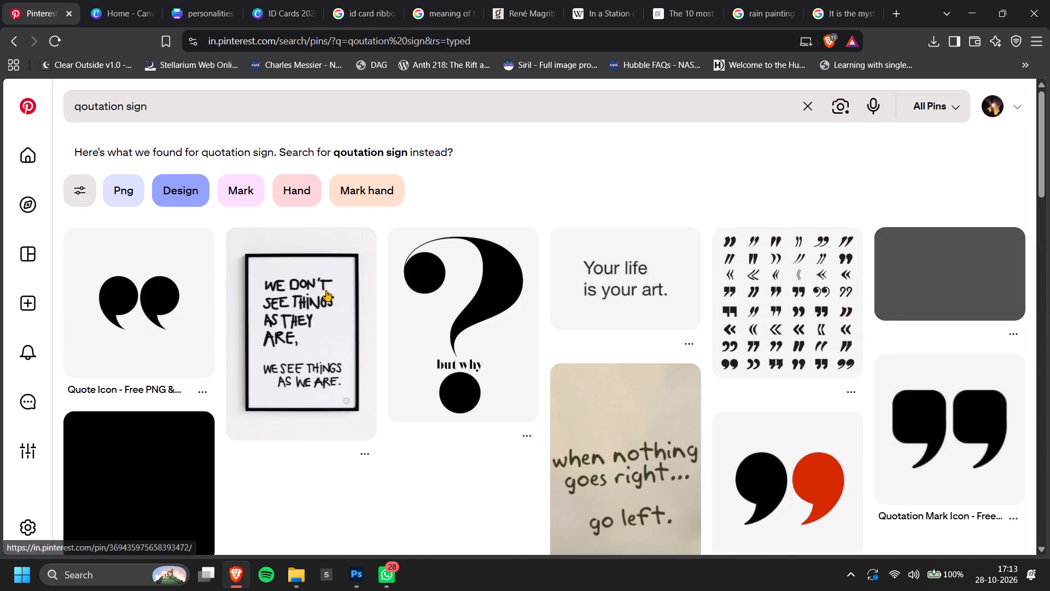
# Browse the quotation mark pins, copy the image from a chosen pin, and switch back to the Photoshop poster.
pyautogui.click(106, 310)
pyautogui.click(86, 146)
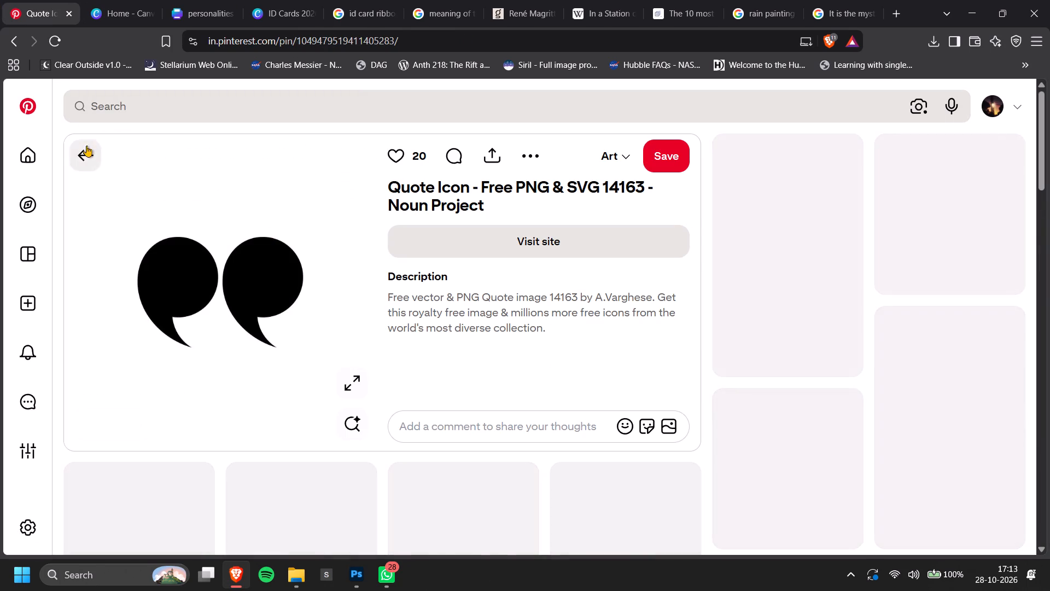
pyautogui.scroll(-1, 603, 297)
pyautogui.click(806, 409)
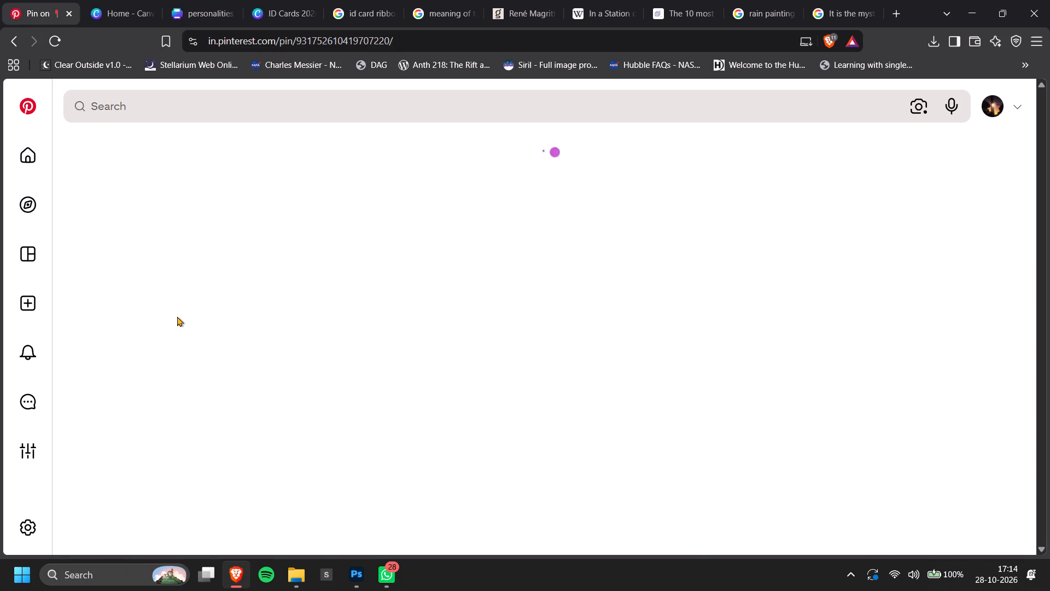
pyautogui.rightClick(184, 296)
pyautogui.click(281, 350)
pyautogui.hotkey('alt', 'Tab')
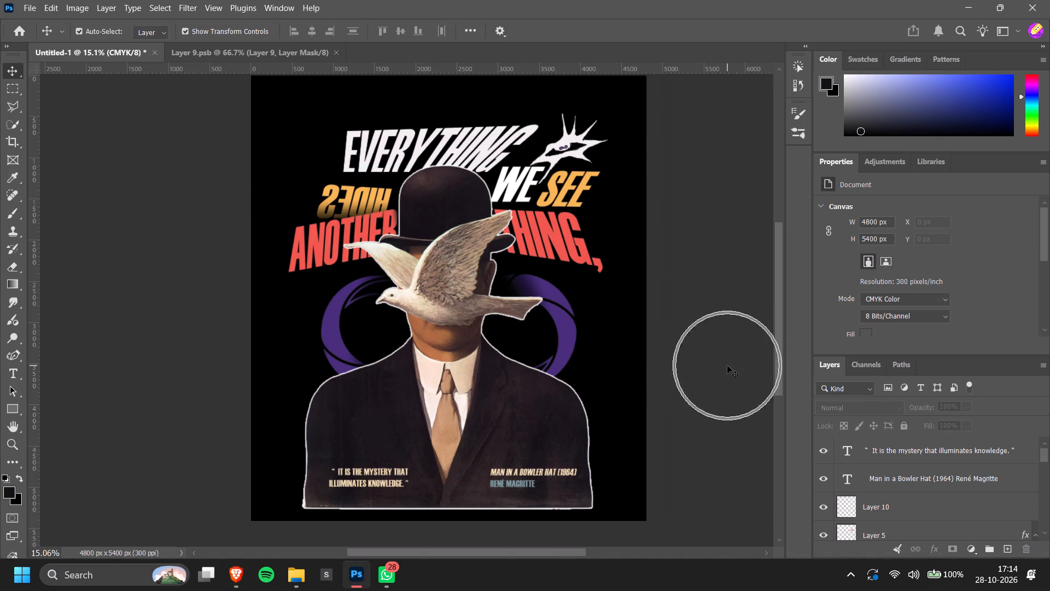
# Paste the copied quotation mark image into the poster in Photoshop and enlarge it to about 1918 × 1916 px.
pyautogui.hotkey('alt', 'Tab')
pyautogui.hotkey('alt', 'Tab')
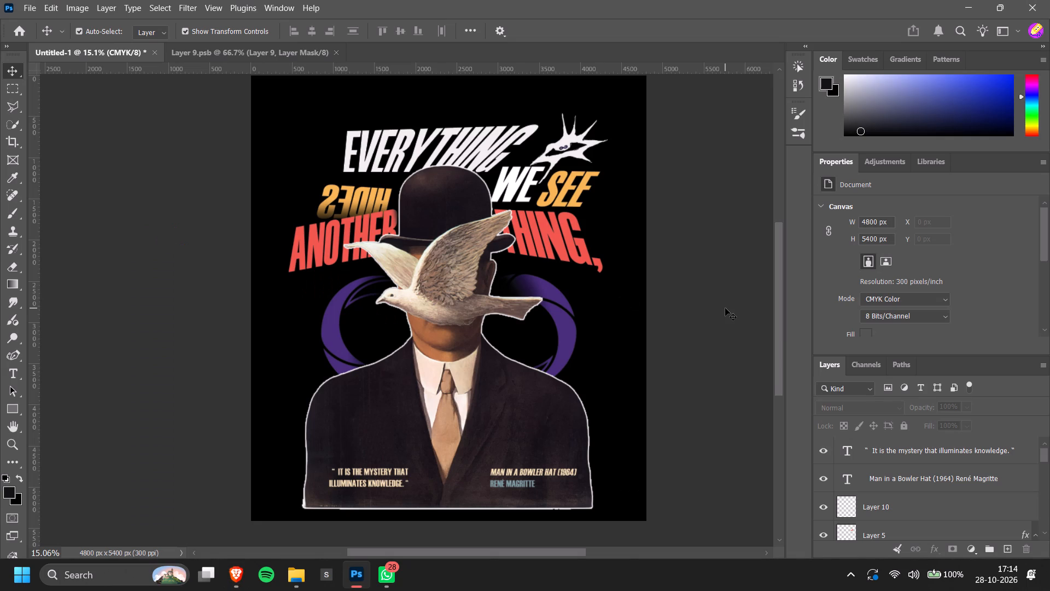
pyautogui.hotkey('ctrl', 'v')
pyautogui.moveTo(482, 329); pyautogui.dragTo(569, 394)
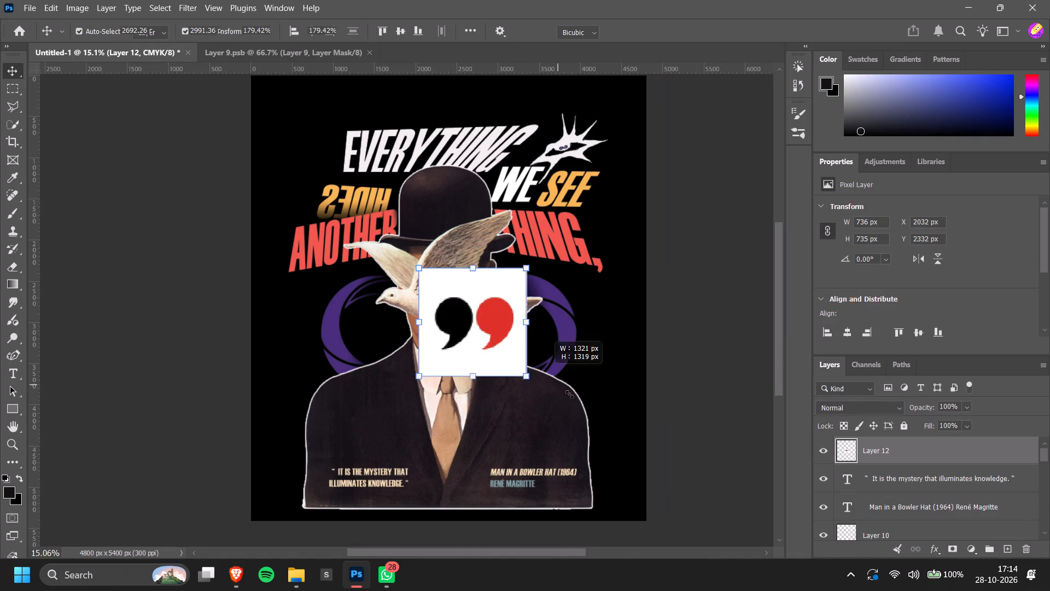
pyautogui.moveTo(569, 394); pyautogui.dragTo(590, 416)
# Convert the pasted quotation mark layer to a smart object and open its contents for editing.
pyautogui.rightClick(926, 458)
pyautogui.rightClick(926, 450)
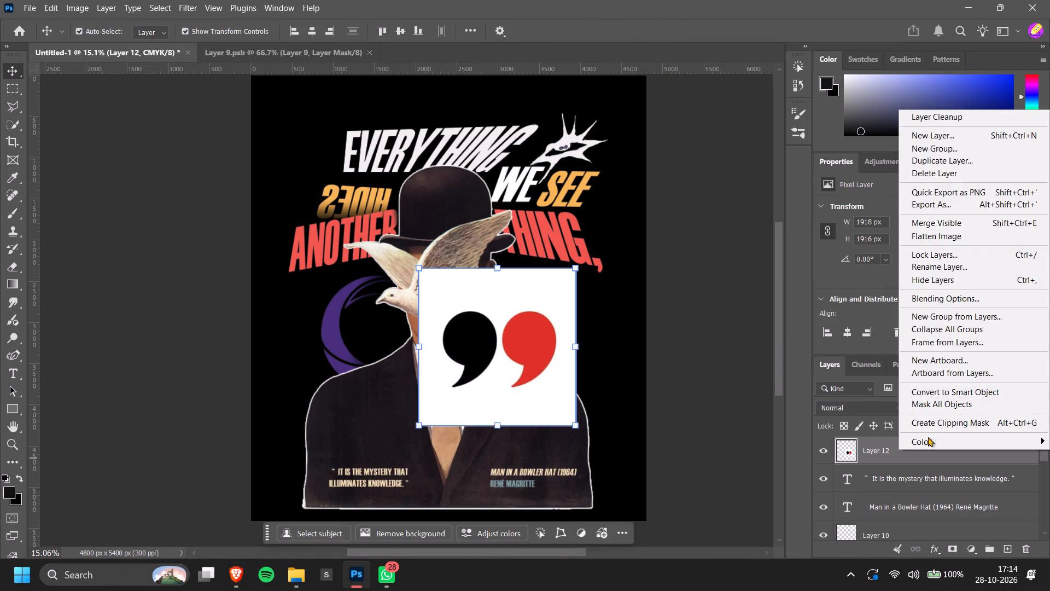
pyautogui.click(946, 397)
pyautogui.doubleClick(845, 450)
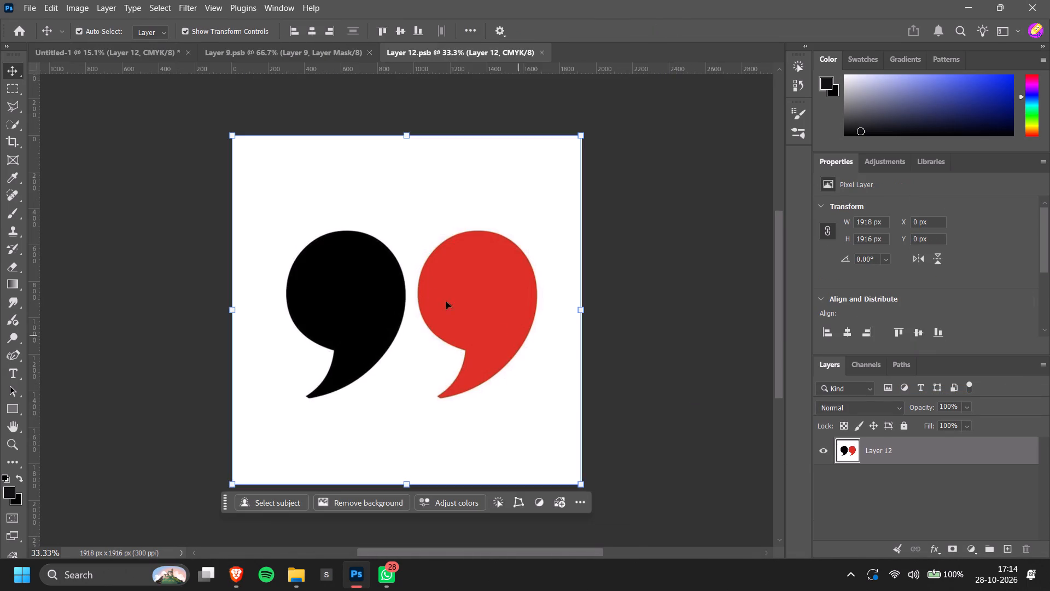
# Select both the black and the red quotation marks by colour range with a fuzziness of 87.
pyautogui.click(155, 10)
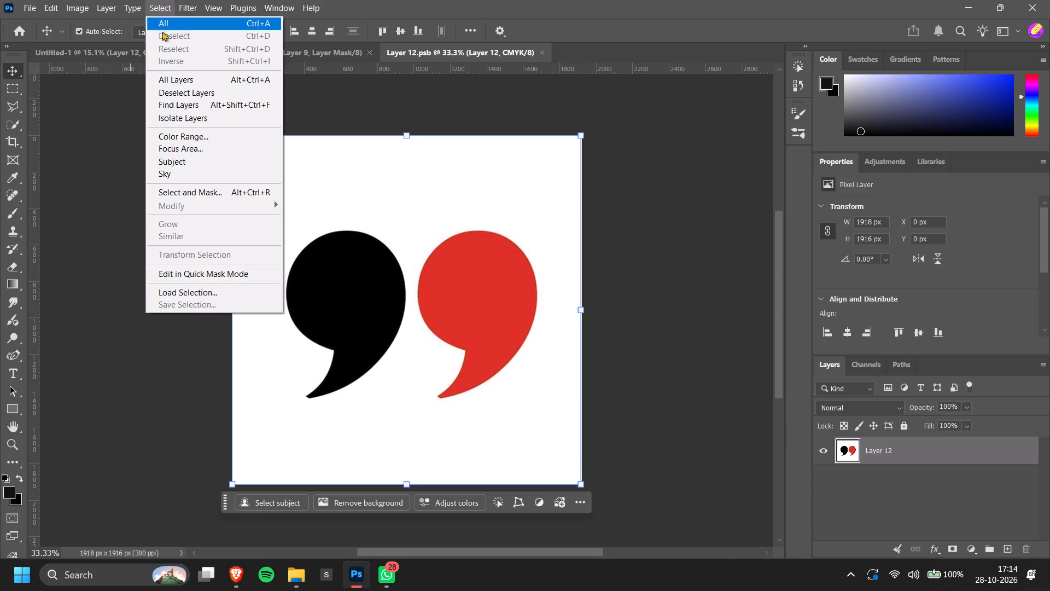
pyautogui.click(178, 142)
pyautogui.click(371, 288)
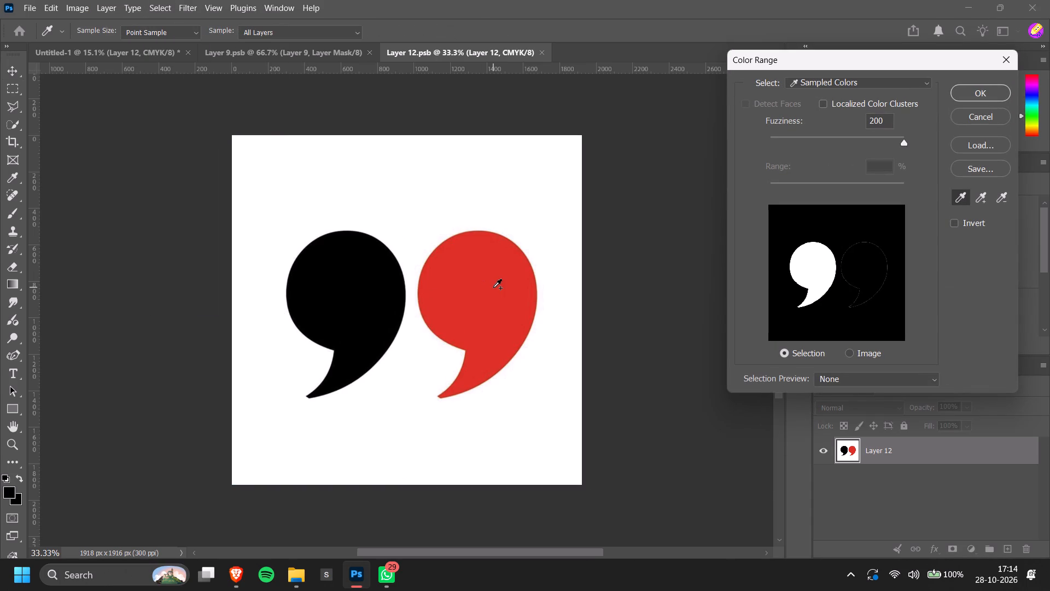
pyautogui.keyDown('shift'); pyautogui.click(494, 287); pyautogui.keyUp('shift')
pyautogui.click(862, 140)
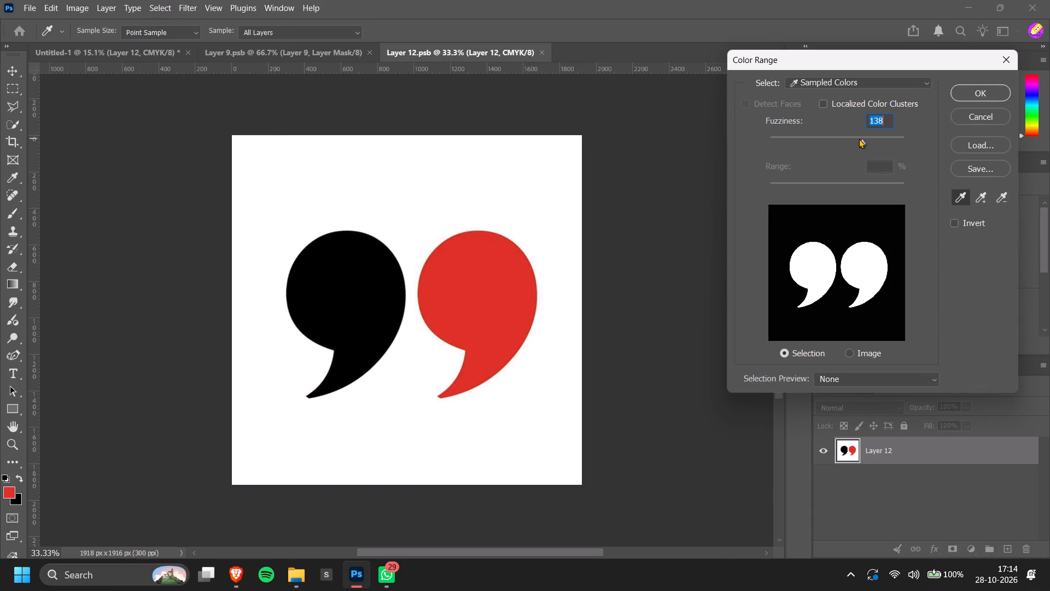
pyautogui.moveTo(859, 137); pyautogui.dragTo(847, 136)
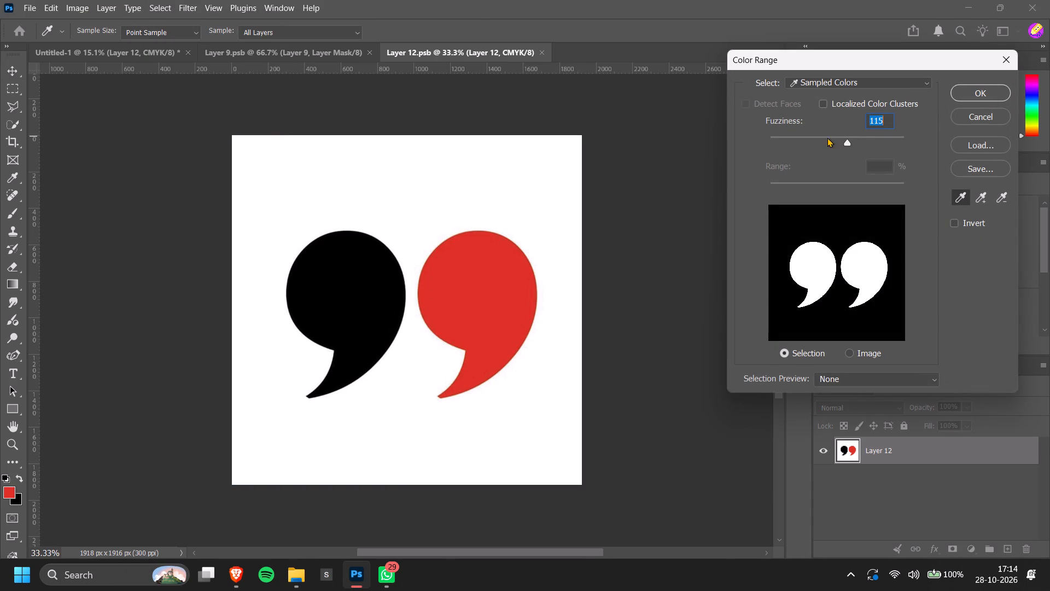
pyautogui.click(845, 134)
pyautogui.click(829, 136)
pyautogui.click(964, 94)
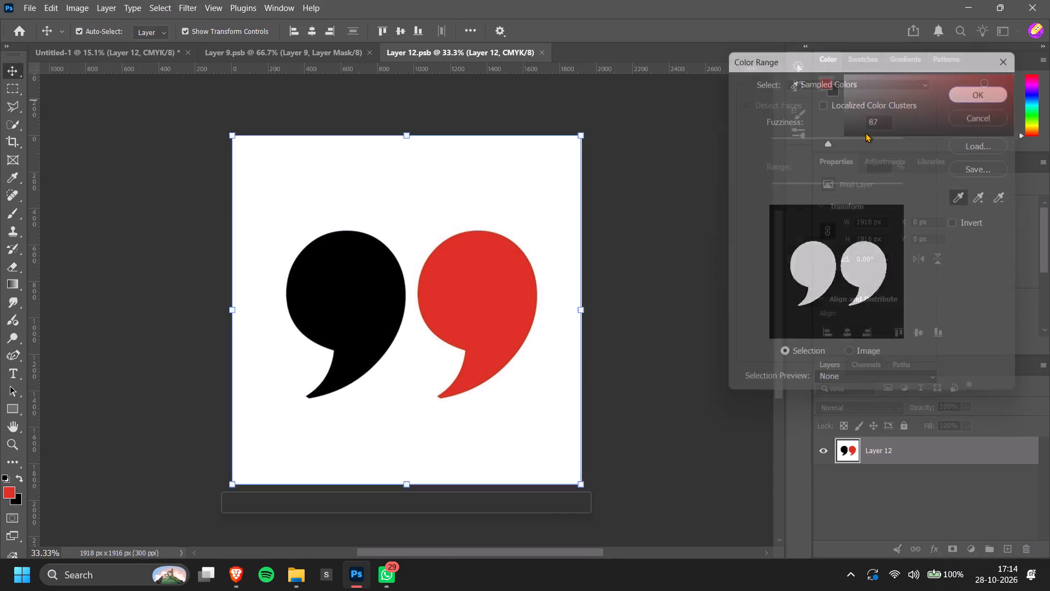
# Mask out the white background around the selected quotation marks, then save and close the smart object.
pyautogui.click(455, 420)
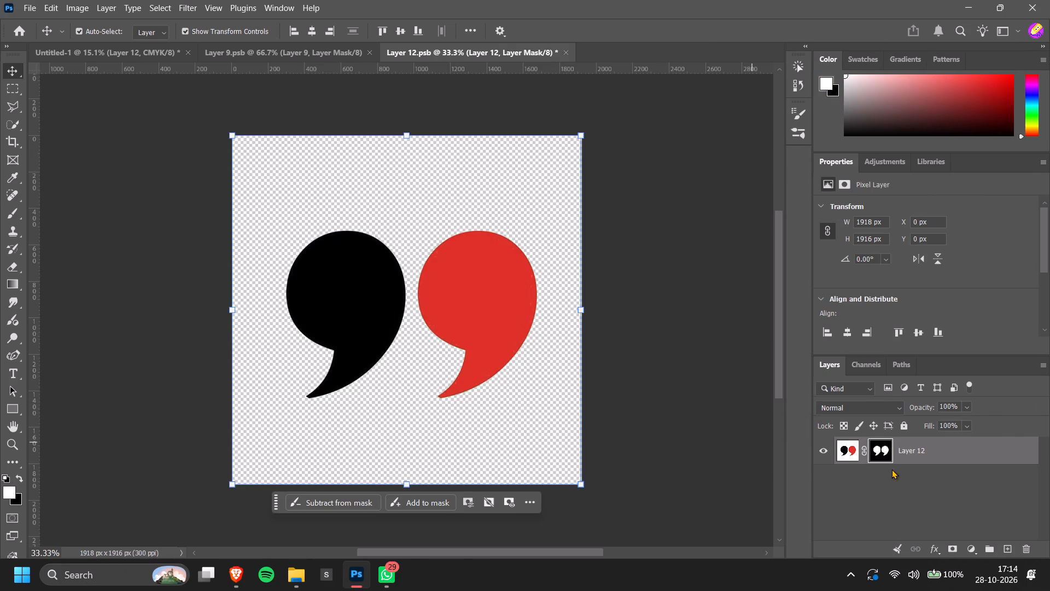
pyautogui.hotkey('ctrl', 's')
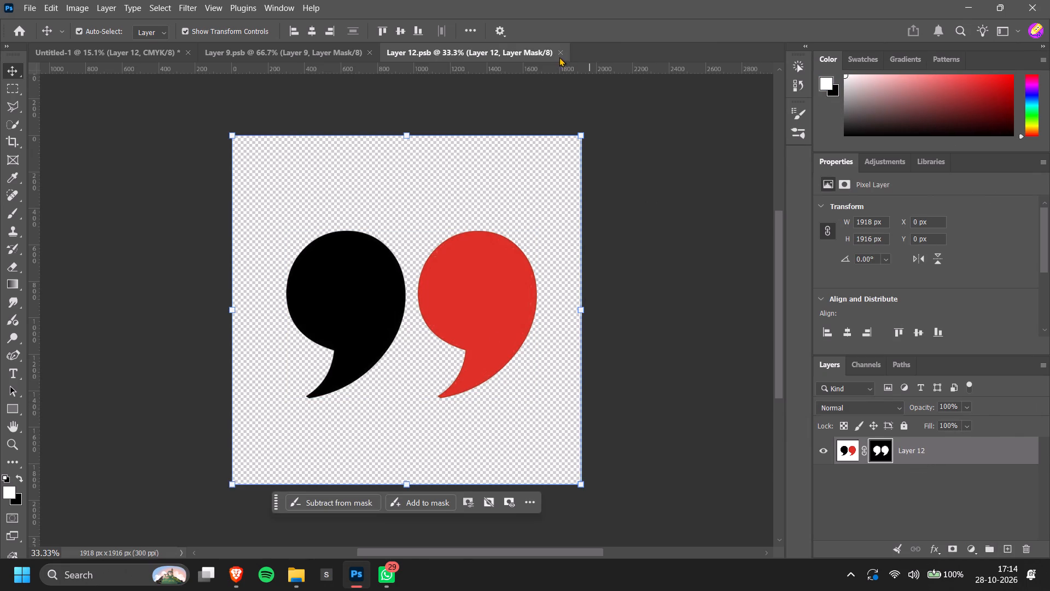
pyautogui.click(560, 50)
# Move the quotation marks to the start of the EVERYTHING headline and flip them horizontally.
pyautogui.click(977, 454)
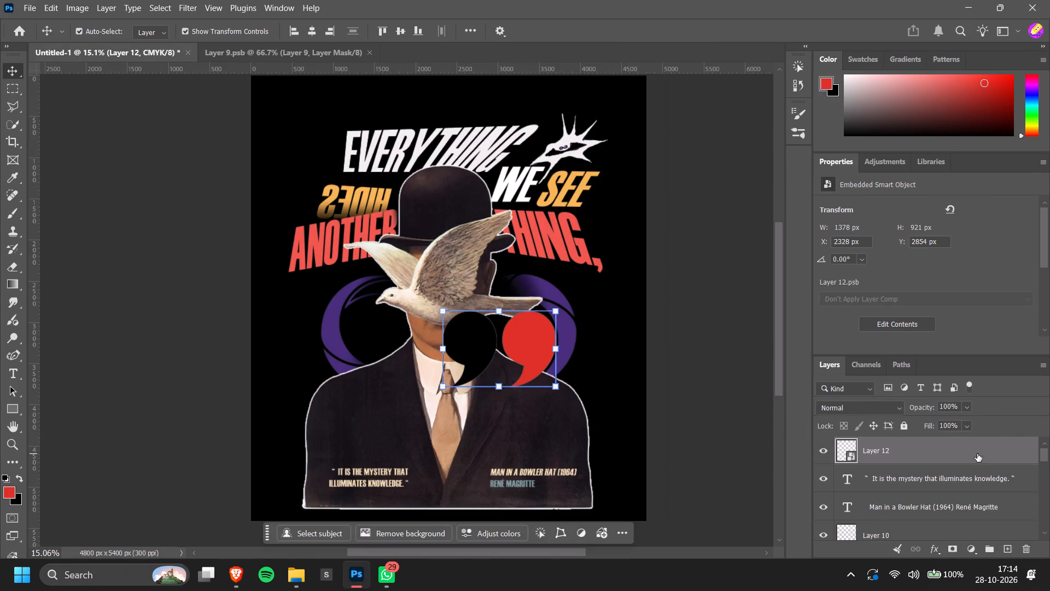
pyautogui.moveTo(518, 345); pyautogui.dragTo(413, 181)
pyautogui.click(450, 213)
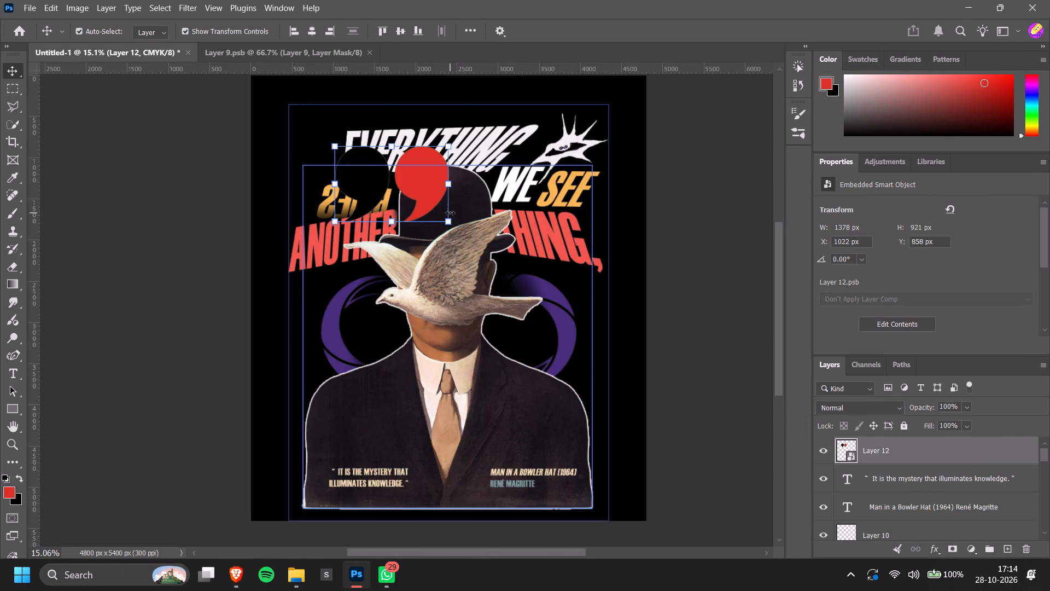
pyautogui.click(405, 292)
pyautogui.click(482, 289)
pyautogui.click(709, 266)
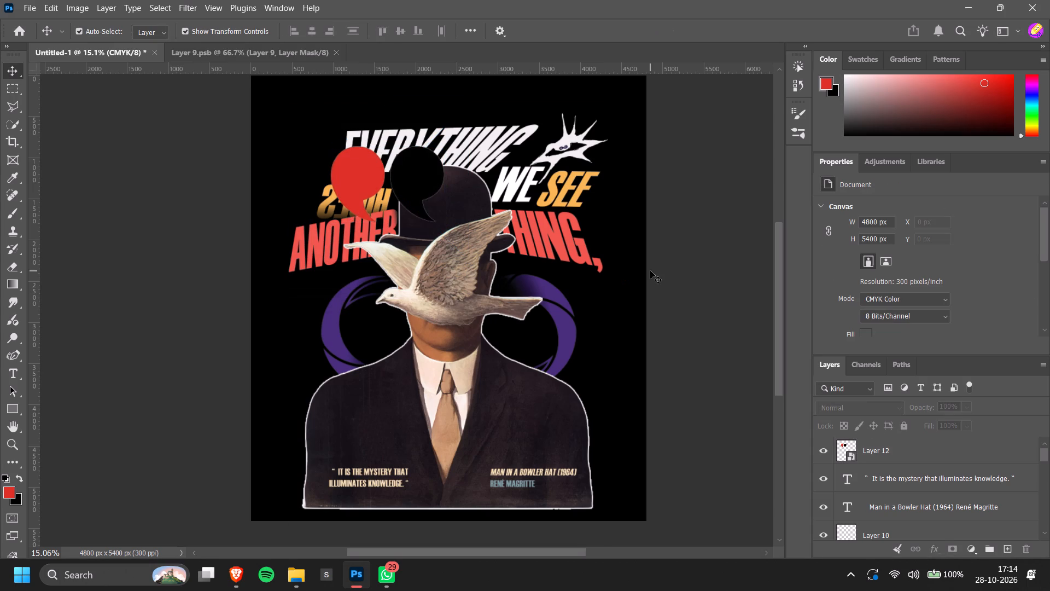
# Scale the quotation marks down to about 734 × 491 px and place them just before the word EVERYTHING.
pyautogui.scroll(2, 369, 217)
pyautogui.click(411, 196)
pyautogui.moveTo(442, 249); pyautogui.dragTo(407, 222)
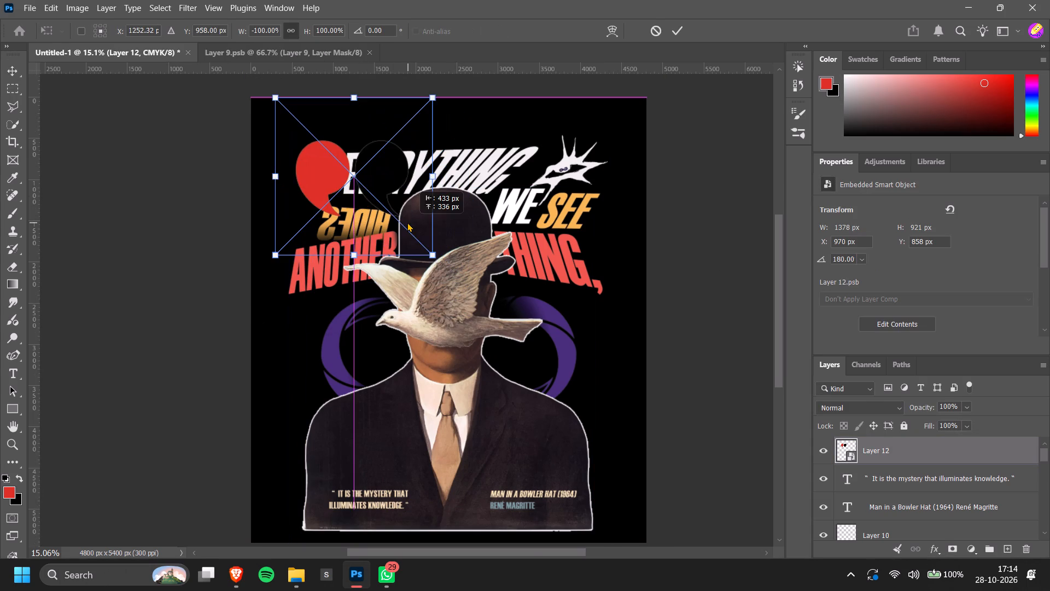
pyautogui.moveTo(407, 222); pyautogui.dragTo(409, 225)
pyautogui.moveTo(432, 261); pyautogui.dragTo(367, 178)
pyautogui.moveTo(351, 153); pyautogui.dragTo(353, 170)
# Add a red-to-black Gradient Map adjustment clipped to the quotation mark layer.
pyautogui.click(989, 461)
pyautogui.click(967, 553)
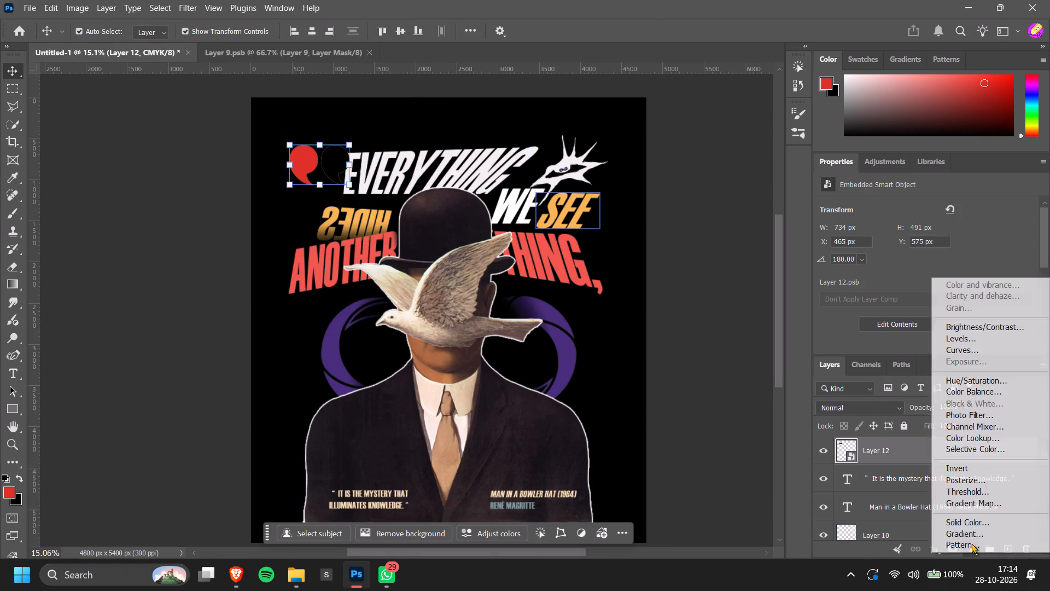
pyautogui.click(987, 510)
pyautogui.hotkey('ctrl', 'alt', 'g')
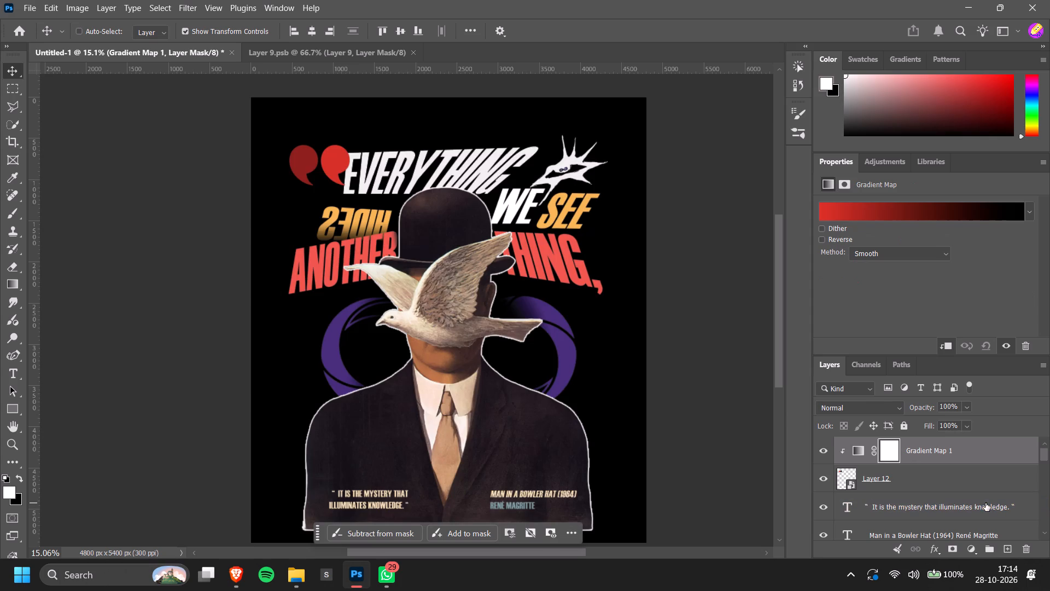
# Distort the quotation marks by pulling their lower right corner inward and reposition them at about X 428, Y 400 px.
pyautogui.scroll(3, 631, 276)
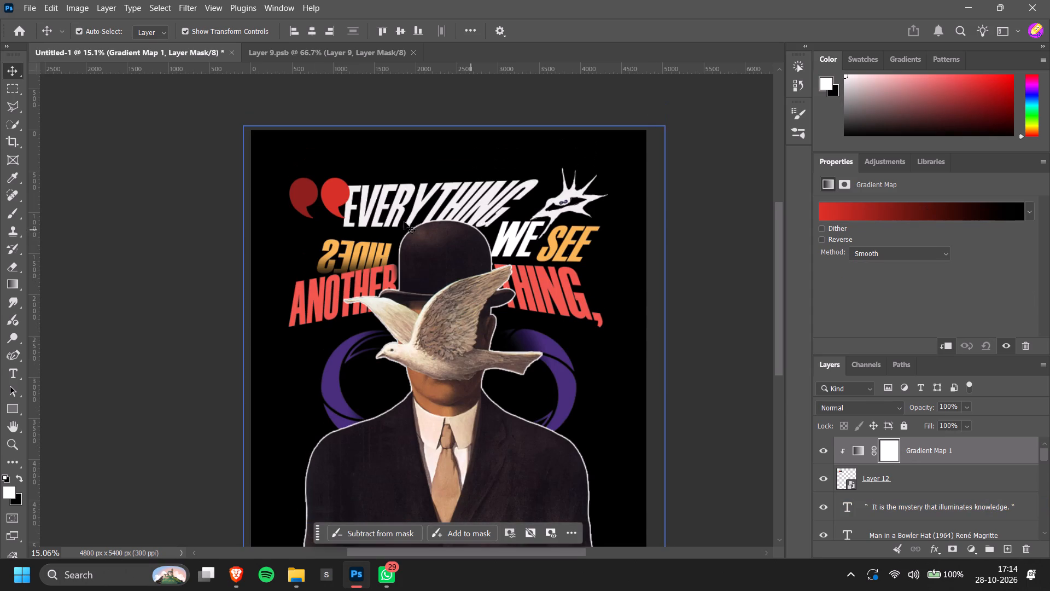
pyautogui.moveTo(347, 195); pyautogui.dragTo(338, 195)
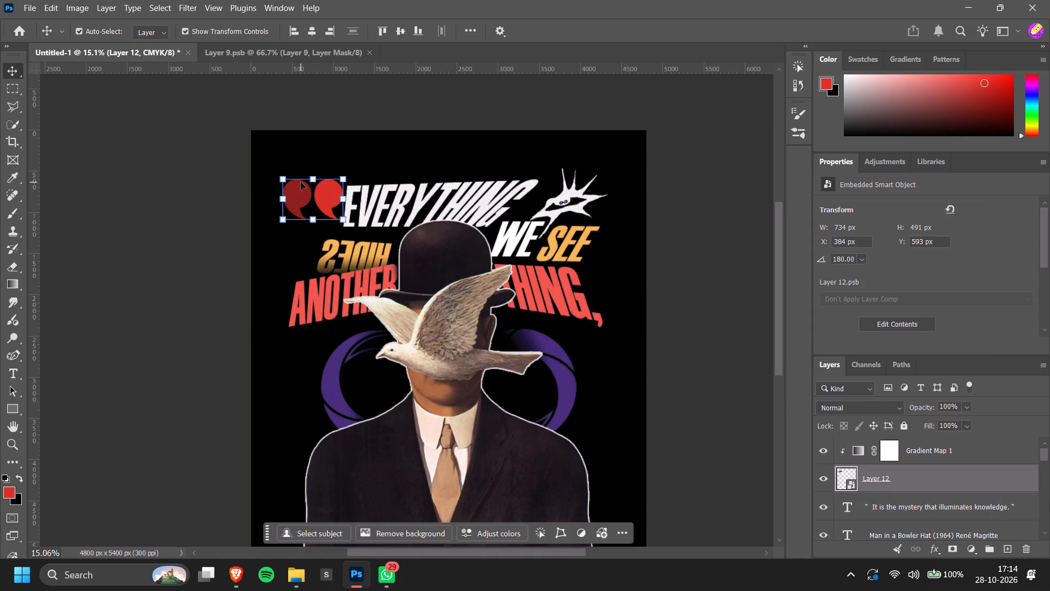
pyautogui.moveTo(287, 178); pyautogui.dragTo(296, 184)
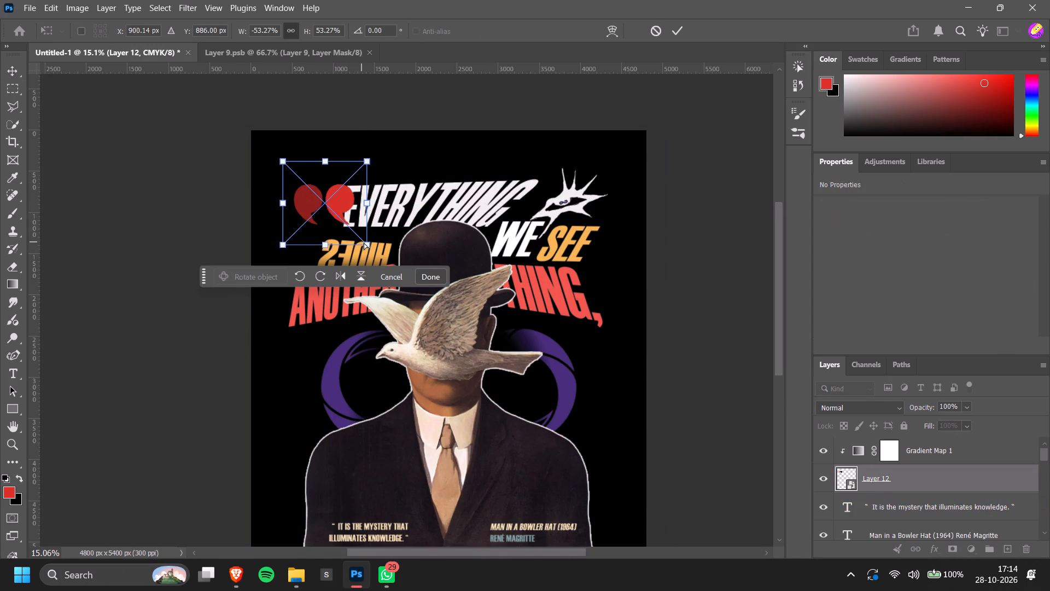
pyautogui.keyDown('ctrl'); pyautogui.moveTo(367, 248); pyautogui.dragTo(357, 246); pyautogui.keyUp('ctrl')
pyautogui.moveTo(342, 217); pyautogui.dragTo(334, 199)
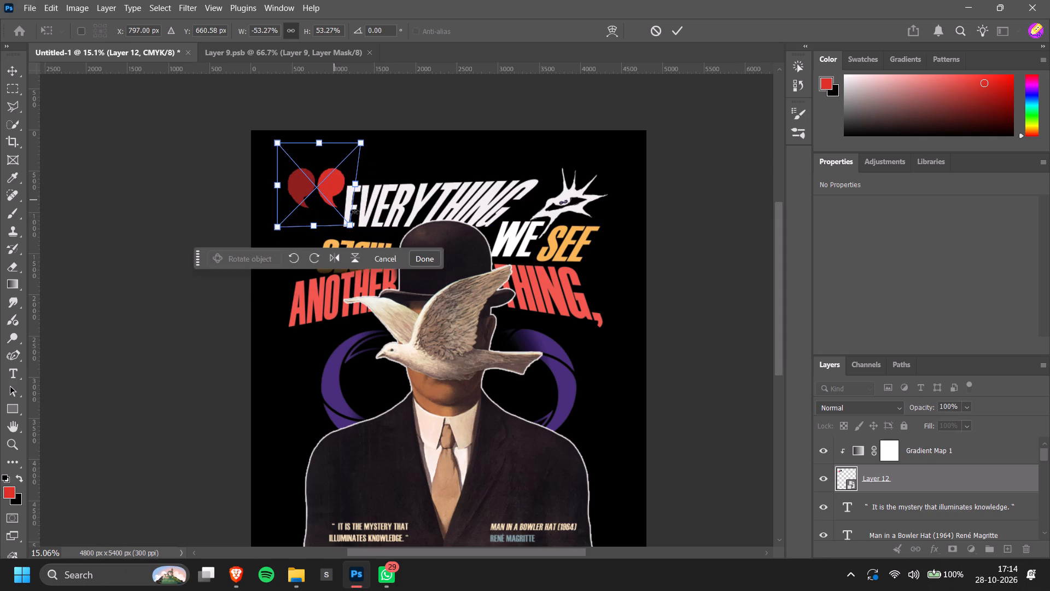
pyautogui.click(428, 258)
pyautogui.click(680, 244)
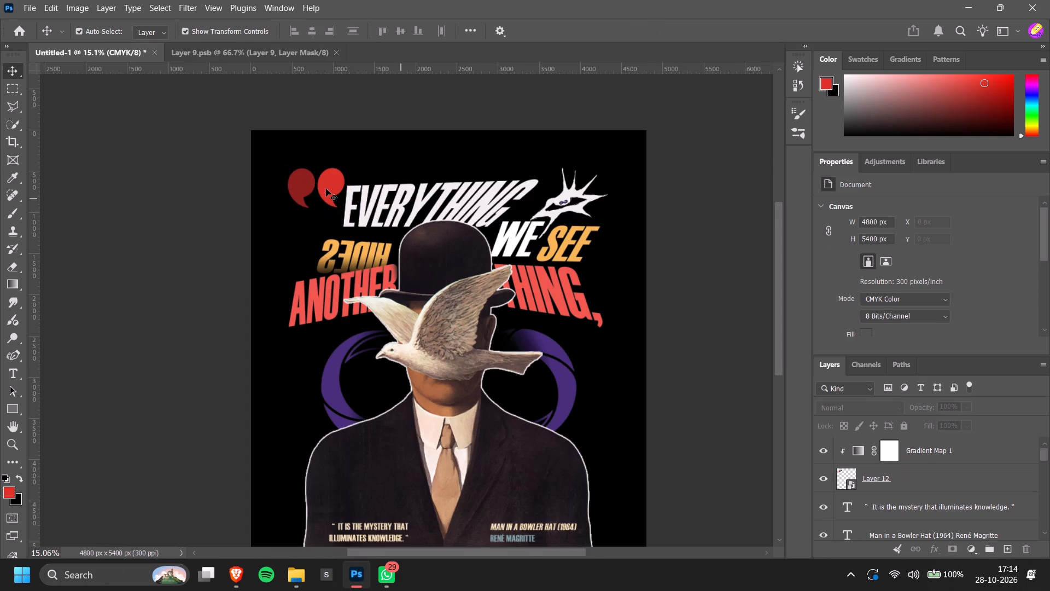
# Stretch the quotation marks vertically to about 691 × 566 px and move them up to about X 444, Y 366 px.
pyautogui.keyDown('alt'); pyautogui.scroll(4, 308, 181); pyautogui.keyUp('alt')
pyautogui.click(336, 189)
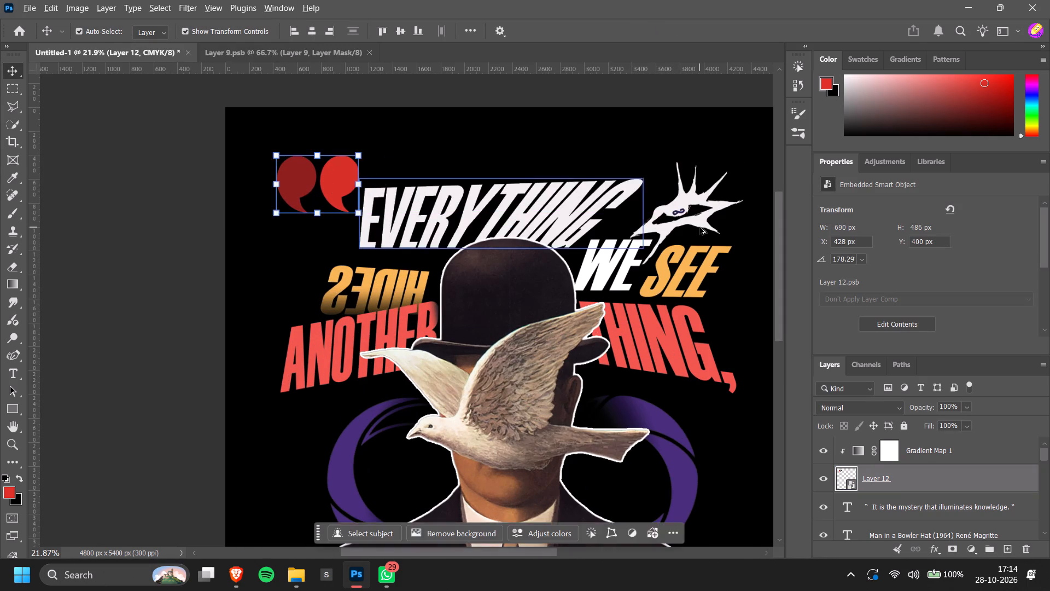
pyautogui.keyDown('alt'); pyautogui.scroll(-4, 699, 228); pyautogui.keyUp('alt')
pyautogui.click(228, 265)
pyautogui.keyDown('ctrl'); pyautogui.scroll(-13, 224, 264); pyautogui.keyUp('ctrl')
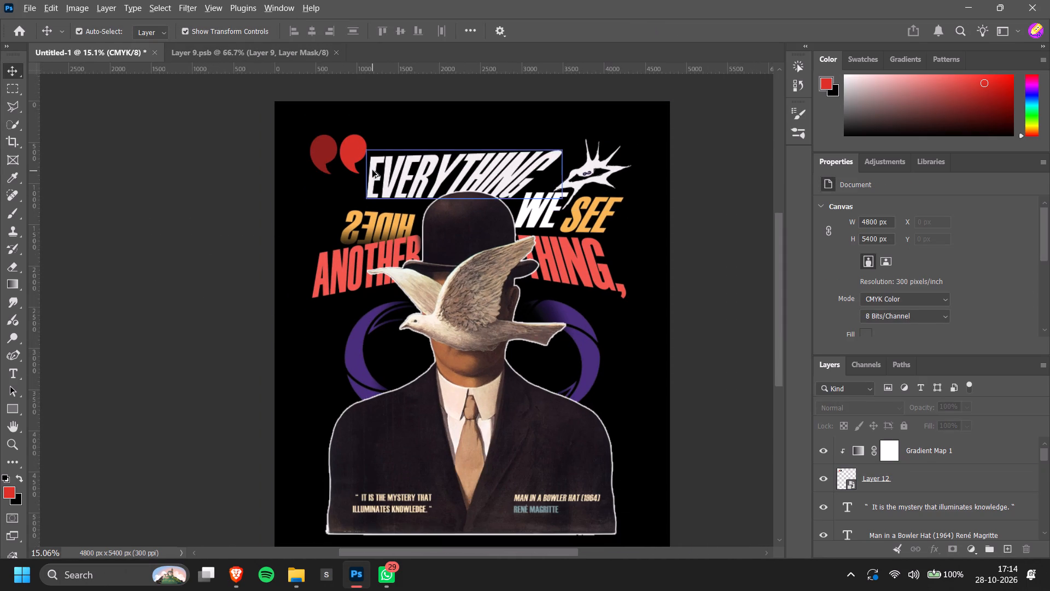
pyautogui.keyDown('alt'); pyautogui.scroll(4, 372, 170); pyautogui.keyUp('alt')
pyautogui.click(343, 154)
pyautogui.keyDown('ctrl'); pyautogui.moveTo(325, 179); pyautogui.dragTo(323, 199); pyautogui.keyUp('ctrl')
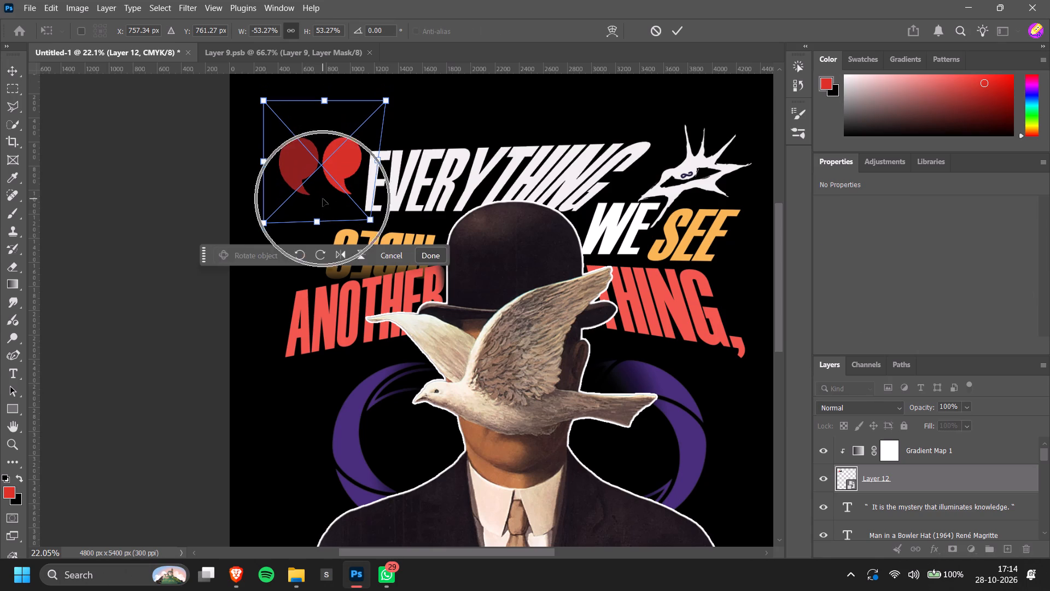
pyautogui.keyDown('ctrl'); pyautogui.moveTo(316, 220); pyautogui.dragTo(311, 241); pyautogui.keyUp('ctrl')
pyautogui.moveTo(349, 161); pyautogui.dragTo(354, 134)
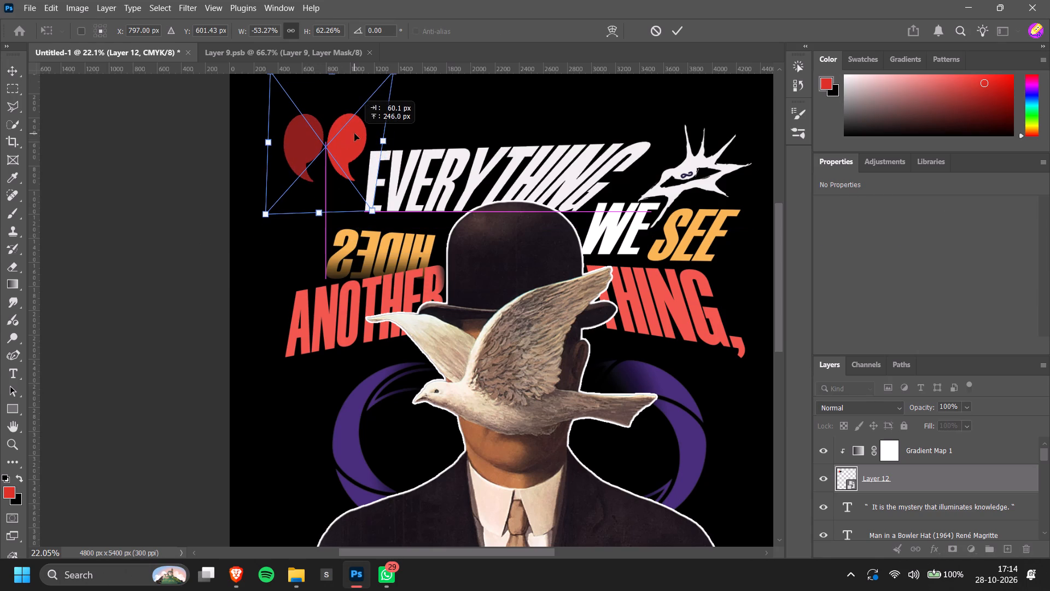
pyautogui.click(438, 248)
pyautogui.click(193, 228)
# Stretch the spiky eye graphic above SEE upward from its top corners to about 970 × 960 px.
pyautogui.keyDown('alt'); pyautogui.scroll(-7, 193, 228); pyautogui.keyUp('alt')
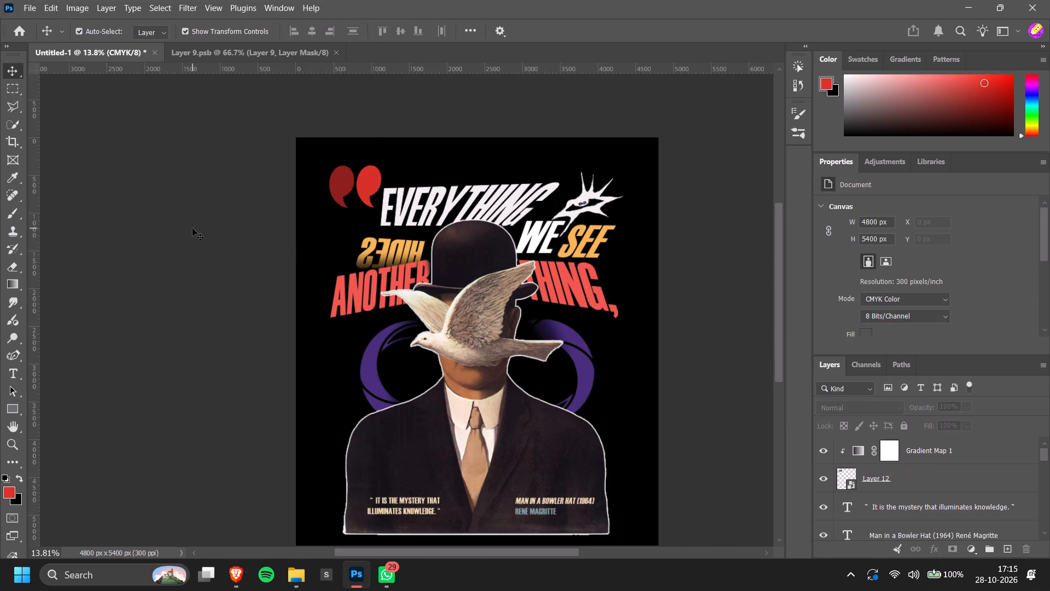
pyautogui.keyDown('ctrl'); pyautogui.scroll(-5, 192, 228); pyautogui.keyUp('ctrl')
pyautogui.click(541, 192)
pyautogui.click(544, 196)
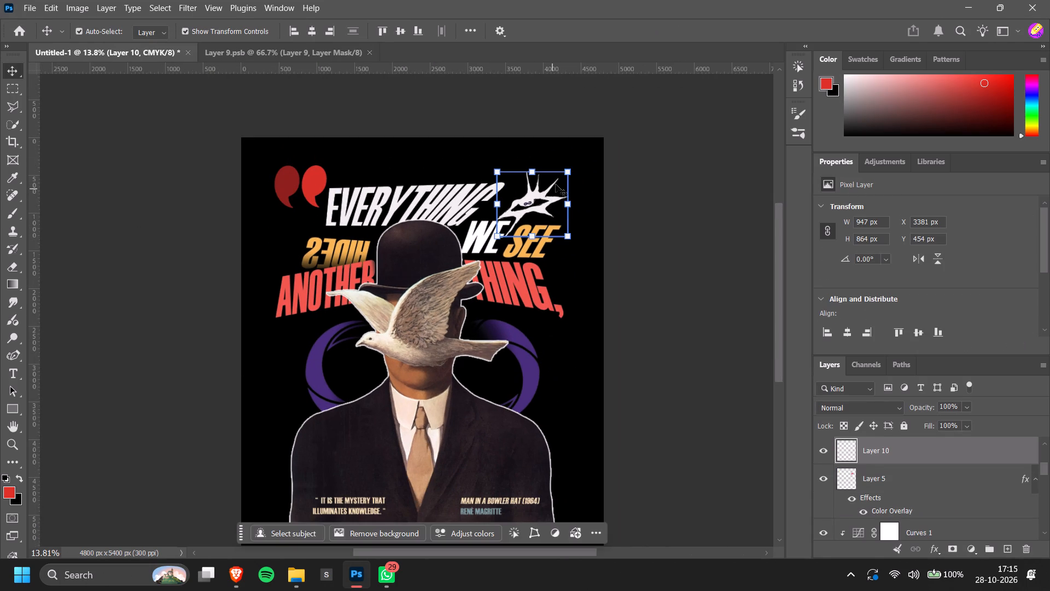
pyautogui.keyDown('ctrl'); pyautogui.moveTo(567, 171); pyautogui.dragTo(570, 163); pyautogui.keyUp('ctrl')
pyautogui.keyDown('ctrl'); pyautogui.moveTo(496, 172); pyautogui.dragTo(496, 166); pyautogui.keyUp('ctrl')
pyautogui.click(546, 217)
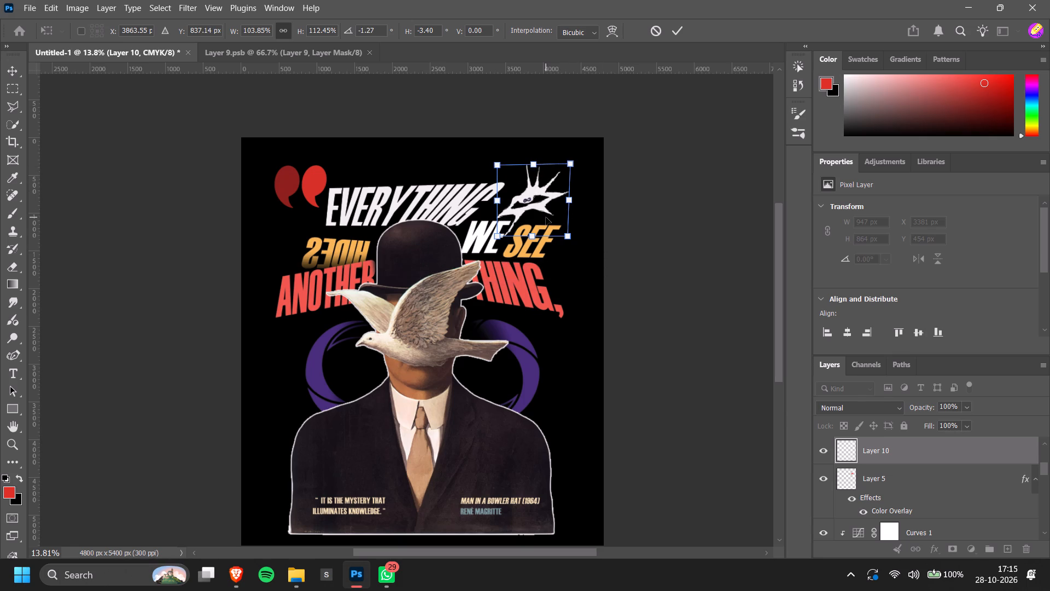
pyautogui.click(638, 268)
pyautogui.click(693, 227)
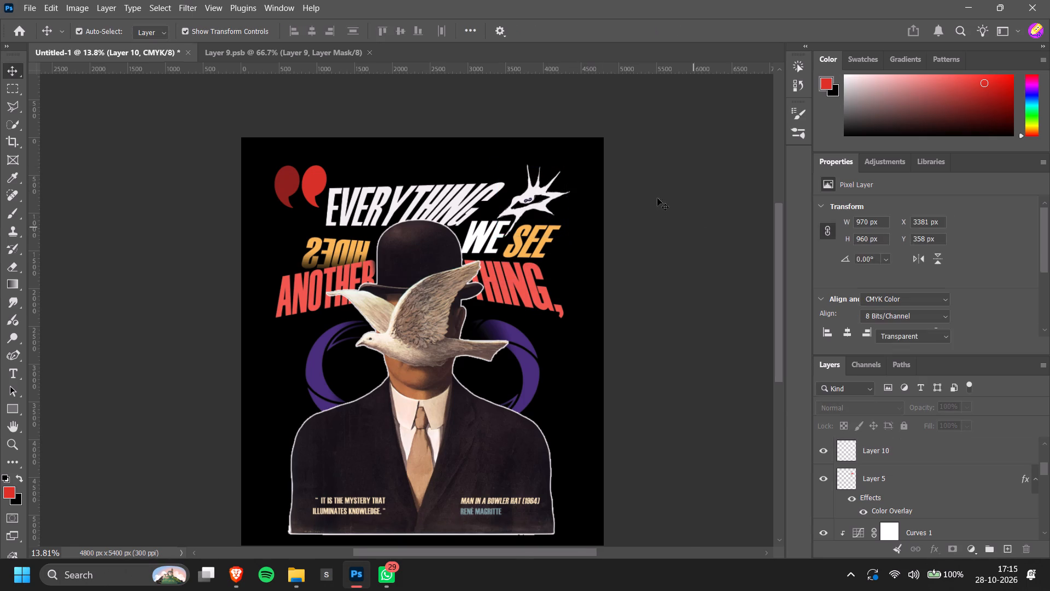
# Nudge the spiky eye graphic slightly to the right, to about X 3403 px.
pyautogui.keyDown('alt'); pyautogui.scroll(8, 593, 174); pyautogui.keyUp('alt')
pyautogui.keyDown('alt'); pyautogui.scroll(5, 504, 214); pyautogui.keyUp('alt')
pyautogui.moveTo(504, 213); pyautogui.dragTo(505, 213)
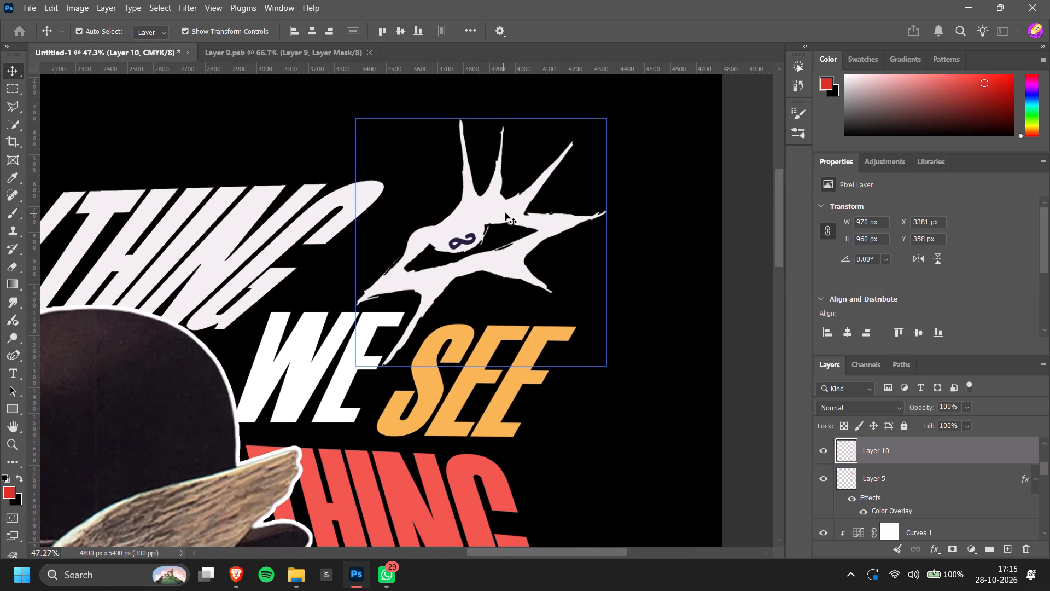
pyautogui.moveTo(505, 213); pyautogui.dragTo(509, 213)
pyautogui.keyDown('alt'); pyautogui.scroll(-5, 561, 230); pyautogui.keyUp('alt')
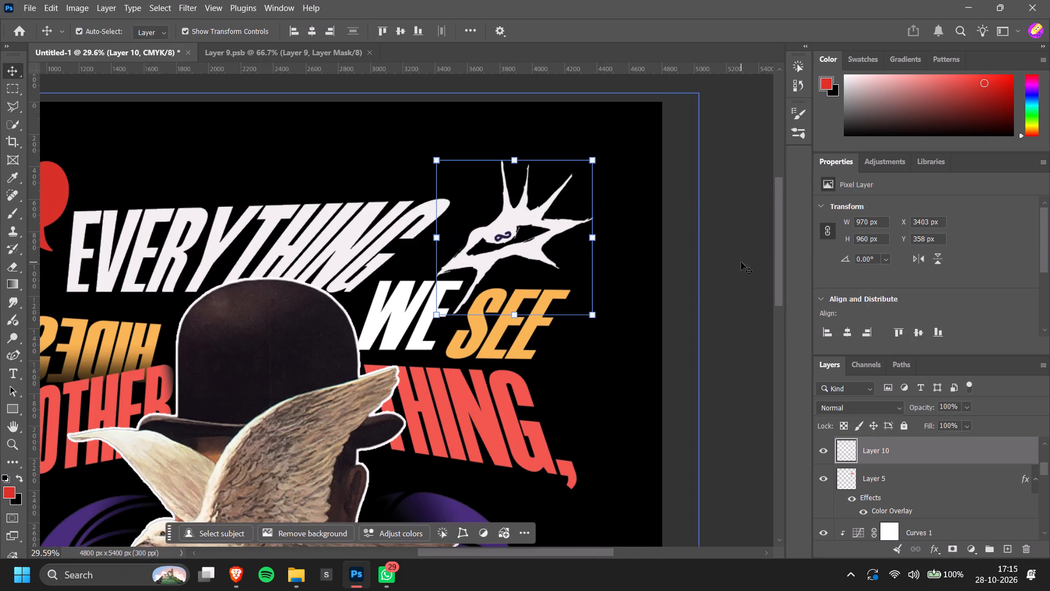
pyautogui.click(687, 262)
# Squash the quotation marks vertically from their top edge to about 692 × 465 px, placing them at about X 444, Y 514 px.
pyautogui.keyDown('alt'); pyautogui.scroll(-10, 687, 262); pyautogui.keyUp('alt')
pyautogui.click(675, 270)
pyautogui.scroll(-1, 675, 270)
pyautogui.scroll(4, 675, 270)
pyautogui.scroll(-4, 675, 270)
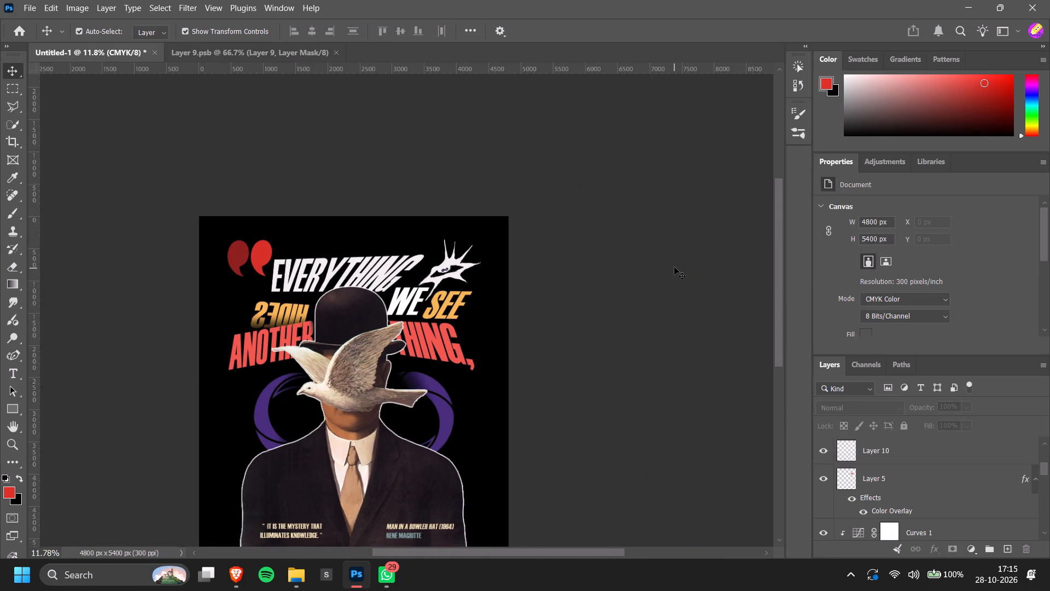
pyautogui.scroll(-3, 674, 267)
pyautogui.scroll(3, 668, 251)
pyautogui.keyDown('ctrl'); pyautogui.scroll(7, 300, 254); pyautogui.keyUp('ctrl')
pyautogui.click(306, 283)
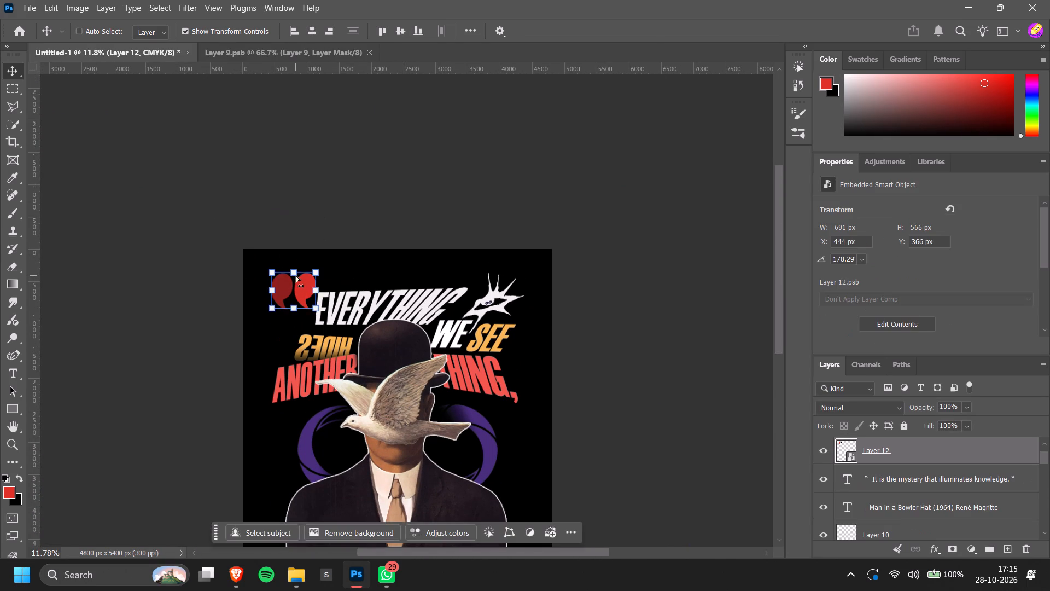
pyautogui.keyDown('ctrl'); pyautogui.click(295, 273); pyautogui.keyUp('ctrl')
pyautogui.hotkey('ctrl', 'z')
pyautogui.keyDown('ctrl'); pyautogui.moveTo(297, 252); pyautogui.dragTo(300, 262); pyautogui.keyUp('ctrl')
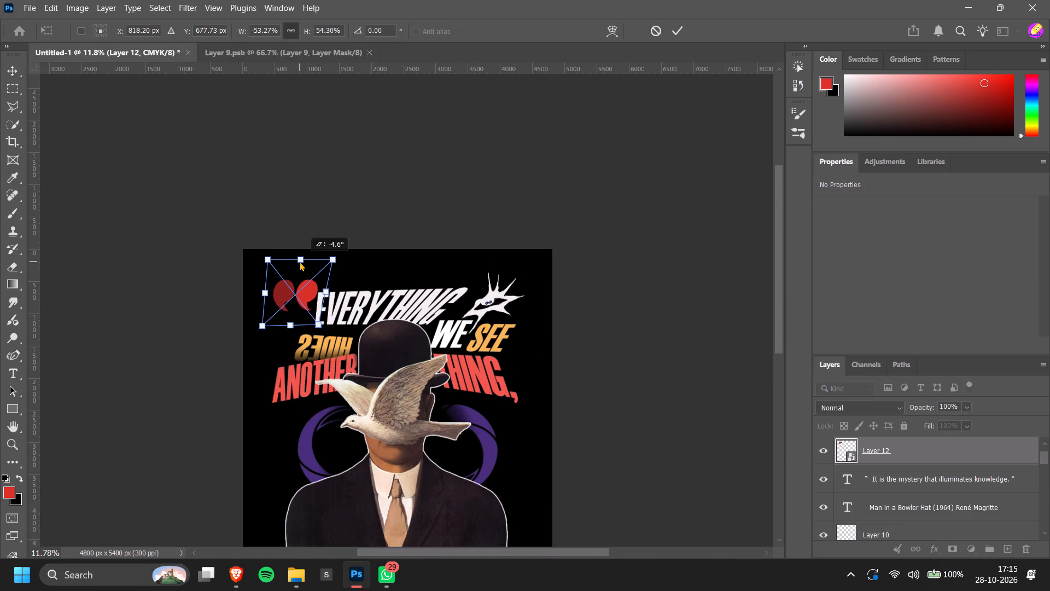
pyautogui.keyDown('ctrl'); pyautogui.moveTo(300, 262); pyautogui.dragTo(297, 267); pyautogui.keyUp('ctrl')
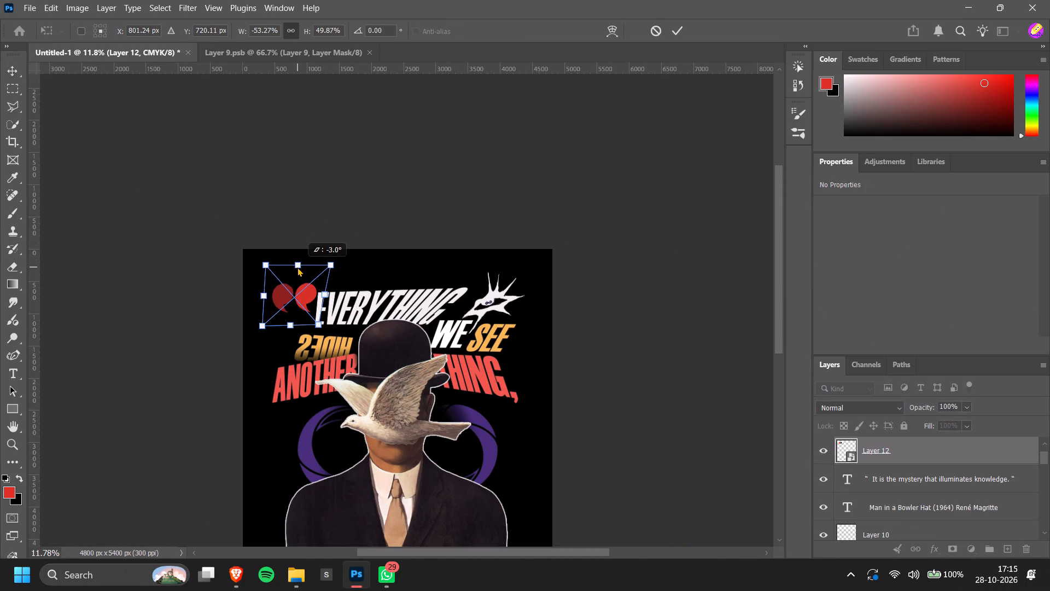
pyautogui.keyDown('ctrl'); pyautogui.moveTo(297, 267); pyautogui.dragTo(297, 265); pyautogui.keyUp('ctrl')
pyautogui.click(673, 355)
pyautogui.scroll(-2, 673, 355)
pyautogui.click(667, 345)
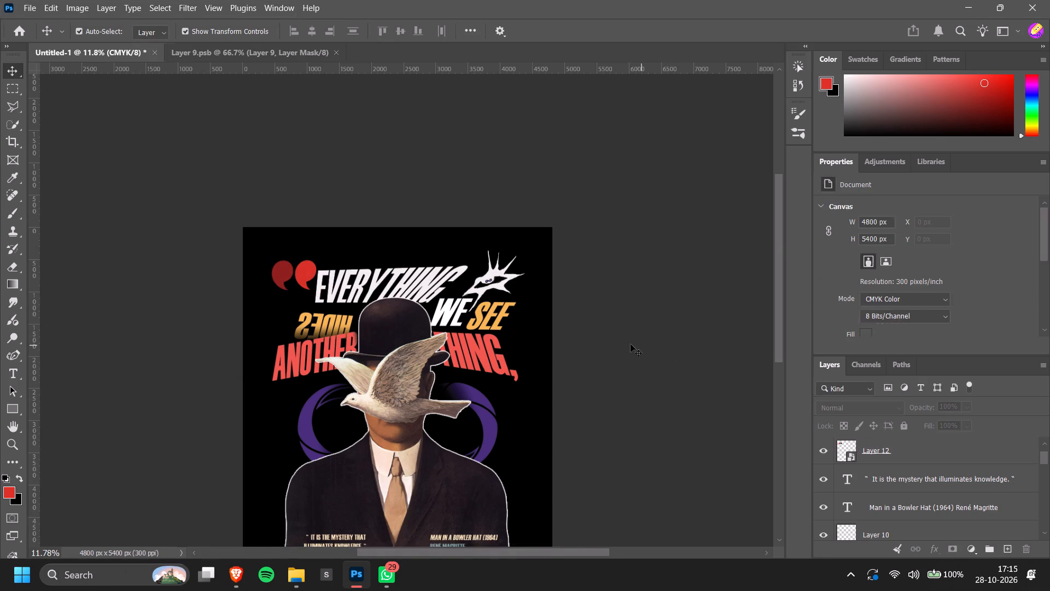
# Change the gradient map clipped to the quotation marks to the Purple_21 preset.
pyautogui.keyDown('ctrl'); pyautogui.scroll(5, 608, 338); pyautogui.keyUp('ctrl')
pyautogui.click(352, 270)
pyautogui.scroll(3, 965, 459)
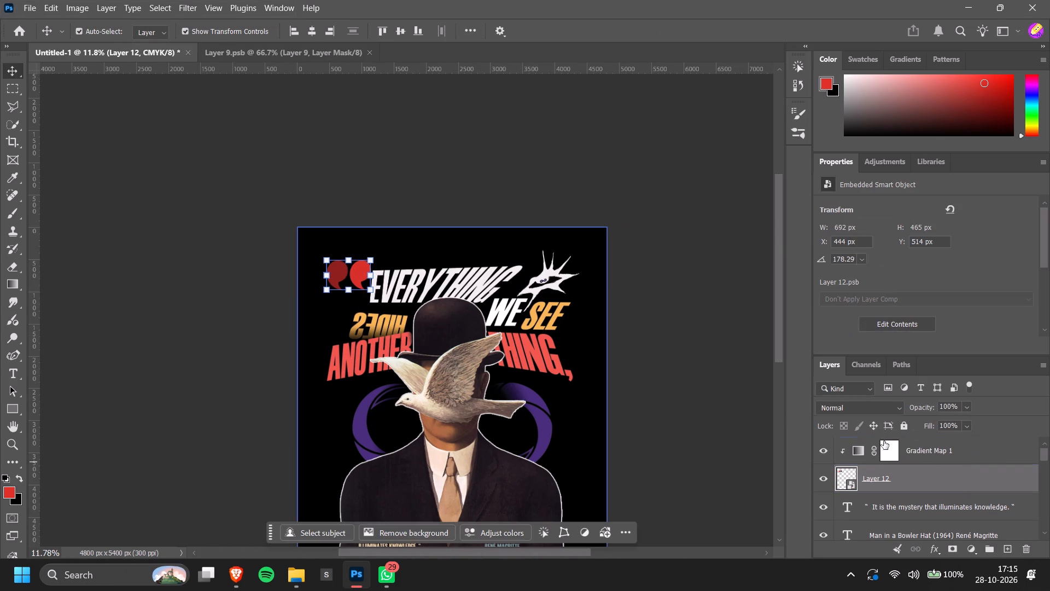
pyautogui.click(857, 447)
pyautogui.click(930, 213)
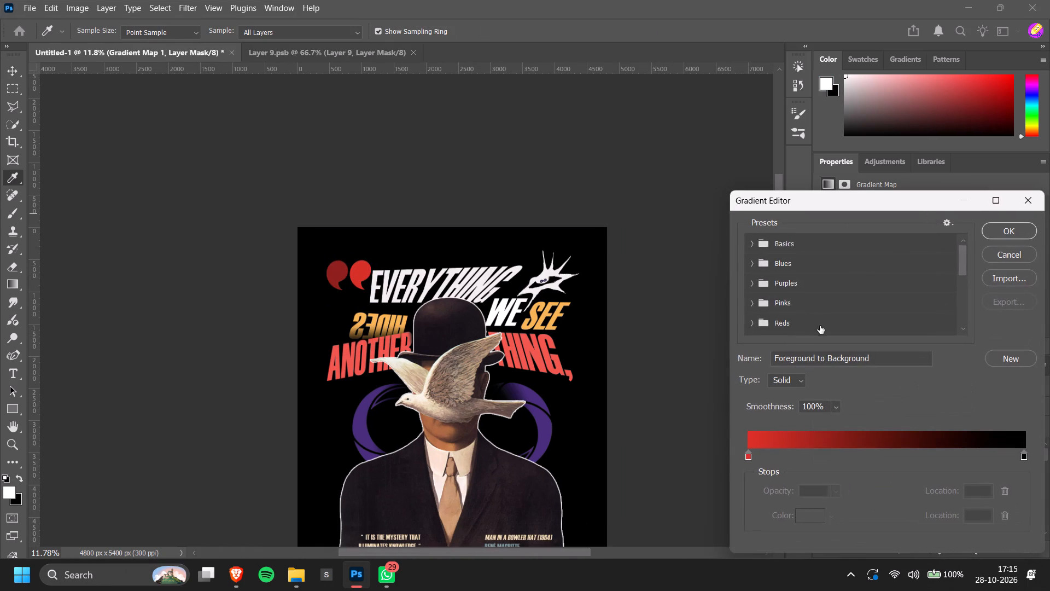
pyautogui.scroll(-20, 785, 280)
pyautogui.click(779, 329)
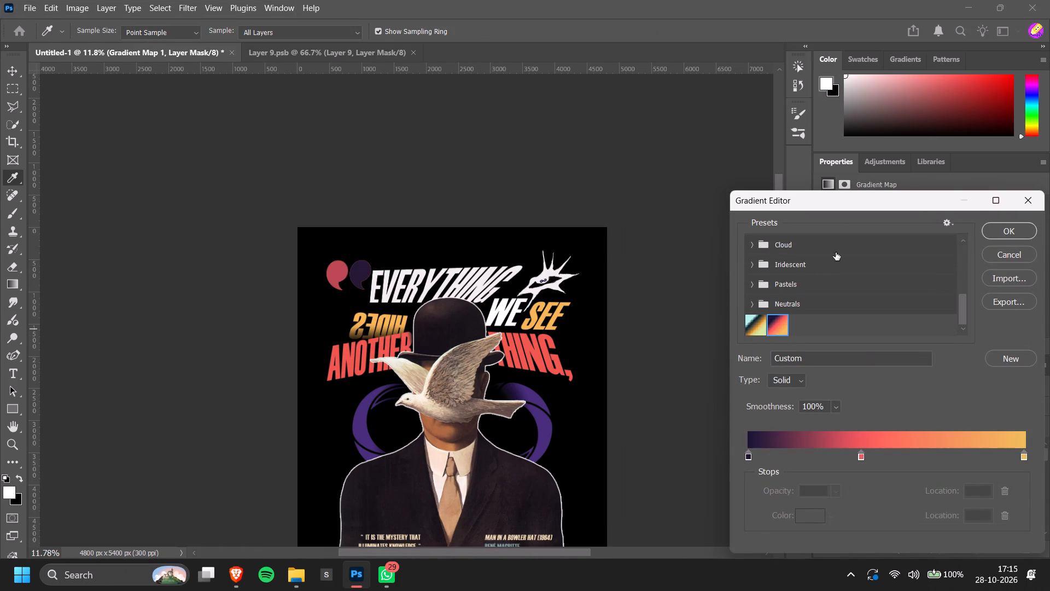
pyautogui.scroll(11, 836, 252)
pyautogui.scroll(2, 790, 280)
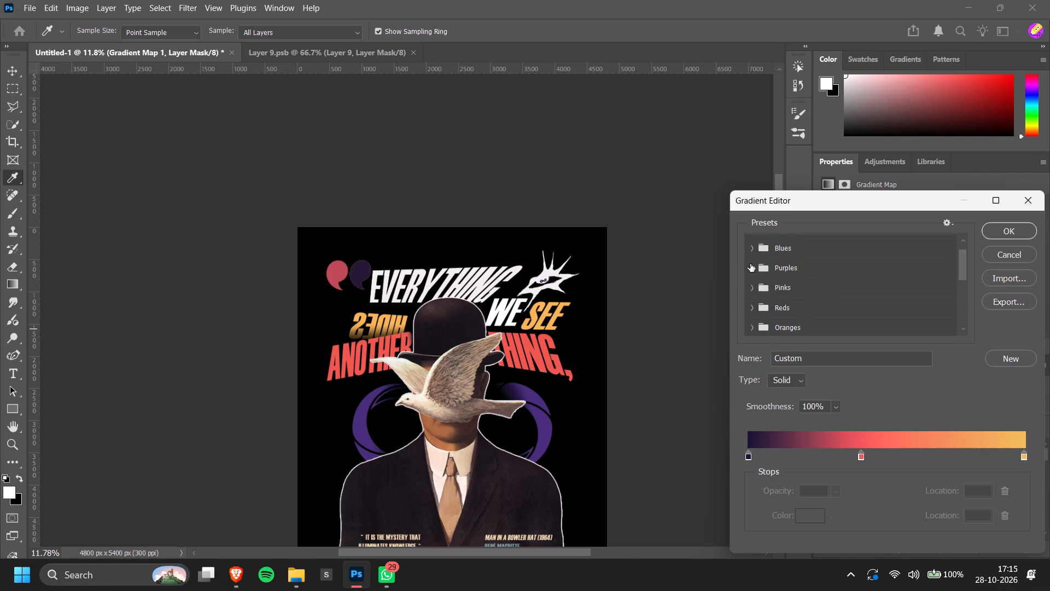
pyautogui.click(754, 269)
pyautogui.scroll(-3, 875, 280)
pyautogui.click(790, 302)
pyautogui.scroll(-2, 796, 296)
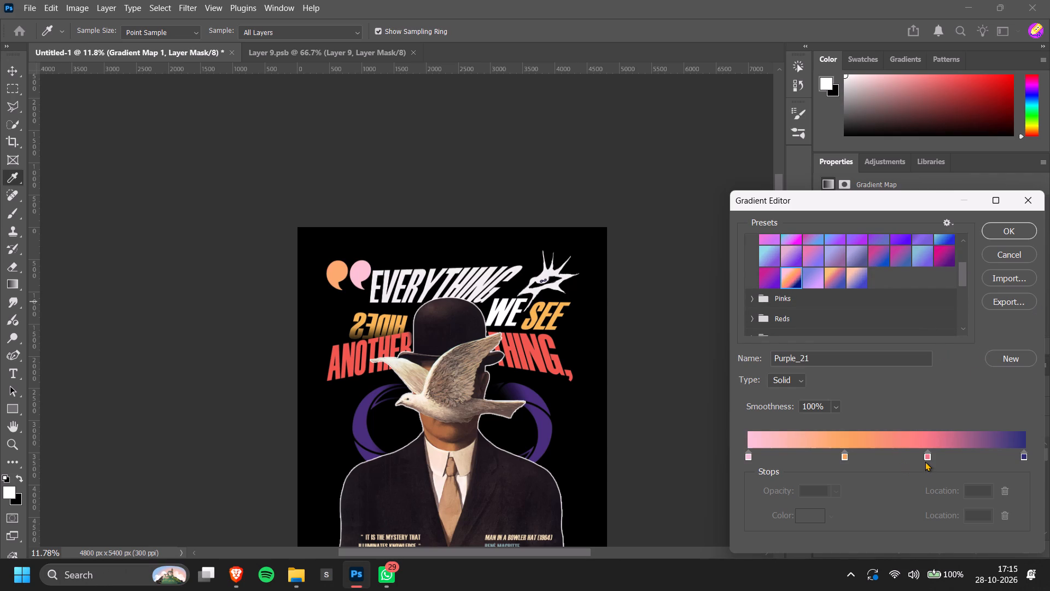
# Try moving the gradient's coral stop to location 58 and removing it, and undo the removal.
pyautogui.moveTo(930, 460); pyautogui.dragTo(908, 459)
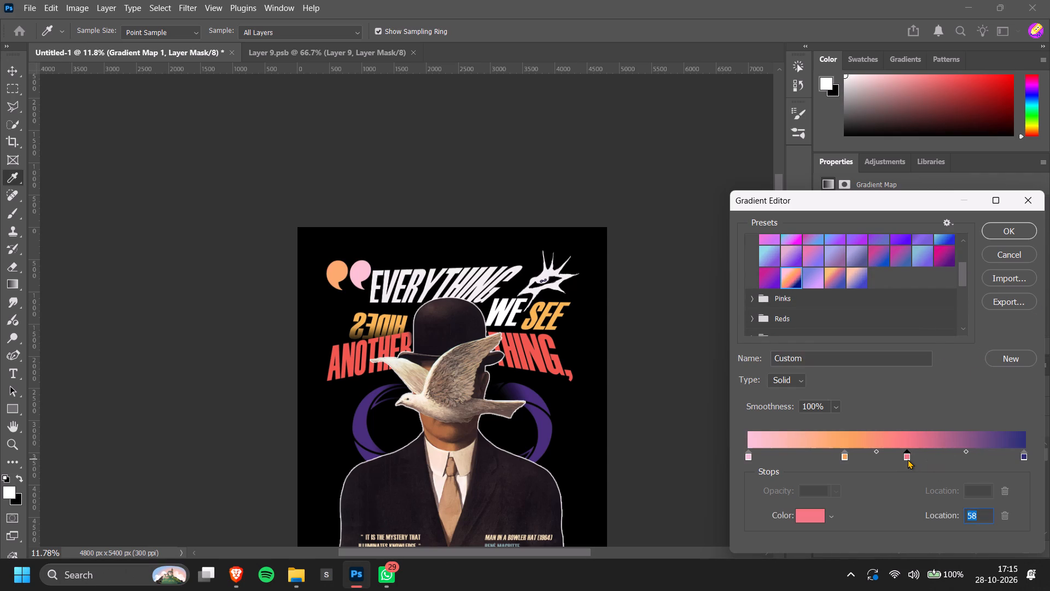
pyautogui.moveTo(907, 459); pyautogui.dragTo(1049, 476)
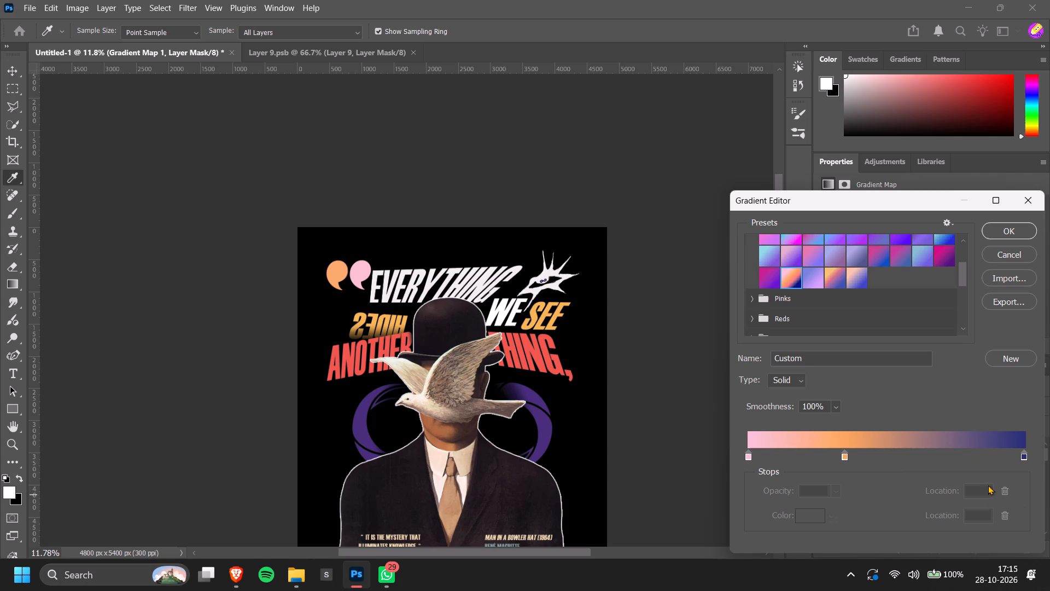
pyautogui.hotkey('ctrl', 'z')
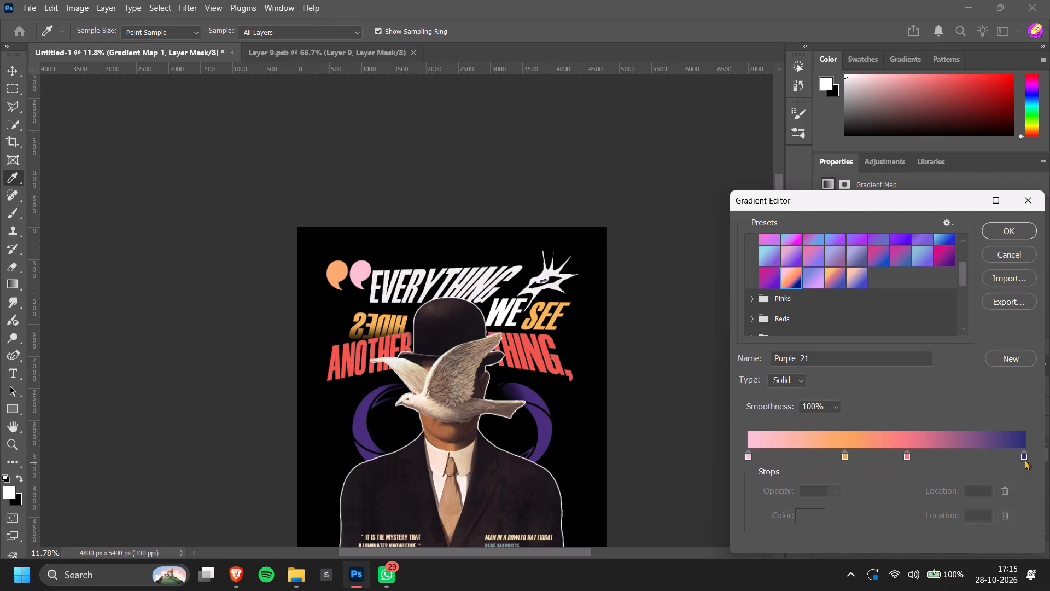
# Remove the gradient's dark blue end stop, set the coral stop to location 69 and the orange stop to location 26.
pyautogui.moveTo(1025, 460); pyautogui.dragTo(1030, 494)
pyautogui.moveTo(909, 457); pyautogui.dragTo(941, 459)
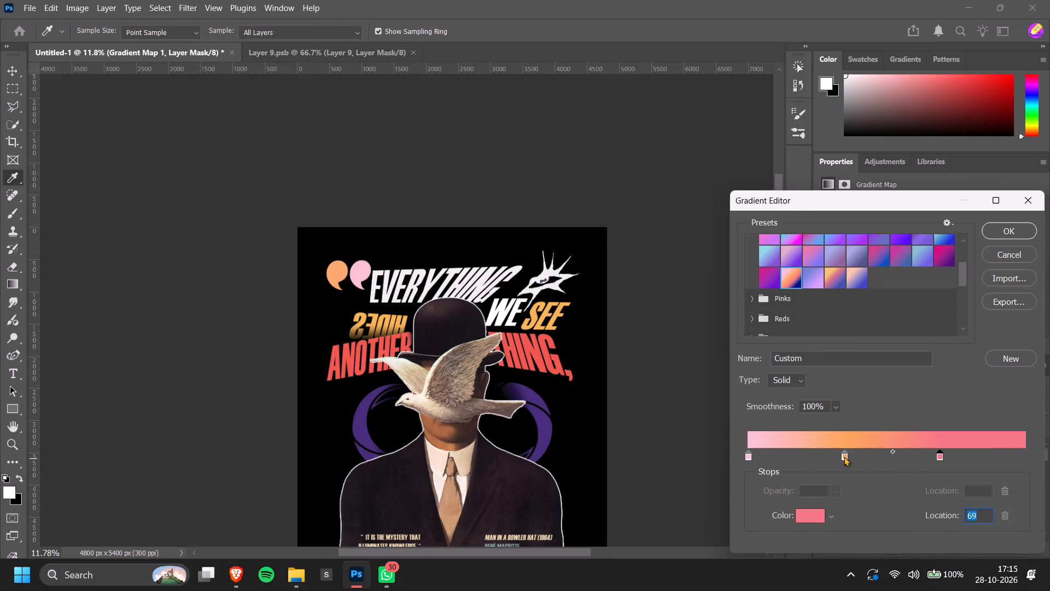
pyautogui.moveTo(844, 456); pyautogui.dragTo(880, 458)
pyautogui.moveTo(879, 459); pyautogui.dragTo(848, 458)
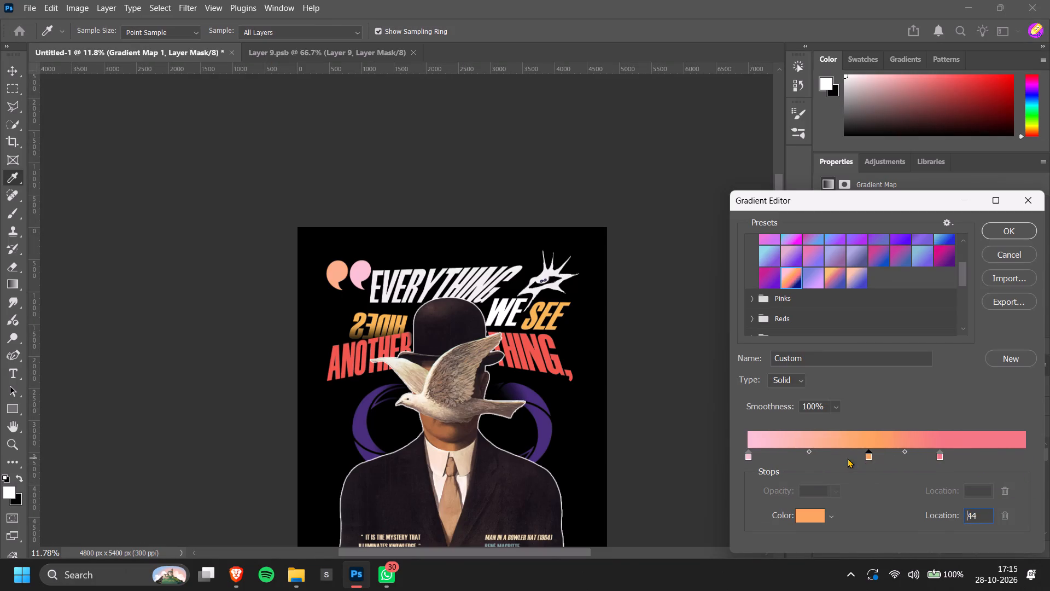
pyautogui.moveTo(848, 458); pyautogui.dragTo(816, 464)
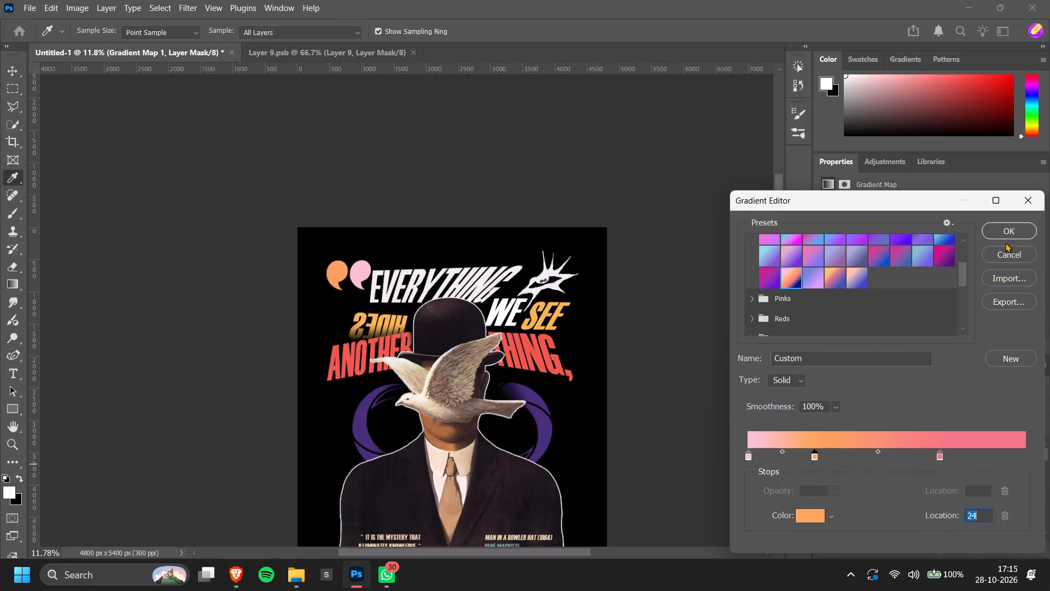
pyautogui.moveTo(815, 457); pyautogui.dragTo(821, 458)
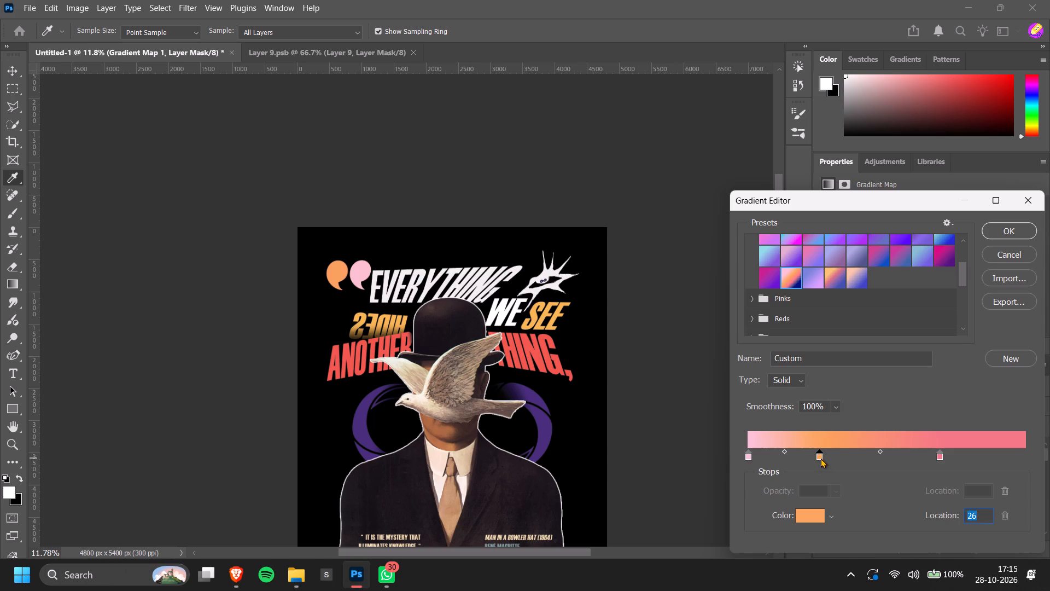
pyautogui.click(821, 458)
pyautogui.click(1001, 238)
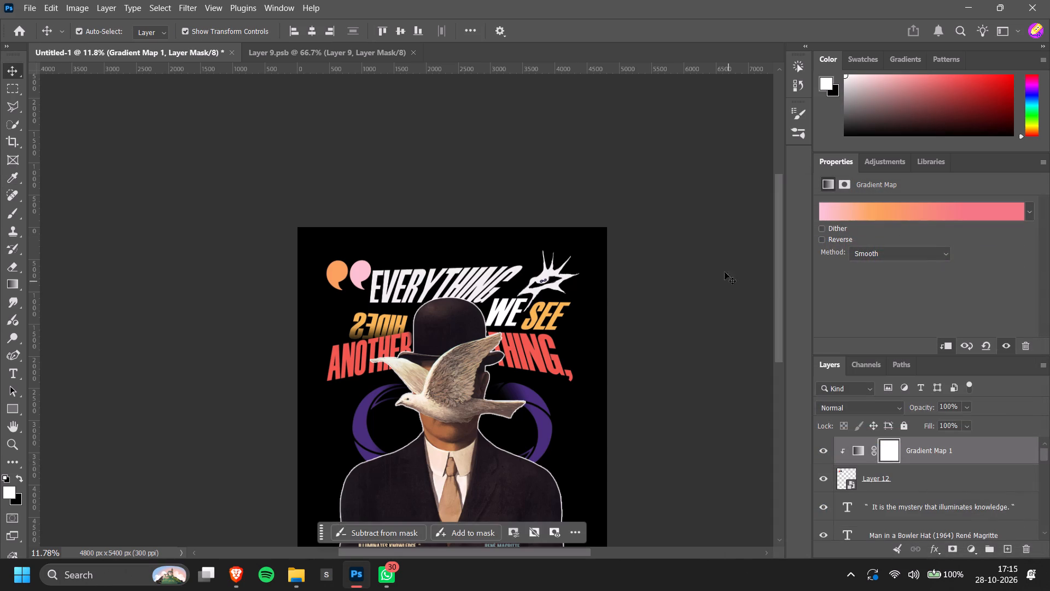
# Delete the poster's black background layer.
pyautogui.click(730, 256)
pyautogui.scroll(-6, 716, 279)
pyautogui.keyDown('alt'); pyautogui.scroll(-1, 713, 288); pyautogui.keyUp('alt')
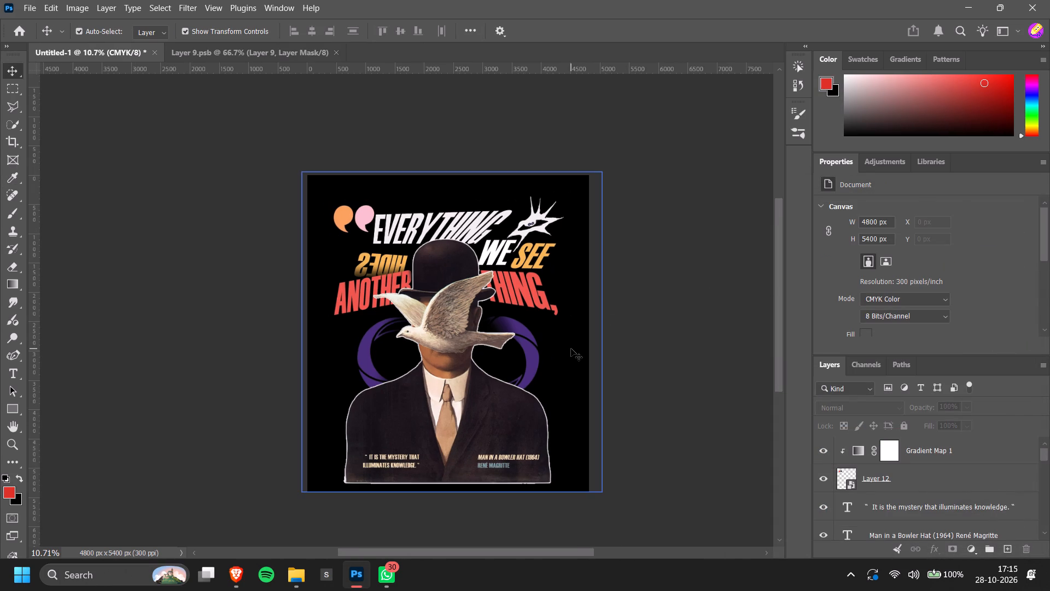
pyautogui.click(571, 349)
pyautogui.press('BackSpace')
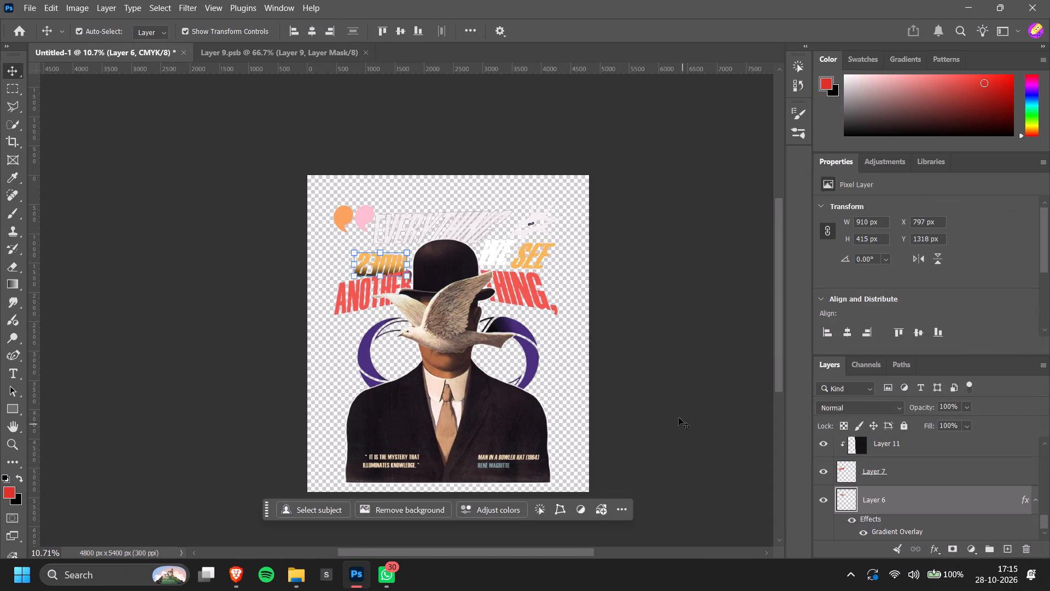
# Merge all visible poster layers into a single layer.
pyautogui.click(722, 371)
pyautogui.moveTo(306, 171); pyautogui.dragTo(594, 488)
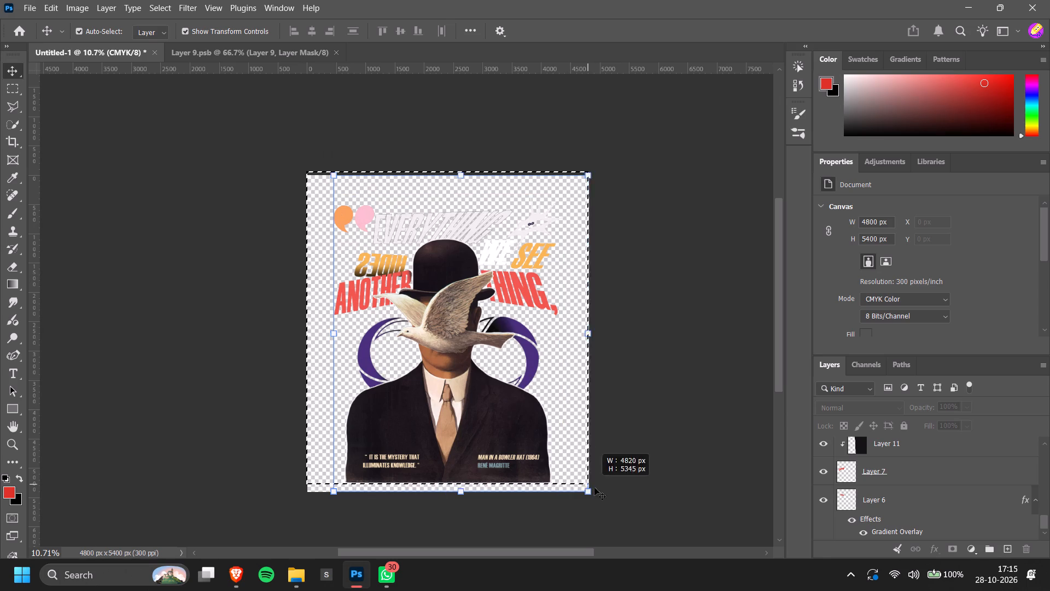
pyautogui.moveTo(594, 488); pyautogui.dragTo(619, 506)
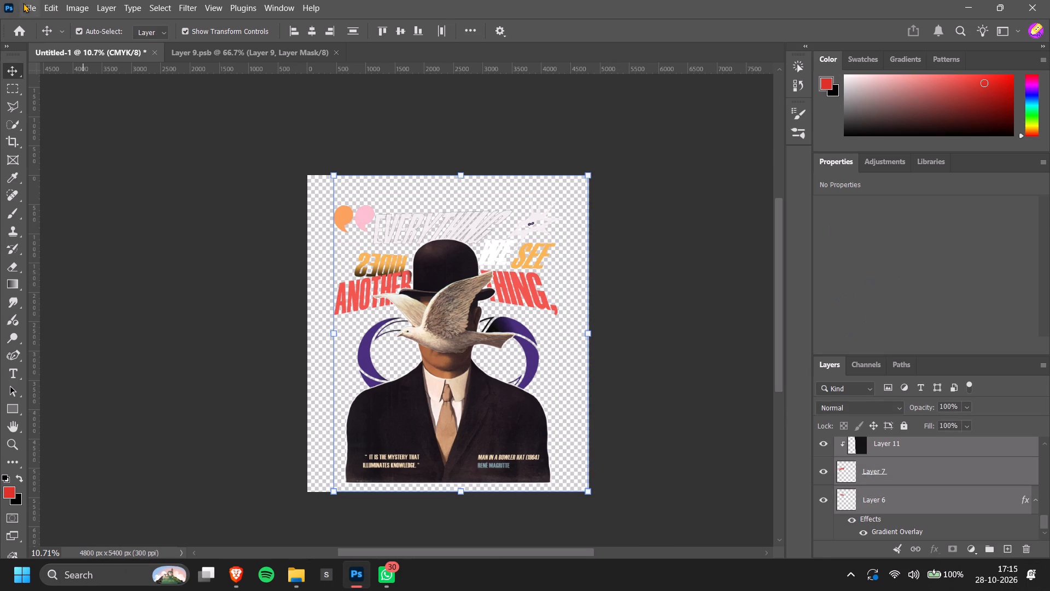
pyautogui.click(24, 3)
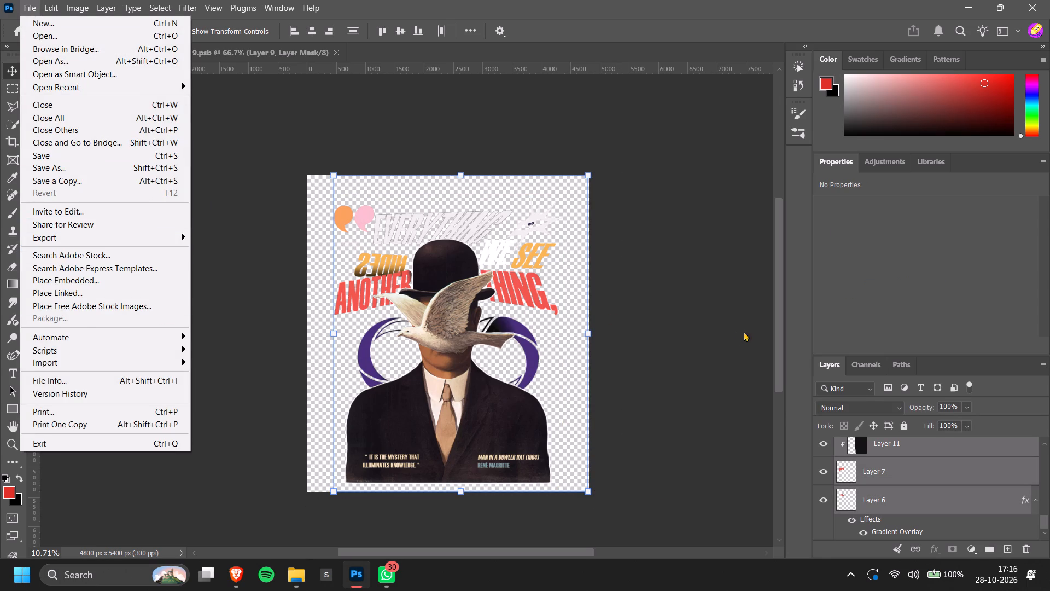
pyautogui.doubleClick(744, 332)
pyautogui.rightClick(900, 475)
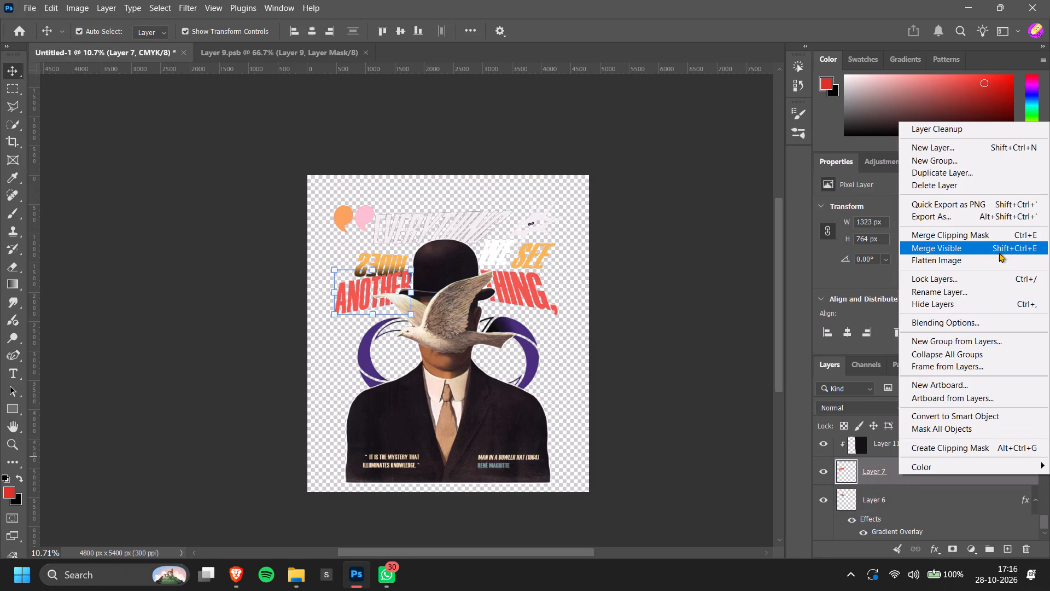
pyautogui.click(998, 252)
pyautogui.click(688, 323)
pyautogui.scroll(-1, 688, 323)
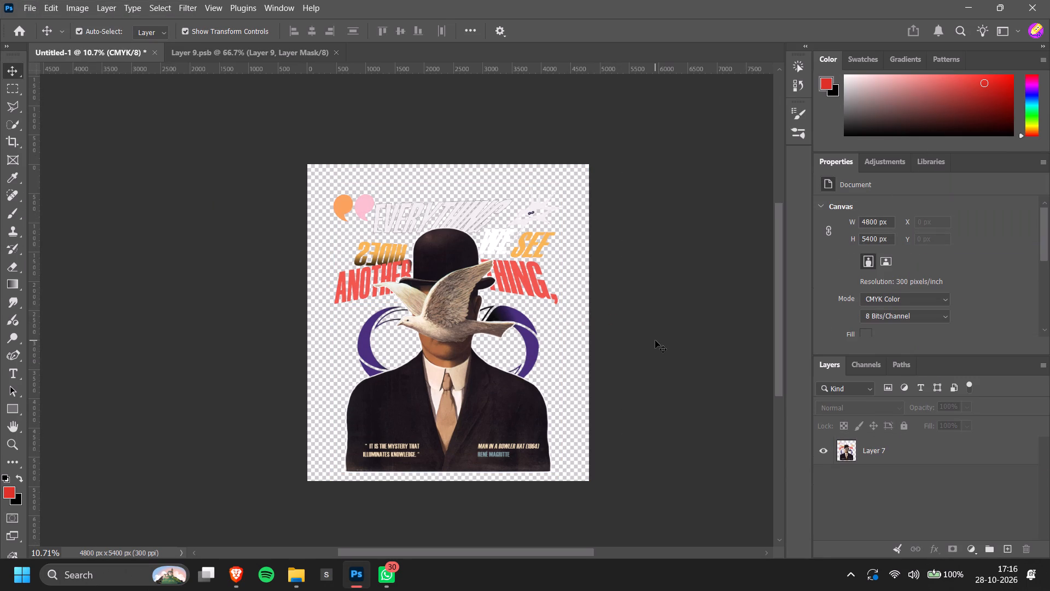
pyautogui.keyDown('ctrl'); pyautogui.scroll(-1, 655, 340); pyautogui.keyUp('ctrl')
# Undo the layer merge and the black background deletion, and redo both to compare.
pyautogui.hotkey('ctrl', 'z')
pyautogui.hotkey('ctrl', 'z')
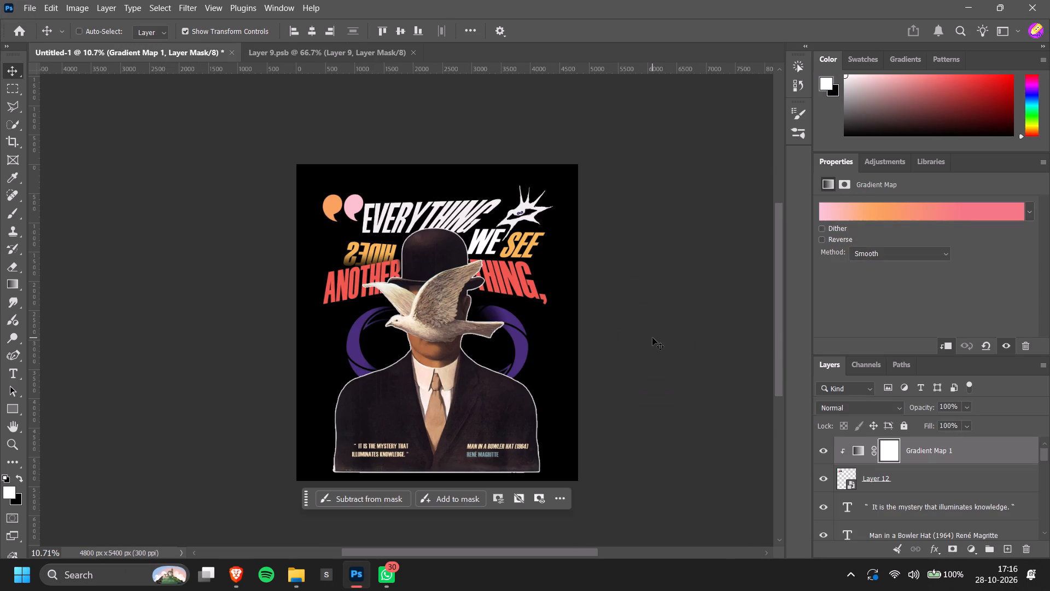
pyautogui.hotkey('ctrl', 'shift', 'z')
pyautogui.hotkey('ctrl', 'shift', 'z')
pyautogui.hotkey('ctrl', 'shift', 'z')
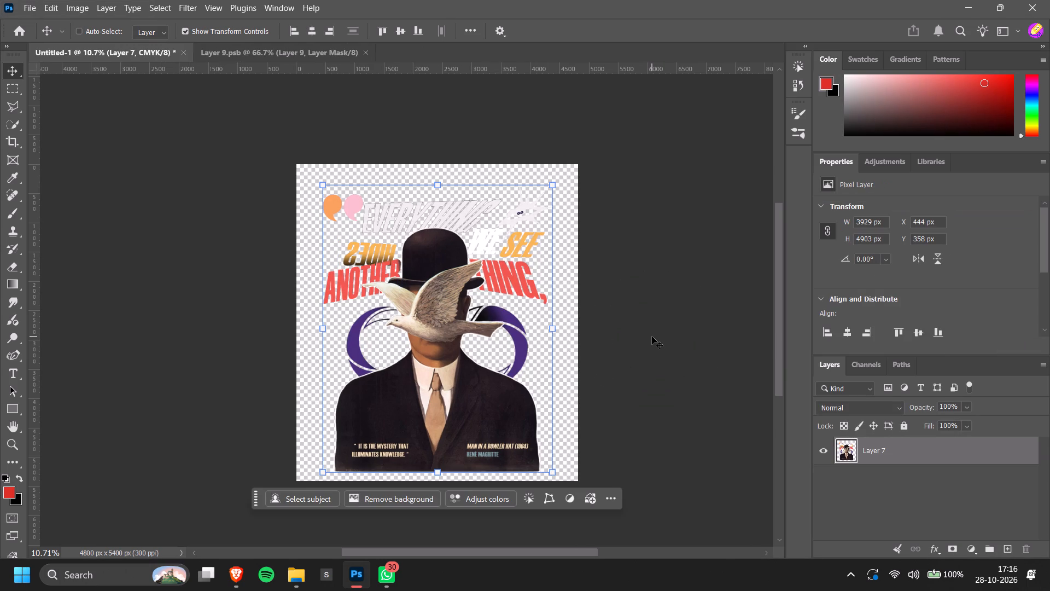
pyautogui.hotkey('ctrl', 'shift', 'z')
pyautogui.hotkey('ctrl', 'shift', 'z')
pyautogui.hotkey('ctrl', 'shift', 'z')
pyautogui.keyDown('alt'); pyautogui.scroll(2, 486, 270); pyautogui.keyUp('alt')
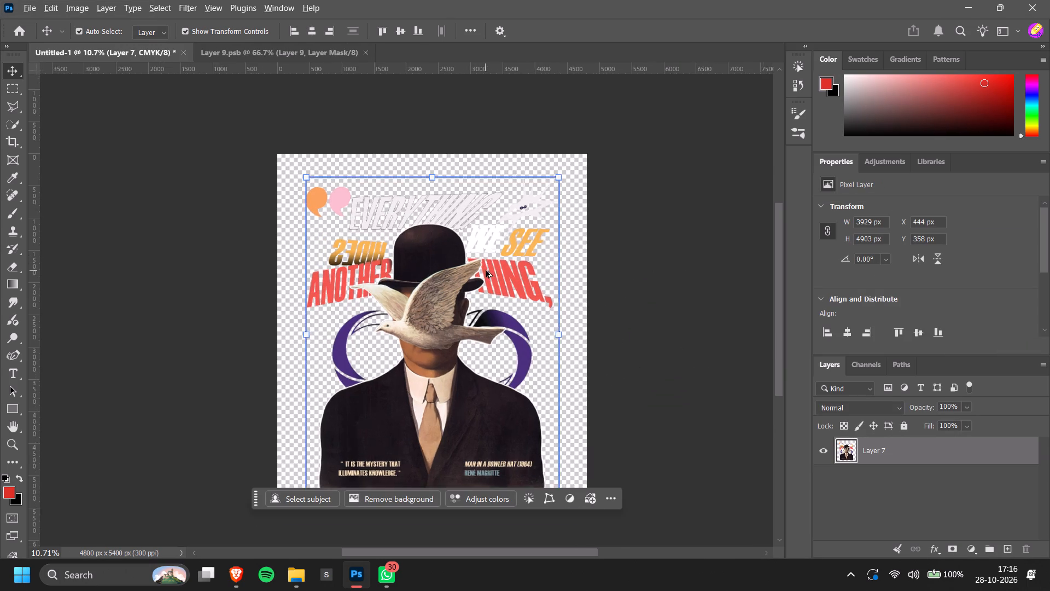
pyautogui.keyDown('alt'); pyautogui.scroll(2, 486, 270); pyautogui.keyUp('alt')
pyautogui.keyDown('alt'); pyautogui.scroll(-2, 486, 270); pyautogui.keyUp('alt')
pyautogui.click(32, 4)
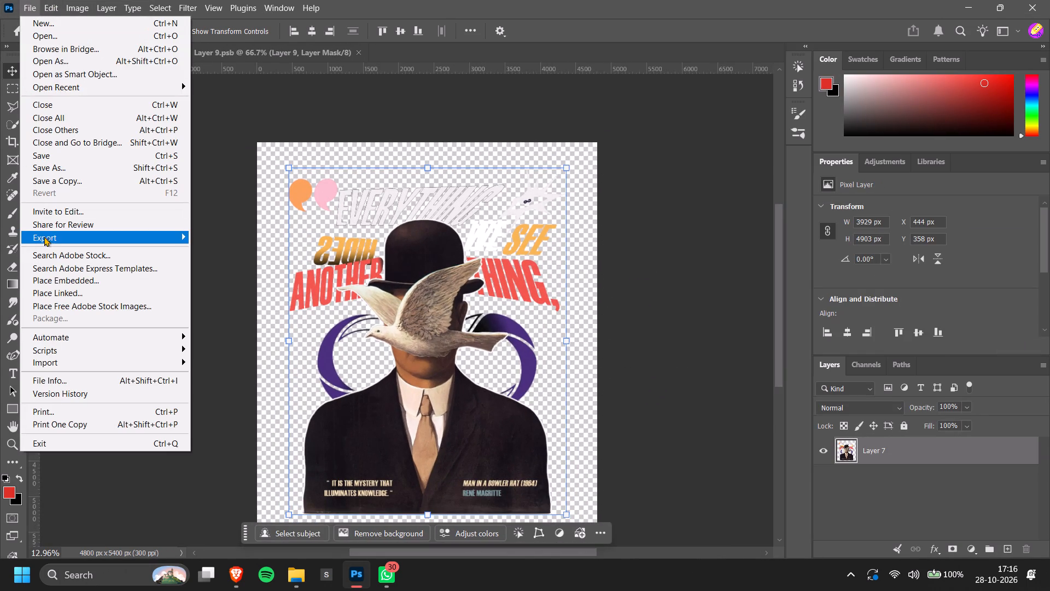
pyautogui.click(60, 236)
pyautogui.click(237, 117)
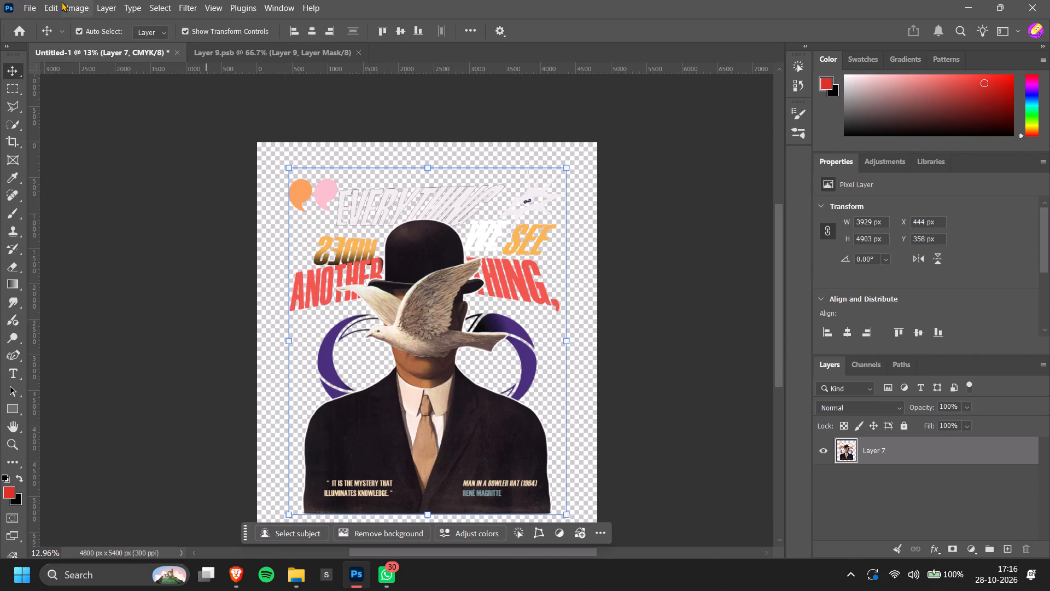
# Trim the canvas around the merged artwork.
pyautogui.click(62, 2)
pyautogui.moveTo(110, 176); pyautogui.dragTo(118, 172)
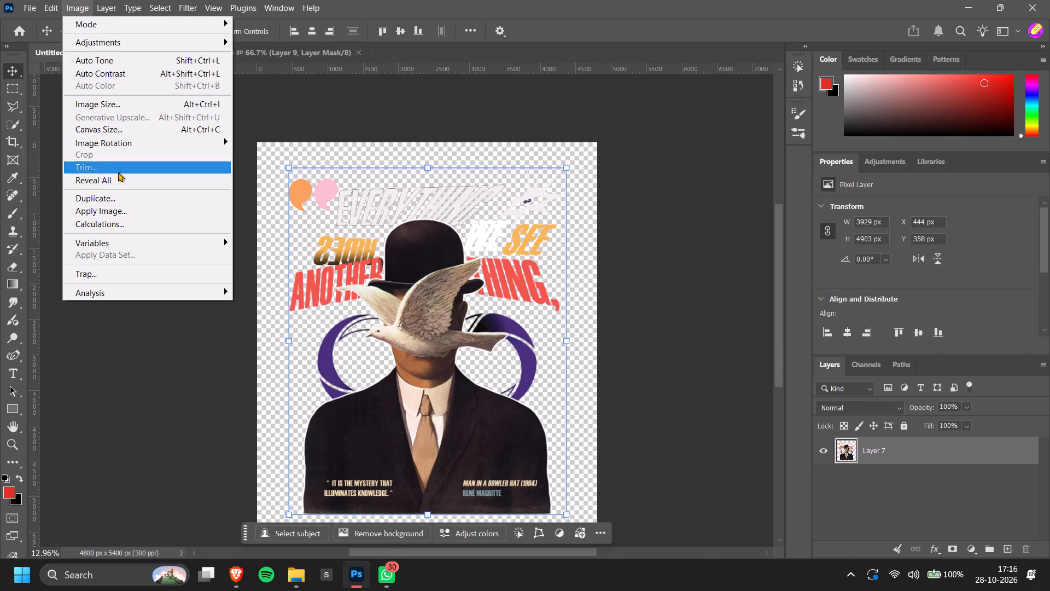
# Trim the canvas based on transparent pixels, cutting away the top, bottom, left and right edges around the artwork.
pyautogui.moveTo(118, 172); pyautogui.dragTo(117, 172)
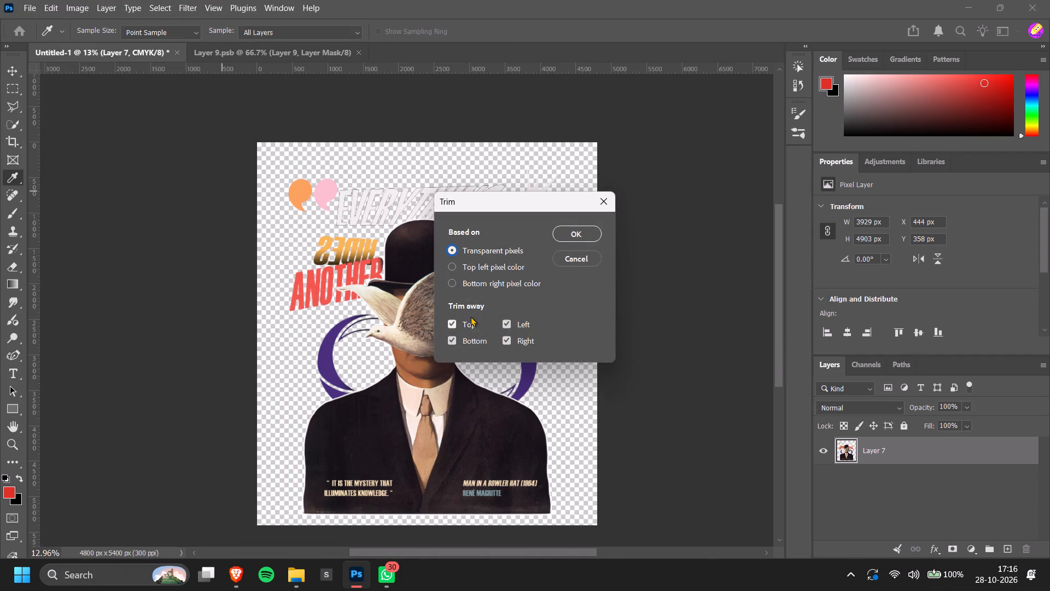
pyautogui.click(584, 227)
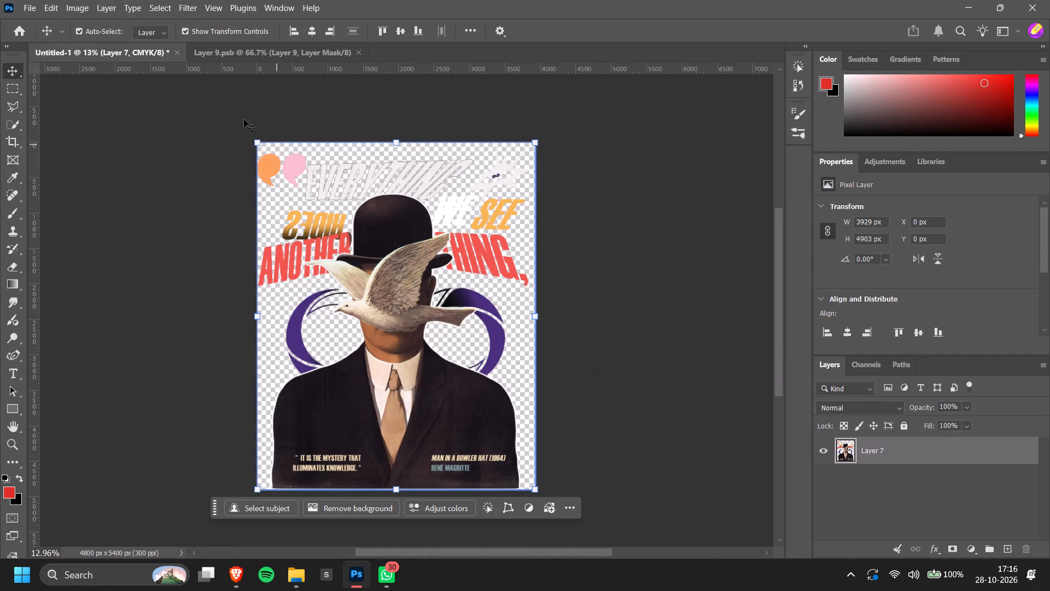
pyautogui.click(21, 1)
pyautogui.click(97, 239)
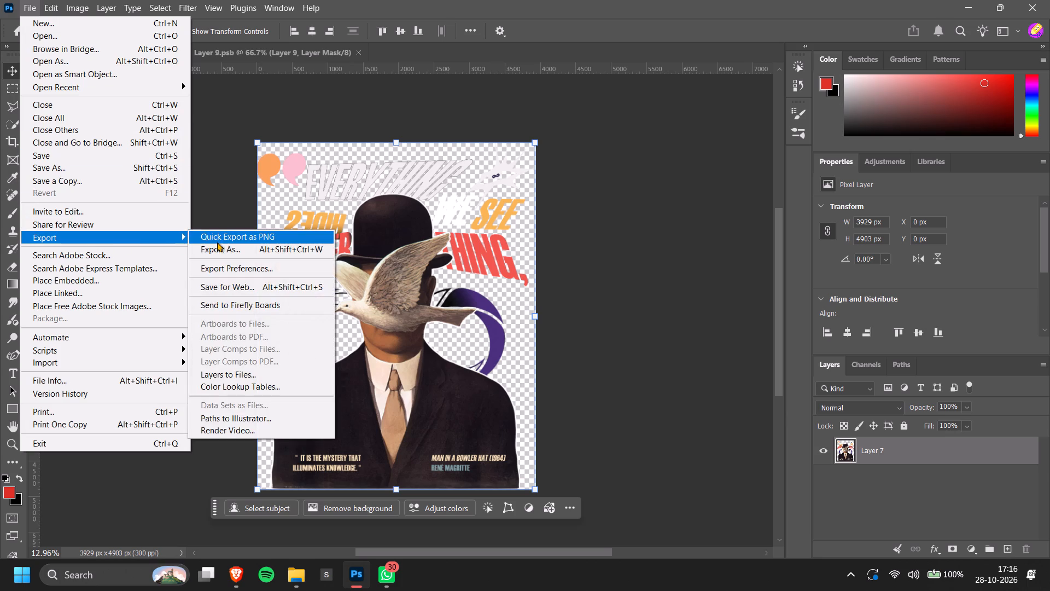